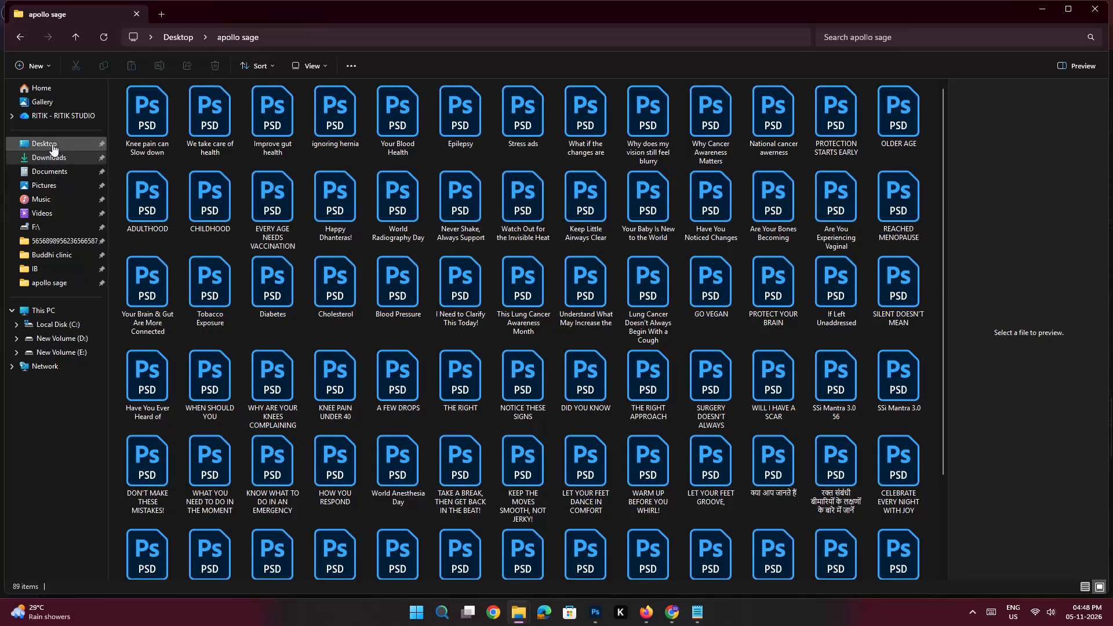
Find the SIRT folder on the Desktop and open it.
left_click(52, 144)
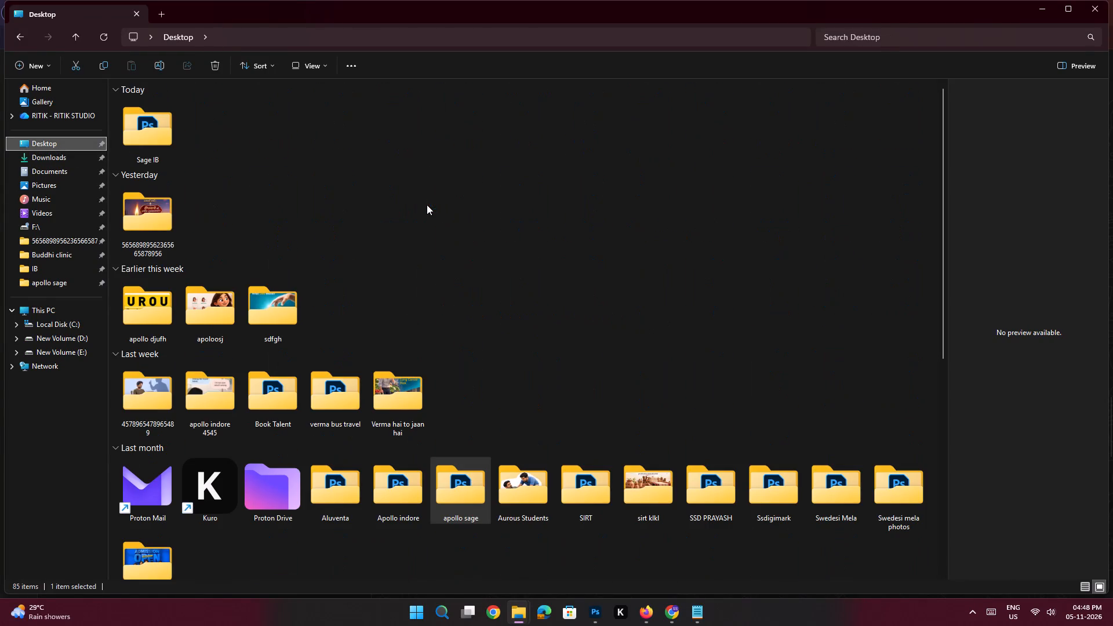
scroll(482, 376, "down", 13)
left_click(460, 379)
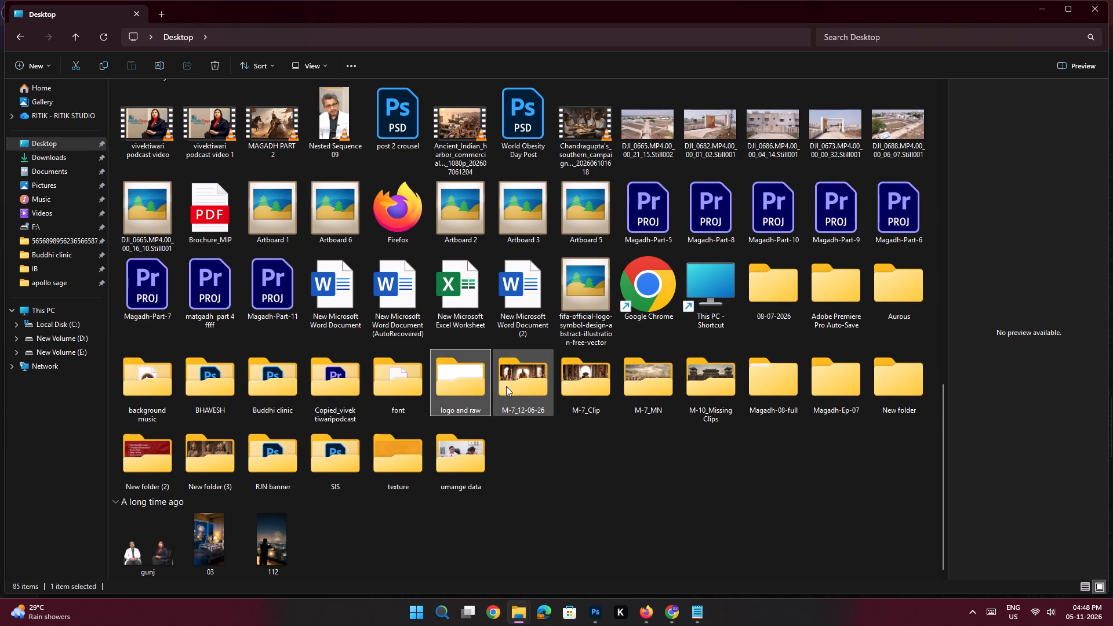
left_click(509, 386)
left_click(463, 389)
left_click(406, 397)
left_click(345, 397)
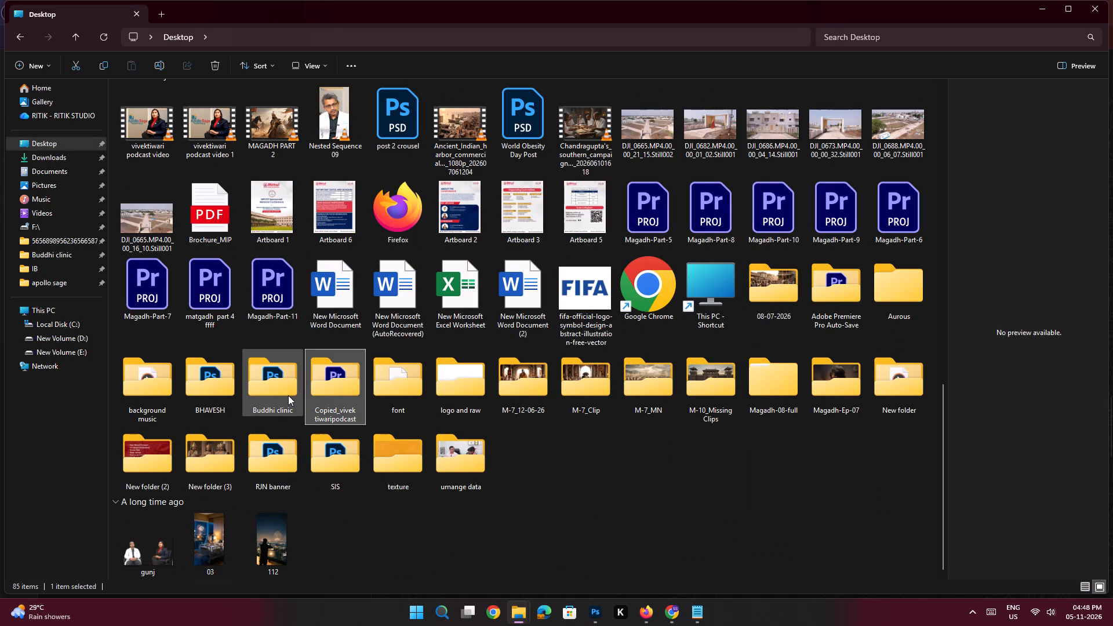
left_click(288, 395)
scroll(642, 390, "up", 12)
scroll(642, 390, "down", 3)
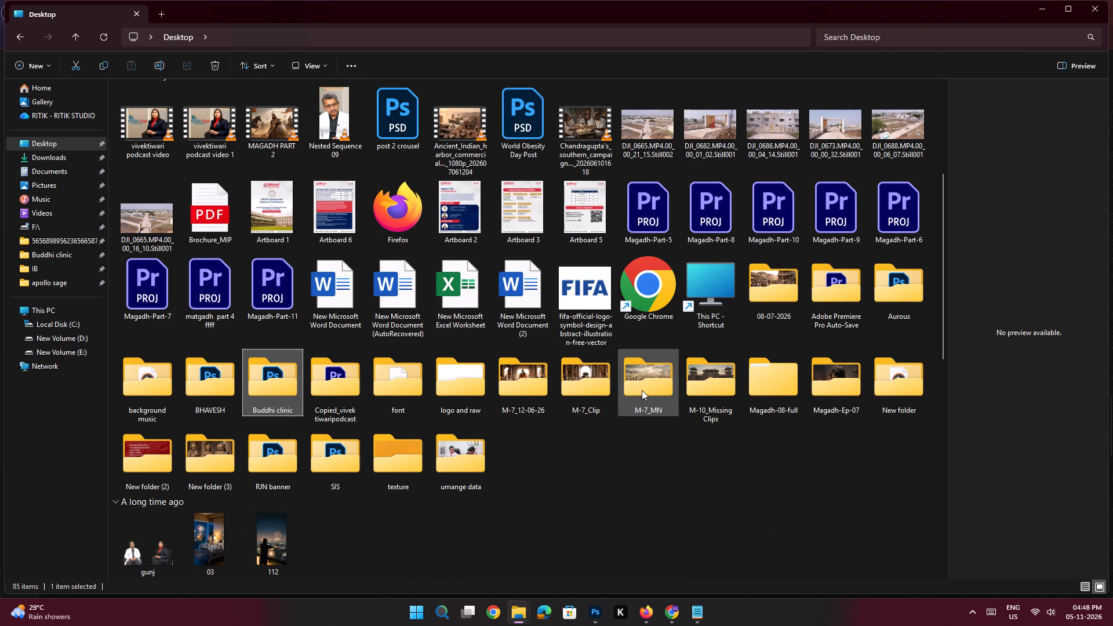
scroll(642, 390, "down", 11)
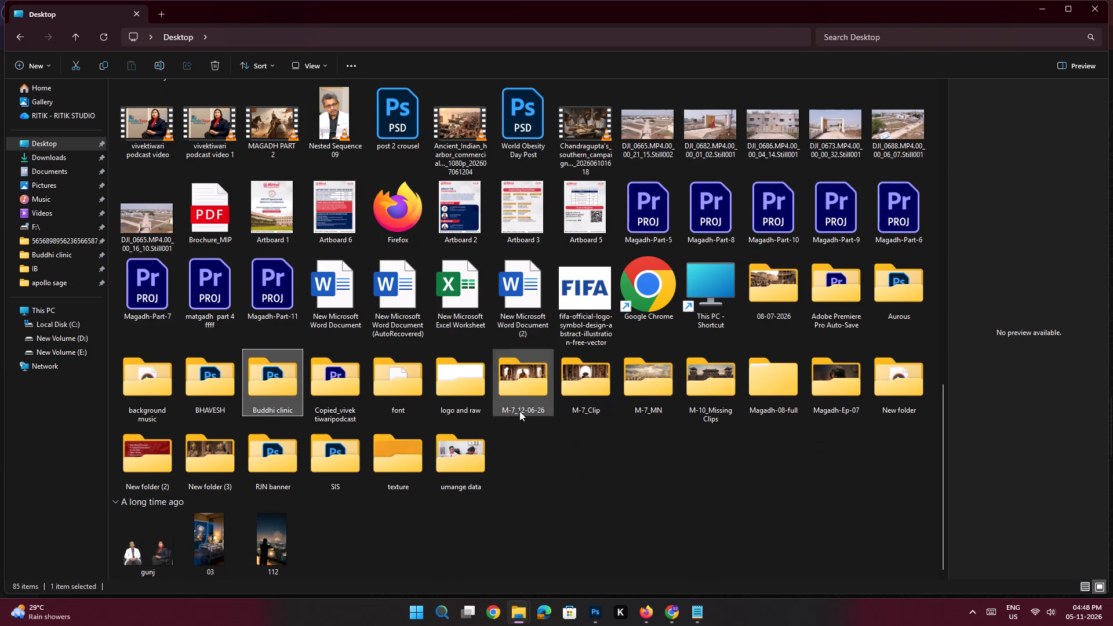
left_click(482, 395)
type("sirt")
double_click(577, 125)
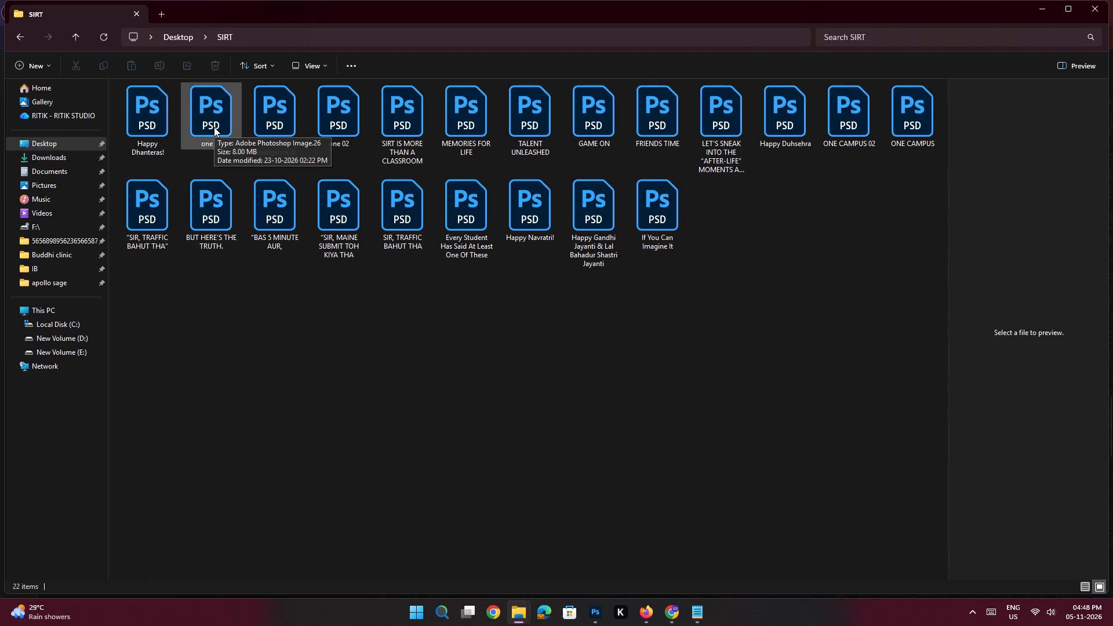
Open the "Happy Dhanteras!" PSD file from the SIRT folder in Photoshop.
double_click(155, 129)
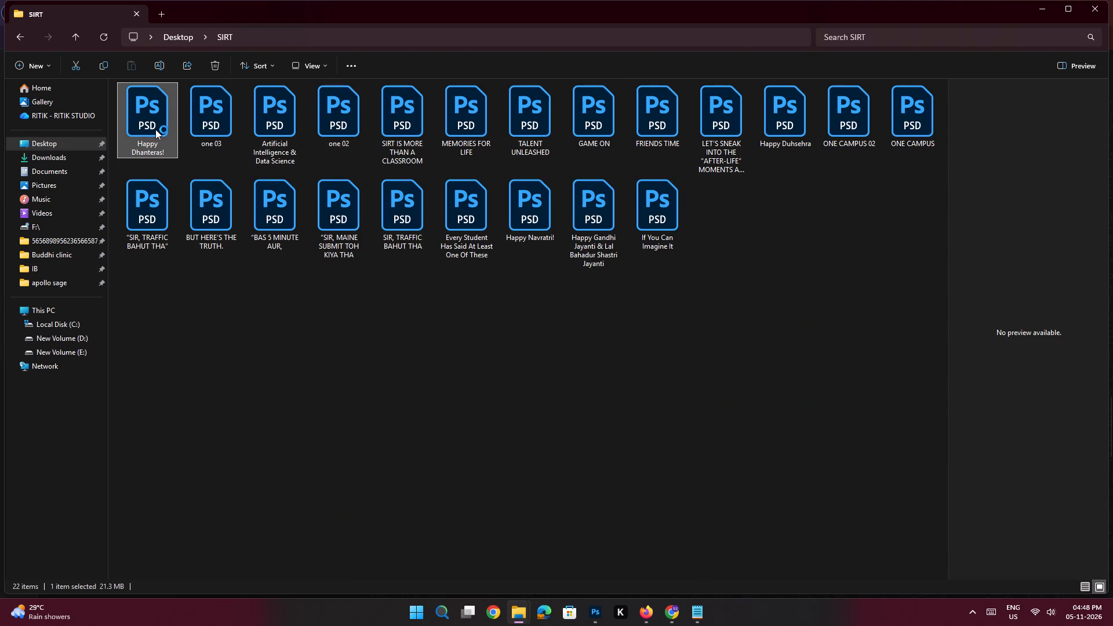
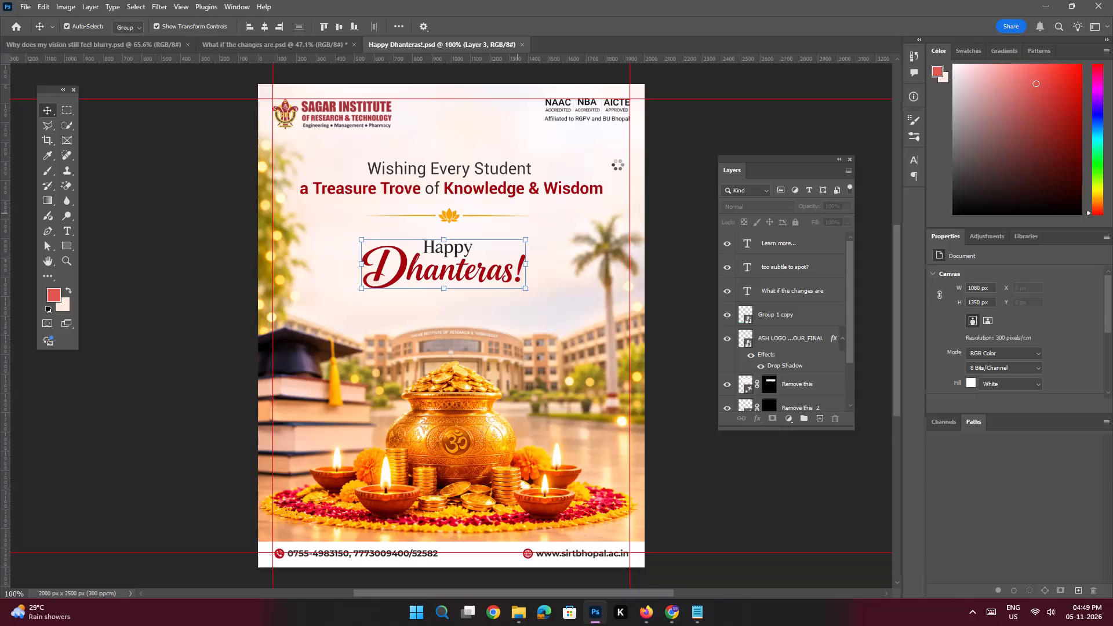
Look over the layout of the Happy Dhanteras poster.
key("space")
key("space")
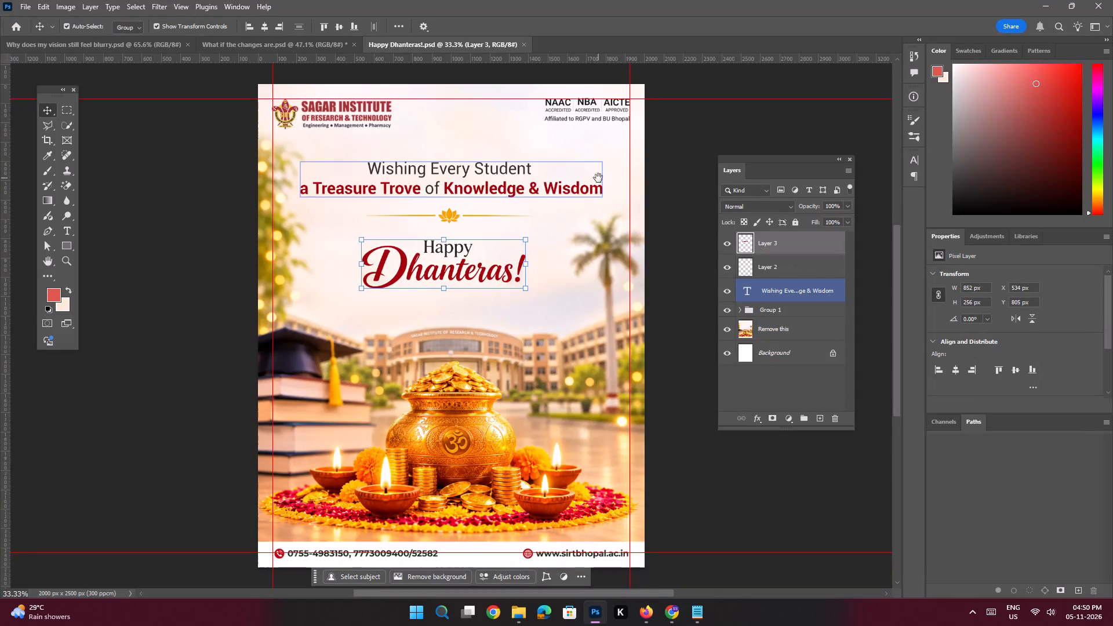
key("space")
key("space")
key("space")
key("space")
key("space")
key("space")
key("space")
key("space")
key("space")
key("space")
key("space")
key("space")
key("space")
key("space")
key("space")
key("space")
key("space")
key("space")
key("space")
key("space")
key("space")
left_click_drag(608, 239, 548, 232)
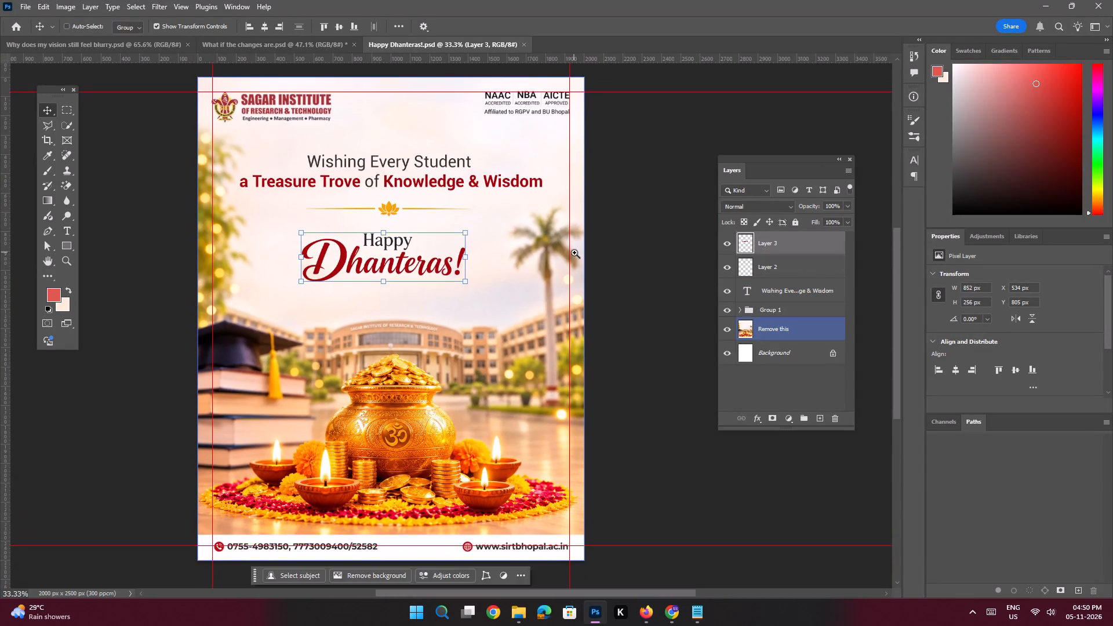
left_click_drag(572, 251, 551, 250, "ctrl")
left_click_drag(585, 240, 534, 248)
left_click(583, 215)
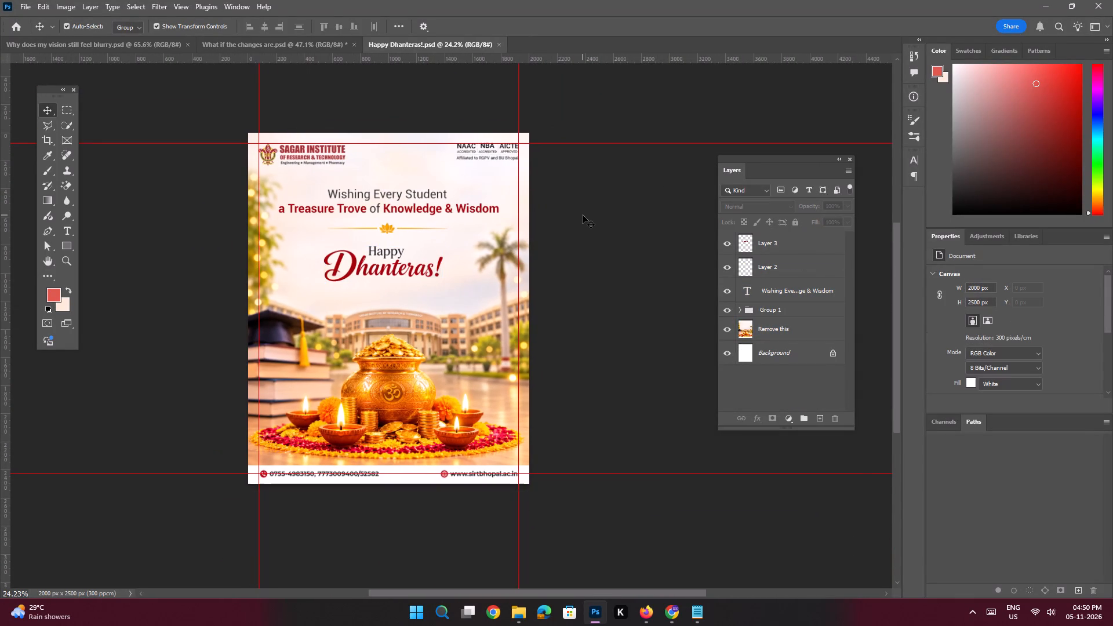
Create a new document from the recent custom preset of 2000 x 2500 px at 300 ppcm.
key("ctrl+n")
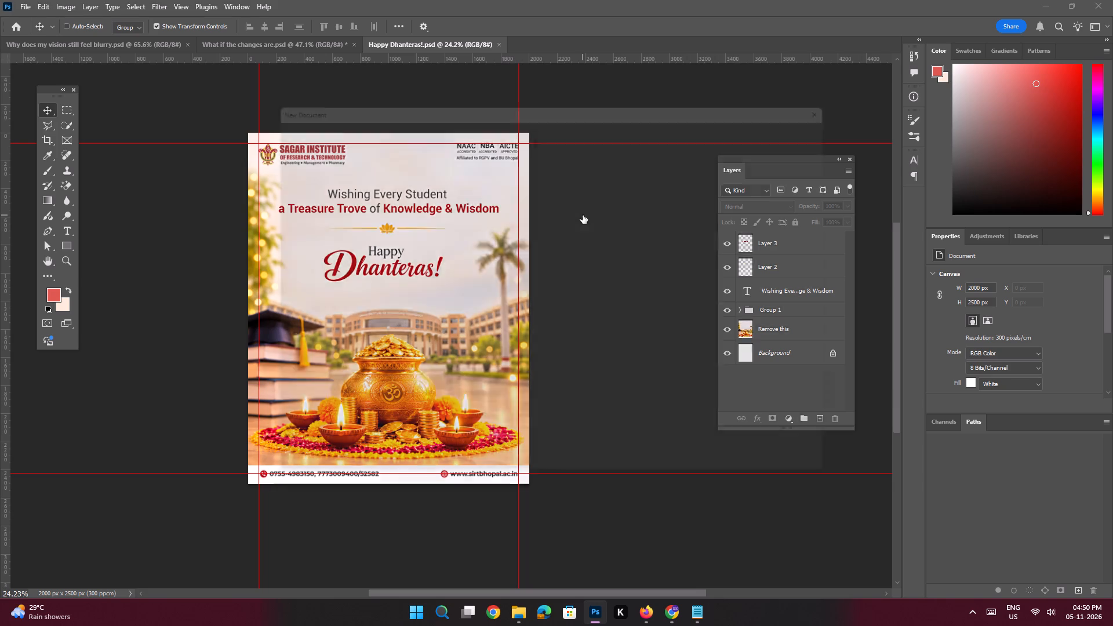
left_click(342, 230)
left_click(416, 217)
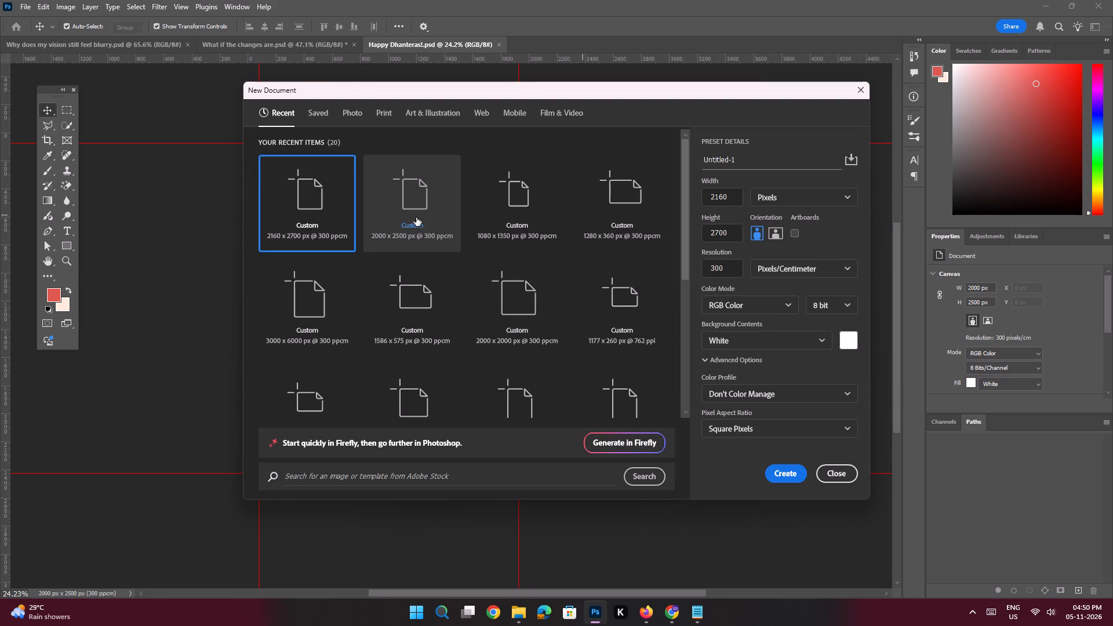
double_click(420, 213)
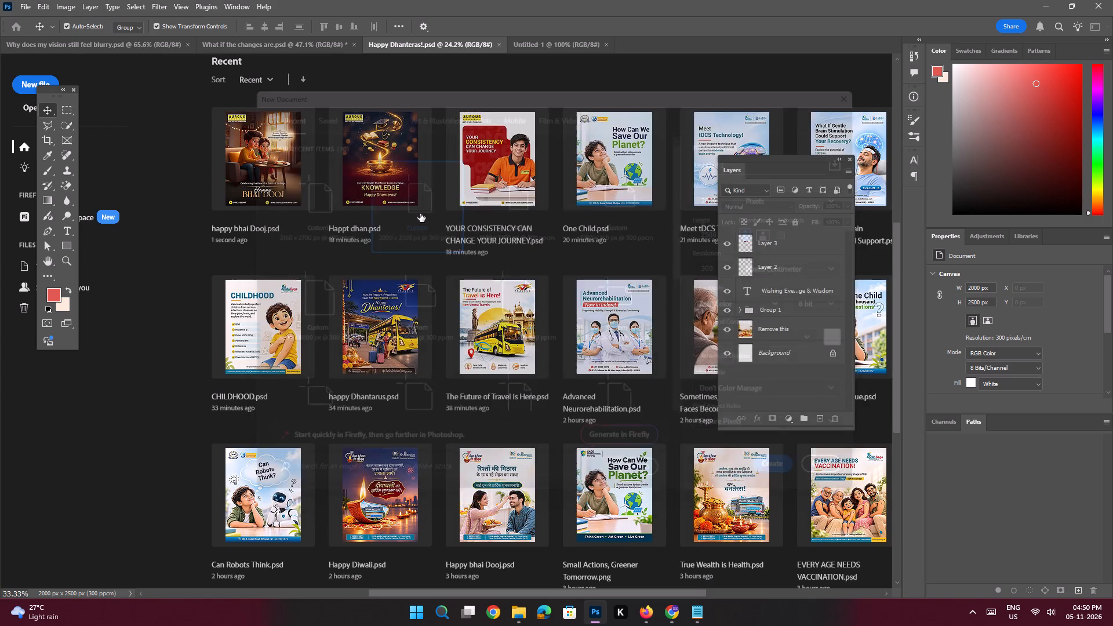
Add a guide layout to the blank canvas with 75 px margins on all sides and pure red (#ff0000) guides.
key("ctrl+space")
key("ctrl+space")
key("ctrl+space")
key("ctrl+space")
key("ctrl+space")
key("ctrl+space")
key("ctrl+space")
key("ctrl+space")
key("ctrl+space")
key("ctrl+space")
key("ctrl+space")
key("ctrl+space")
key("ctrl+space")
key("ctrl+space")
key("ctrl+space")
key("ctrl+space")
key("ctrl+space")
key("ctrl+space")
key("ctrl+space")
key("ctrl+space")
left_click_drag(423, 253, 406, 252, "ctrl")
left_click(447, 246)
left_click(184, 9)
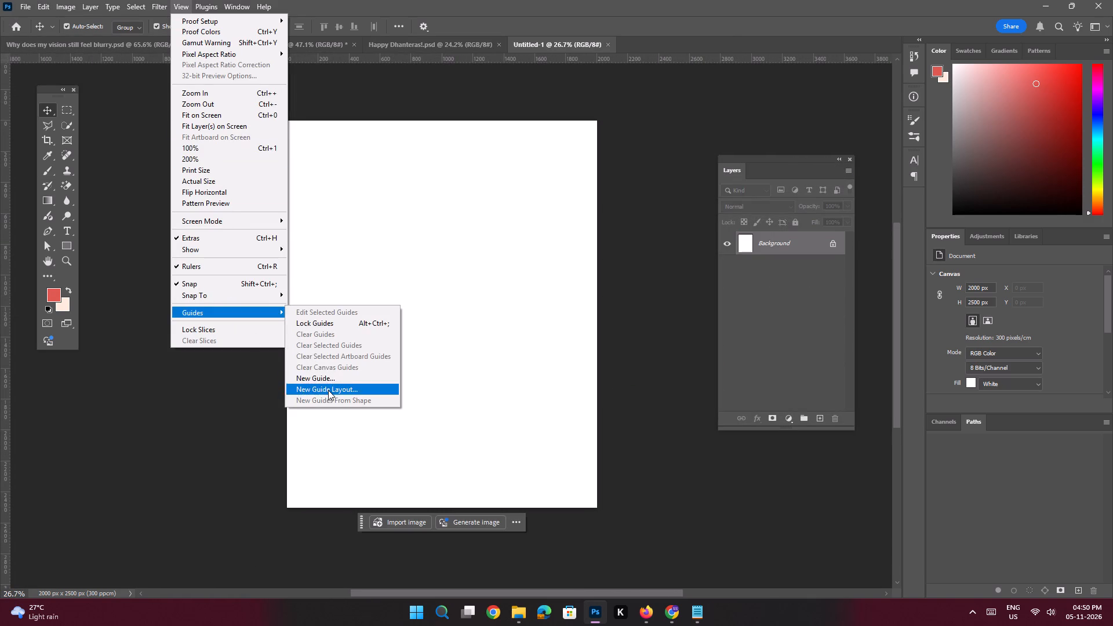
left_click(328, 390)
left_click(591, 183)
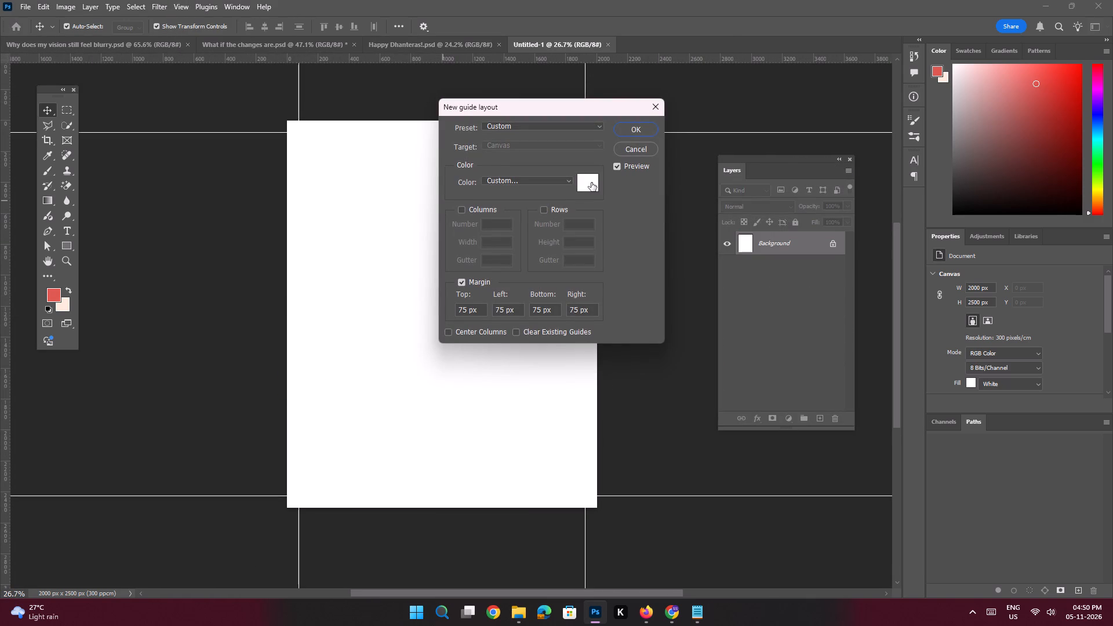
left_click_drag(802, 389, 958, 425)
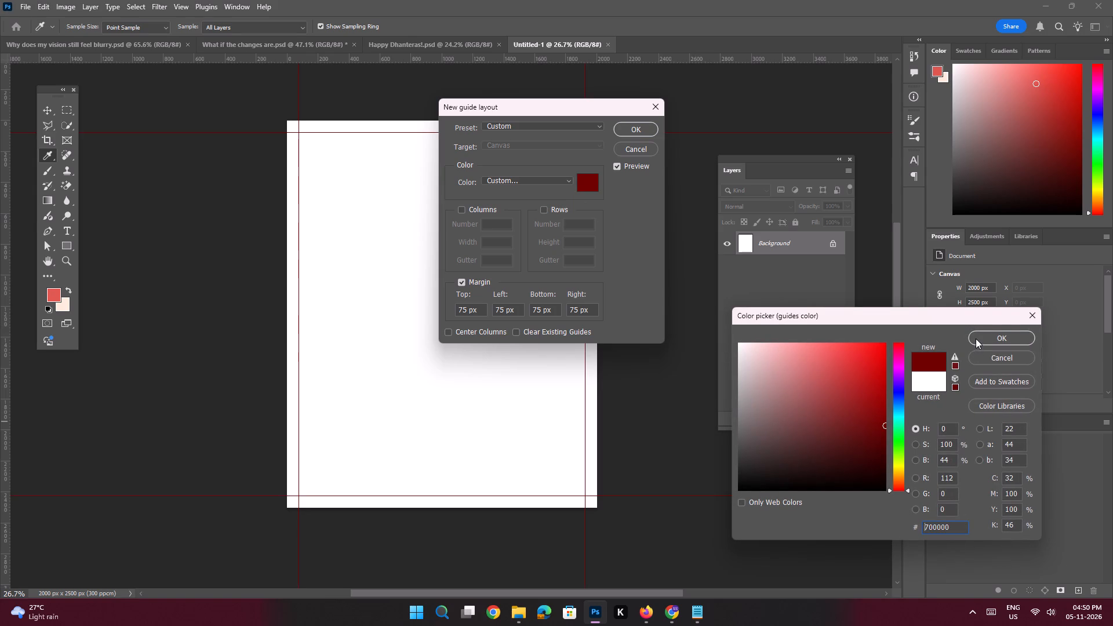
left_click_drag(869, 412, 890, 312)
left_click(975, 339)
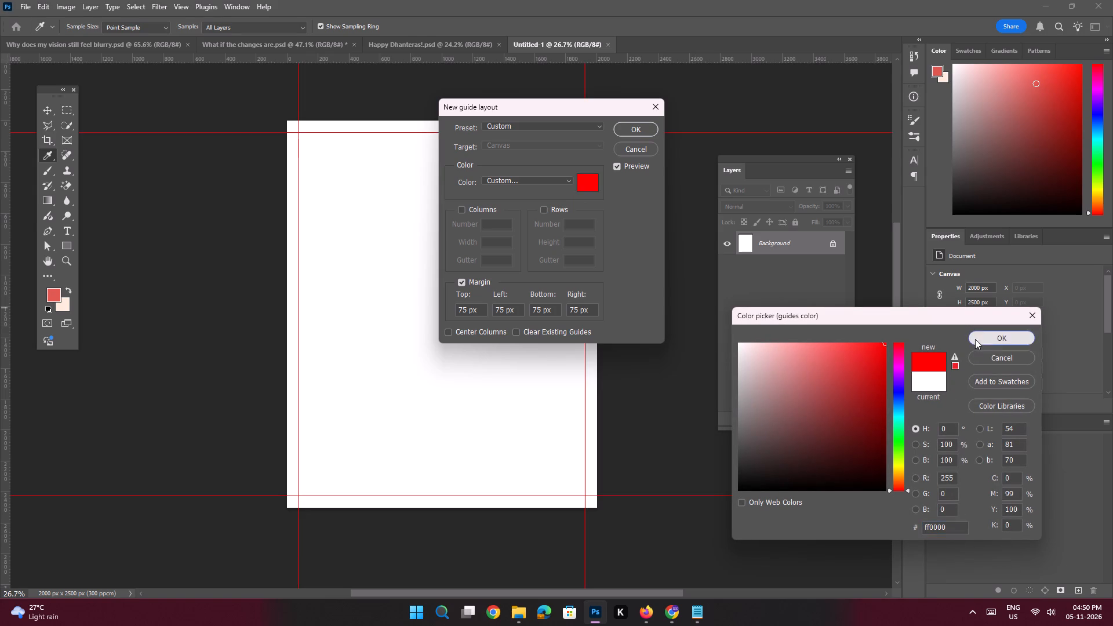
left_click(641, 128)
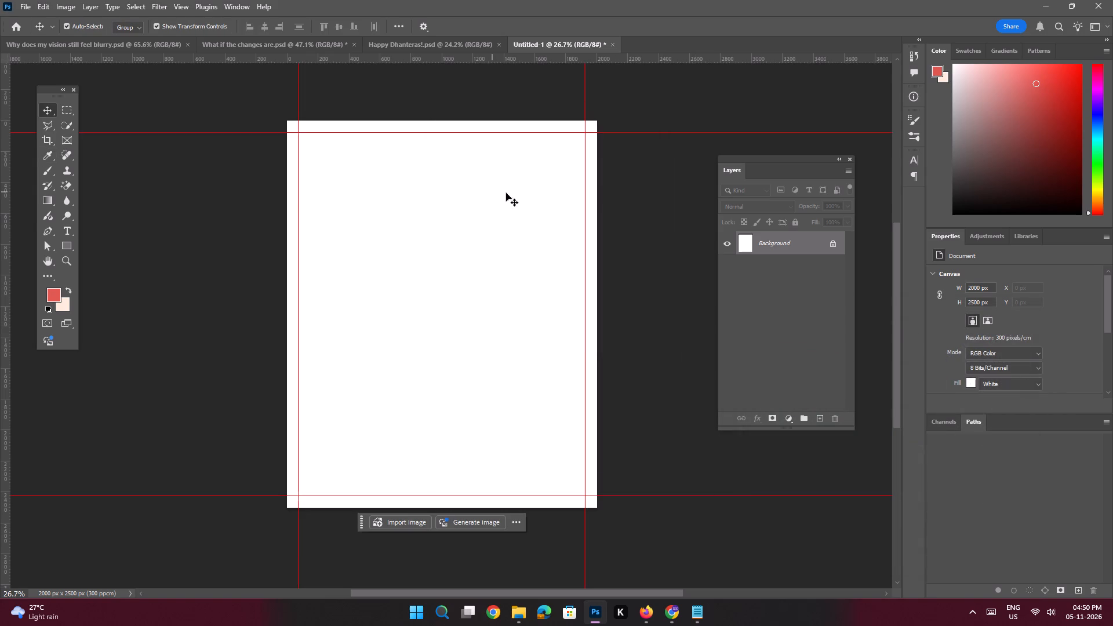
Copy the header group with the Sagar Institute logo and accreditations from the Happy Dhanteras design into the new document.
left_click(412, 46)
key("space")
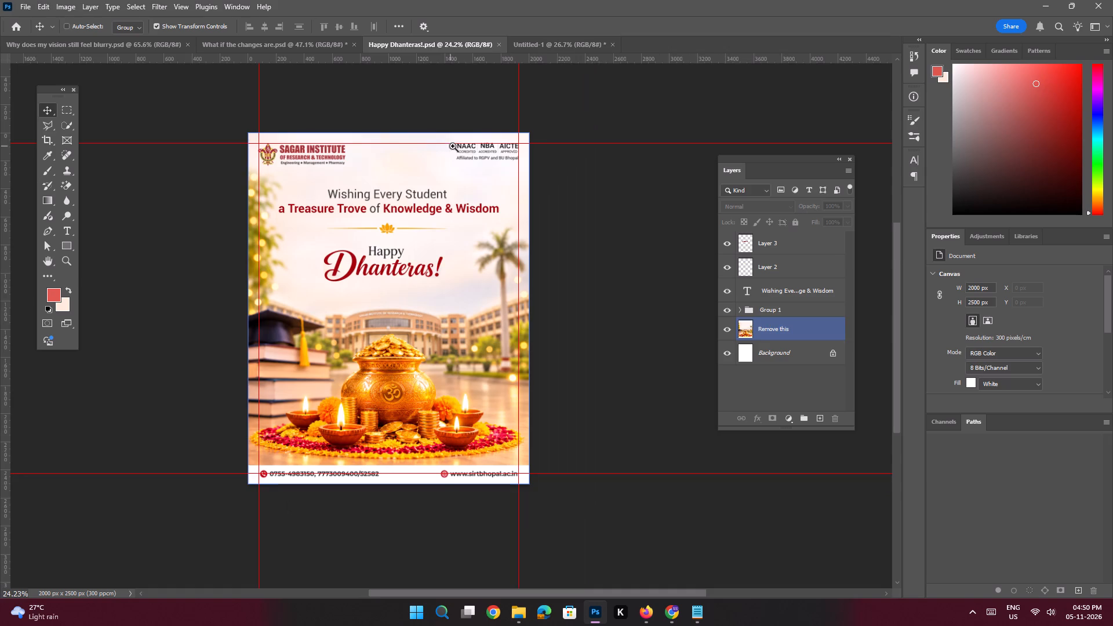
left_click_drag(455, 140, 472, 174, "ctrl")
left_click_drag(387, 170, 435, 174)
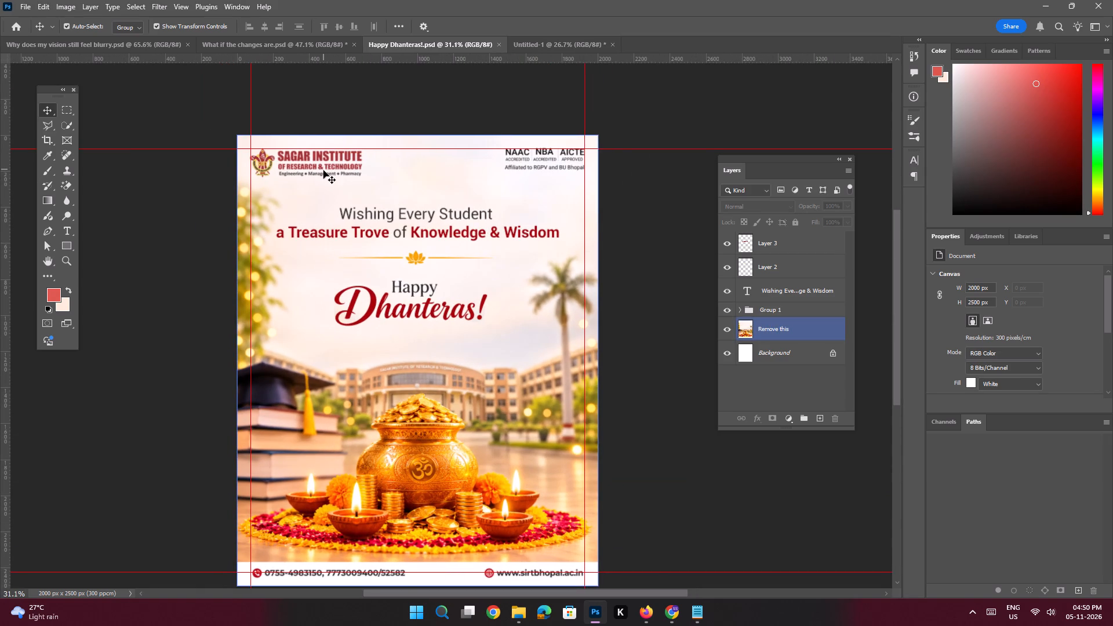
left_click(320, 168)
left_click_drag(759, 310, 474, 165)
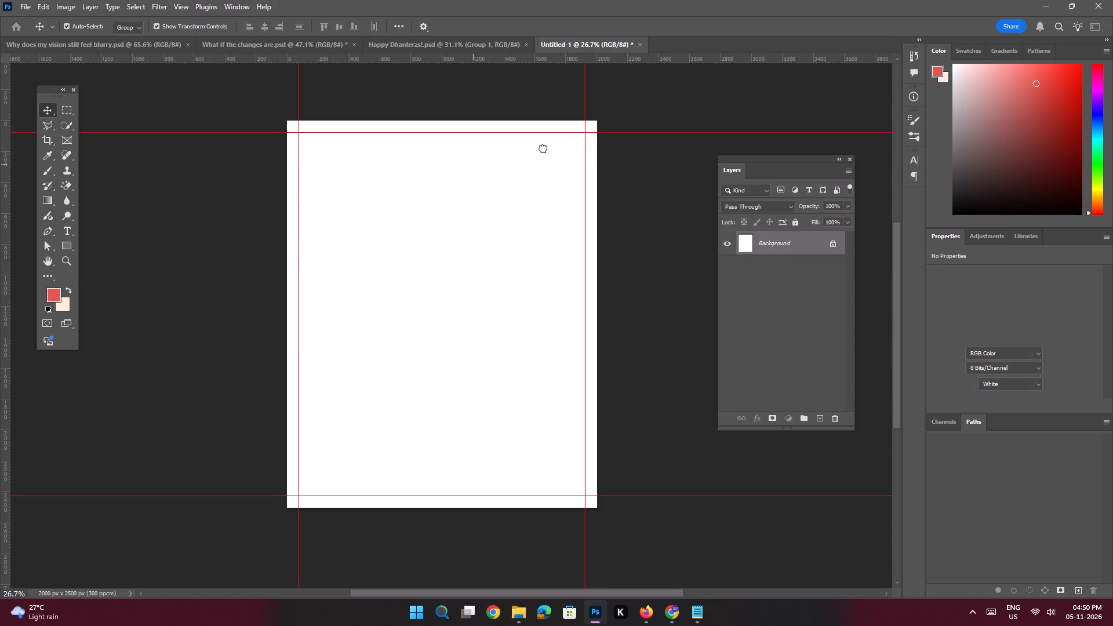
Centre the header group horizontally on the canvas and move it up to slightly overlap the top margin guide.
key("space")
left_click_drag(421, 150, 435, 174, "ctrl")
left_click_drag(436, 174, 454, 210)
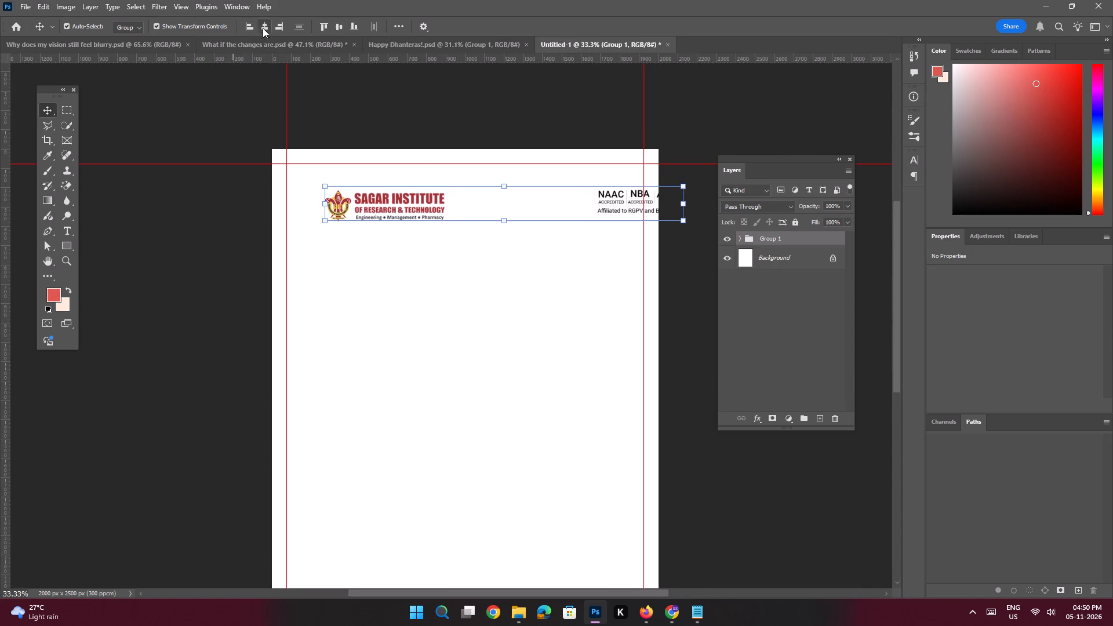
left_click(267, 26)
left_click_drag(346, 202, 346, 181, "shift")
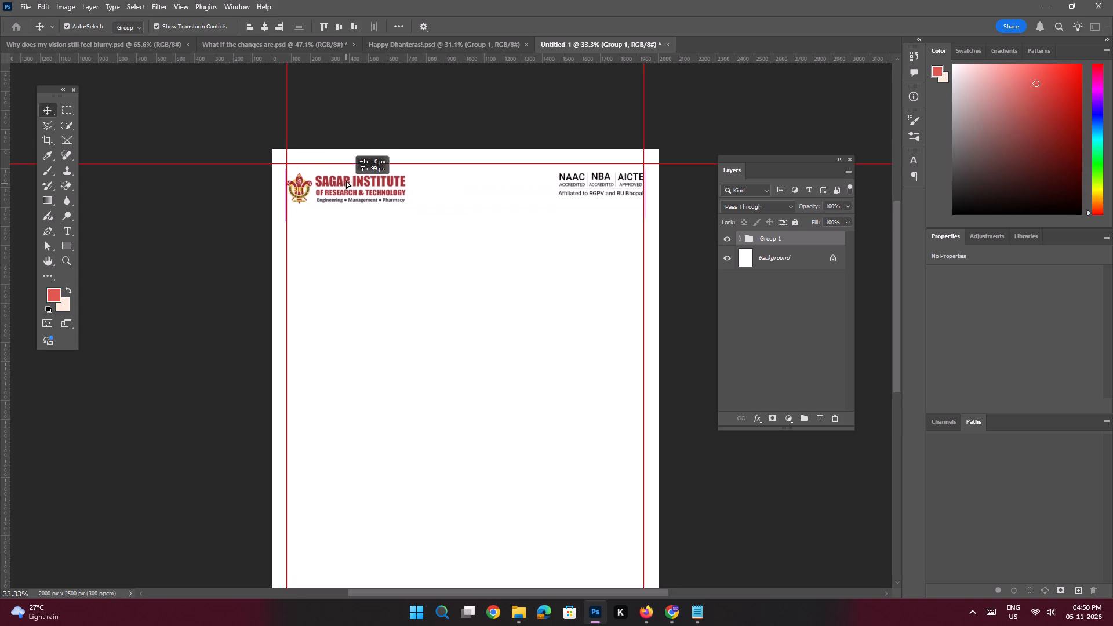
left_click_drag(346, 181, 350, 176, "shift")
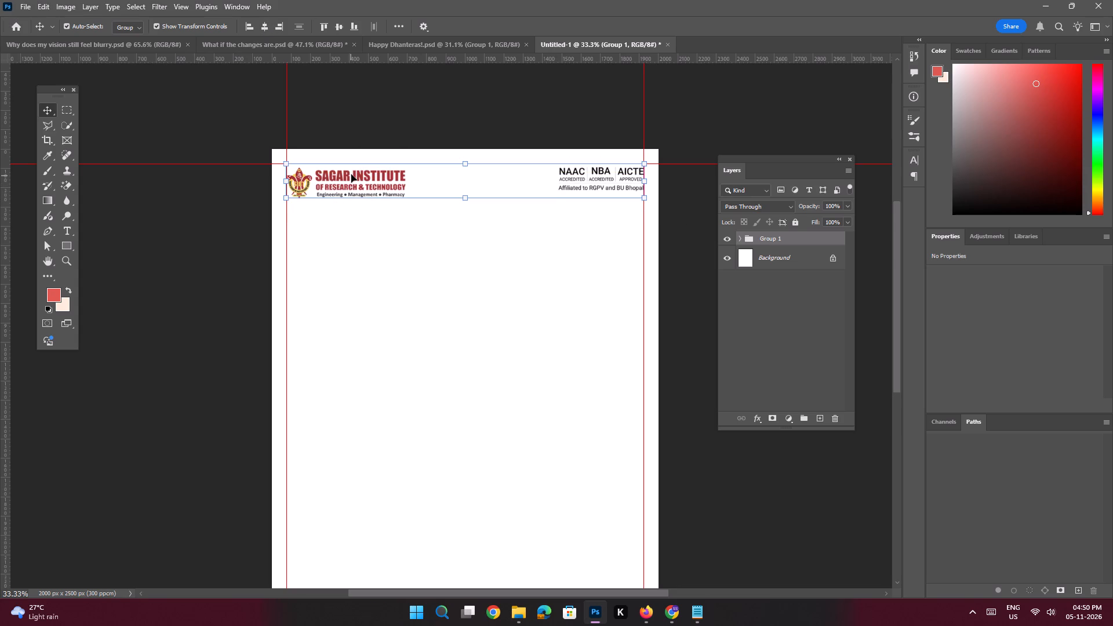
key("Up")
key("Up")
key("Up")
key("Up")
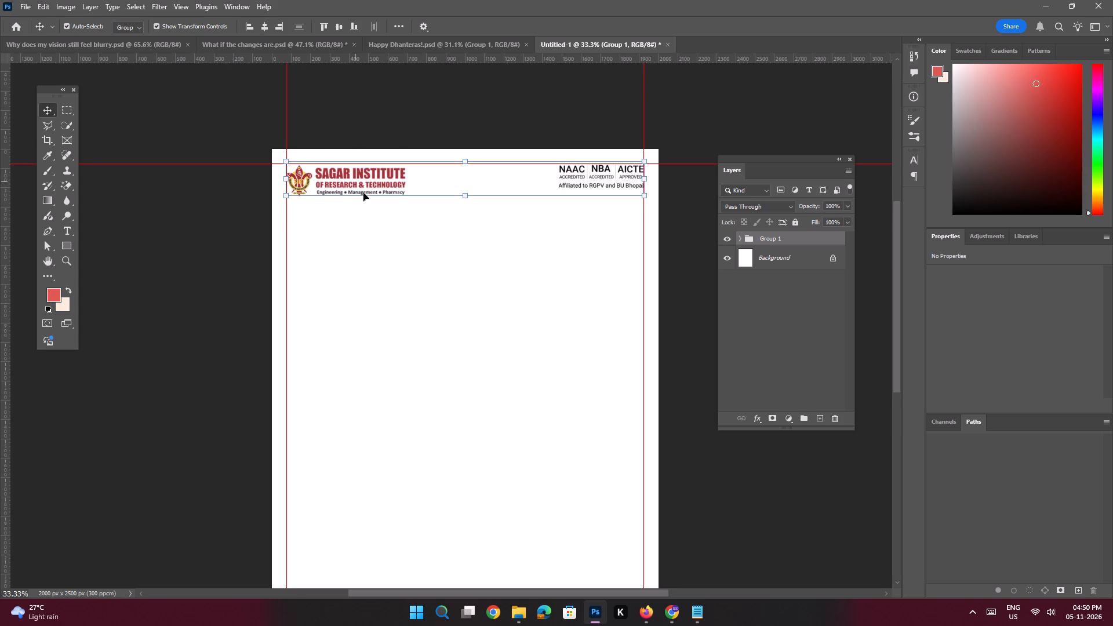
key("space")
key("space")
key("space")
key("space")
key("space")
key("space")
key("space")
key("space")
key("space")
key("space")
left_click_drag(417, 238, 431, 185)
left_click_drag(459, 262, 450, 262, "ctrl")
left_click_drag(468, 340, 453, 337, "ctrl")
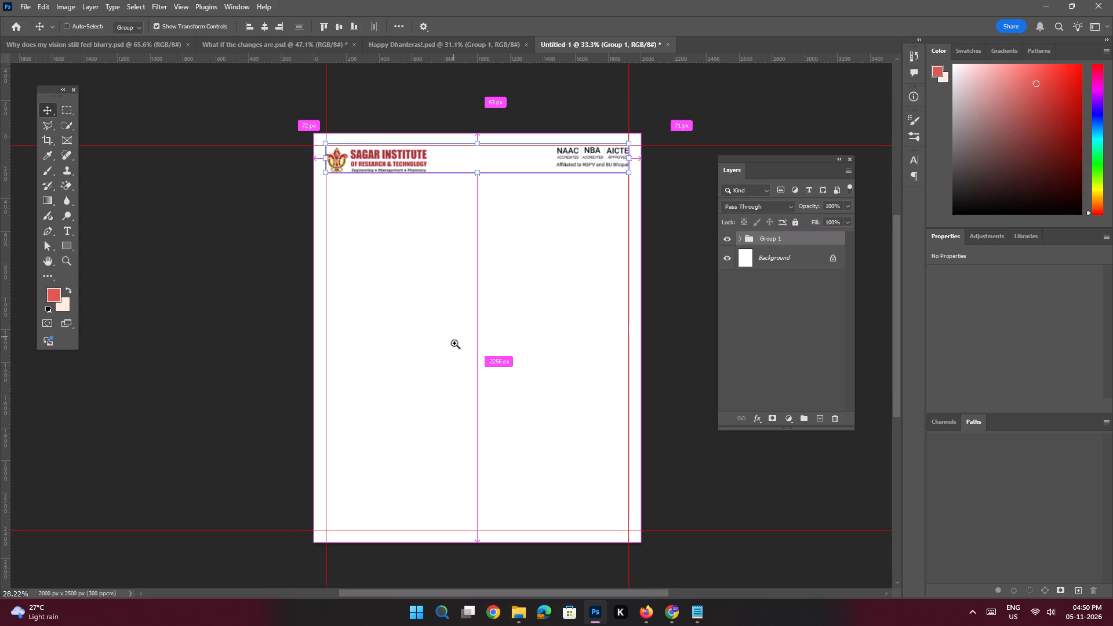
Switch to File Explorer and preview the Sagar Institute brother-and-sister poster images in the Downloads folder.
left_click(501, 577)
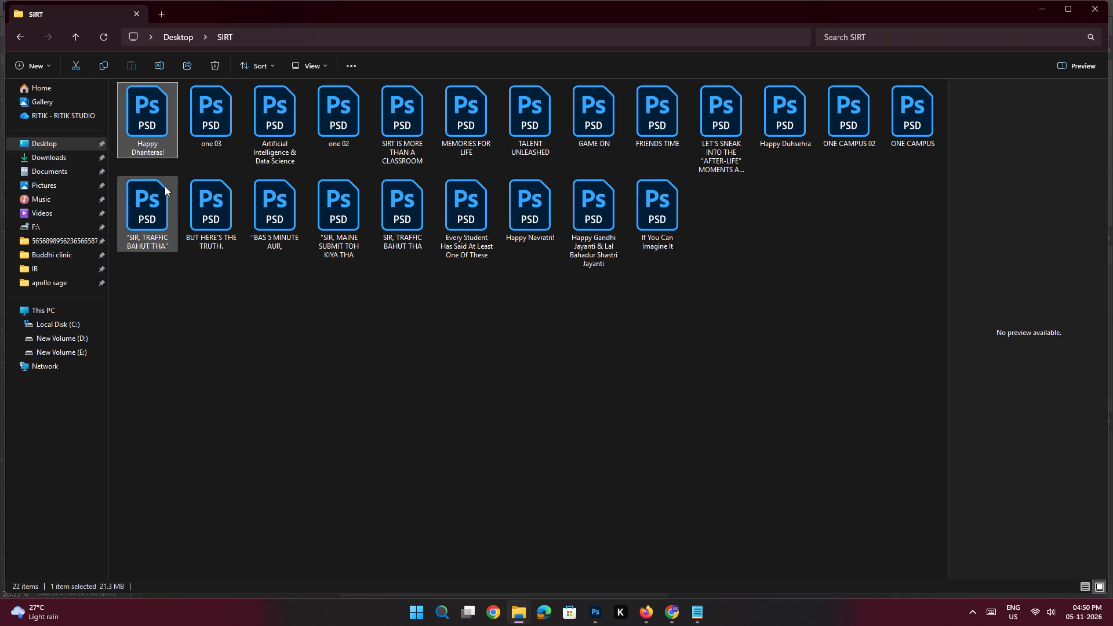
left_click(71, 162)
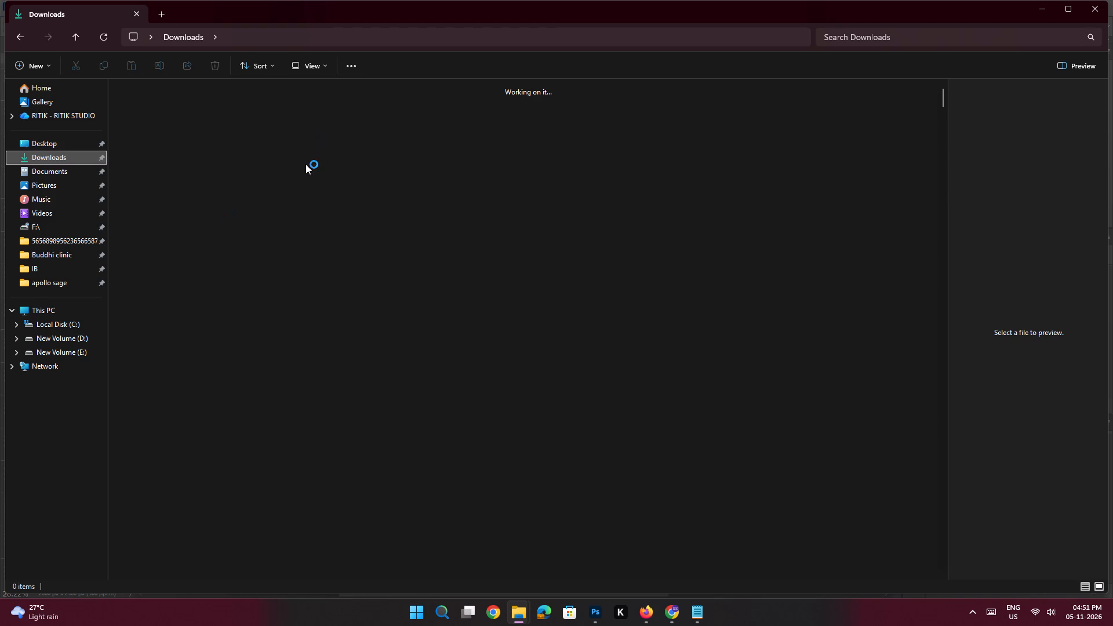
scroll(449, 208, "up", 5)
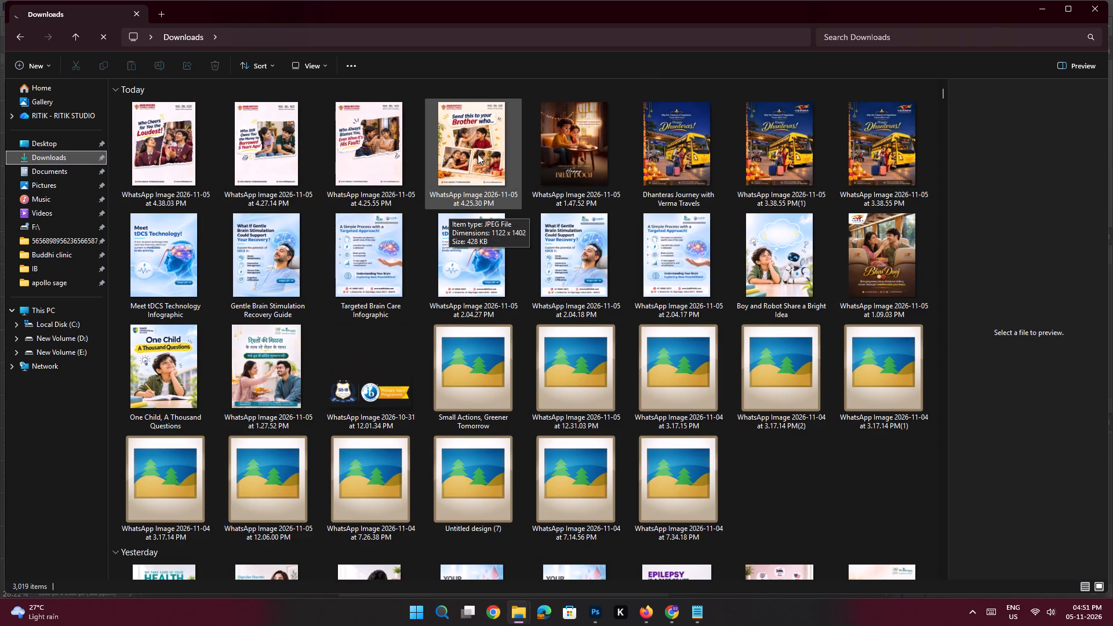
left_click(464, 161)
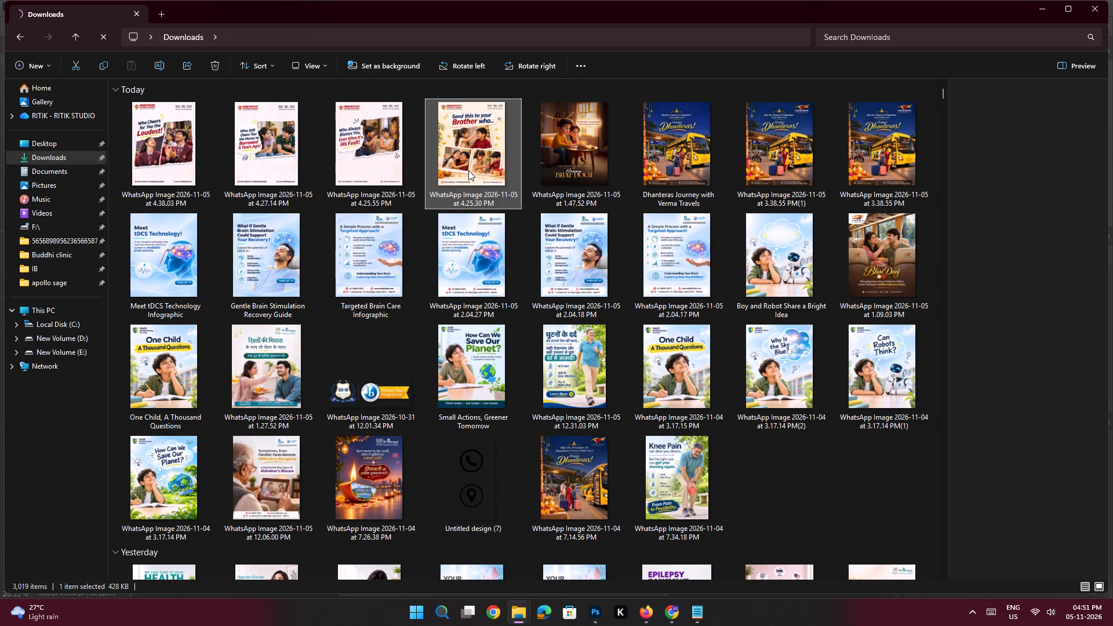
left_click(374, 166)
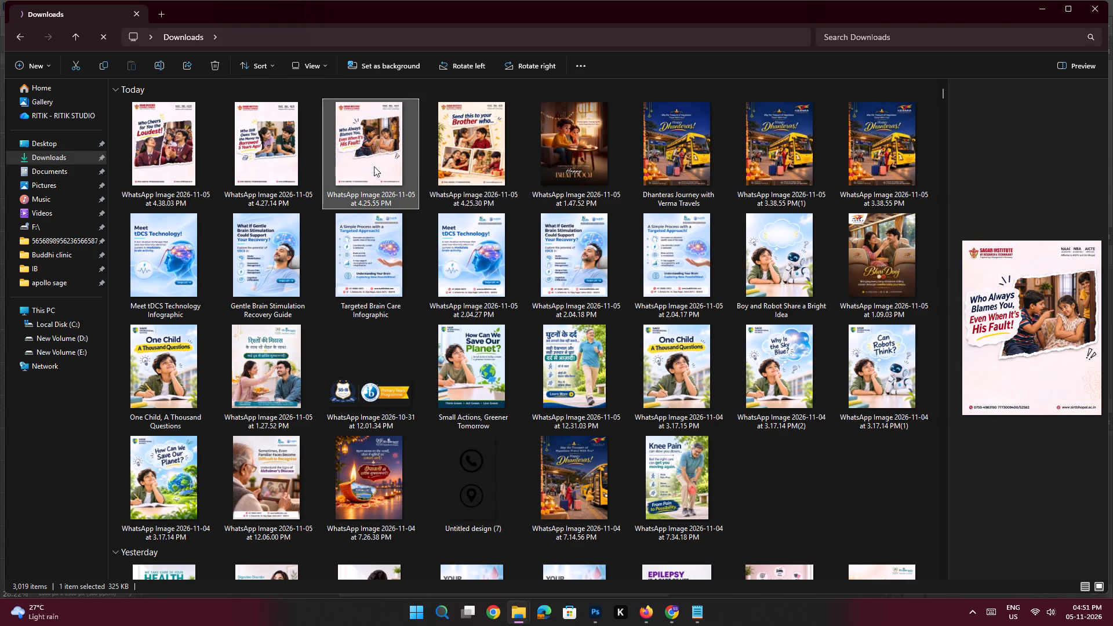
left_click(450, 162)
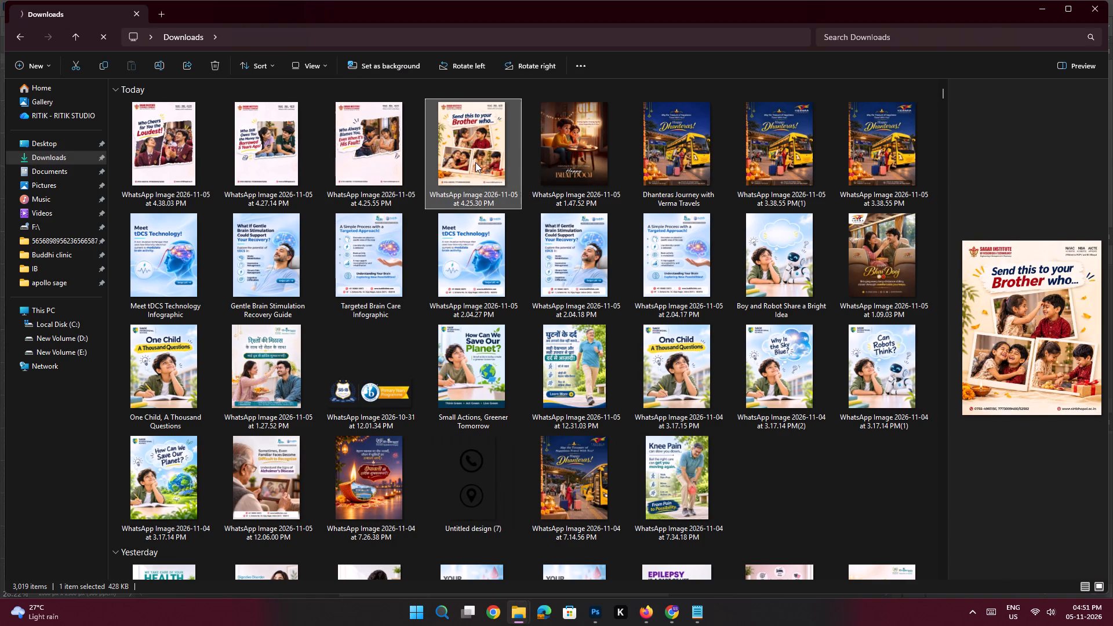
left_click_drag(475, 162, 479, 194)
left_click(551, 159)
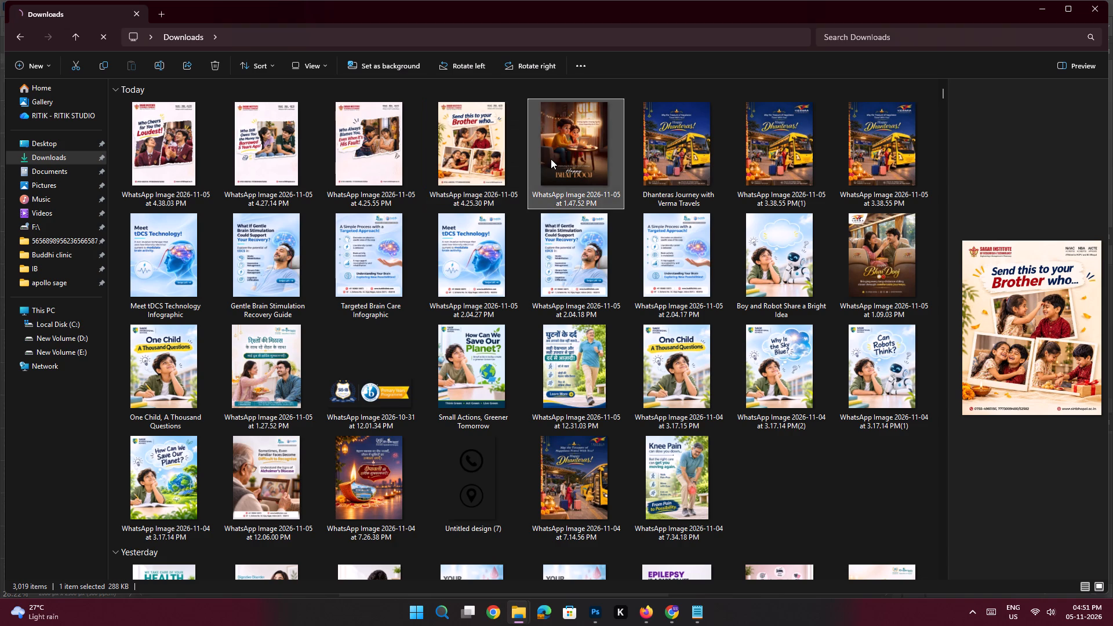
left_click(497, 165)
left_click_drag(465, 169, 479, 232)
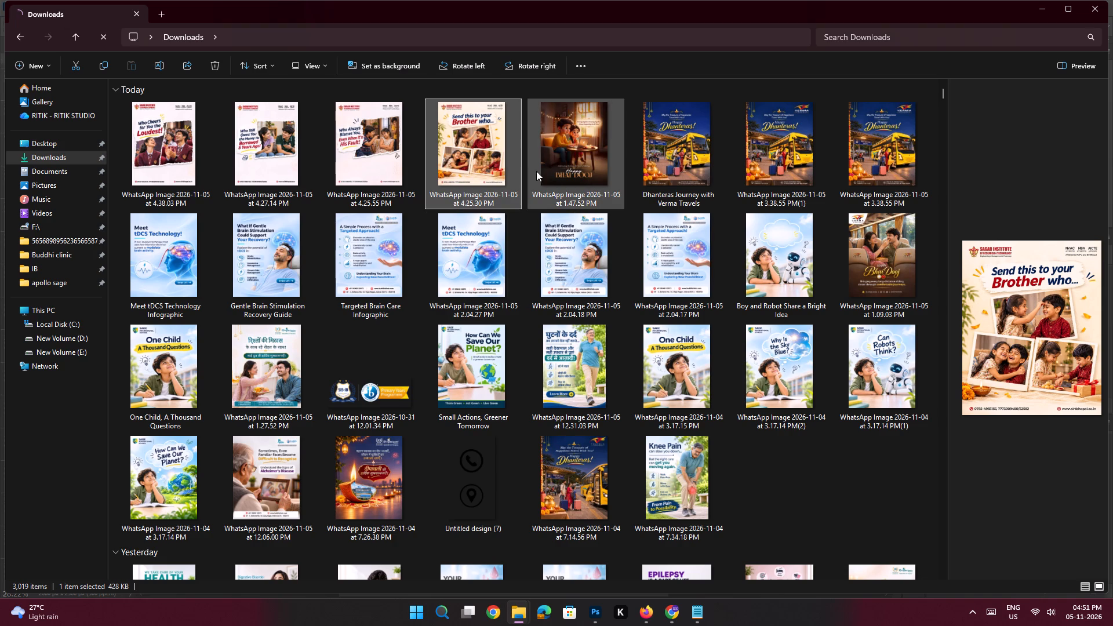
left_click(537, 169)
left_click(492, 172)
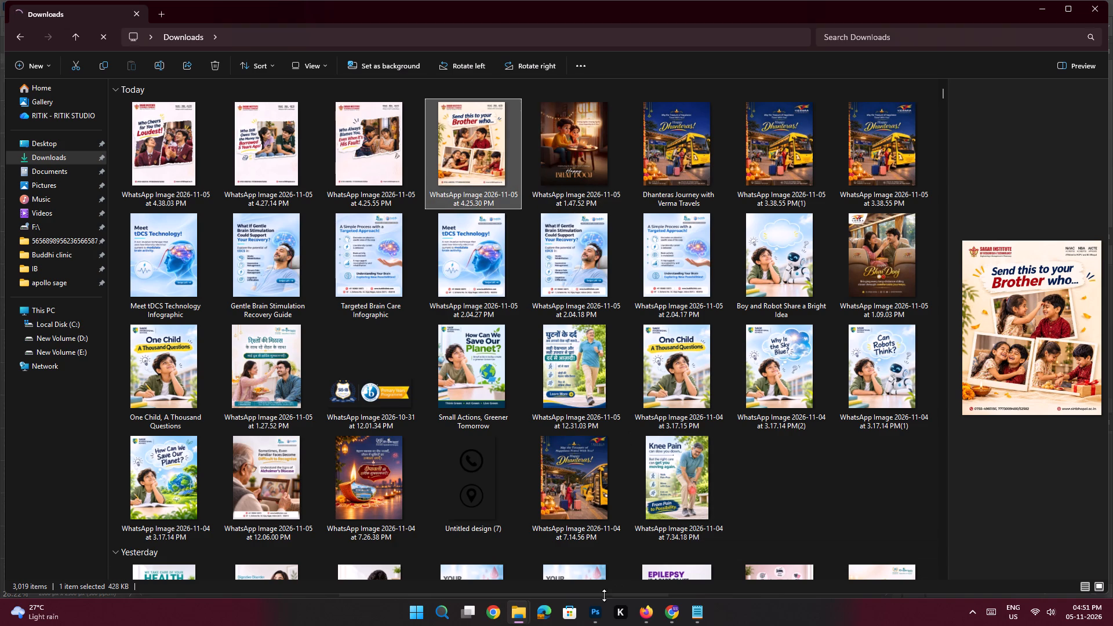
Switch to Photoshop and place the "Send this to your Brother who..." poster (WhatsApp Image 2026-11-05 at 4.25.30 PM) from Downloads as an embedded image.
left_click(599, 616)
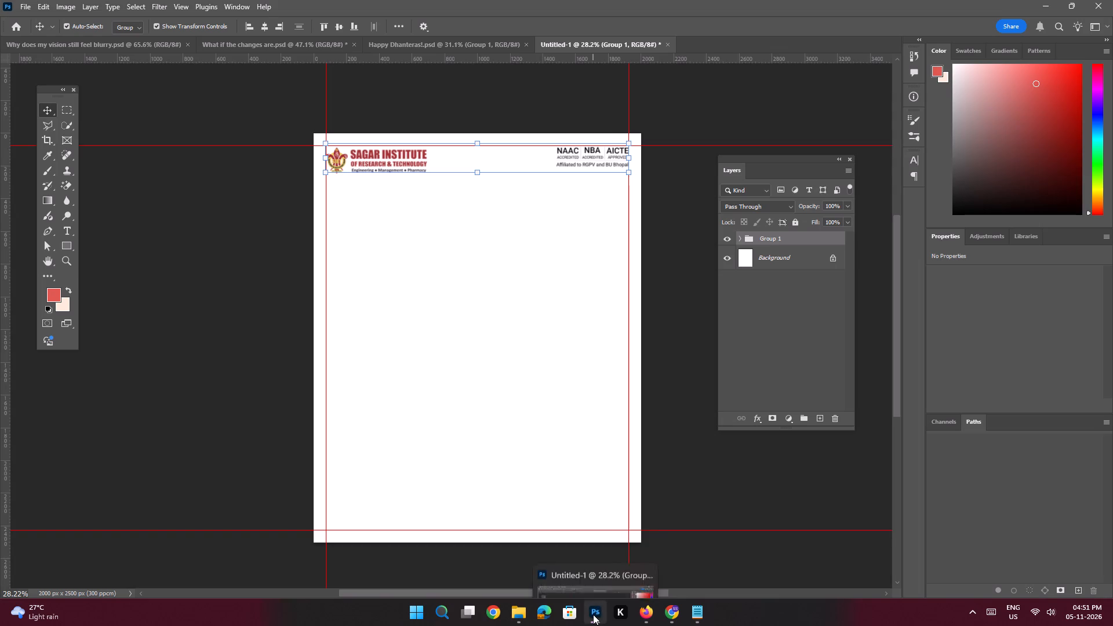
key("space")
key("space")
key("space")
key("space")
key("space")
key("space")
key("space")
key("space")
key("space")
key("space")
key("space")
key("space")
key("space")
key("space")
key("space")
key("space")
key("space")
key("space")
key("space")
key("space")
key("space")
left_click_drag(542, 351, 547, 309)
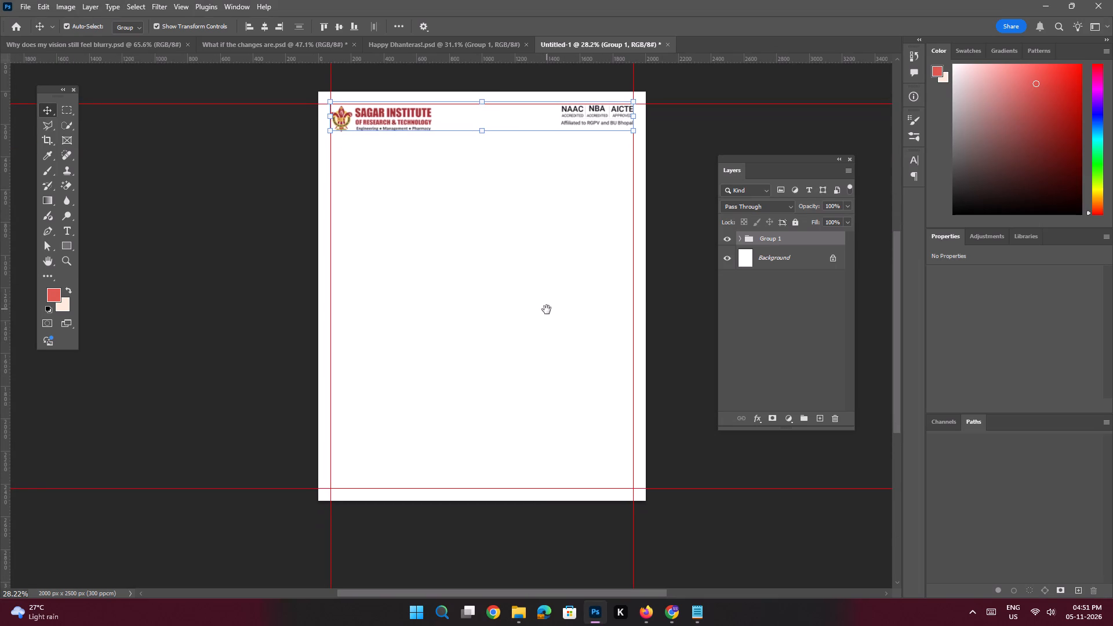
left_click(31, 8)
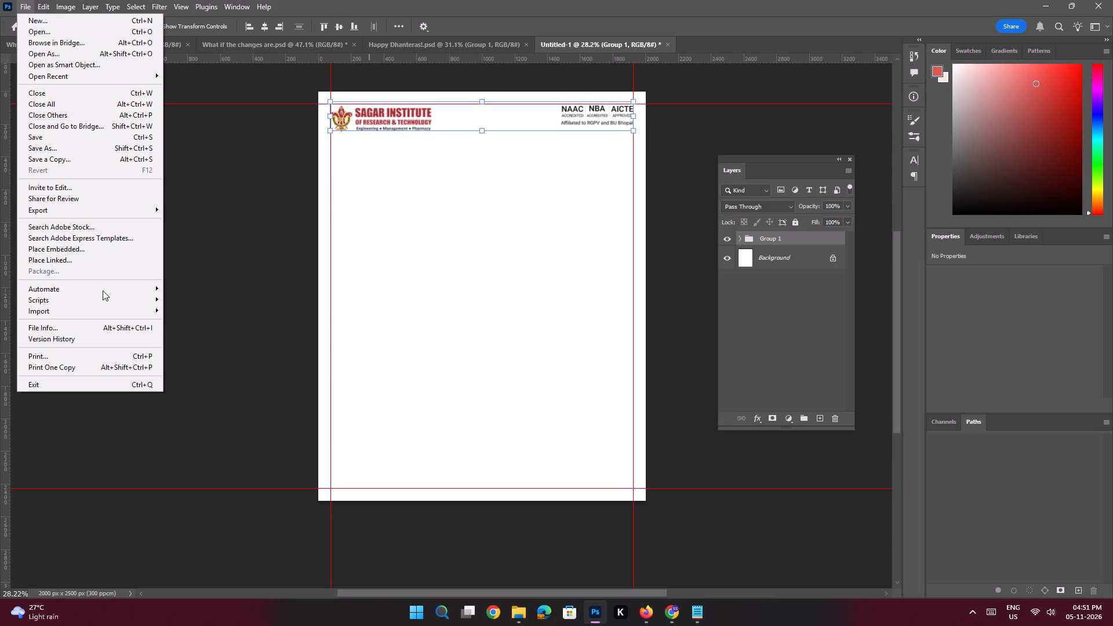
left_click(91, 249)
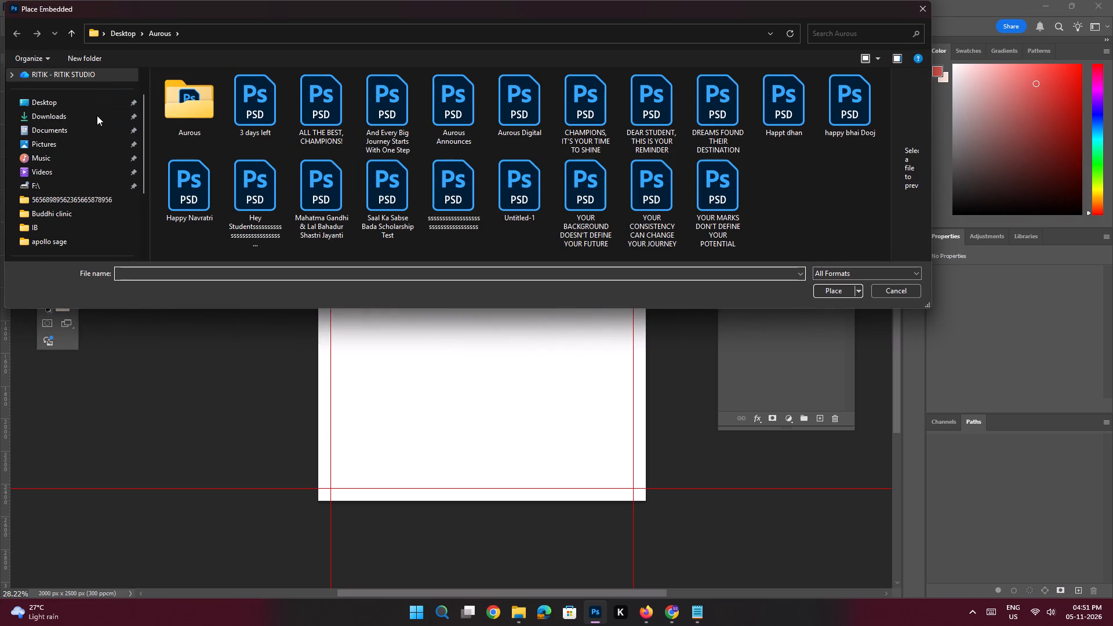
triple_click(45, 114)
triple_click(45, 114)
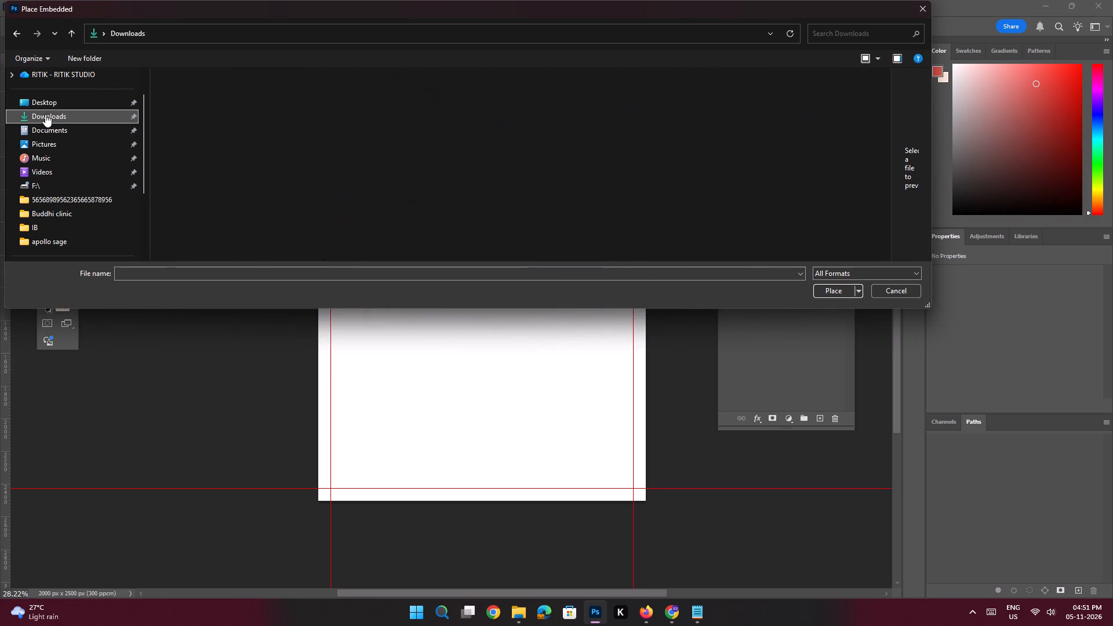
triple_click(45, 114)
triple_click(45, 114)
left_click(45, 114)
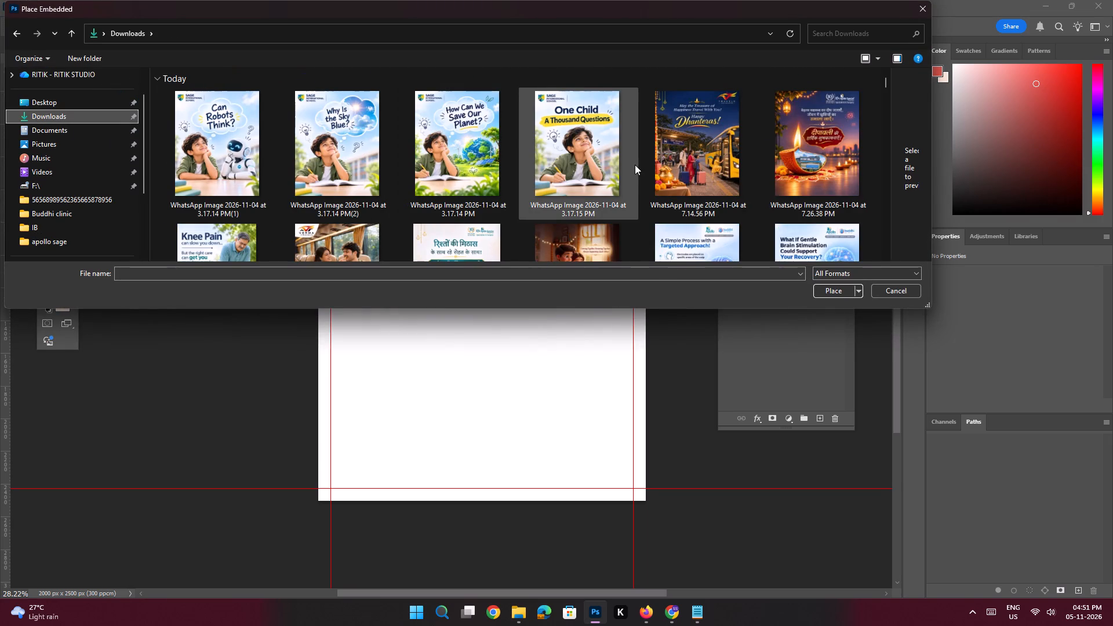
scroll(635, 162, "down", 1)
scroll(635, 162, "up", 2)
scroll(635, 162, "down", 1)
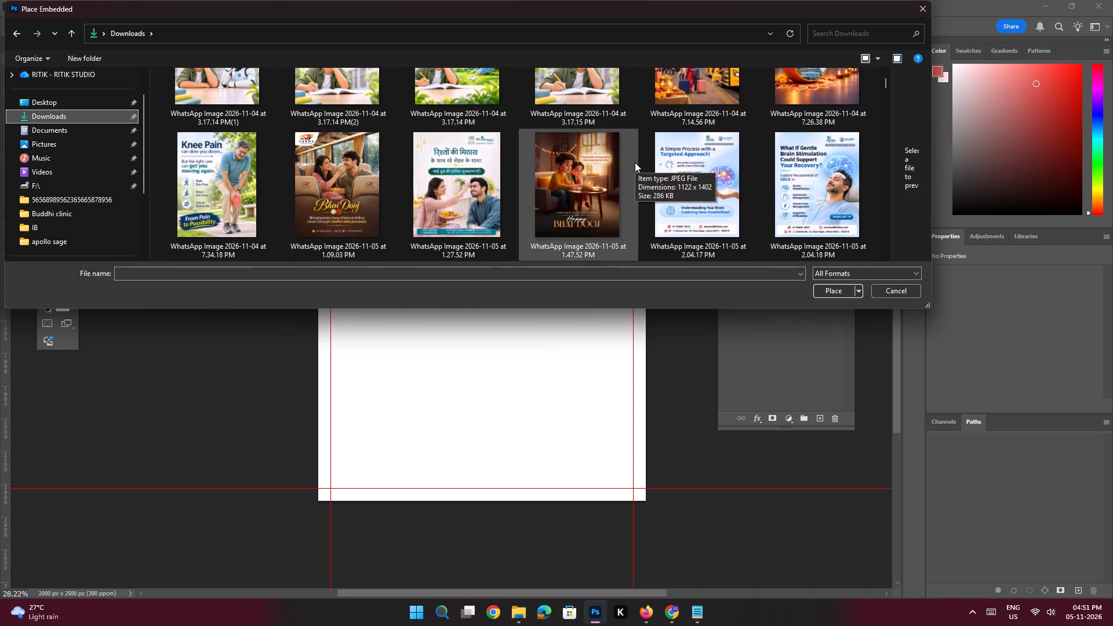
scroll(635, 162, "down", 1)
scroll(635, 162, "up", 1)
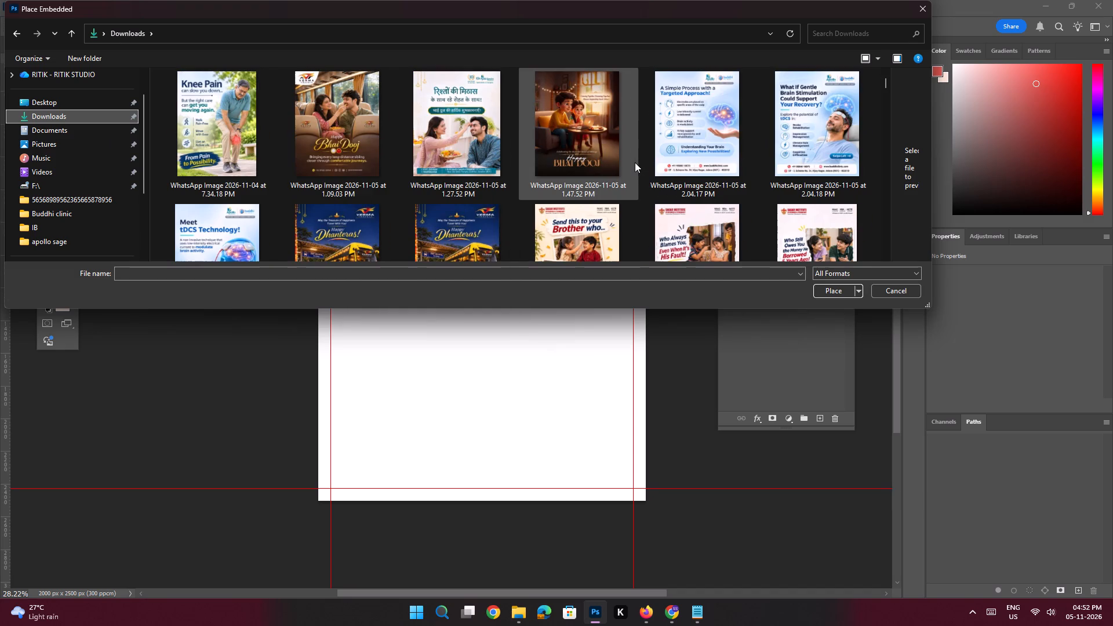
scroll(635, 162, "up", 1)
scroll(635, 162, "down", 1)
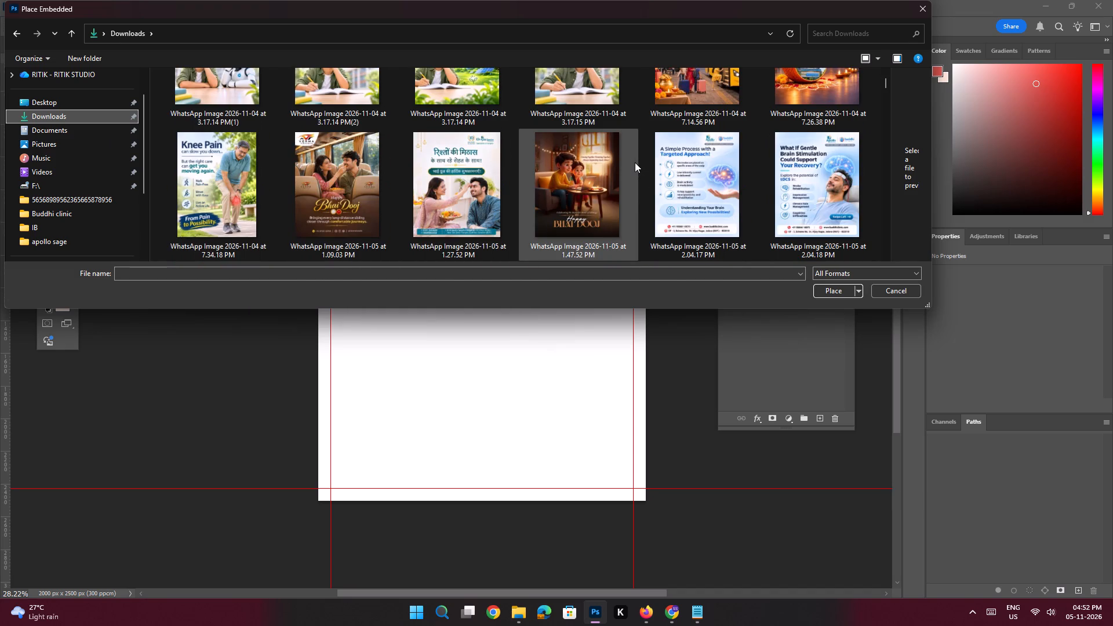
scroll(635, 162, "down", 1)
left_click(592, 191)
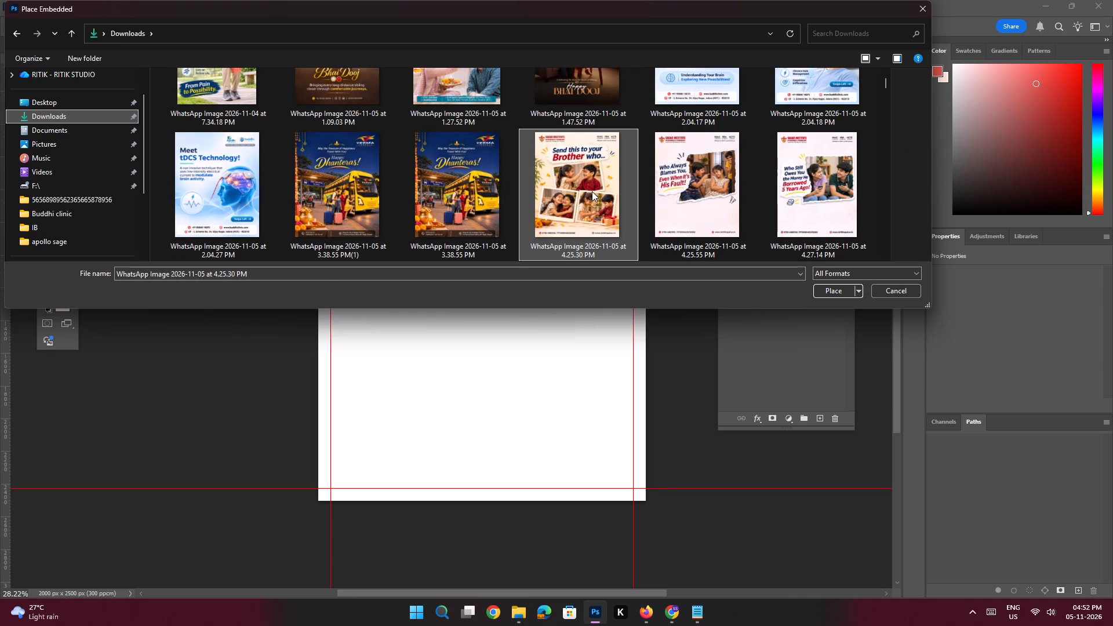
left_click(834, 289)
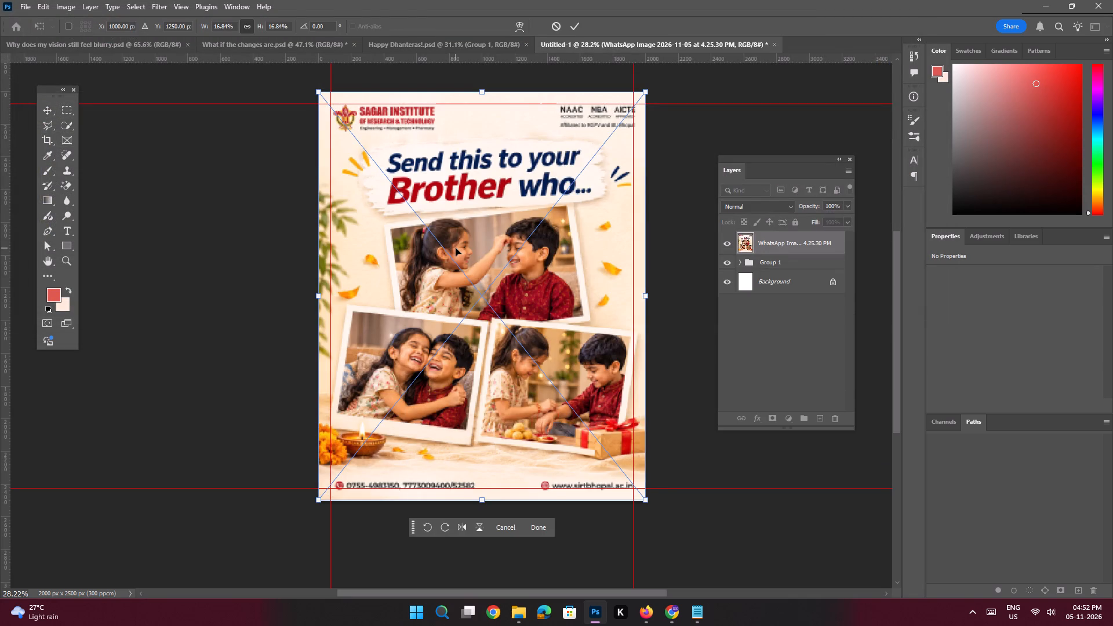
key("Return")
Start the Magic Eraser on the poster's cream background beside the Sagar Institute logo and rasterize the placed smart object.
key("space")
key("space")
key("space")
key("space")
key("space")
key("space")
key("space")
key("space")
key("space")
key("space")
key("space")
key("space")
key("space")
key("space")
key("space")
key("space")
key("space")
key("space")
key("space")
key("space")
left_click_drag(523, 150, 515, 180)
left_click_drag(445, 145, 483, 217, "ctrl")
left_click_drag(395, 183, 463, 226)
left_click_drag(416, 187, 428, 206, "ctrl")
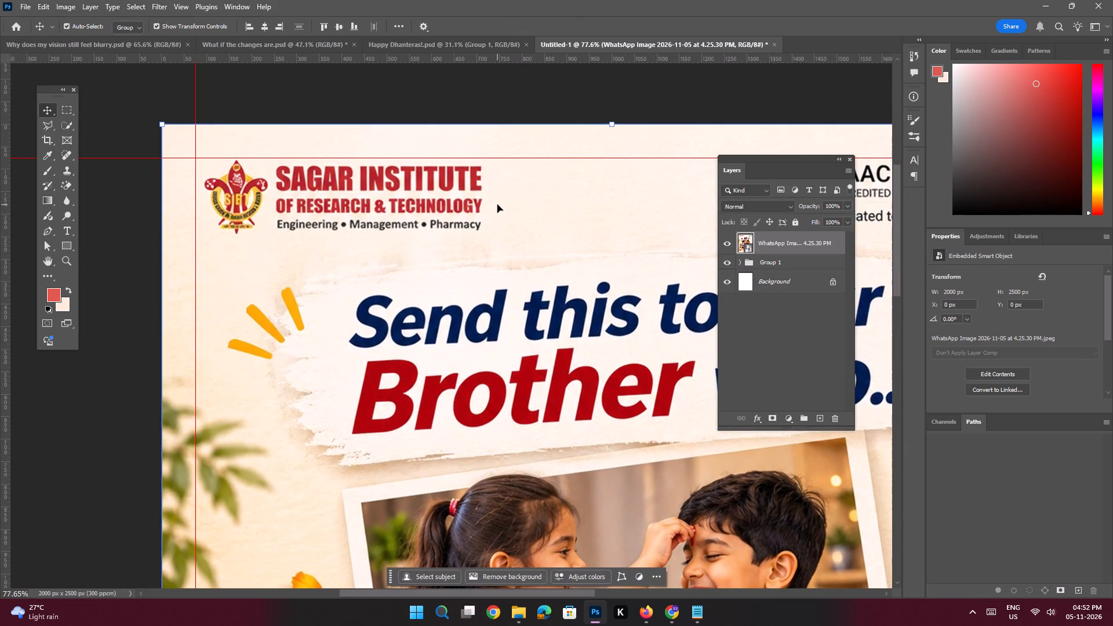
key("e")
left_click(506, 201)
left_click(523, 224)
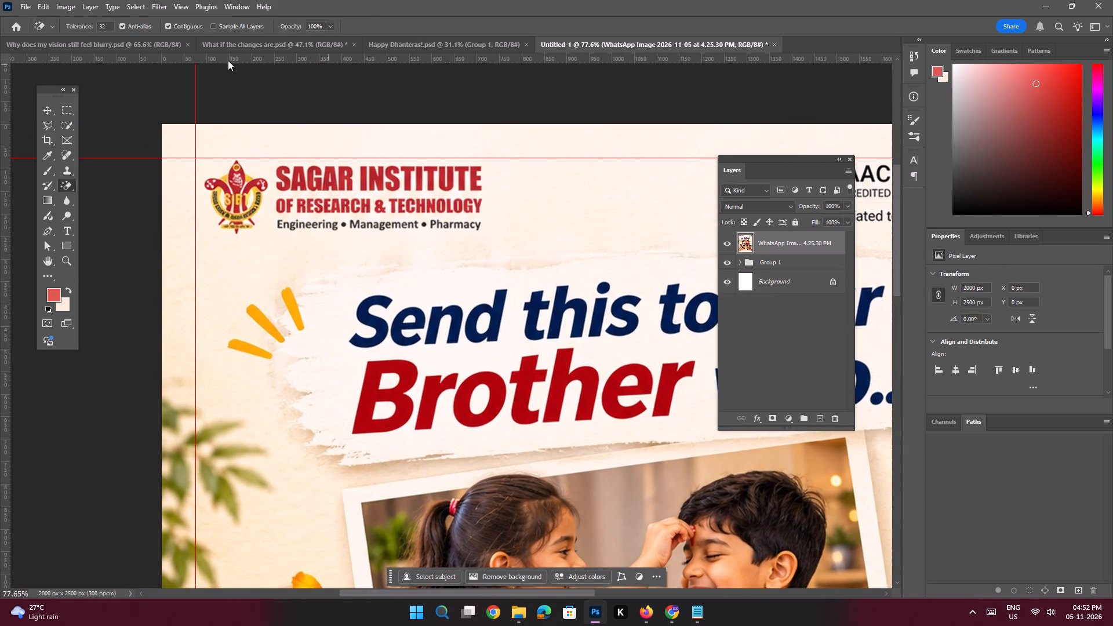
Remove the Sagar Institute logo and text from the placed image using a Polygonal Lasso selection and a Content-Aware fill.
left_click(45, 127)
key("space")
left_click_drag(305, 160, 331, 193, "ctrl")
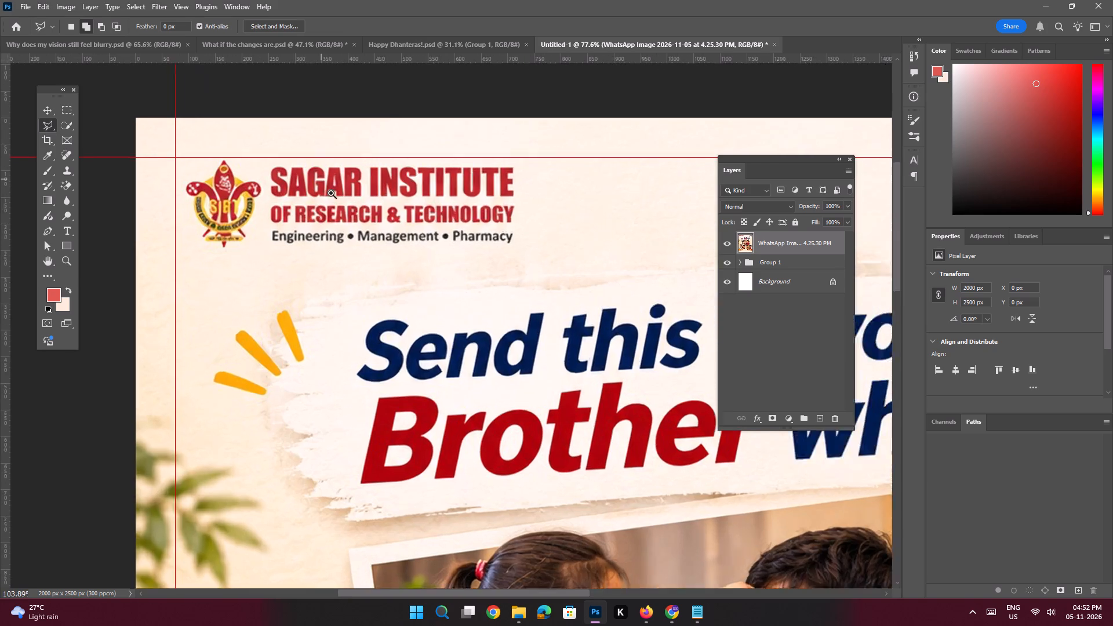
left_click_drag(331, 193, 331, 194, "ctrl")
left_click(258, 163)
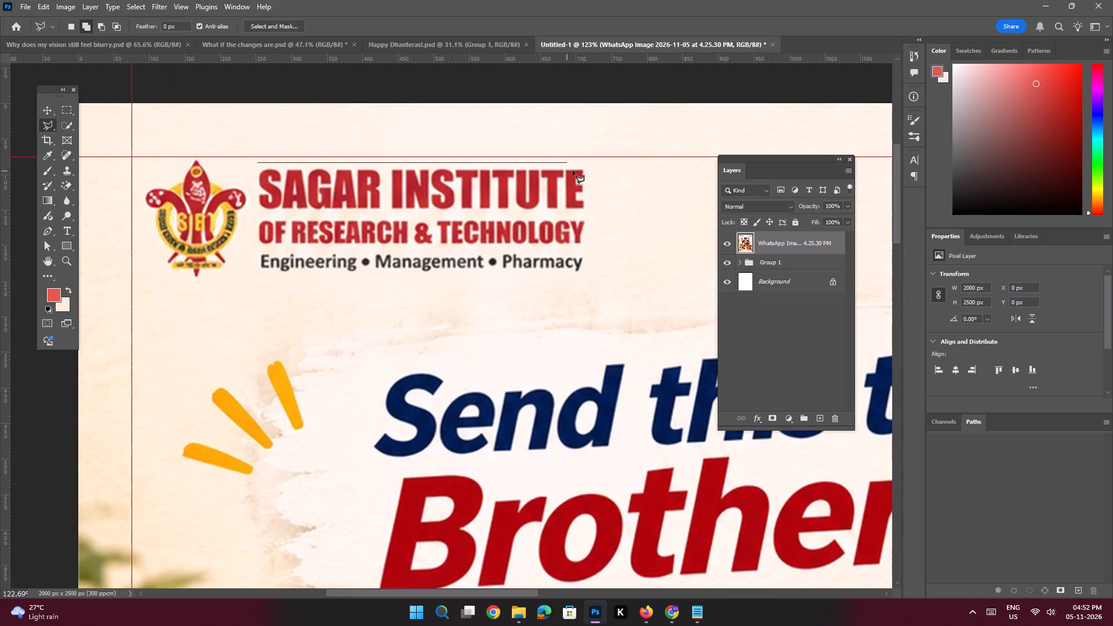
left_click(588, 169, "shift")
left_click(585, 278, "shift")
left_click(248, 276, "shift")
left_click(206, 289)
left_click(158, 287)
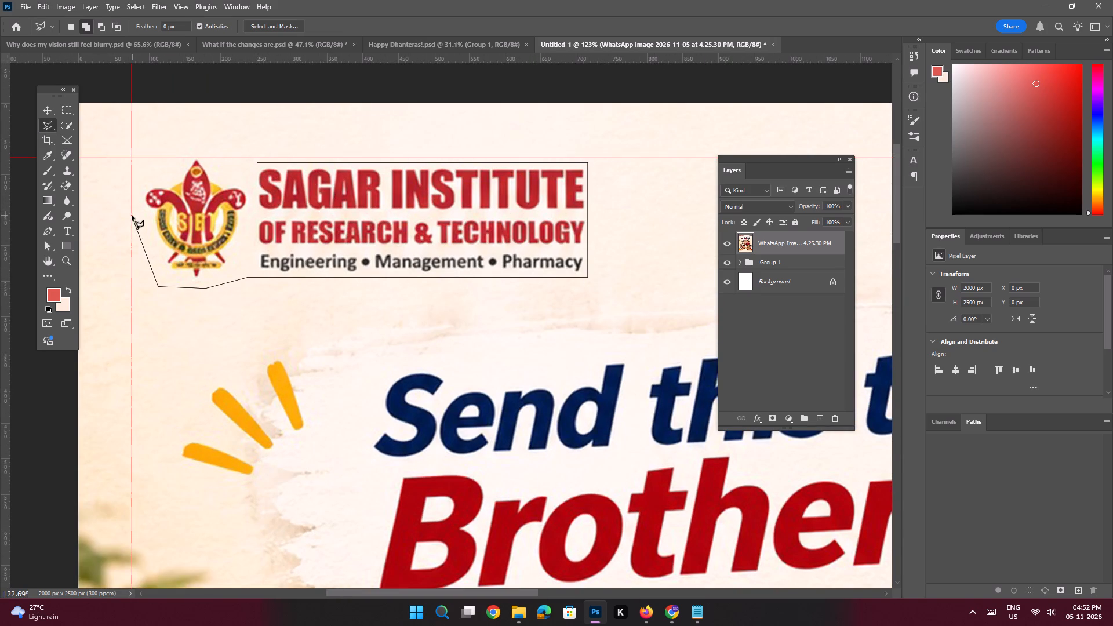
left_click(132, 216)
left_click(140, 166)
left_click(205, 141)
double_click(260, 166)
key("shift+BackSpace")
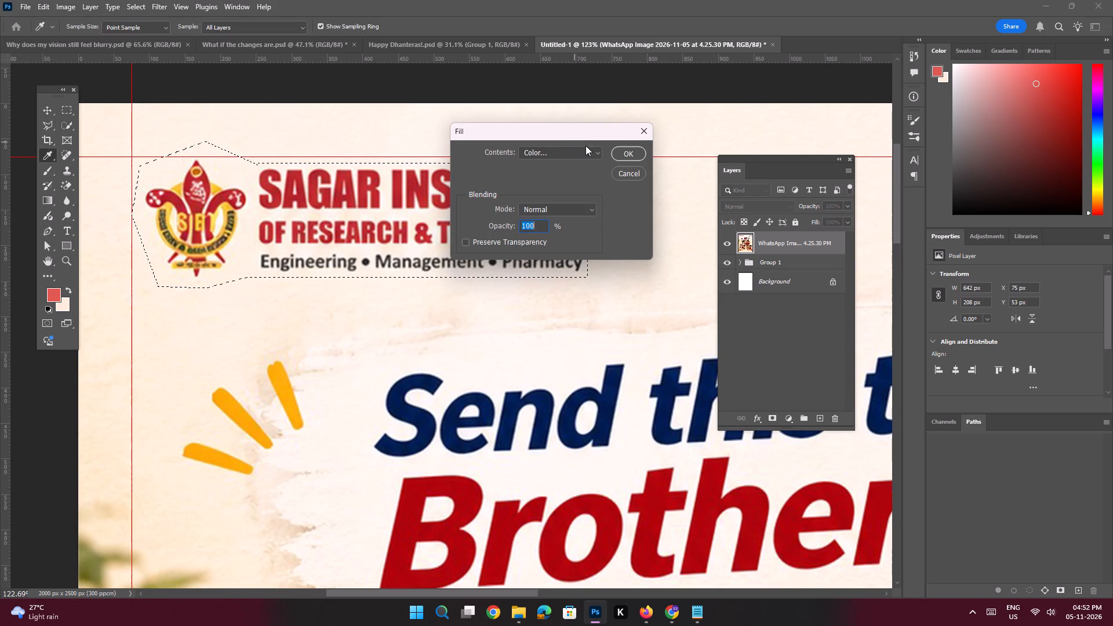
left_click(600, 153)
left_click(571, 199)
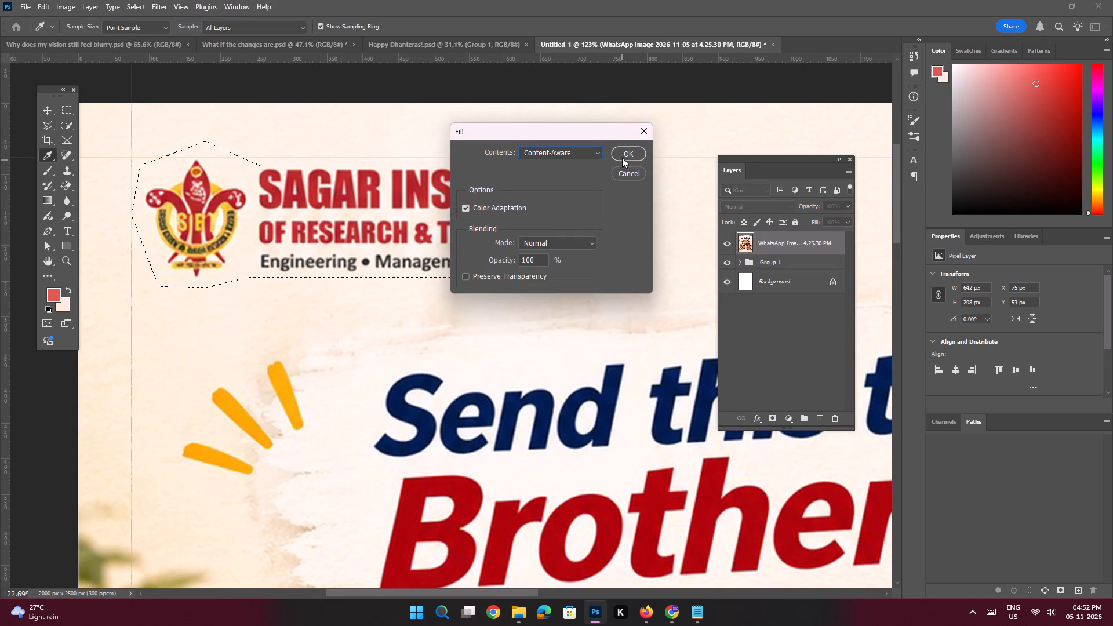
left_click(622, 155)
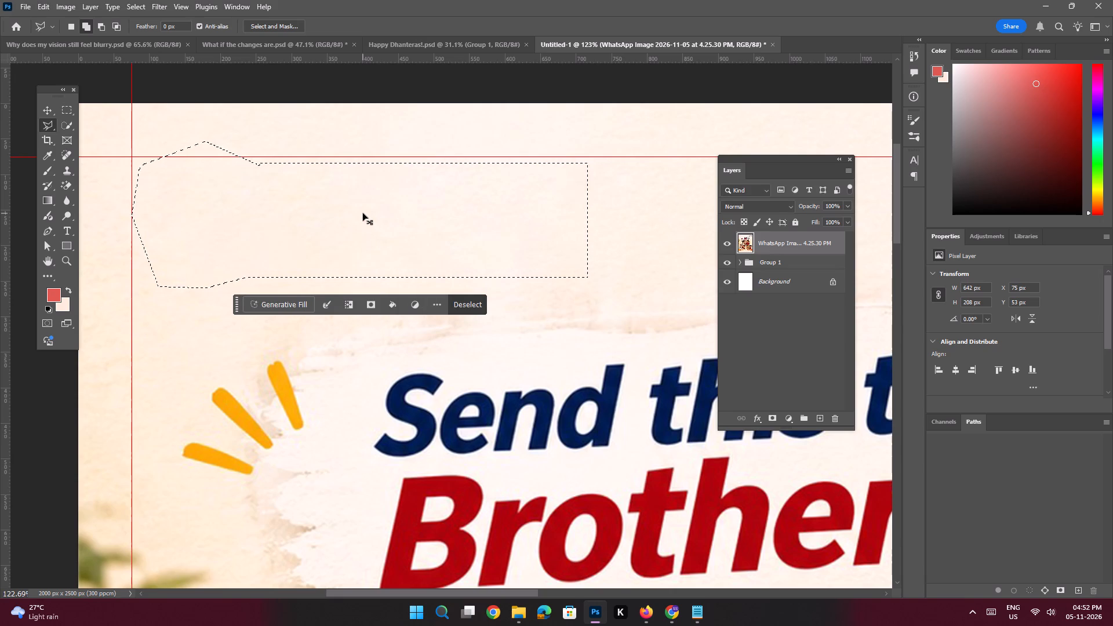
key("ctrl+d")
Remove the NAAC, NBA, AICTE and affiliation text from the placed image using a Polygonal Lasso selection and a Content-Aware fill.
key("space")
key("space")
key("space")
key("space")
key("space")
key("space")
key("space")
key("space")
key("space")
key("space")
key("space")
key("space")
key("space")
key("space")
key("space")
key("space")
key("space")
key("space")
key("space")
key("space")
left_click_drag(489, 213, 319, 231)
left_click_drag(476, 238, 411, 230)
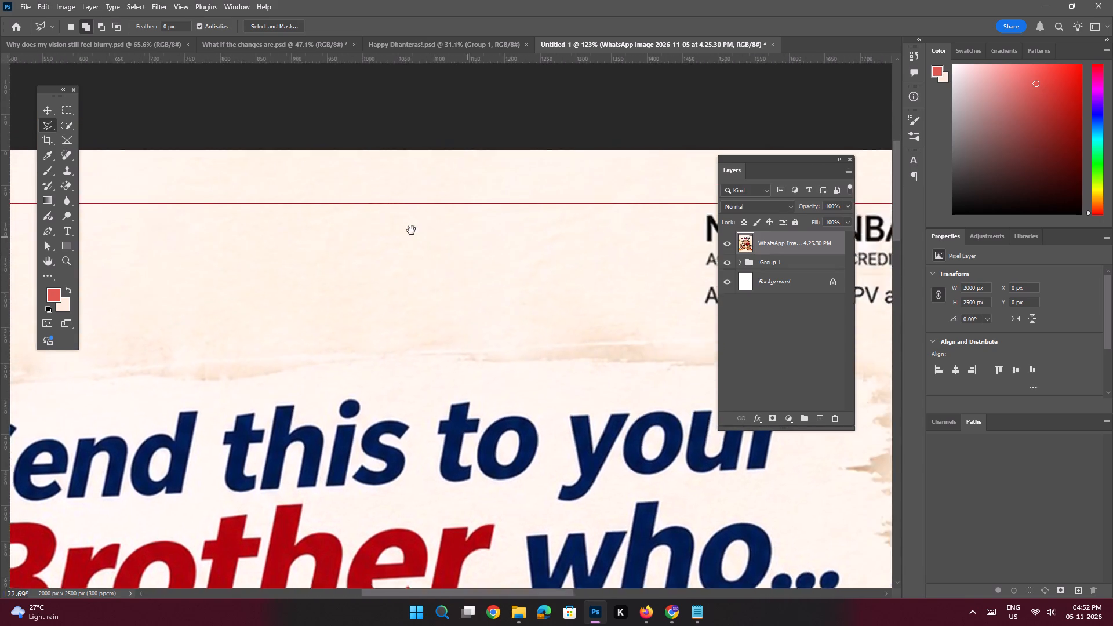
left_click_drag(411, 230, 307, 224)
left_click(348, 235)
left_click(279, 164)
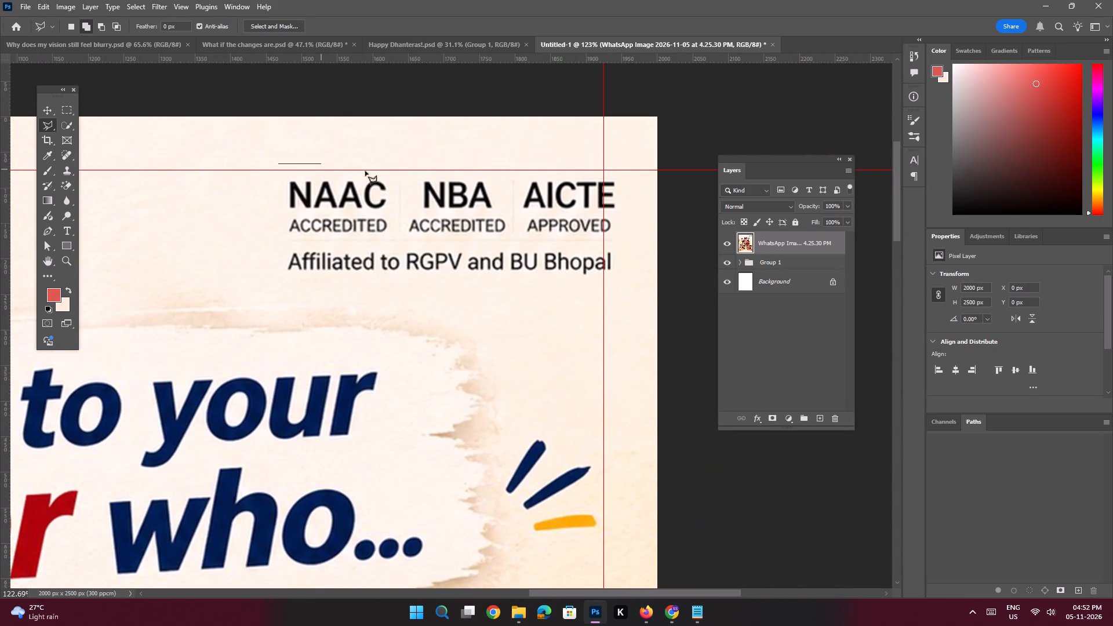
left_click(619, 170, "shift")
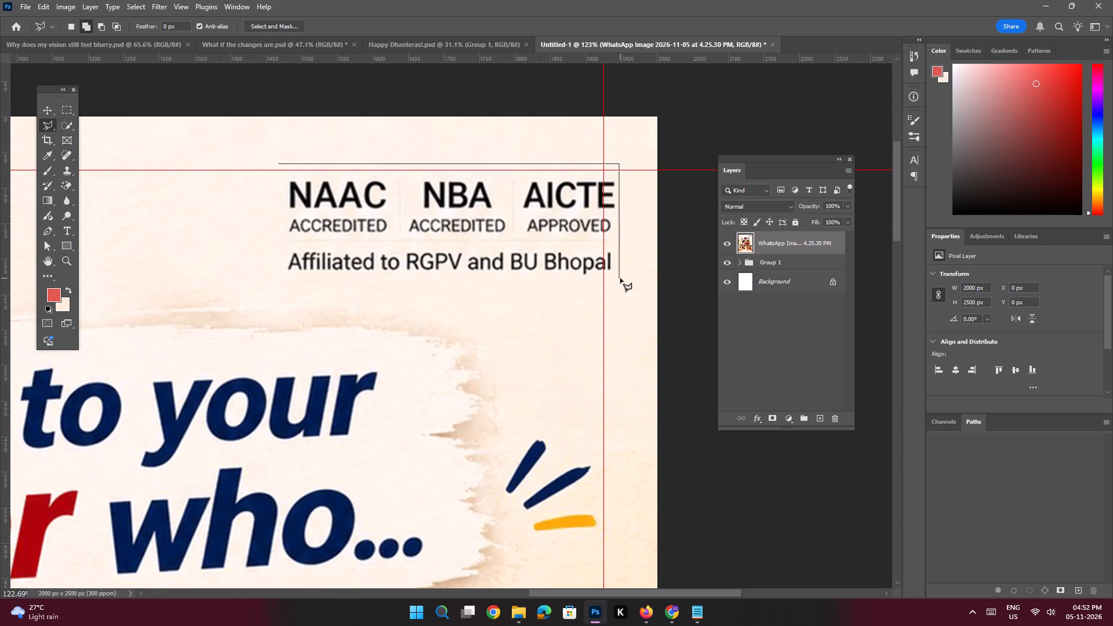
left_click(620, 278, "shift")
left_click(283, 278, "shift")
left_click(279, 165)
key("shift+BackSpace")
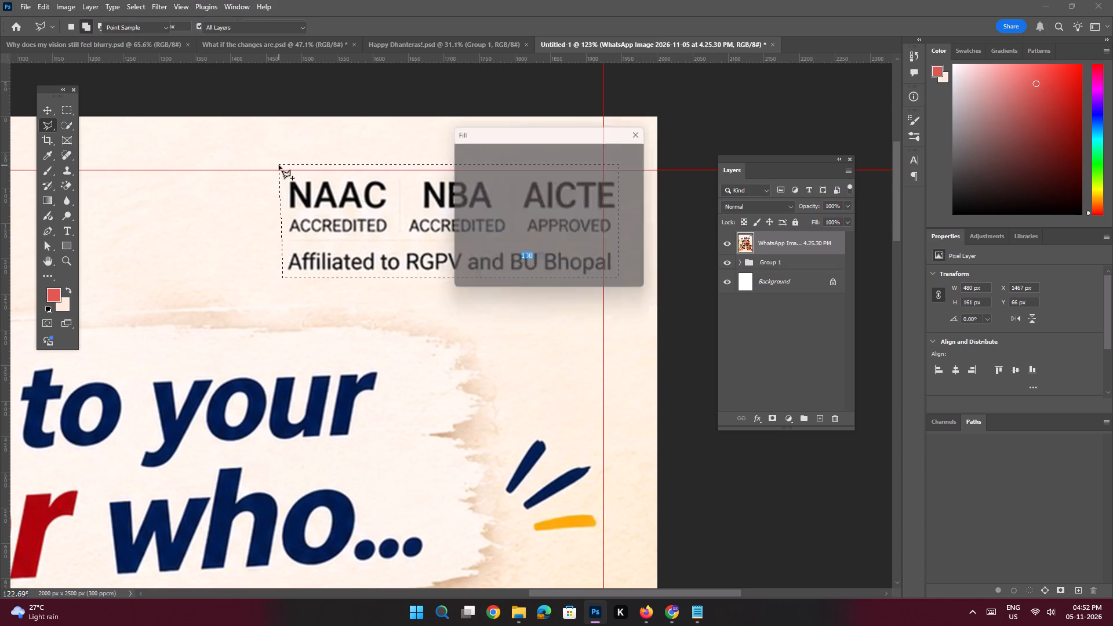
key("Return")
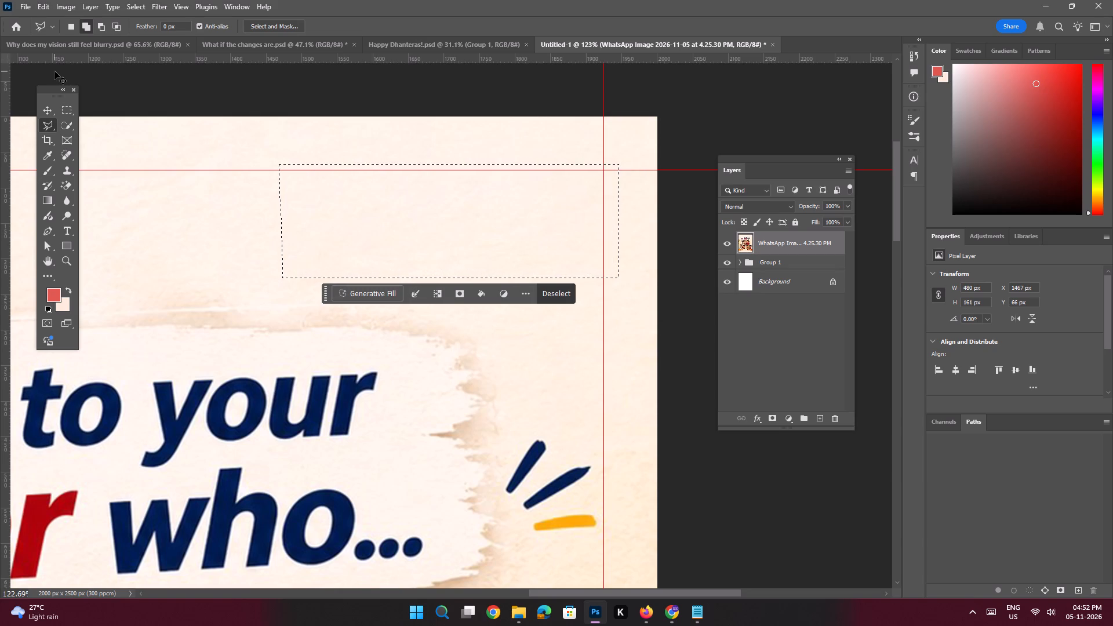
key("ctrl+d")
Copy the header group, Group 1, from the Happy Dhanteras design into the Brother post, above the placed image layer.
key("ctrl+0")
key("space")
key("space")
key("space")
key("space")
key("space")
key("space")
key("space")
key("space")
key("space")
key("space")
key("space")
key("space")
key("space")
key("space")
key("space")
key("space")
key("space")
key("space")
key("space")
key("space")
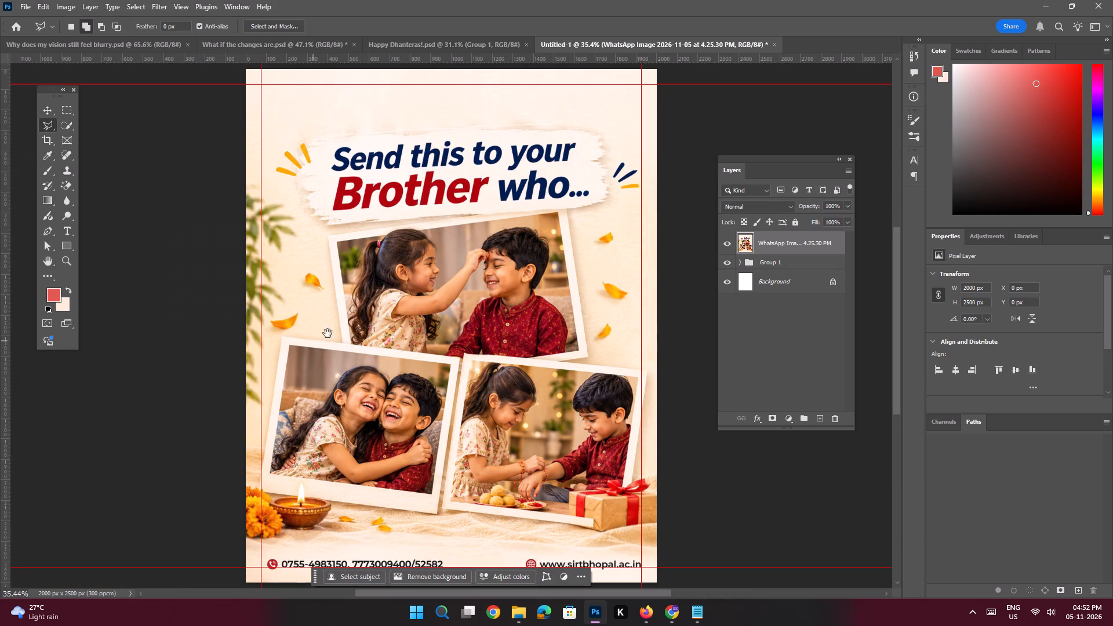
left_click_drag(482, 212, 483, 225)
left_click(500, 45)
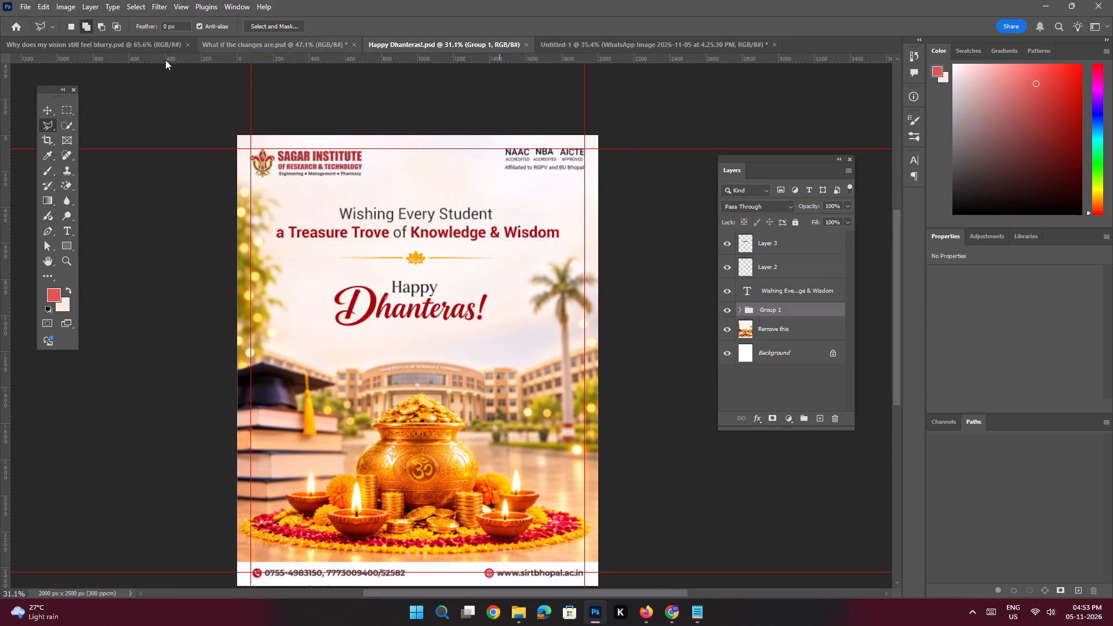
left_click(42, 111)
left_click(138, 213)
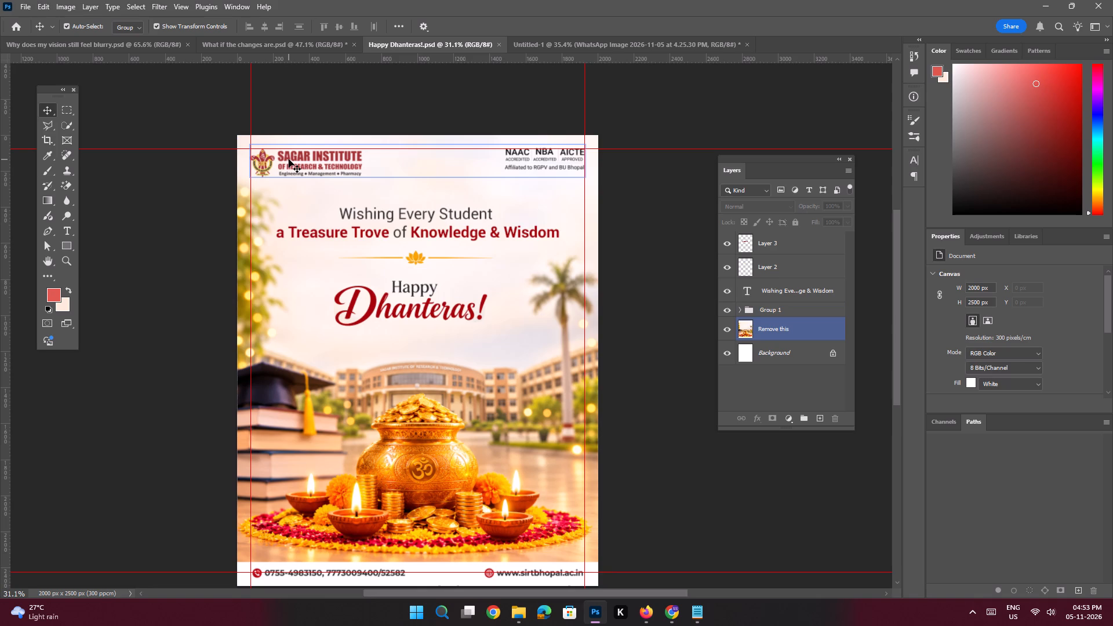
left_click_drag(764, 309, 765, 309)
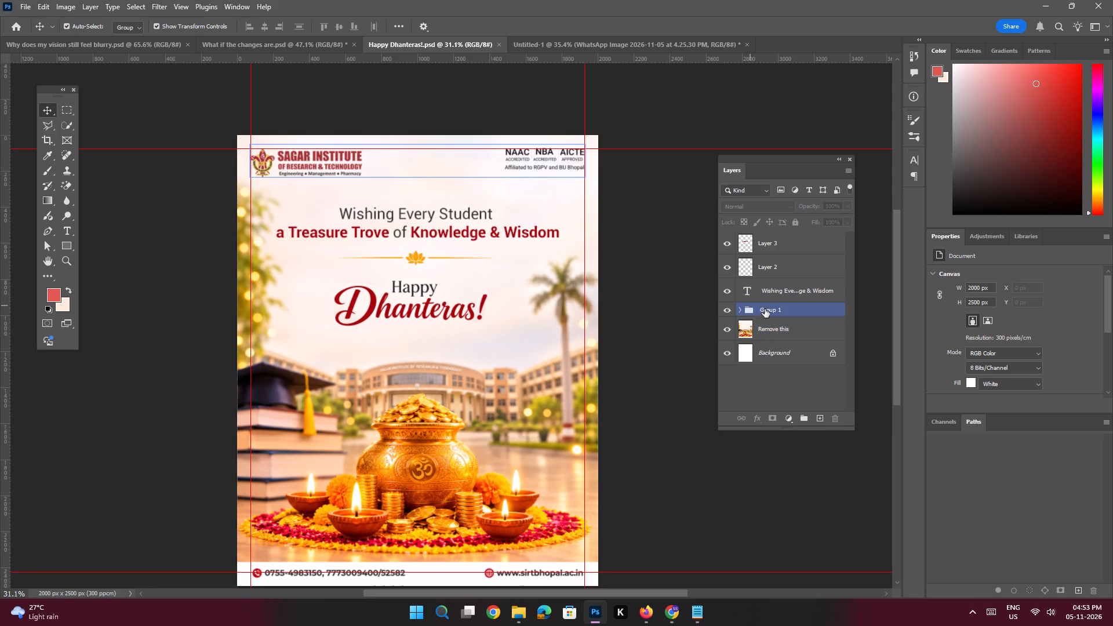
left_click_drag(765, 309, 463, 122)
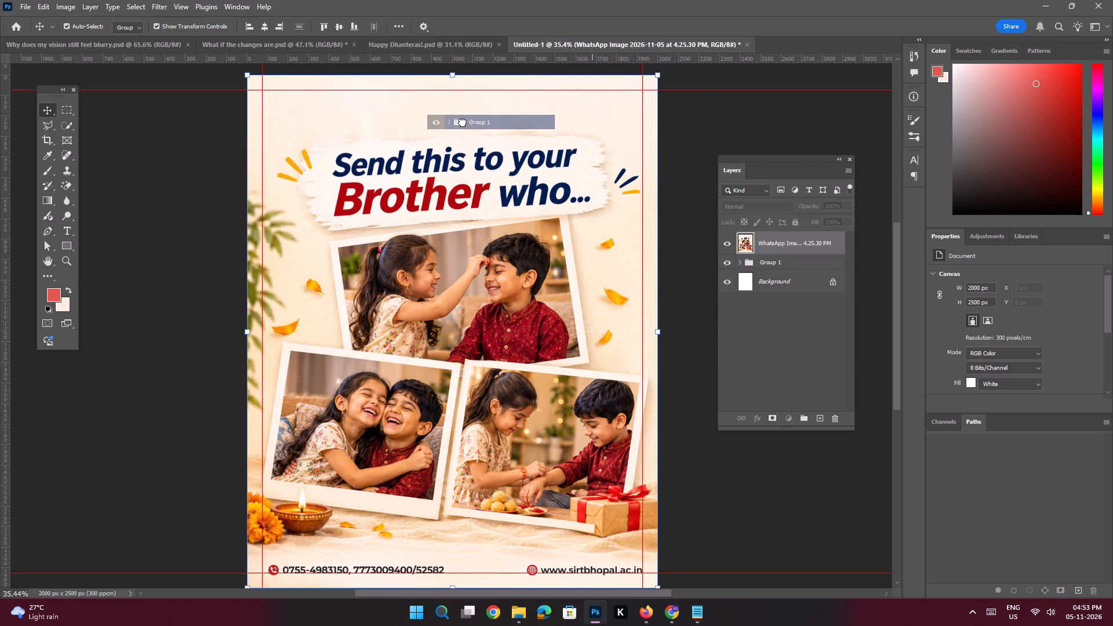
left_click_drag(463, 122, 444, 122)
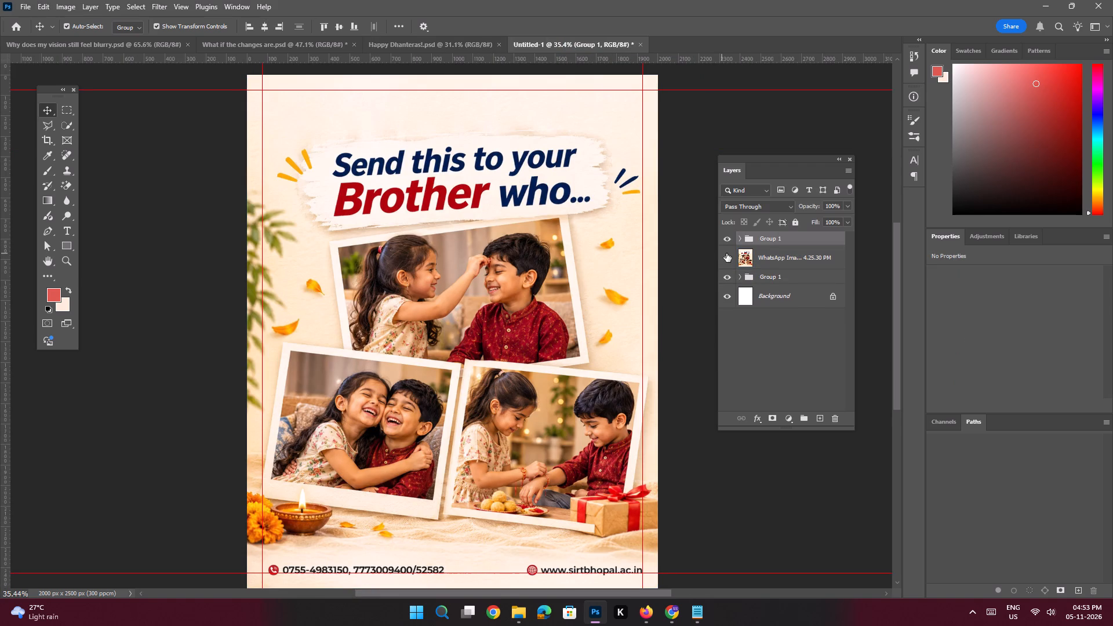
Check the copied header group by switching its visibility off and on, and select that group above the placed image.
key("space")
left_click_drag(569, 225, 547, 221, "ctrl")
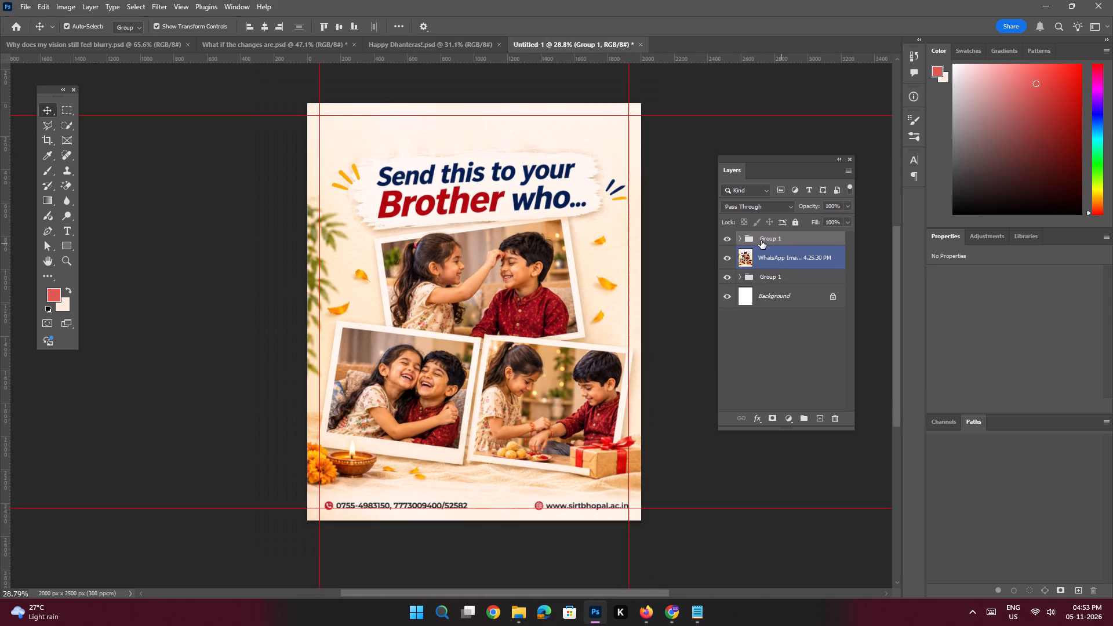
left_click(761, 241)
left_click(727, 238)
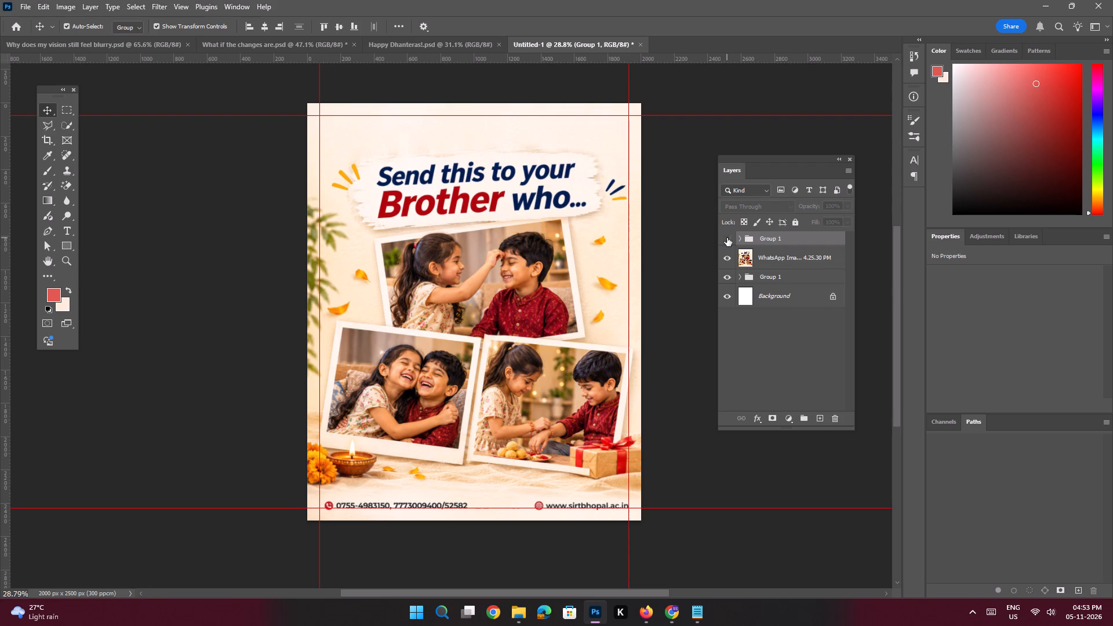
left_click(727, 238)
left_click(42, 112)
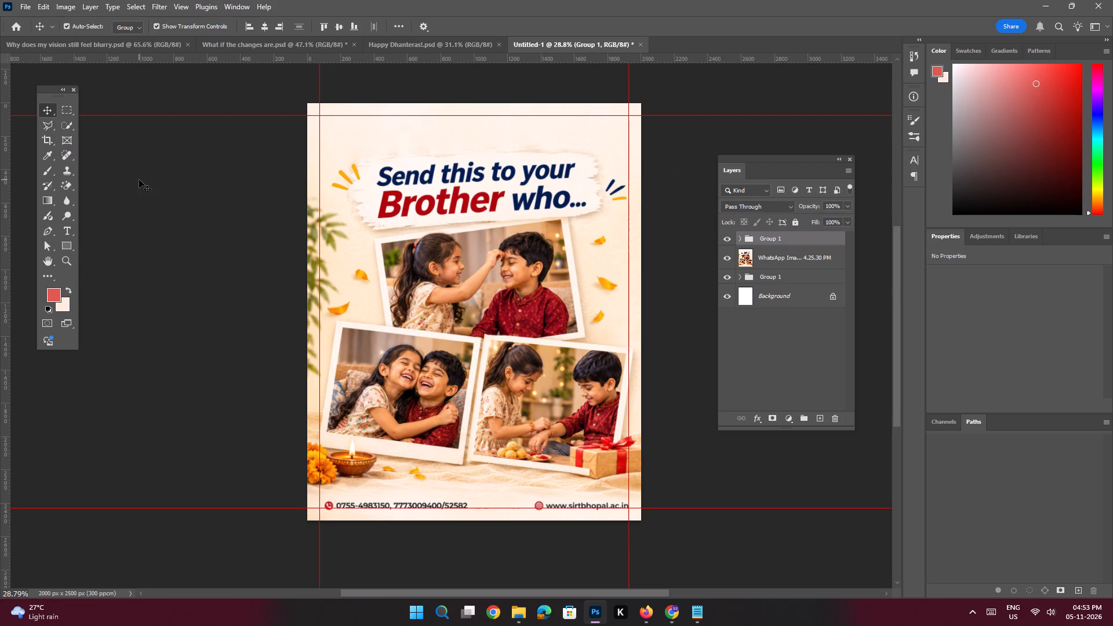
left_click(139, 180)
left_click(762, 238)
Delete the copied header group, Group 1, above the placed image layer, together with its contents.
left_click(838, 423)
left_click(528, 229)
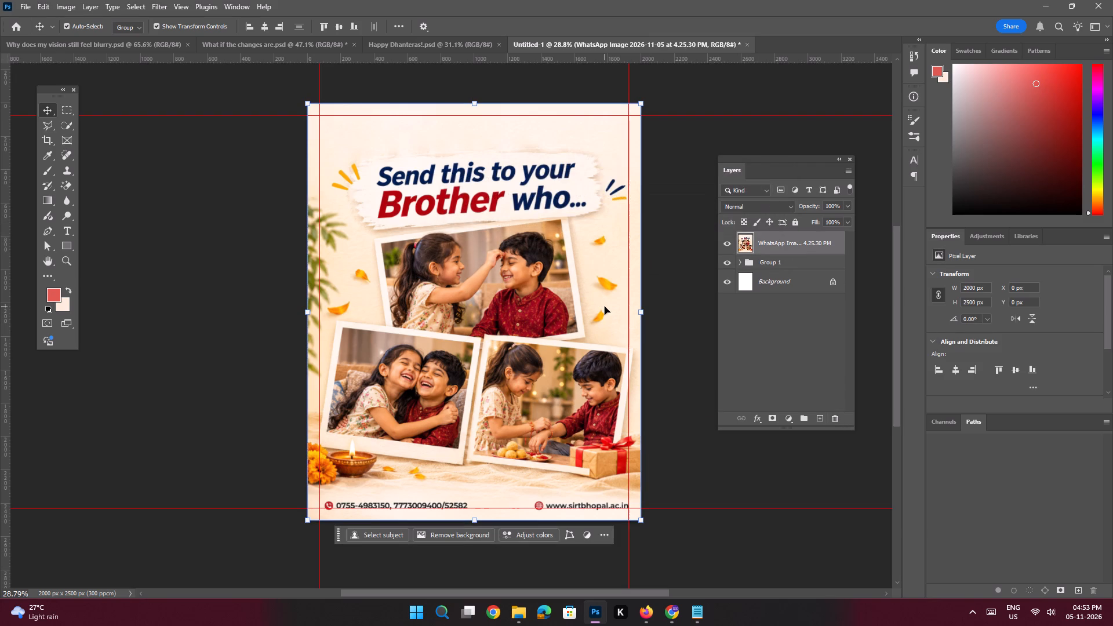
Copy the header group, Group 1, from the Happy Dhanteras design again and place it at the top of the Brother post.
left_click(392, 46)
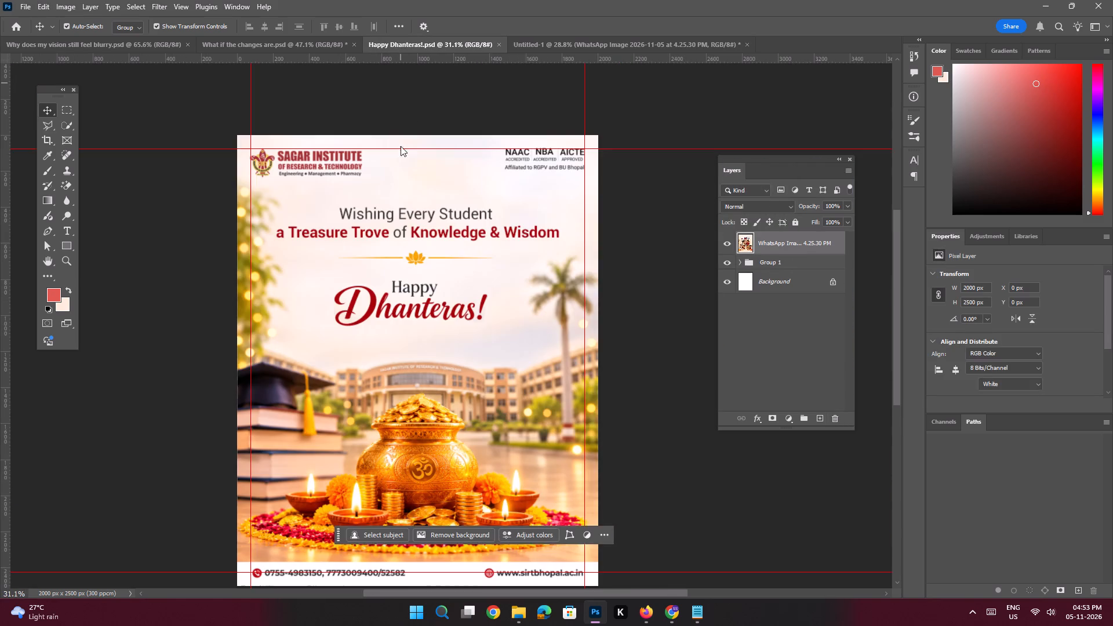
left_click(774, 311)
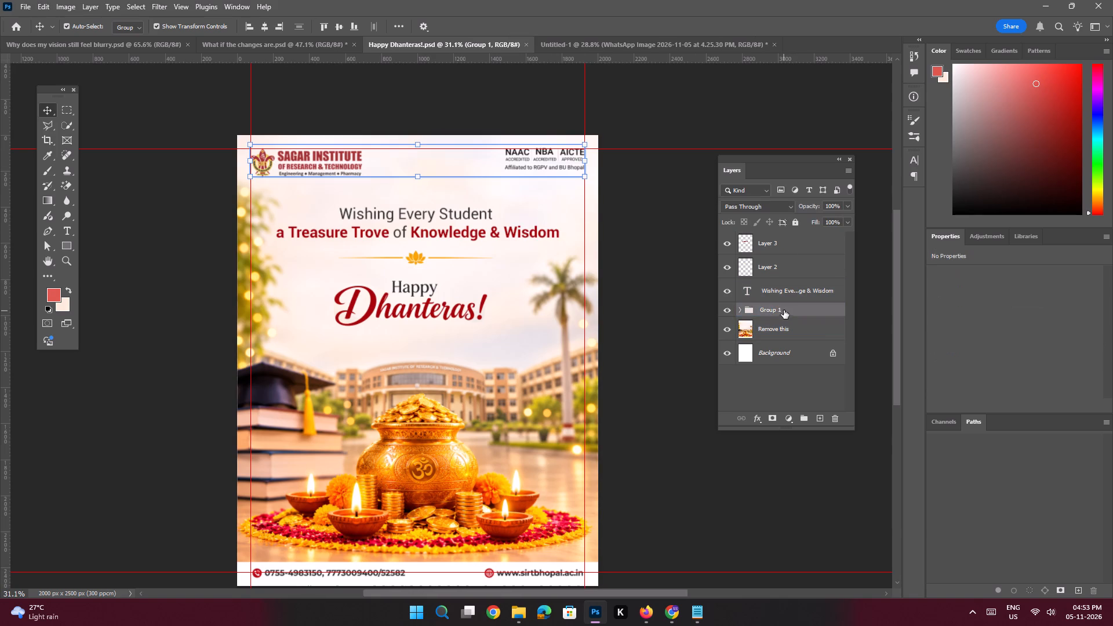
left_click_drag(774, 308, 614, 42)
left_click_drag(614, 42, 483, 136)
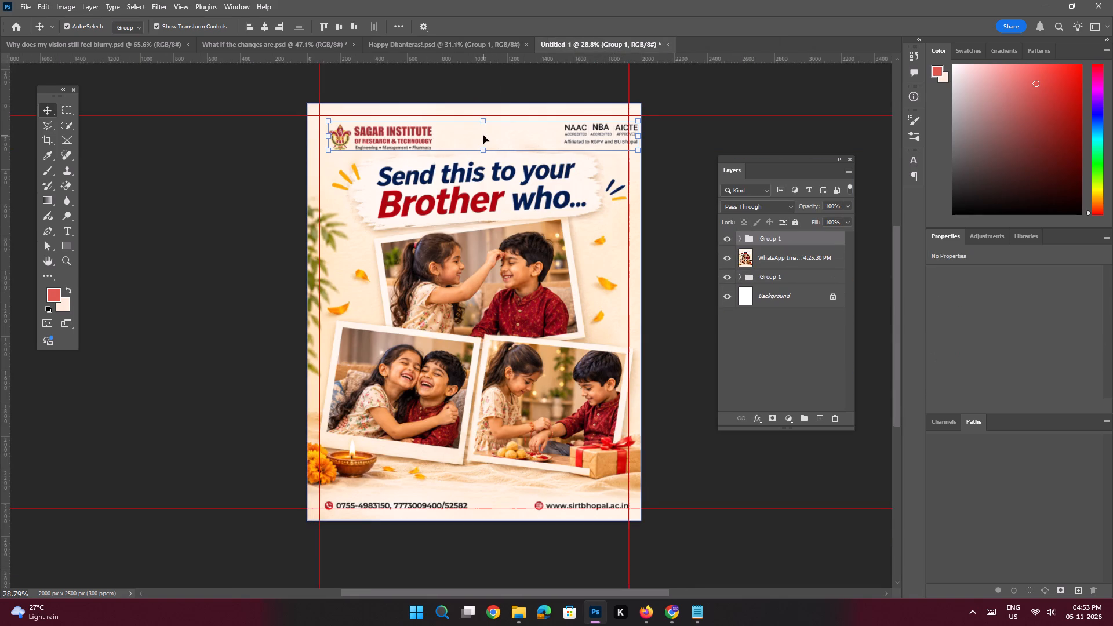
Move the copied header group so its left edge meets the left margin guide and the logo's top meets the top guide.
key("ctrl+space")
key("ctrl+space")
key("ctrl+space")
key("ctrl+space")
key("ctrl+space")
key("ctrl+space")
key("ctrl+space")
key("ctrl+space")
key("ctrl+space")
key("ctrl+space")
key("ctrl+space")
key("ctrl+space")
key("ctrl+space")
key("ctrl+space")
key("ctrl+space")
key("ctrl+space")
key("ctrl+space")
key("ctrl+space")
key("ctrl+space")
key("ctrl+space")
left_click_drag(328, 131, 375, 216, "ctrl")
left_click_drag(376, 160, 378, 213)
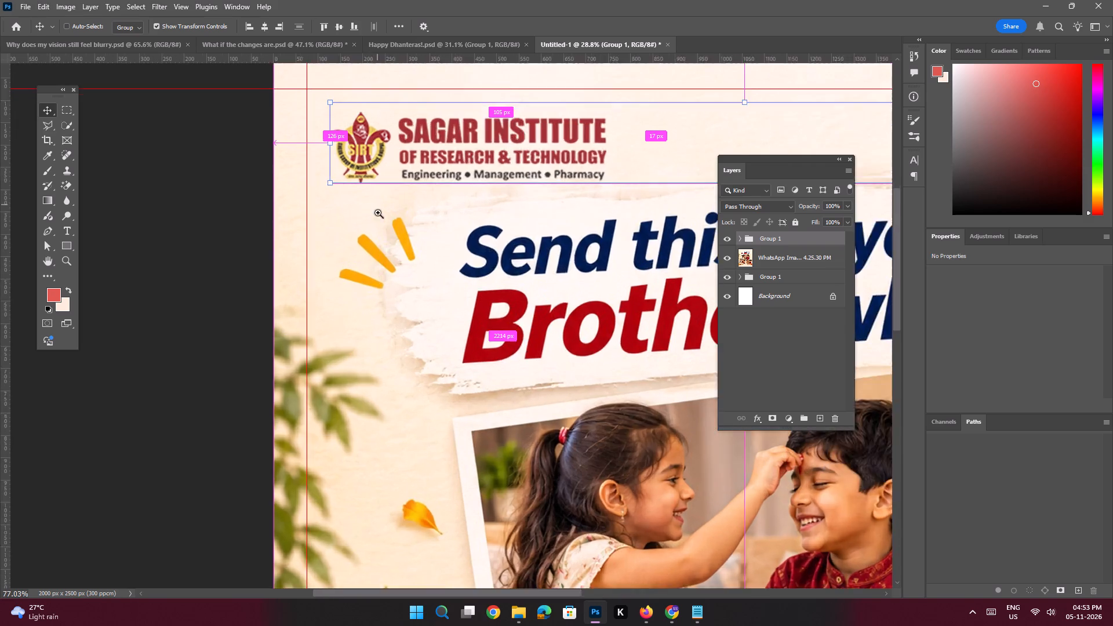
left_click_drag(378, 213, 379, 249)
left_click_drag(368, 217, 360, 211)
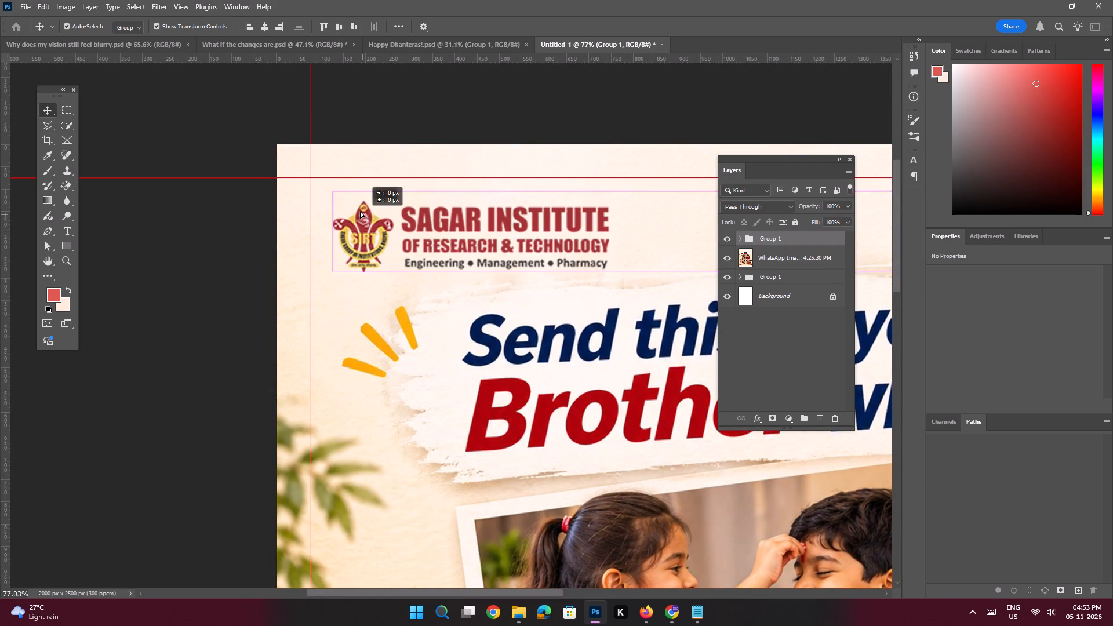
left_click_drag(360, 211, 352, 197)
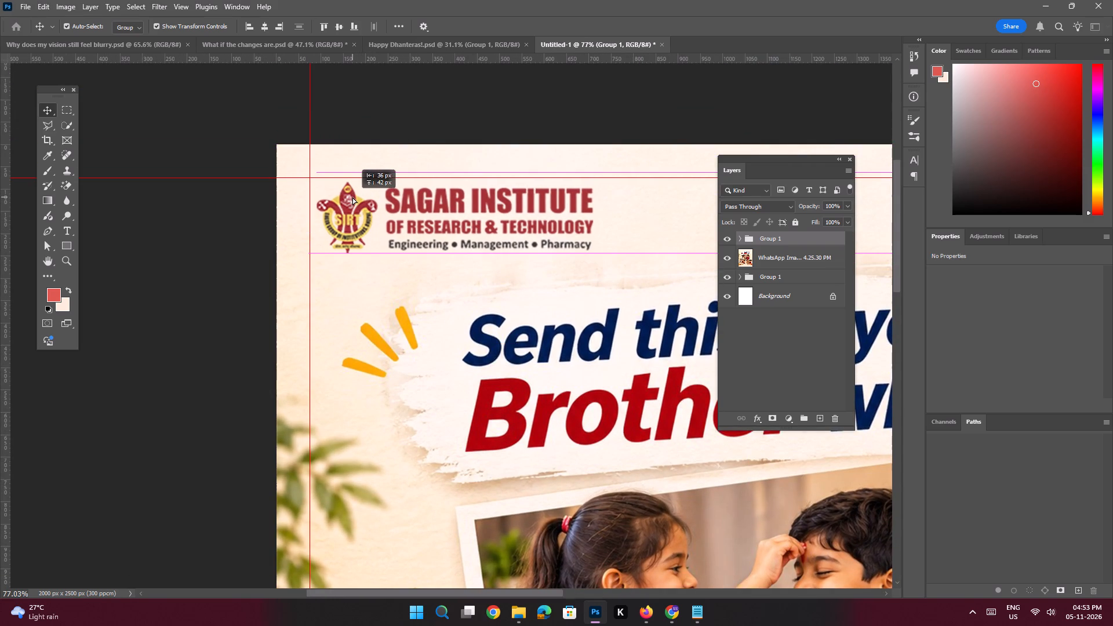
left_click_drag(352, 197, 345, 195)
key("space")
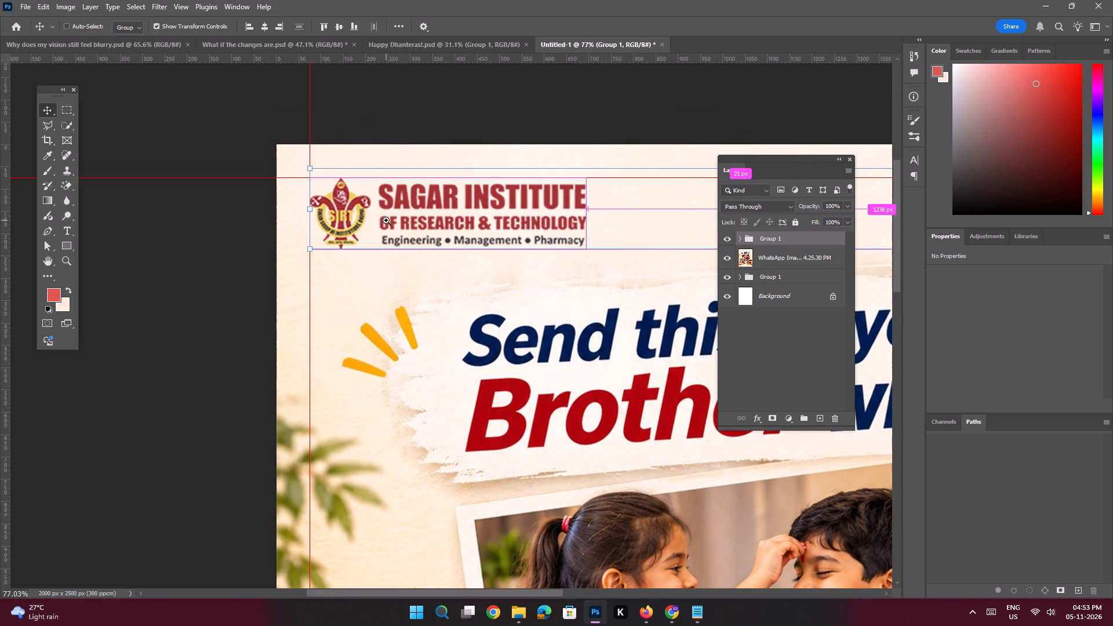
left_click_drag(386, 220, 332, 204, "ctrl")
left_click(250, 265)
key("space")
left_click_drag(553, 273, 583, 337, "ctrl")
left_click(606, 290)
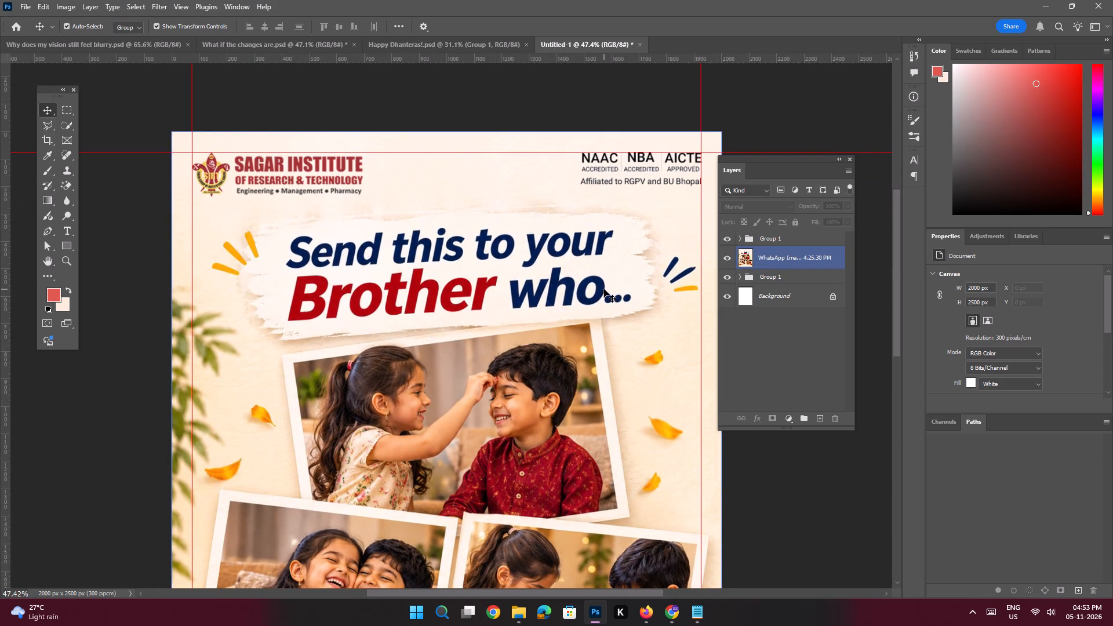
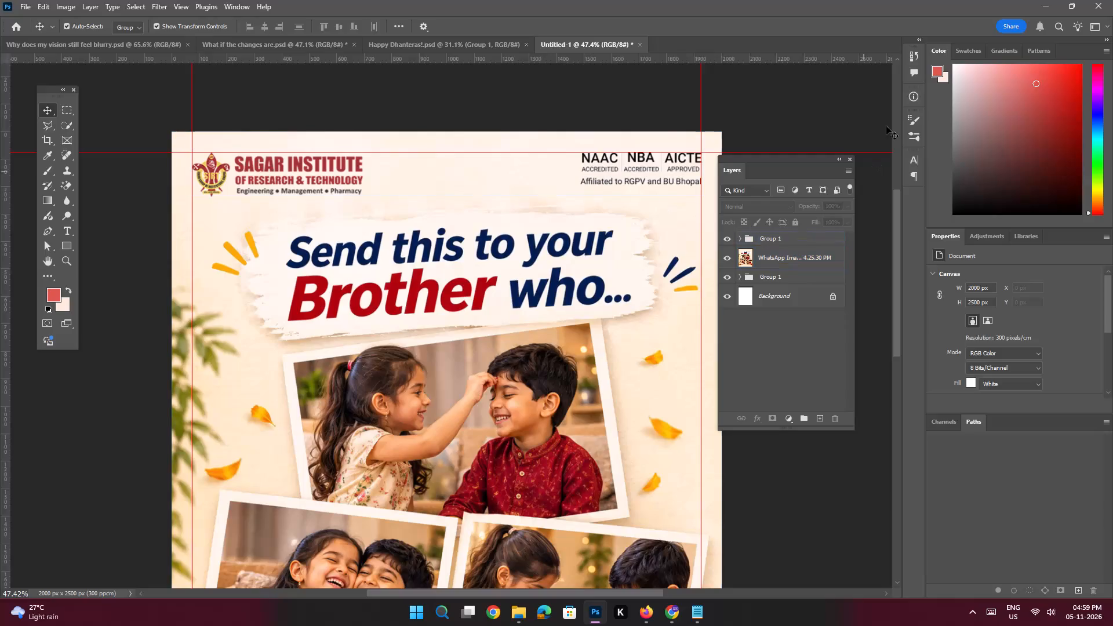
Set the Move tool's auto-select to Layer and hide the Group 1 that sits beneath the placed image.
left_click(794, 272)
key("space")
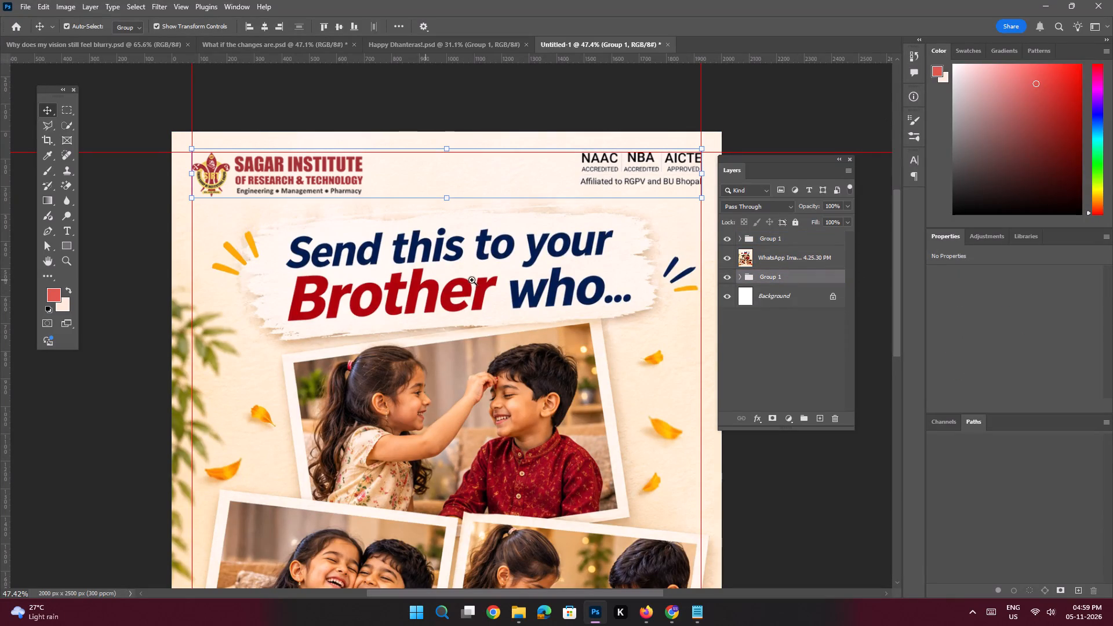
left_click(126, 26)
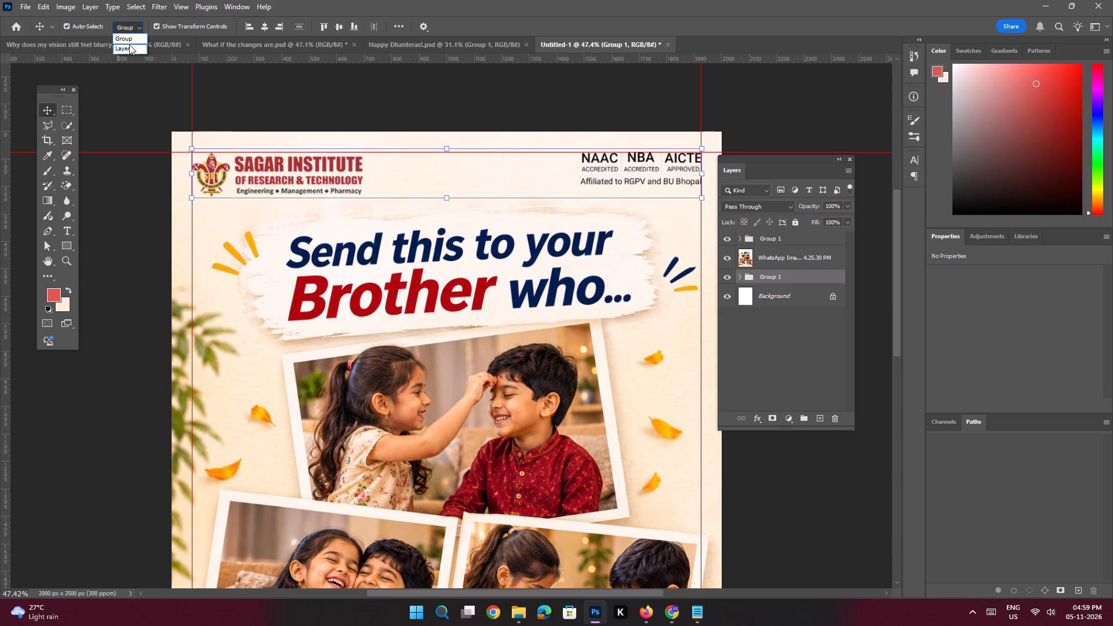
left_click(129, 45)
left_click(110, 184)
left_click(505, 342)
left_click(732, 275)
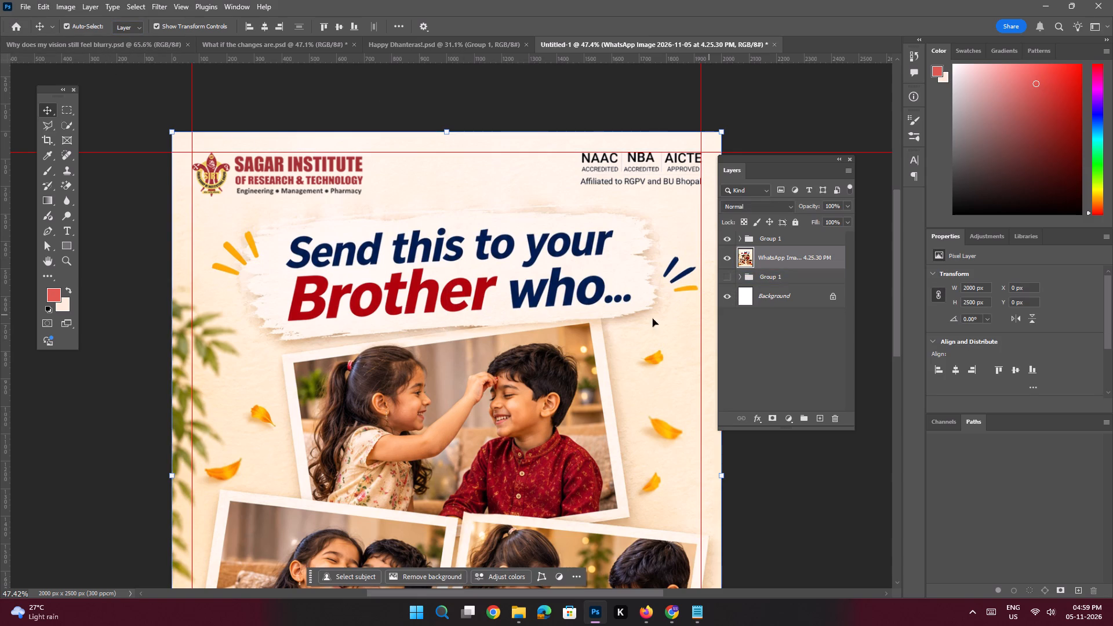
Outline the placed image's headline banner and accent strokes with the Polygonal Lasso, about 1848 x 534 px, and start a Generative Fill on it.
left_click(615, 315)
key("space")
left_click_drag(460, 234, 471, 269, "ctrl")
left_click_drag(471, 269, 416, 229, "ctrl")
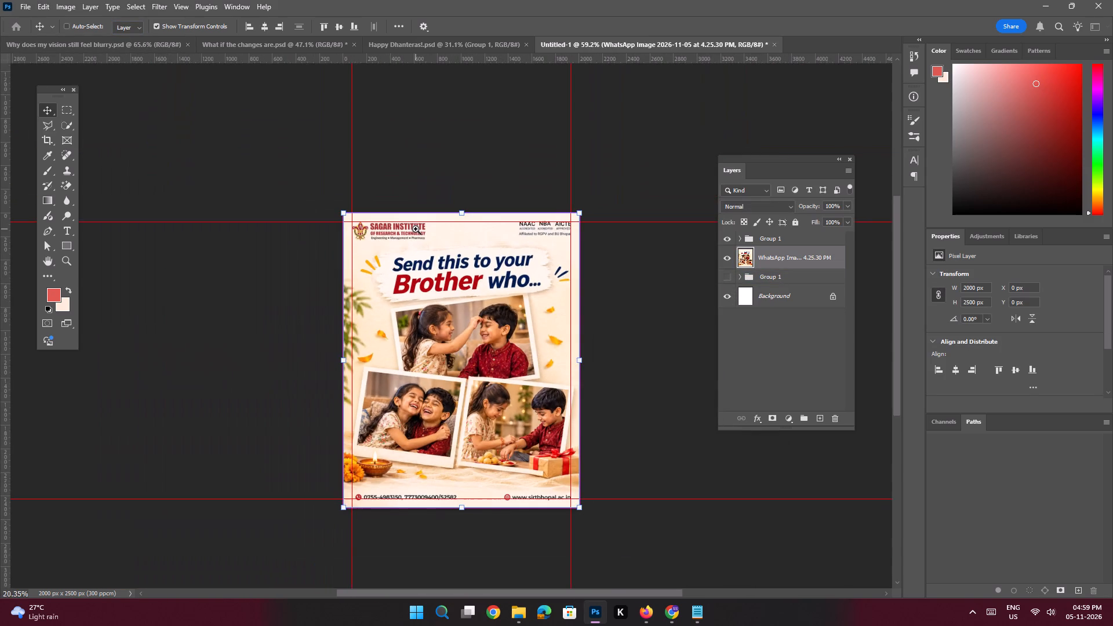
left_click_drag(416, 229, 460, 311, "ctrl")
left_click_drag(522, 268, 511, 285)
left_click_drag(510, 284, 492, 279, "ctrl")
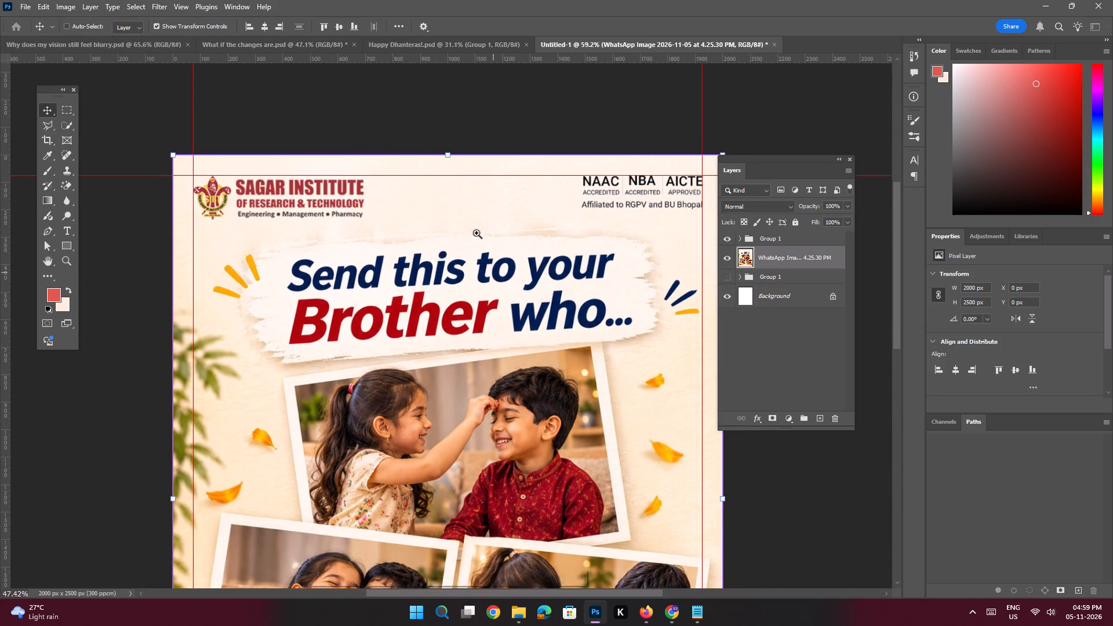
left_click(49, 120)
key("ctrl+space")
key("ctrl+space")
key("ctrl+space")
key("ctrl+space")
key("ctrl+space")
key("ctrl+space")
key("ctrl+space")
key("ctrl+space")
key("ctrl+space")
left_click_drag(348, 250, 361, 279, "ctrl")
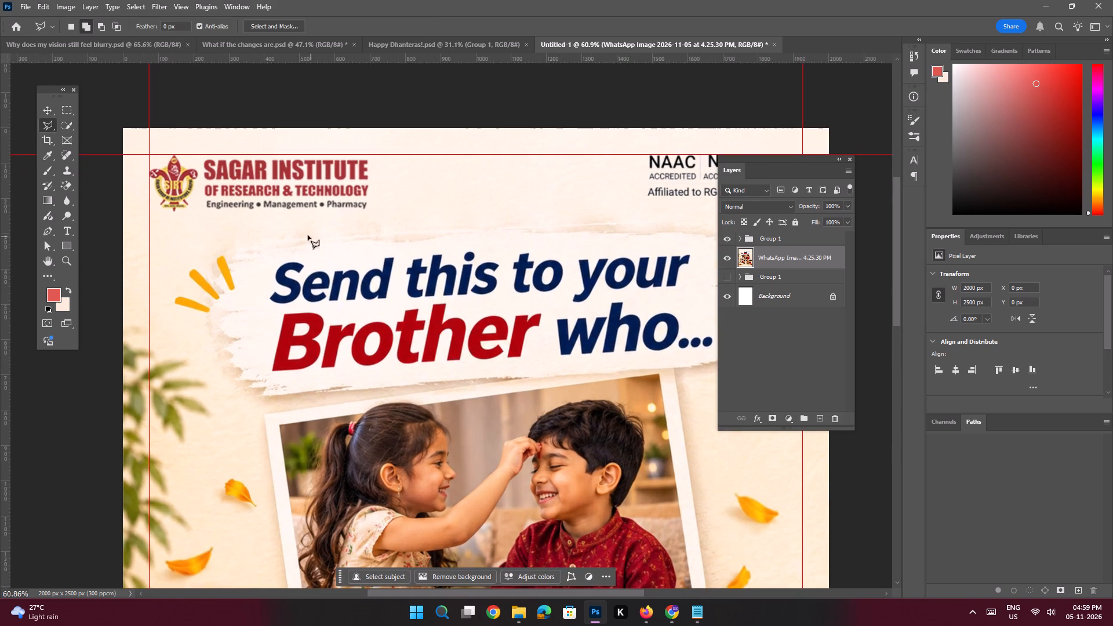
left_click(286, 227)
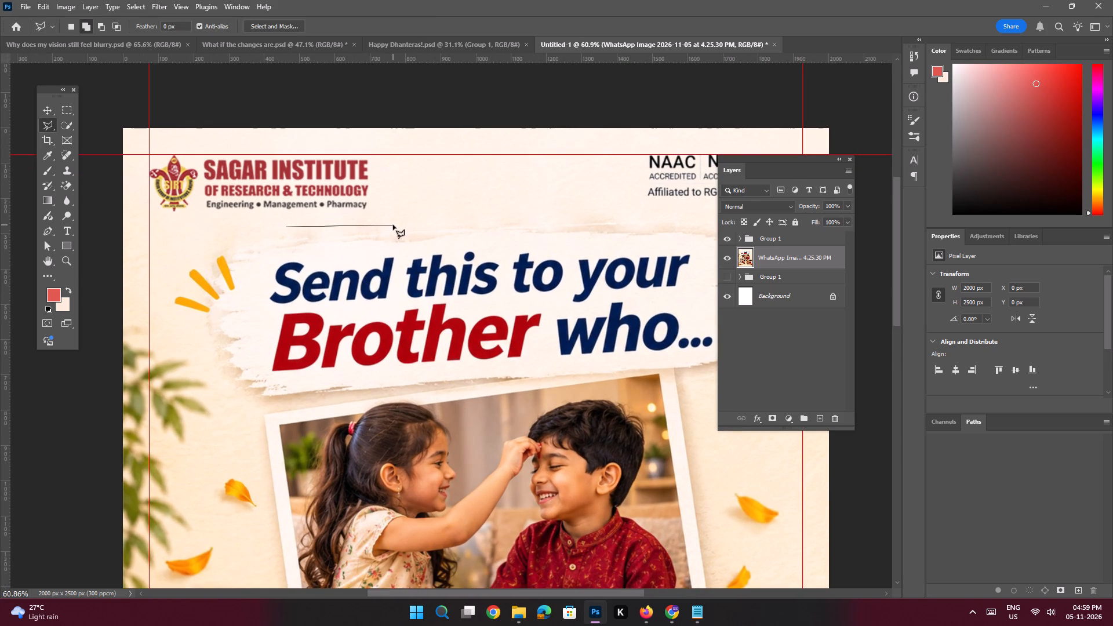
left_click(394, 224)
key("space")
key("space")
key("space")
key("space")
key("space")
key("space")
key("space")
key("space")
left_click_drag(394, 224, 263, 224)
left_click(357, 220)
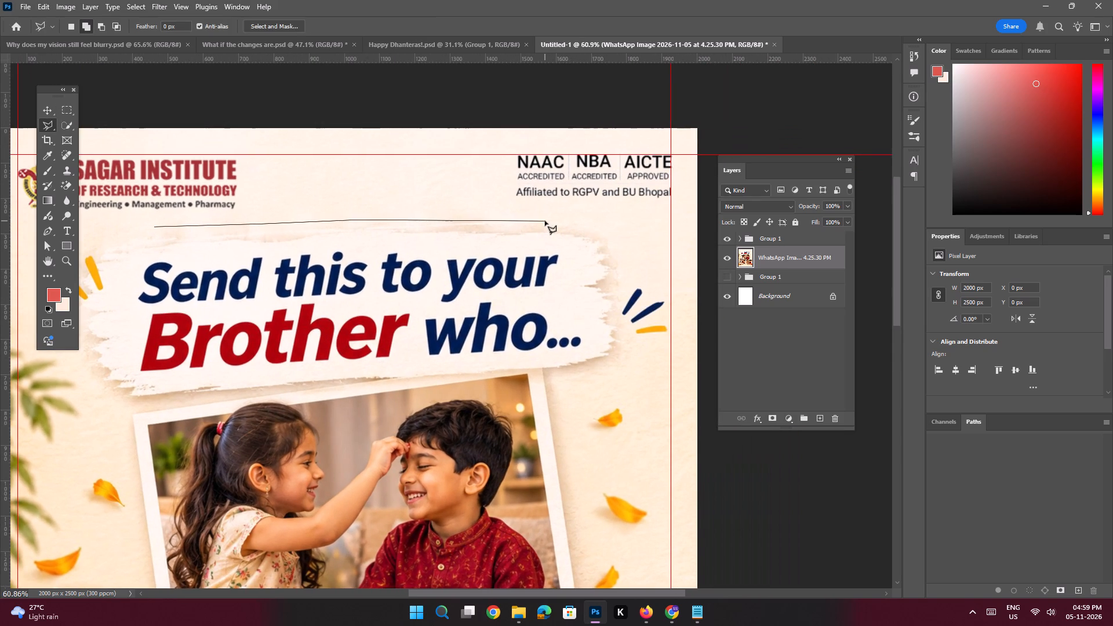
left_click(514, 214)
left_click(623, 230)
left_click(670, 299)
left_click(682, 334)
left_click(681, 341)
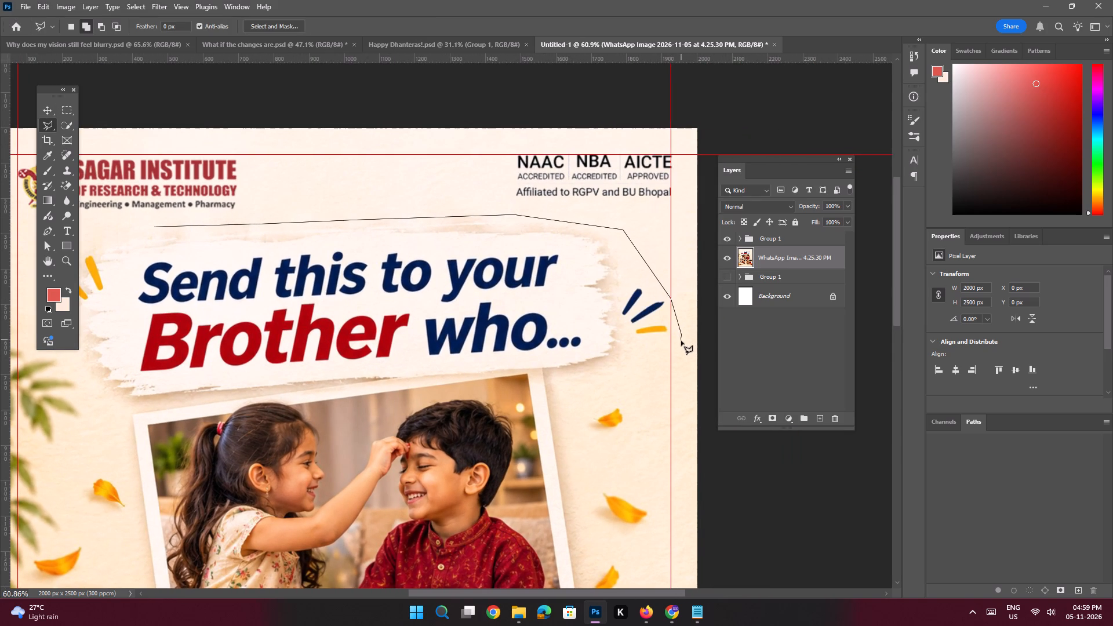
left_click(671, 350)
left_click(636, 356)
left_click(614, 361)
left_click(586, 367)
left_click(550, 374)
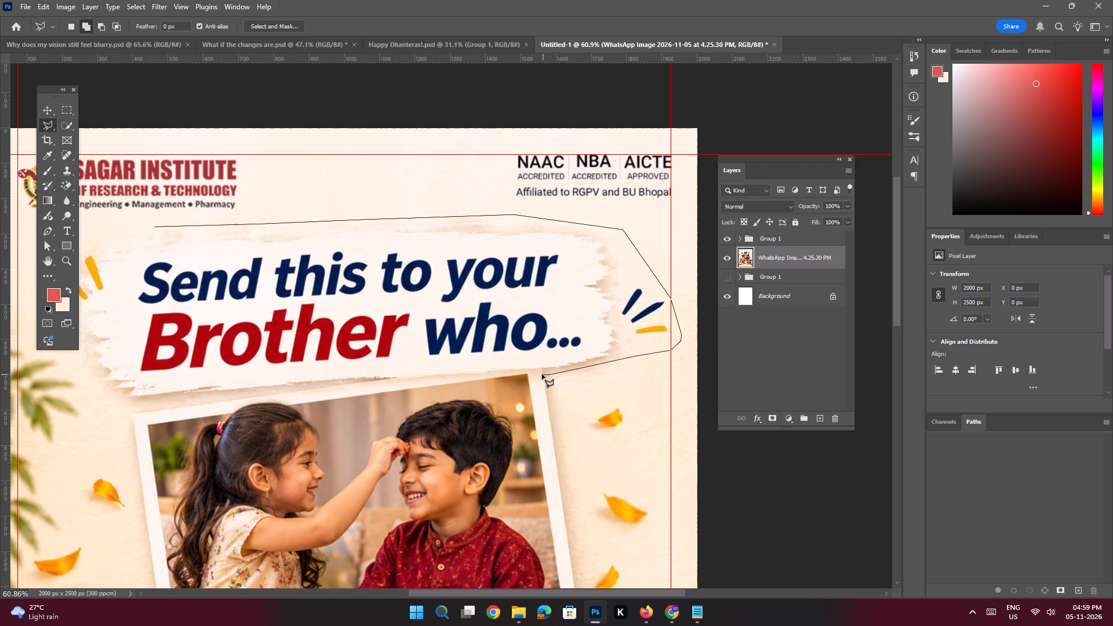
left_click(537, 373)
left_click(515, 372)
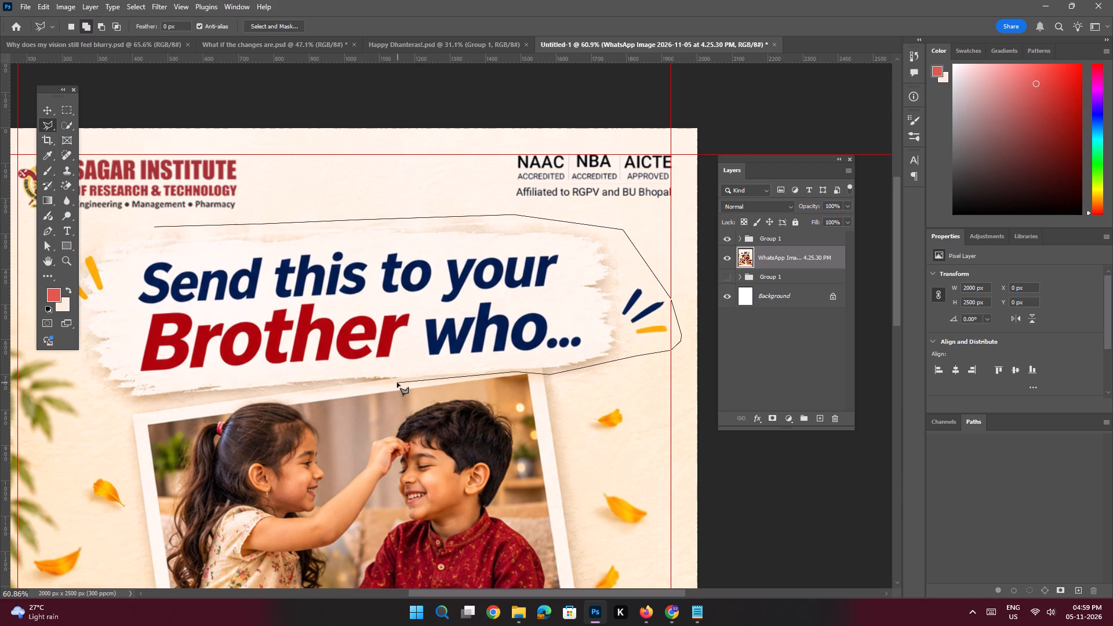
left_click(397, 383)
left_click(320, 387)
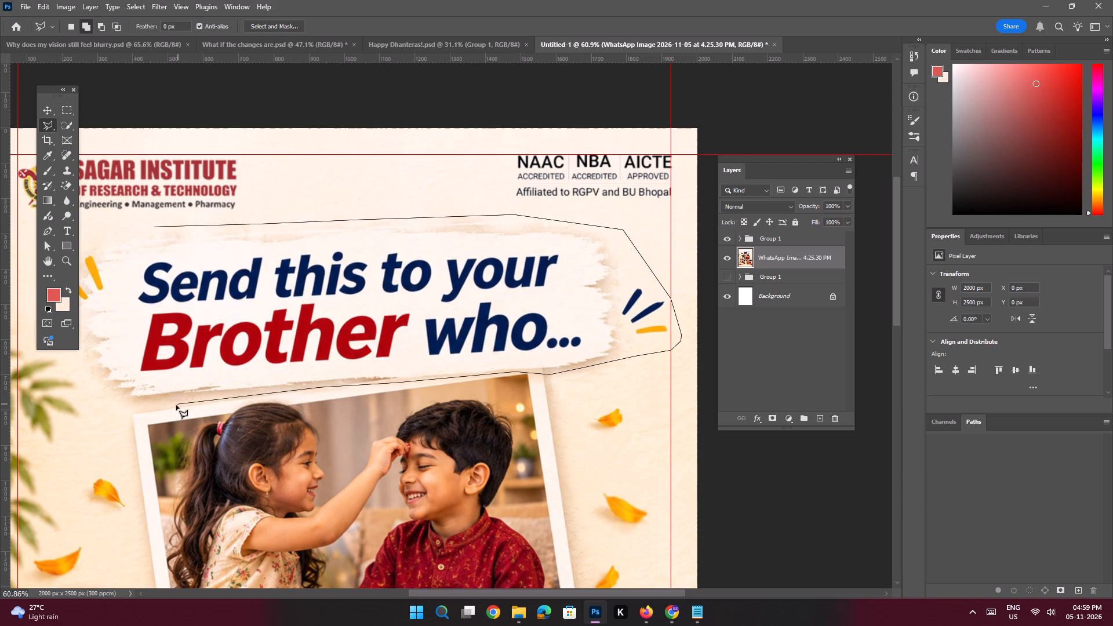
left_click(170, 403)
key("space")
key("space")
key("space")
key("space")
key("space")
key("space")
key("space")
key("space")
left_click_drag(170, 403, 358, 403)
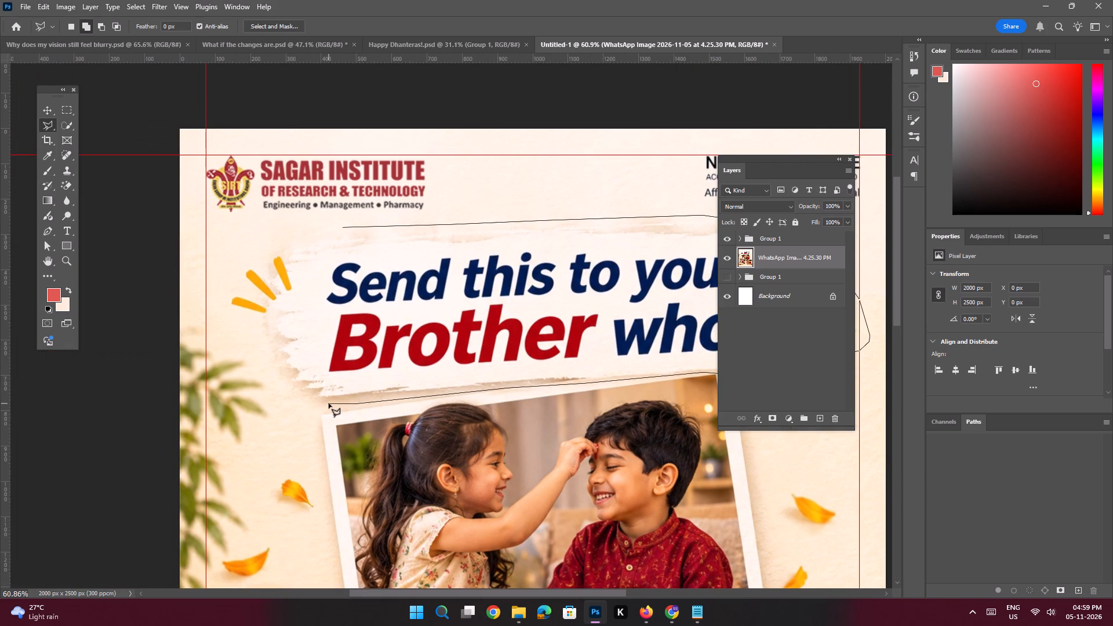
left_click(329, 403)
left_click(290, 395)
left_click(252, 347)
left_click(229, 312)
left_click(218, 289)
left_click(264, 252)
left_click(311, 233)
double_click(343, 226)
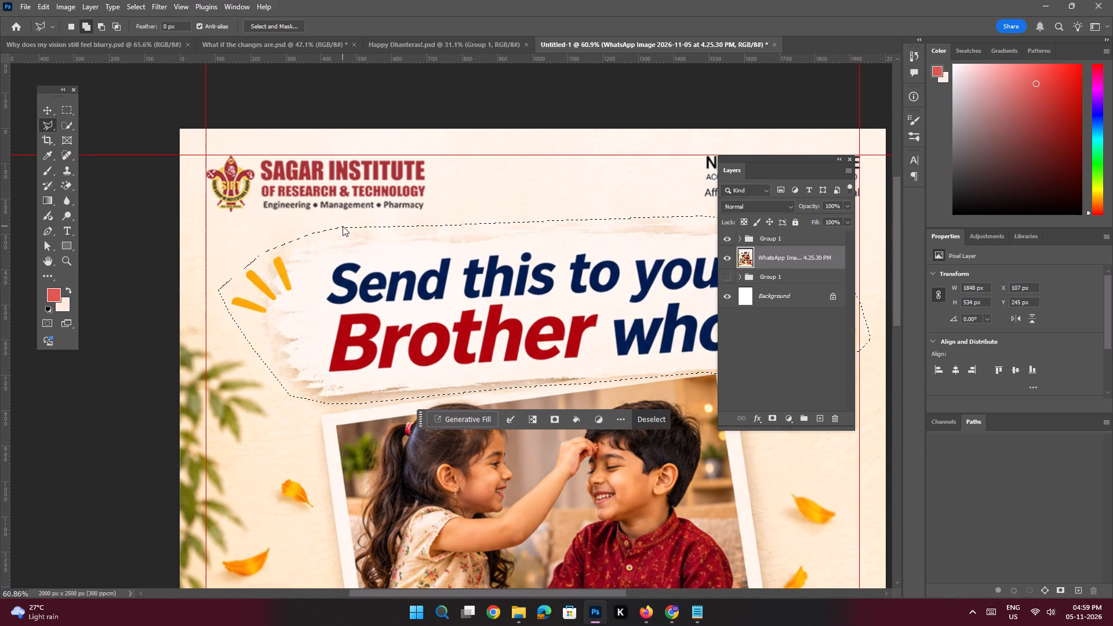
left_click(450, 428)
left_click(465, 409)
left_click(462, 417)
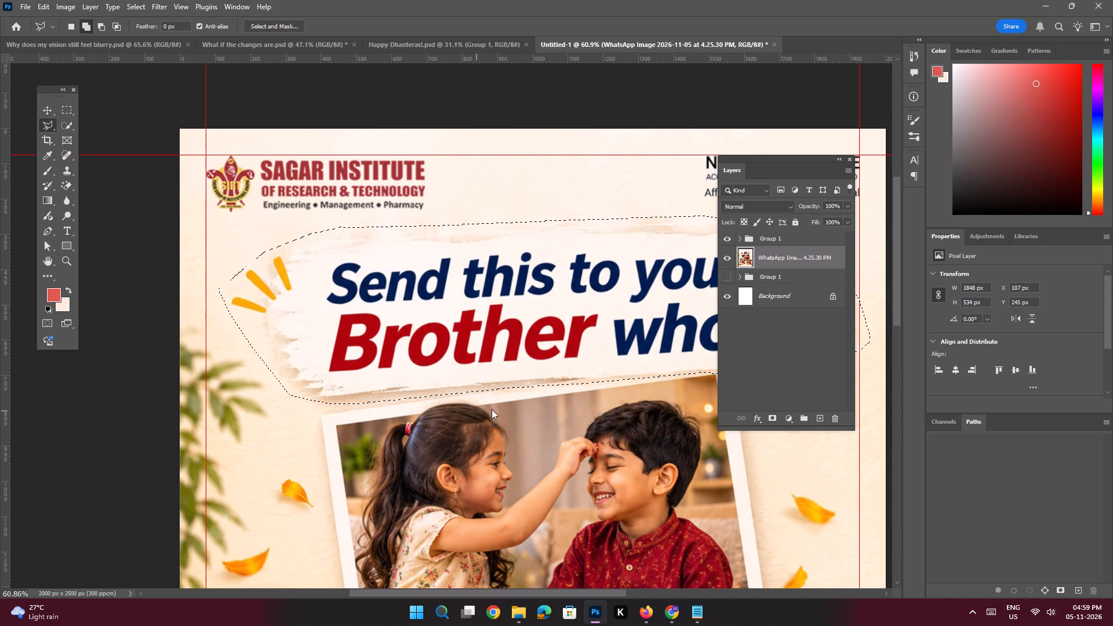
Remove the selected "Send this to your Brother who..." headline and brush banner with a Generative Fill using the prompt "Remove this".
type("Re")
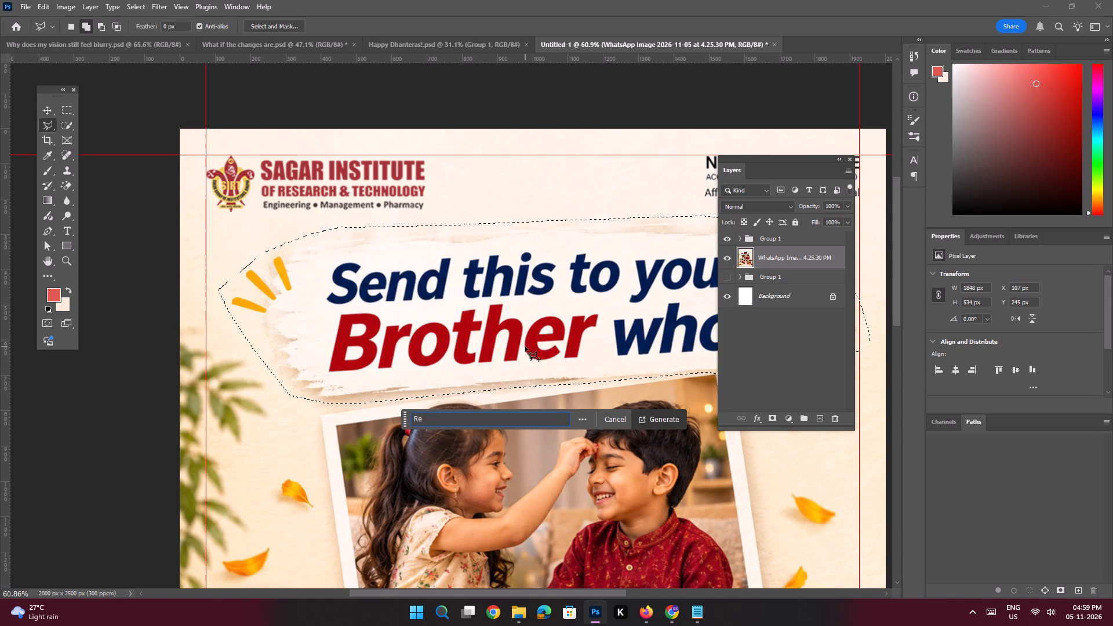
type("move this")
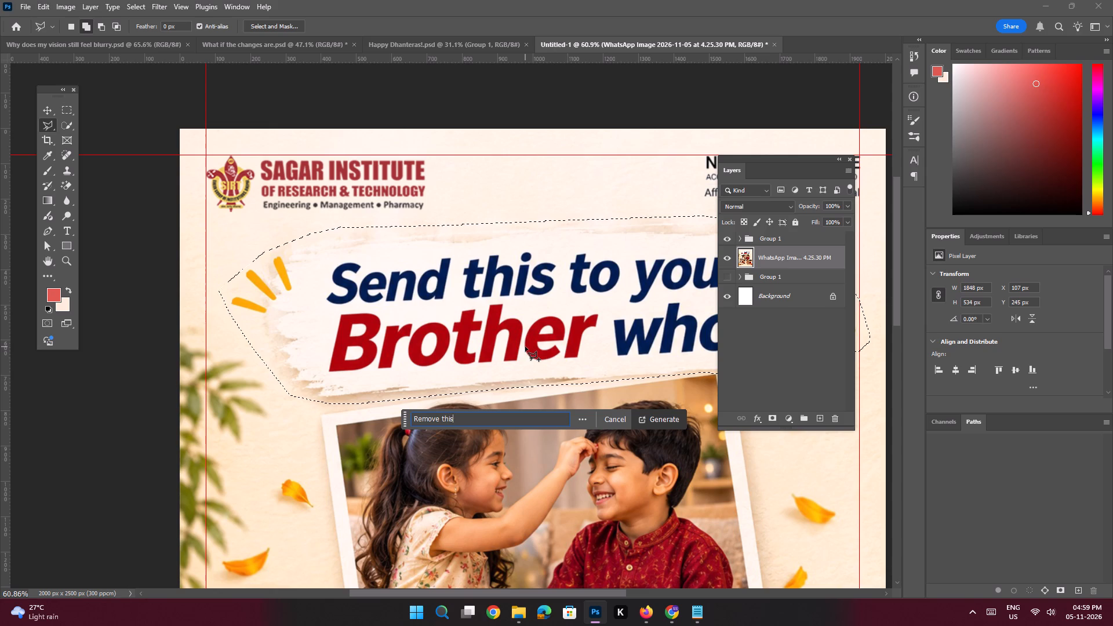
key("space")
key("Return")
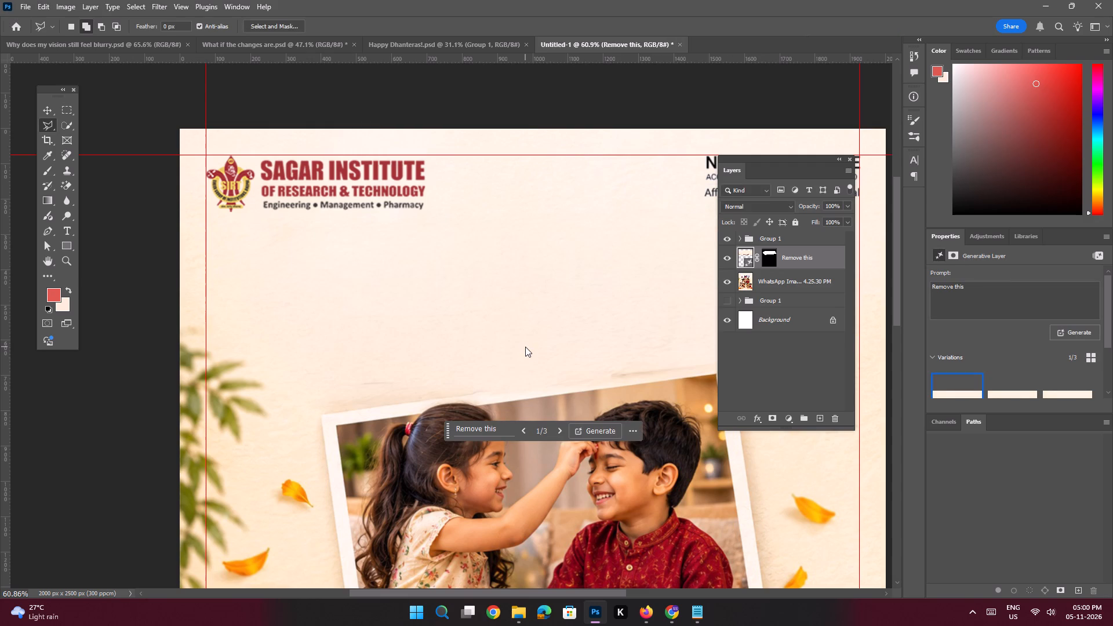
Combine the "Remove this" generative layer and the WhatsApp image layer into one smart object.
key("ctrl+0")
left_click(781, 279, "shift")
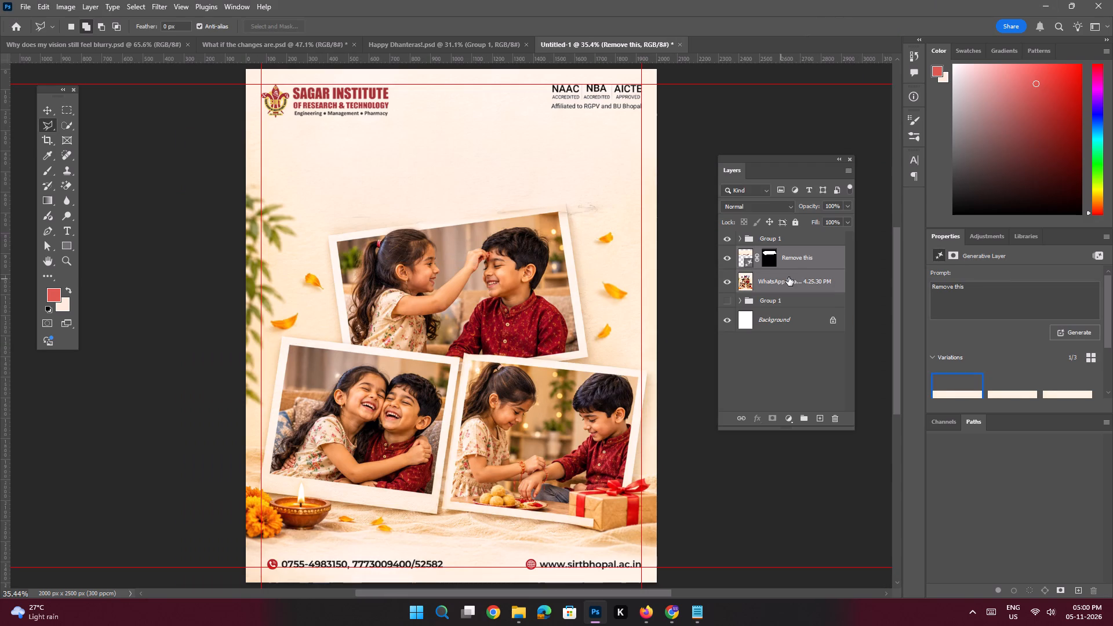
right_click(788, 262)
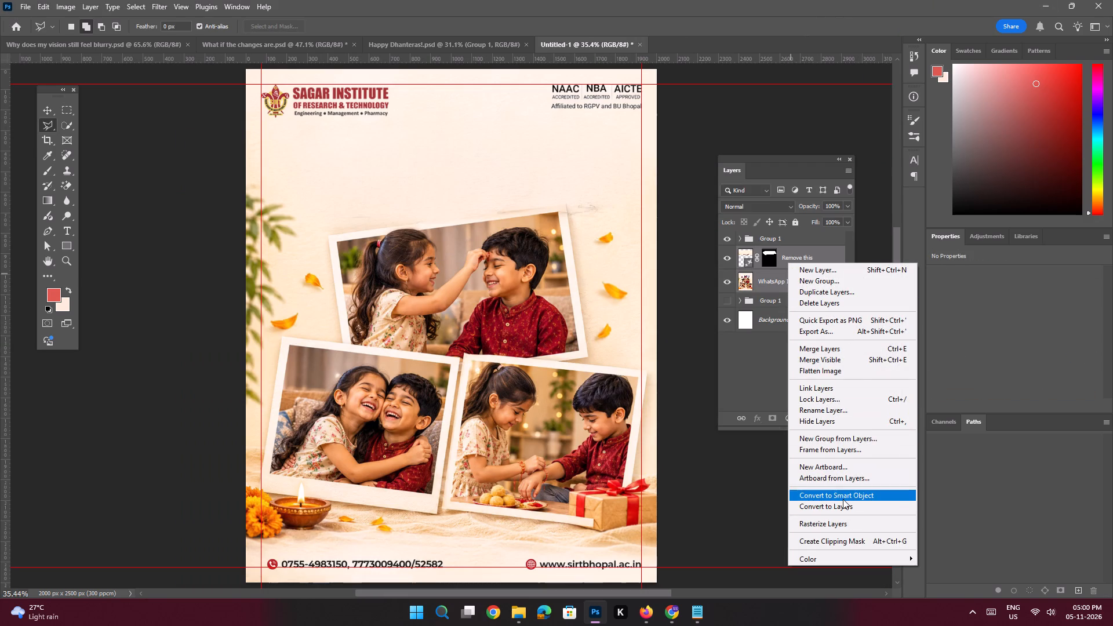
left_click(843, 499)
Delete the hidden Group 1 that sits between the image smart object and the Background layer.
left_click(777, 280)
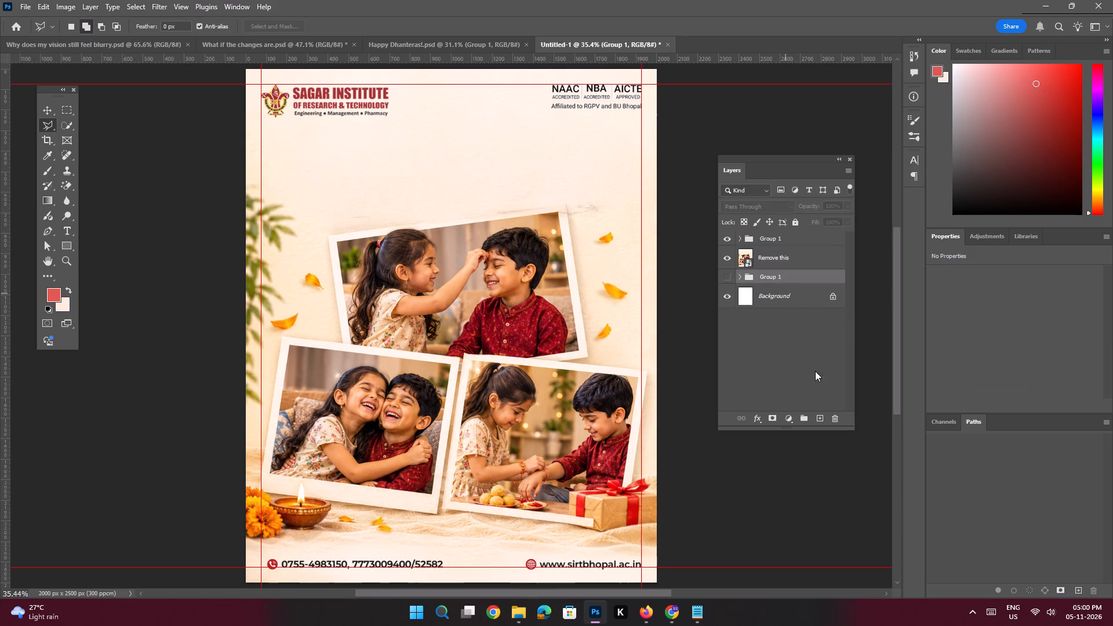
left_click(834, 420)
left_click(546, 228)
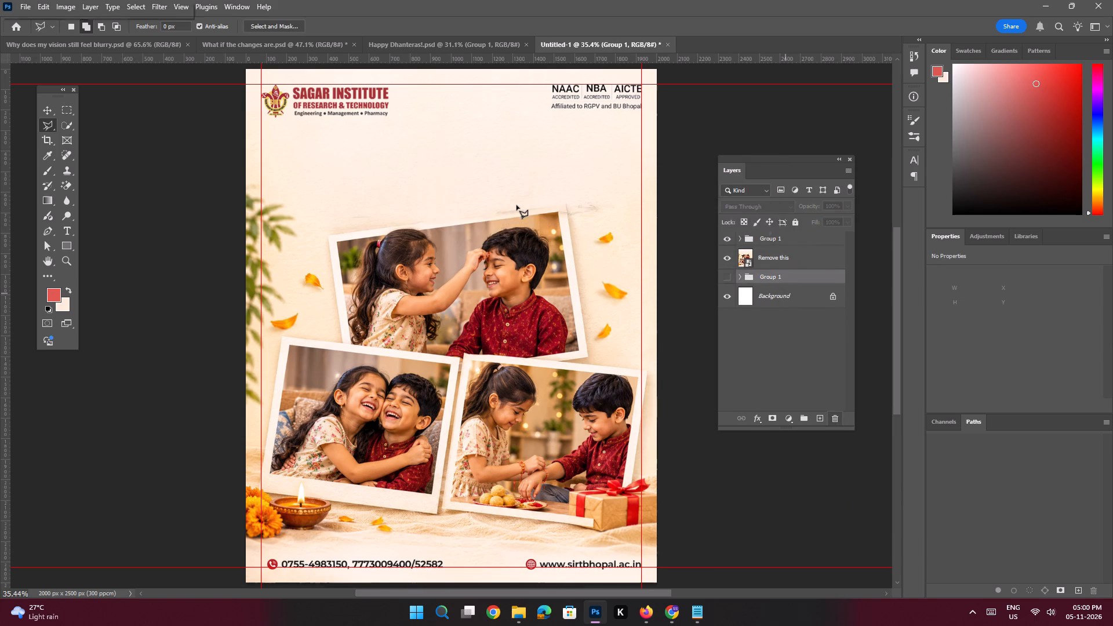
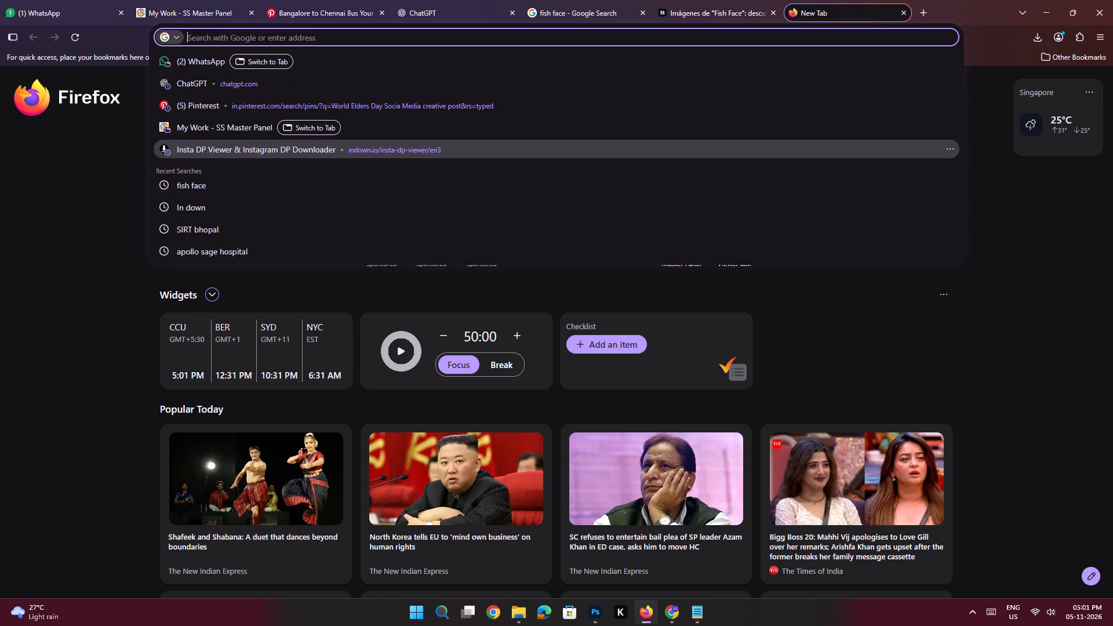
Search the web for "SIRT collage image" in the new browser tab.
type("IRT")
key("space")
type("collage image")
key("space")
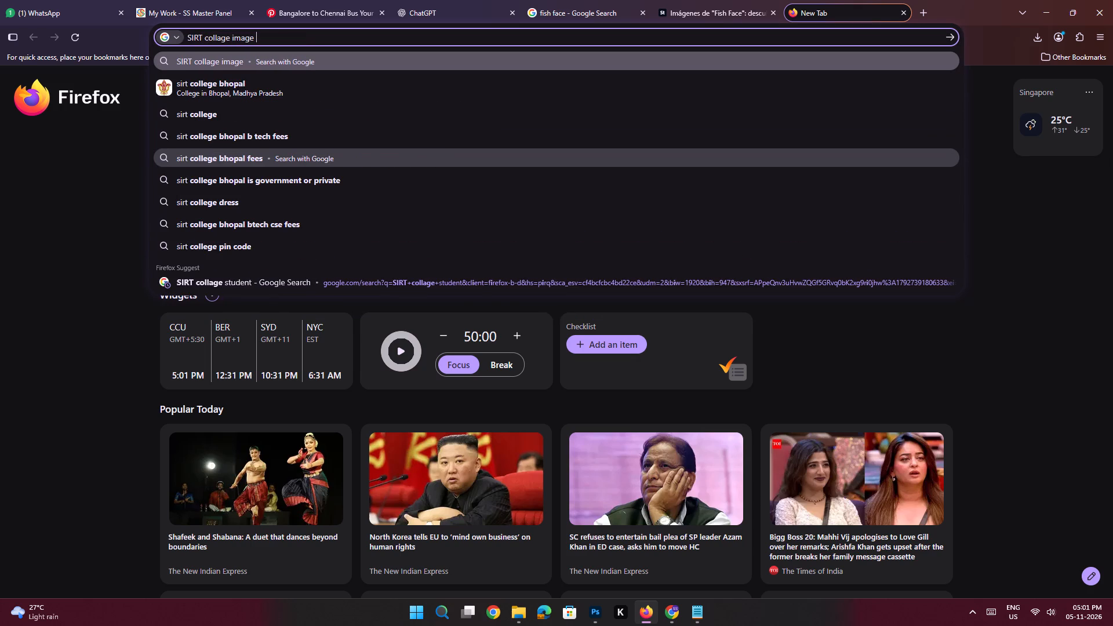
key("Return")
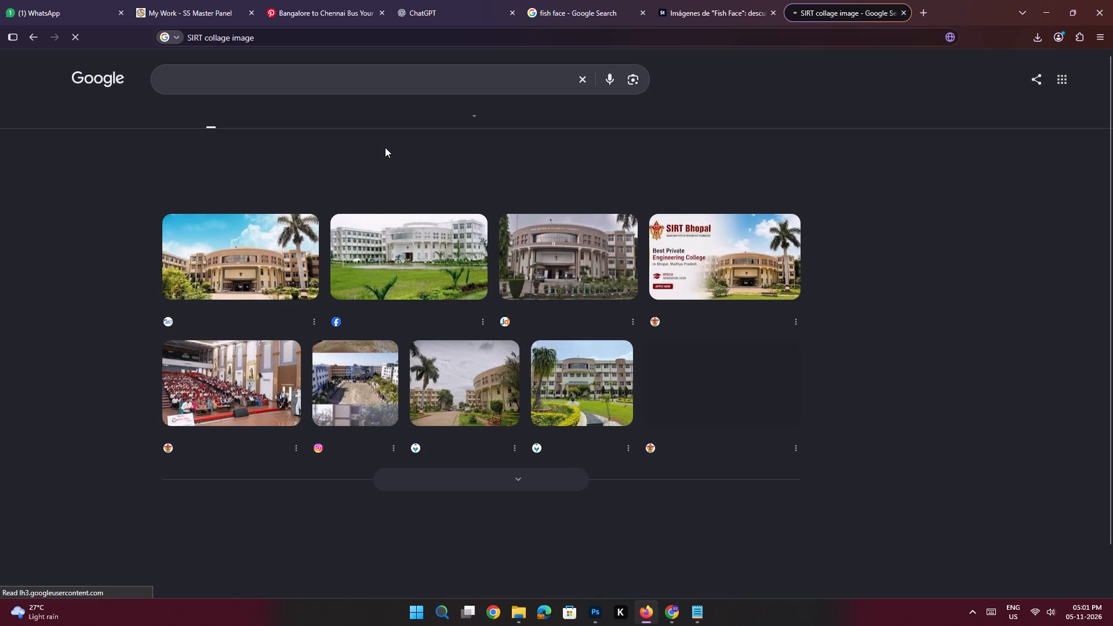
Save the College360 photo of the SIRT building with the palm tree and blue sky to the Downloads folder as a PNG image.
left_click(261, 261)
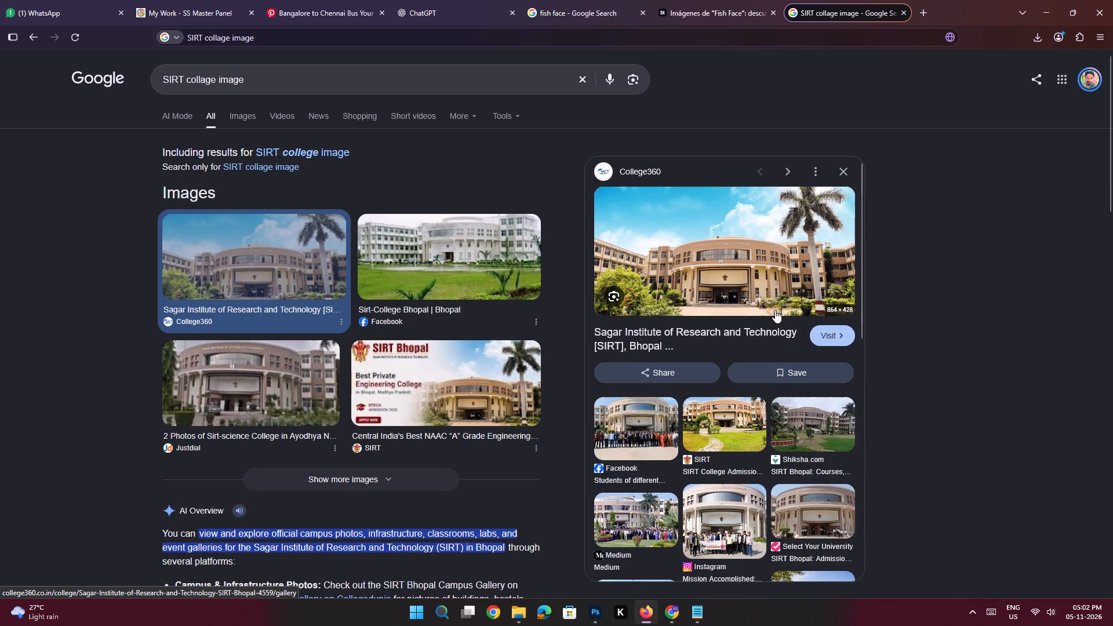
right_click(728, 261)
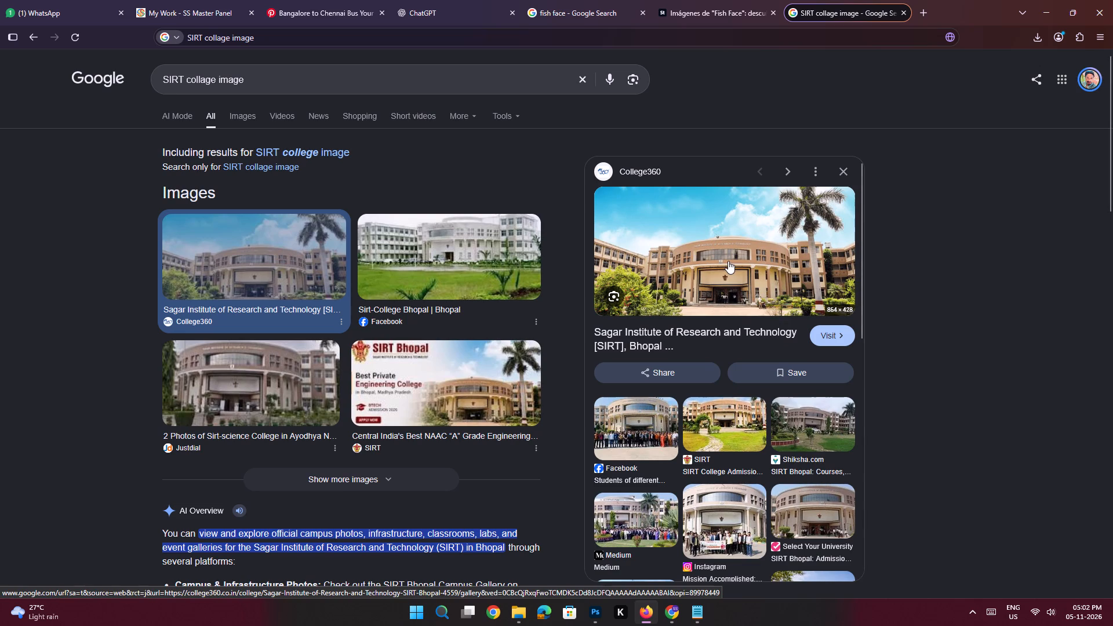
left_click(770, 418)
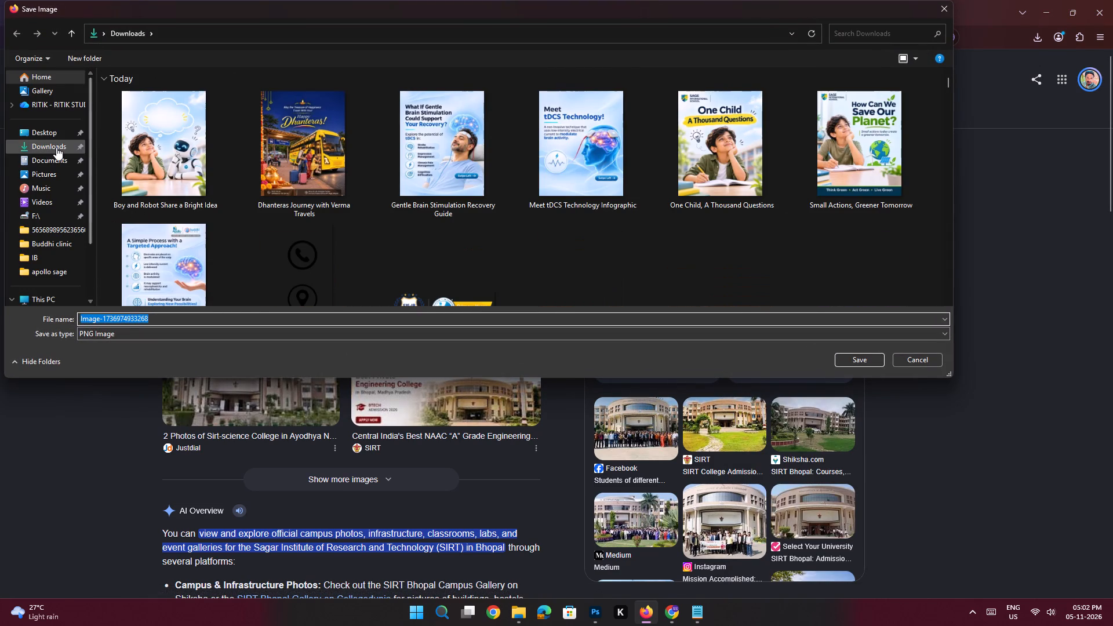
triple_click(54, 147)
double_click(54, 147)
left_click(858, 361)
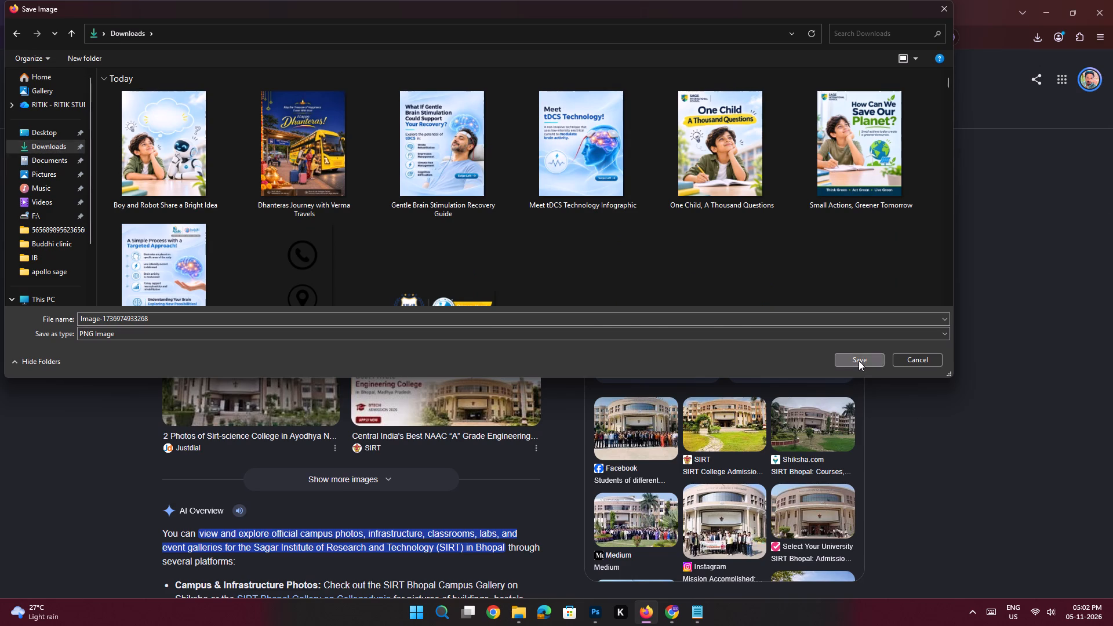
Switch to the Chrome window showing the "UHD Image Editing" chat in ChatGPT.
left_click(667, 613)
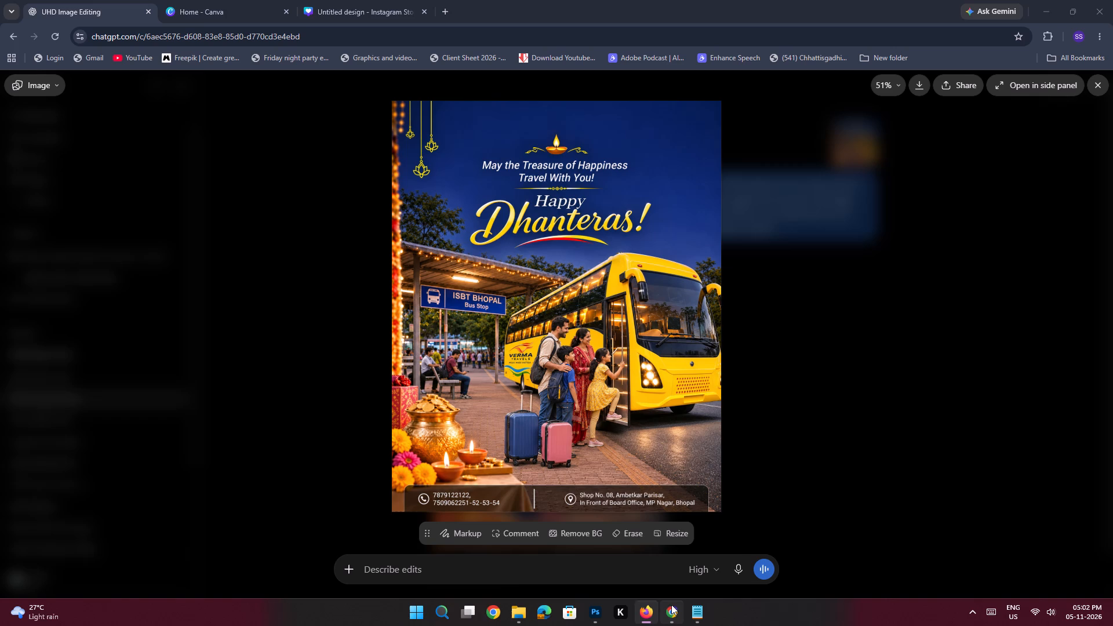
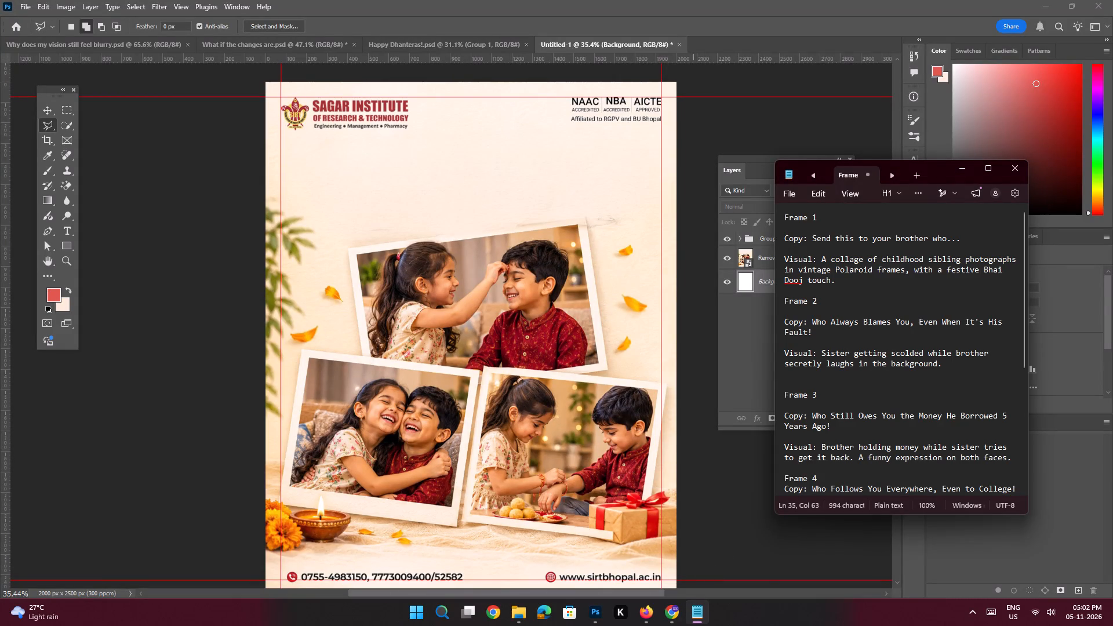
Copy the text "Send this to your brother who" from the Frame 1 copy line in the notes and minimize the notes.
left_click_drag(947, 239, 813, 242)
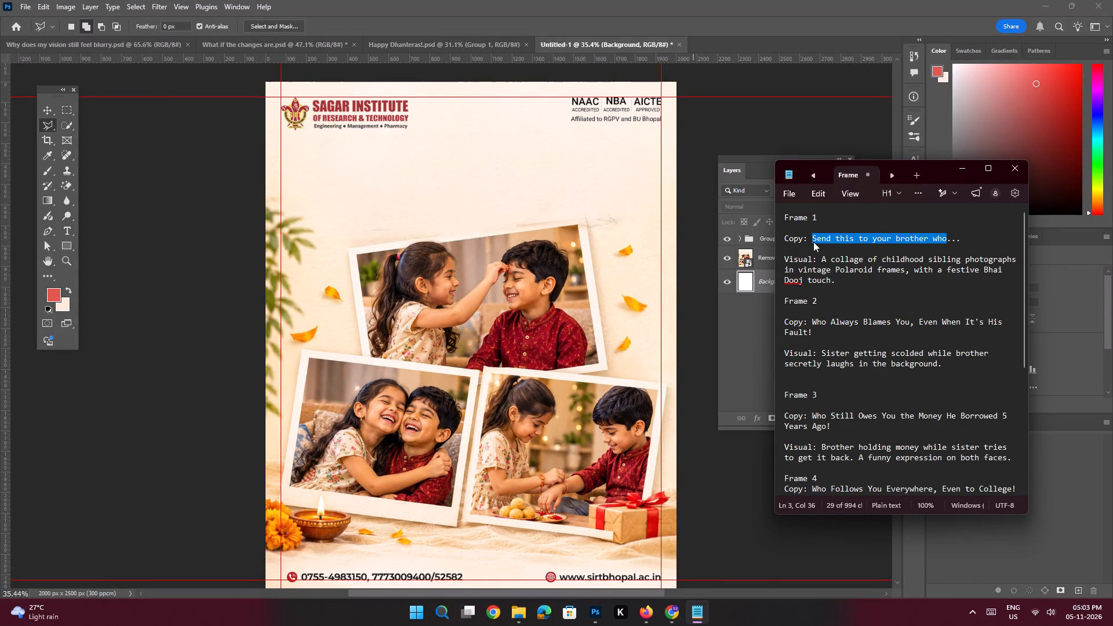
key("ctrl+c")
key("ctrl+c")
left_click(960, 168)
Start saving the Untitled-1 poster document in Photoshop.
key("ctrl+s")
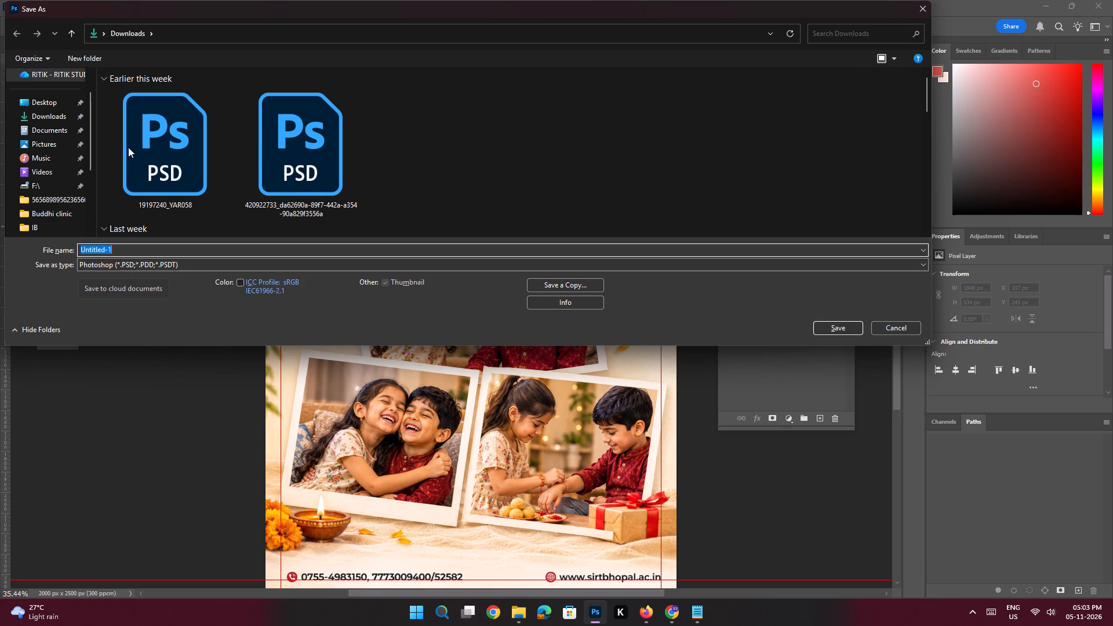
Save the document as a PSD named "Send this to your brother who" in the SIRT folder on the Desktop.
left_click(59, 103)
left_click(150, 136)
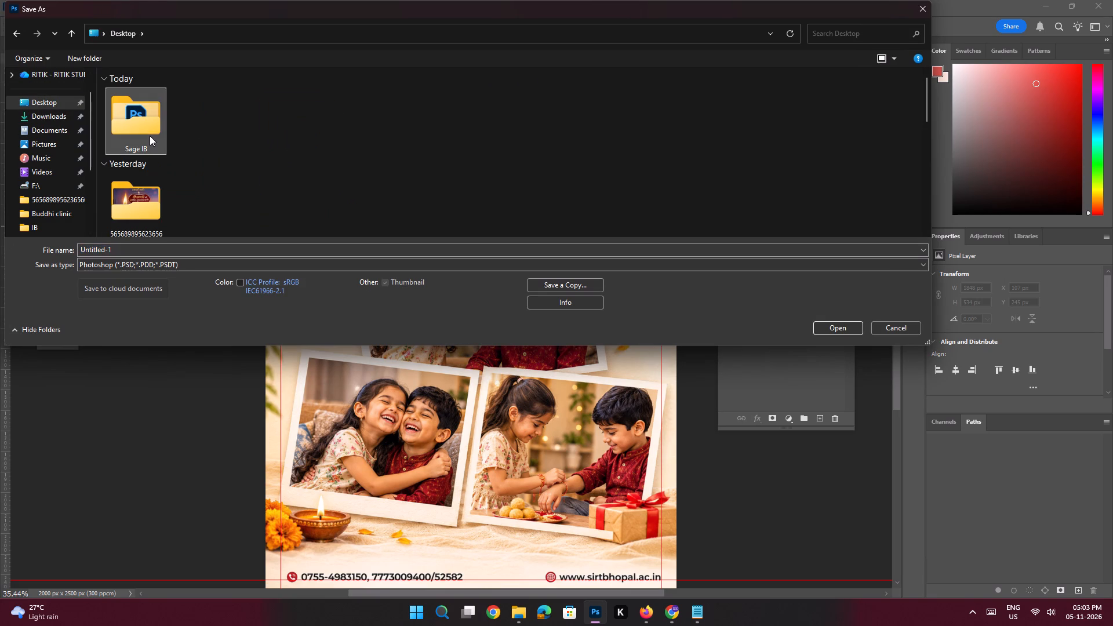
type("SIERT")
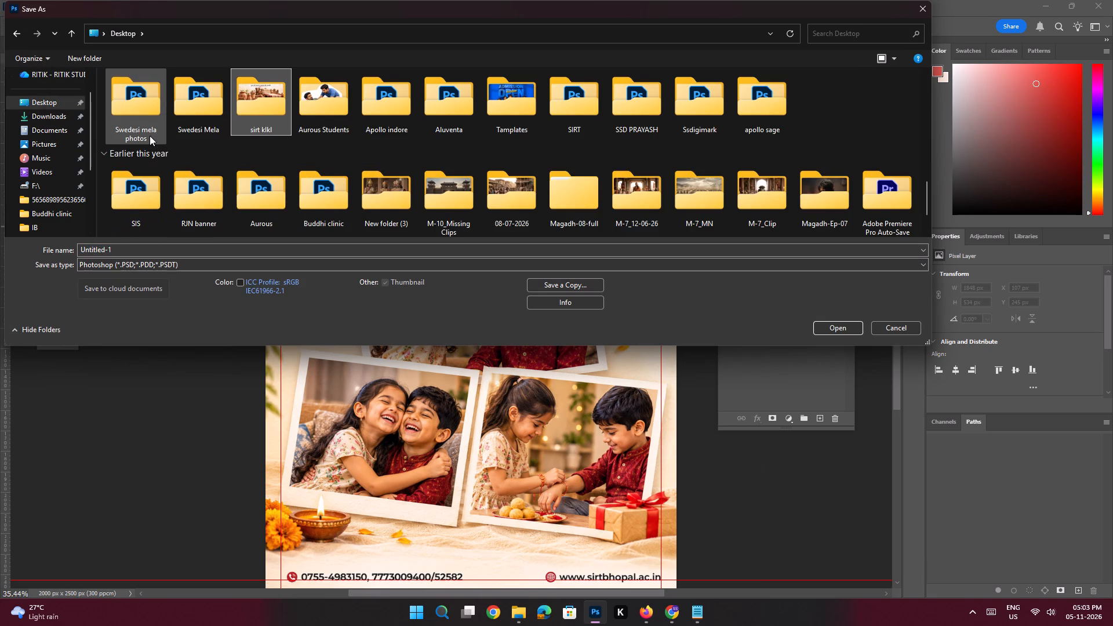
key("BackSpace")
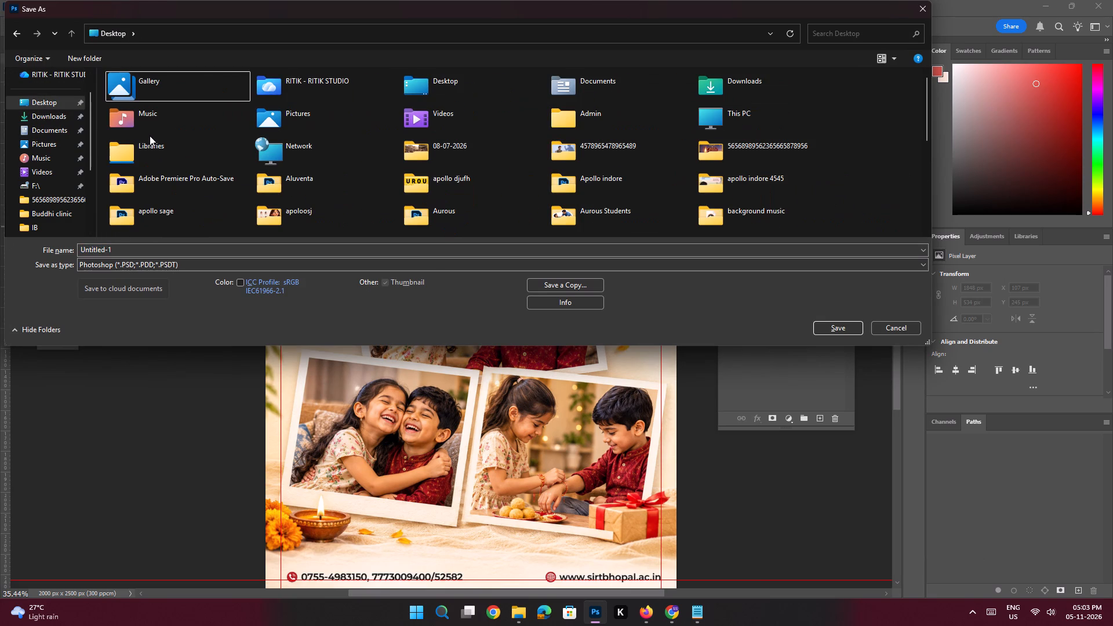
left_click(52, 96)
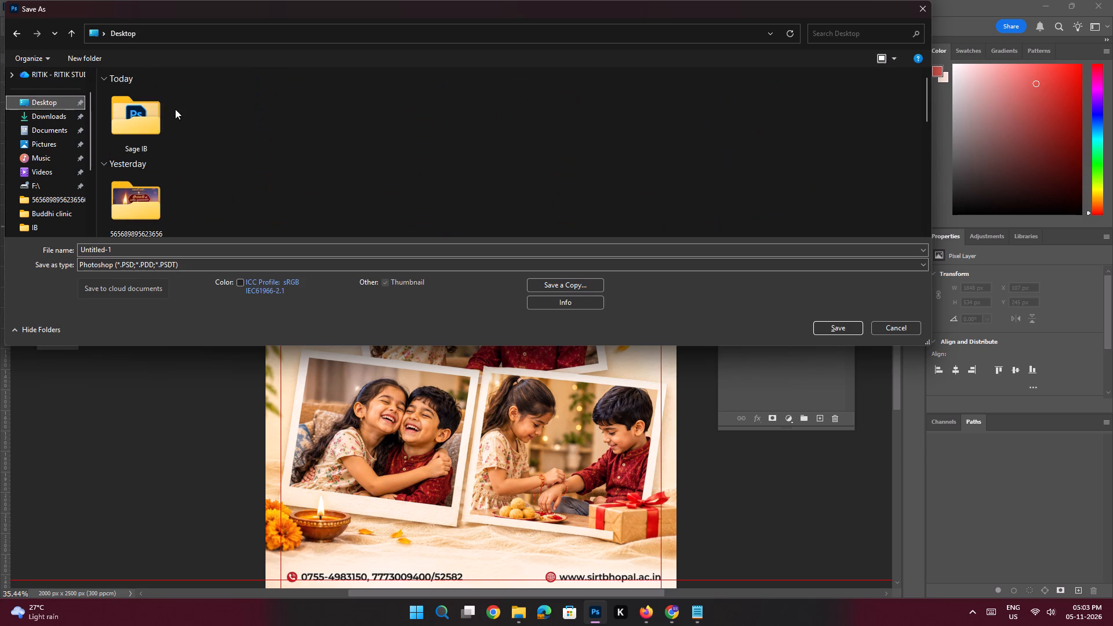
left_click(146, 115)
type("SIRT")
key("shift+F5")
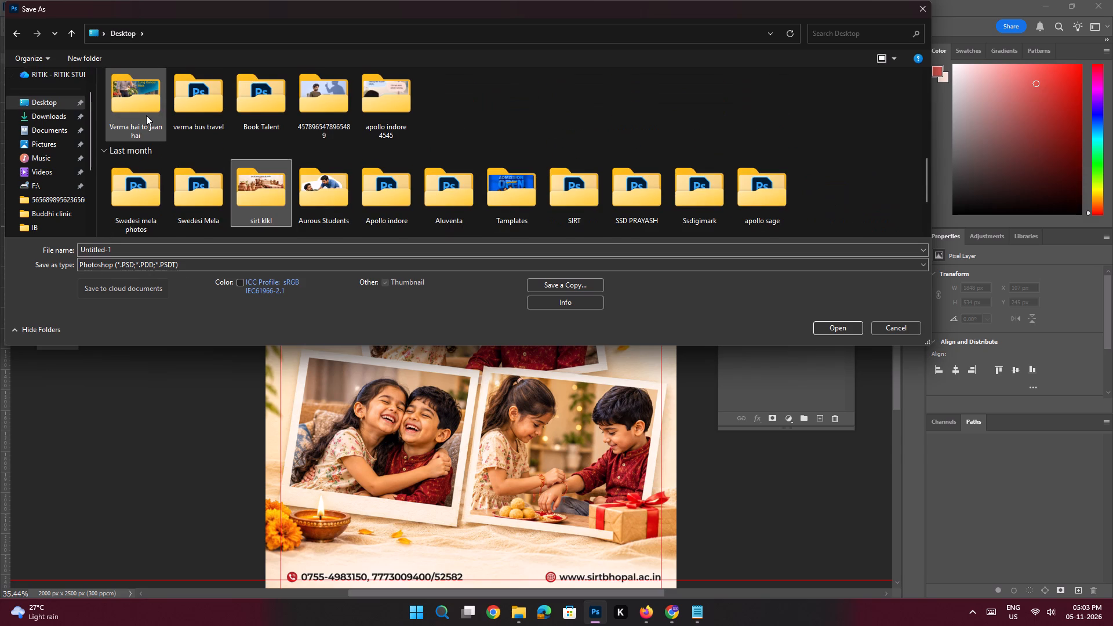
scroll(448, 182, "down", 4)
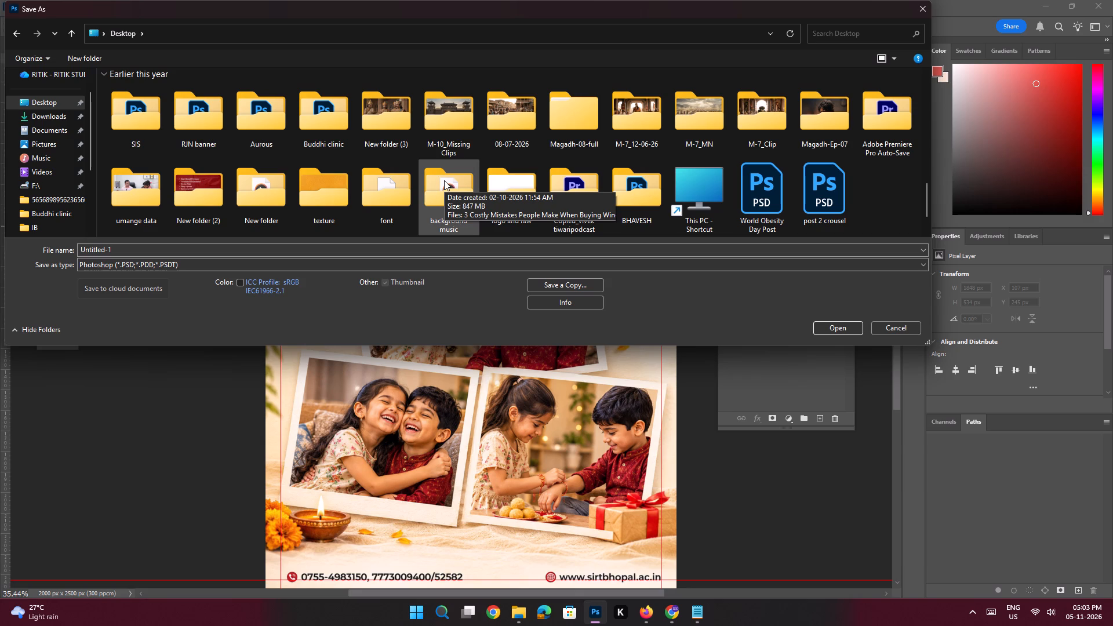
scroll(699, 203, "down", 8)
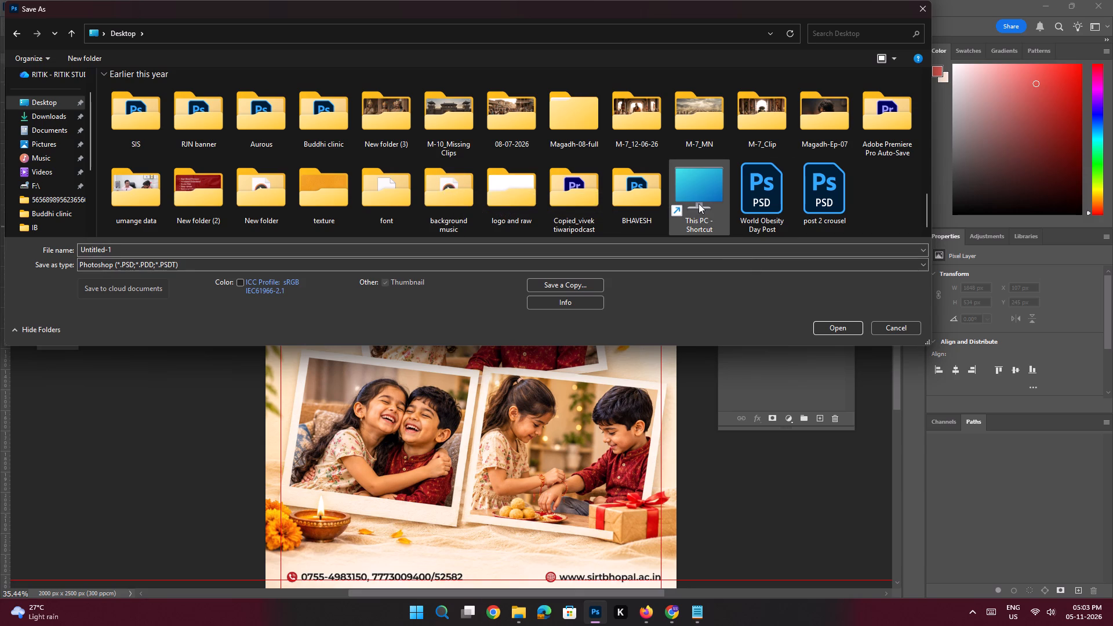
left_click(469, 191)
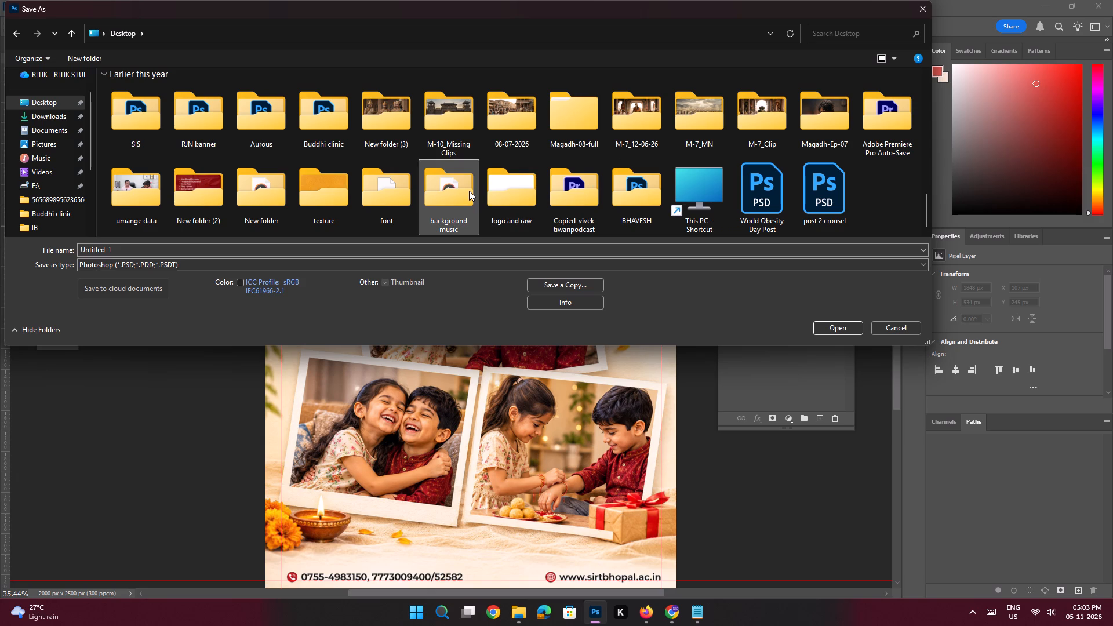
type("SIRT")
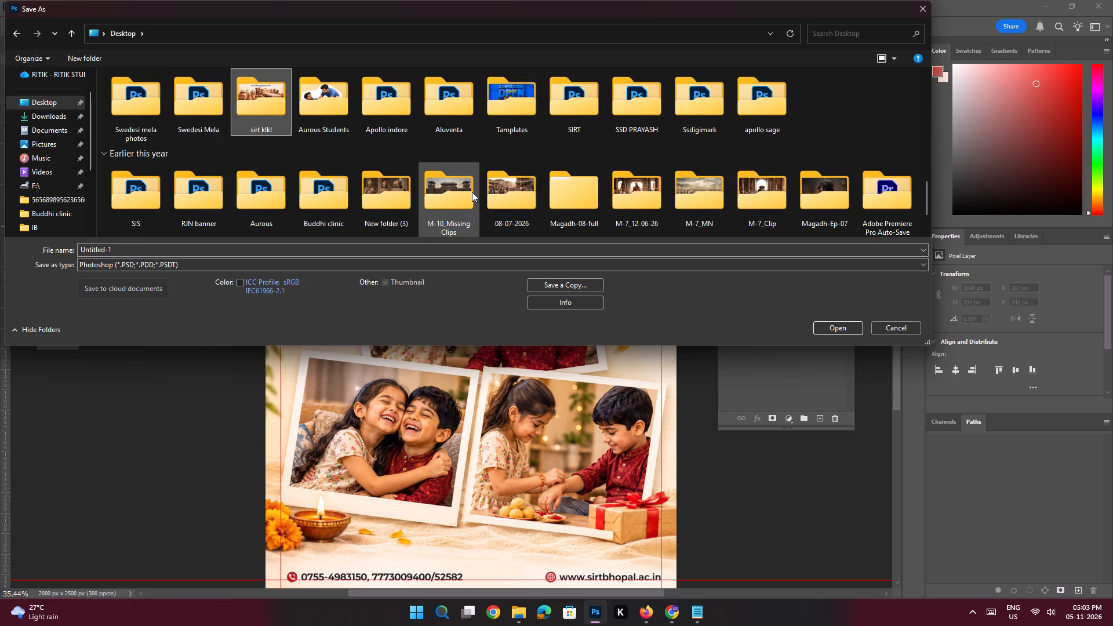
double_click(580, 110)
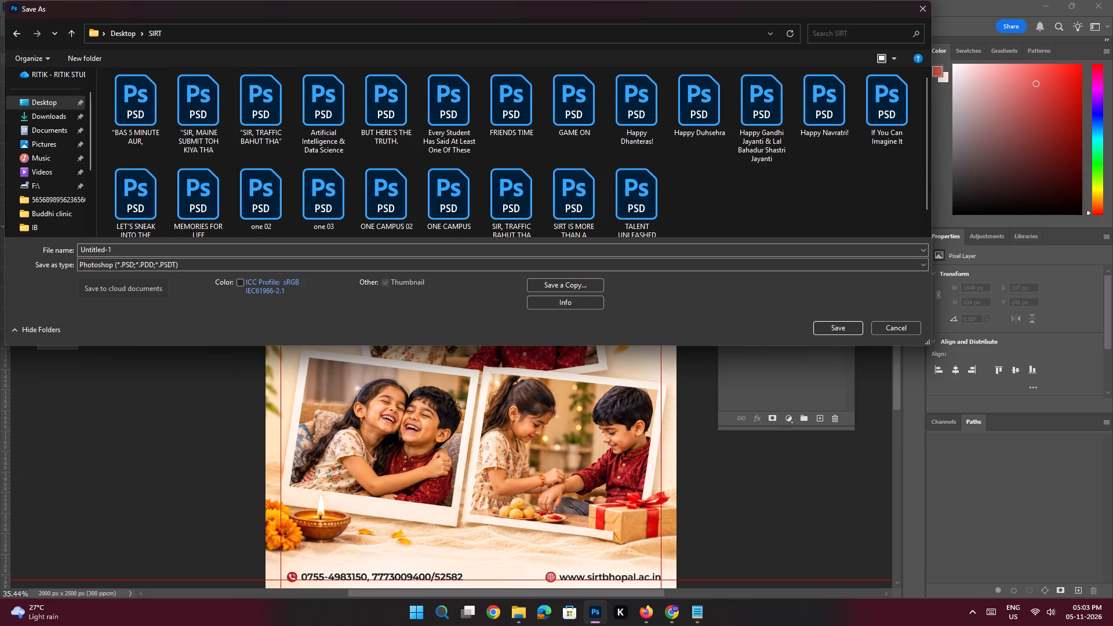
left_click(182, 250)
key("ctrl+v")
key("Return")
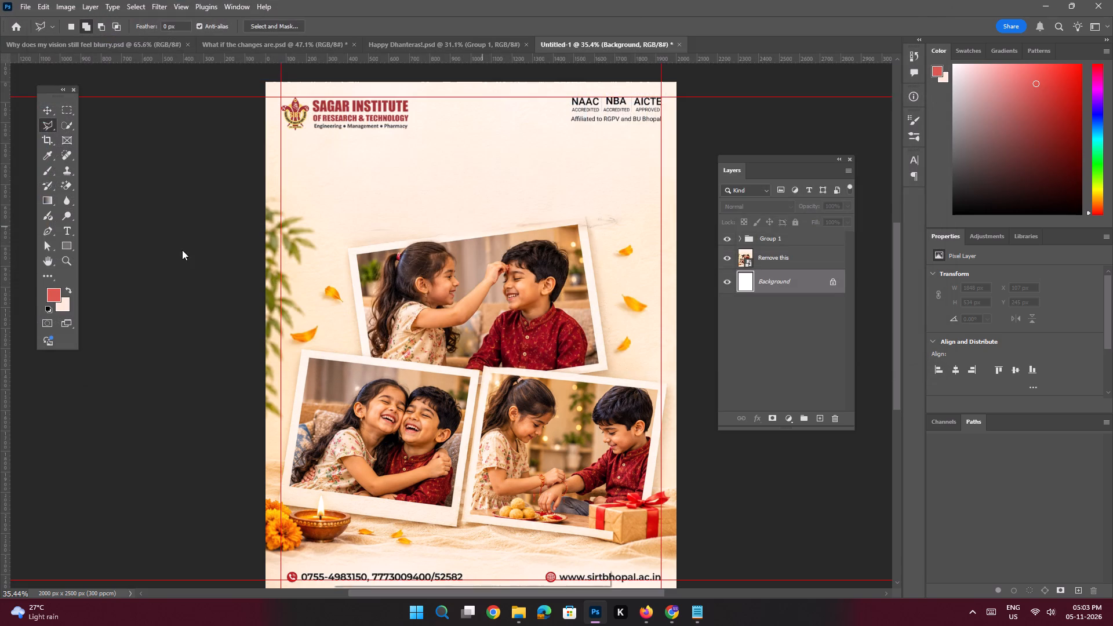
Copy the Frame 1 line "Send this to your brother who..." with its ellipsis from the Notepad notes.
key("space")
key("space")
key("space")
key("space")
key("space")
key("space")
key("space")
key("space")
key("space")
key("space")
key("space")
key("space")
key("space")
key("space")
key("space")
key("space")
key("space")
key("space")
key("space")
key("space")
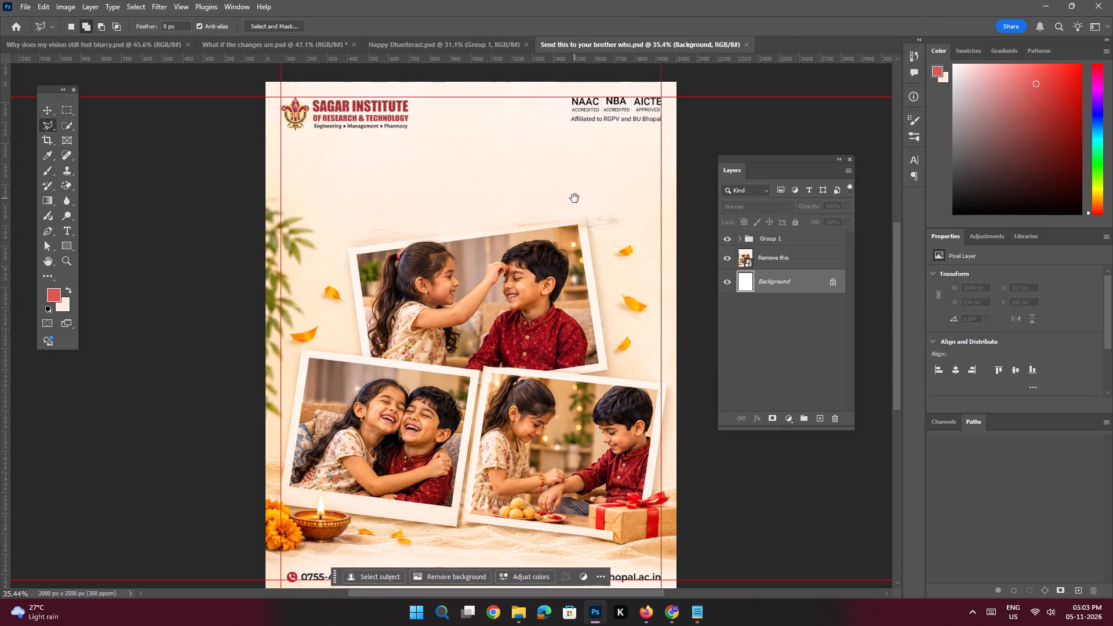
left_click_drag(574, 198, 553, 227)
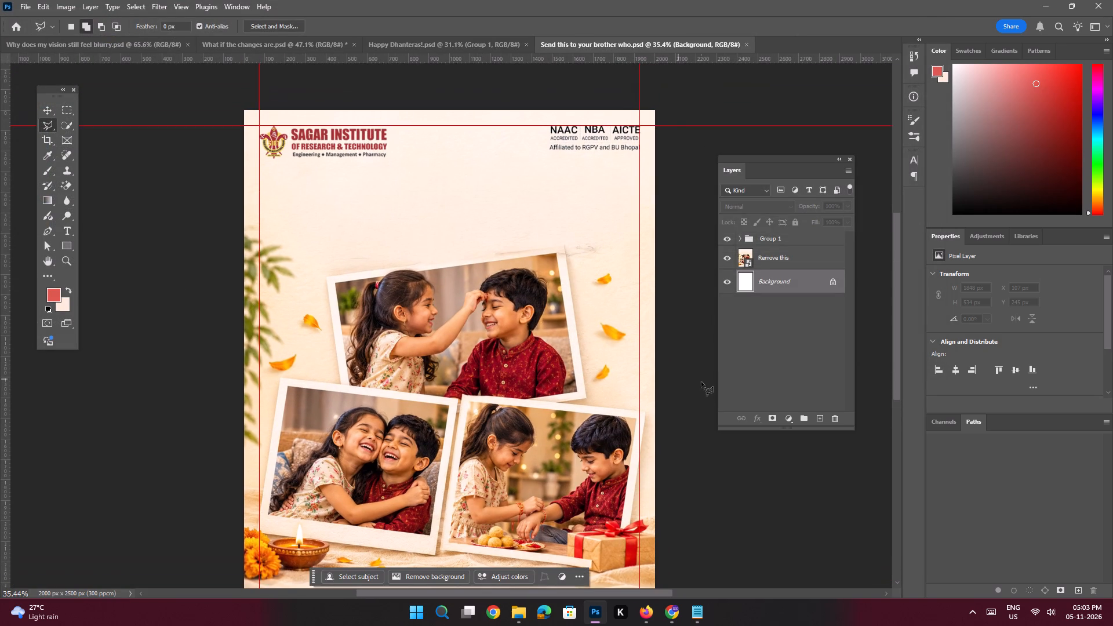
left_click(692, 625)
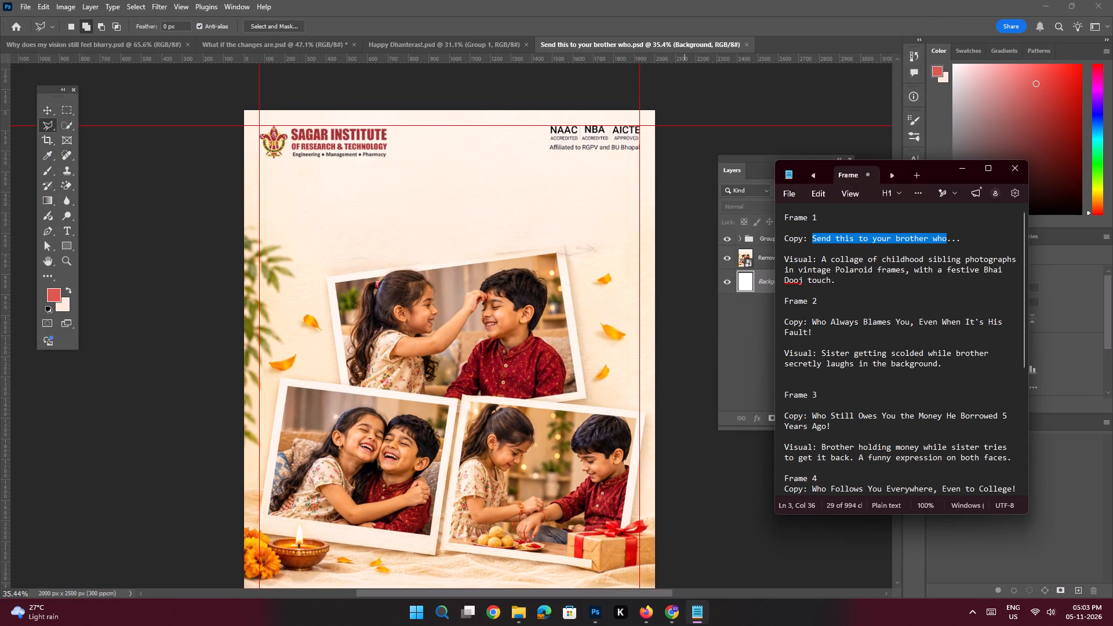
left_click_drag(964, 239, 825, 240)
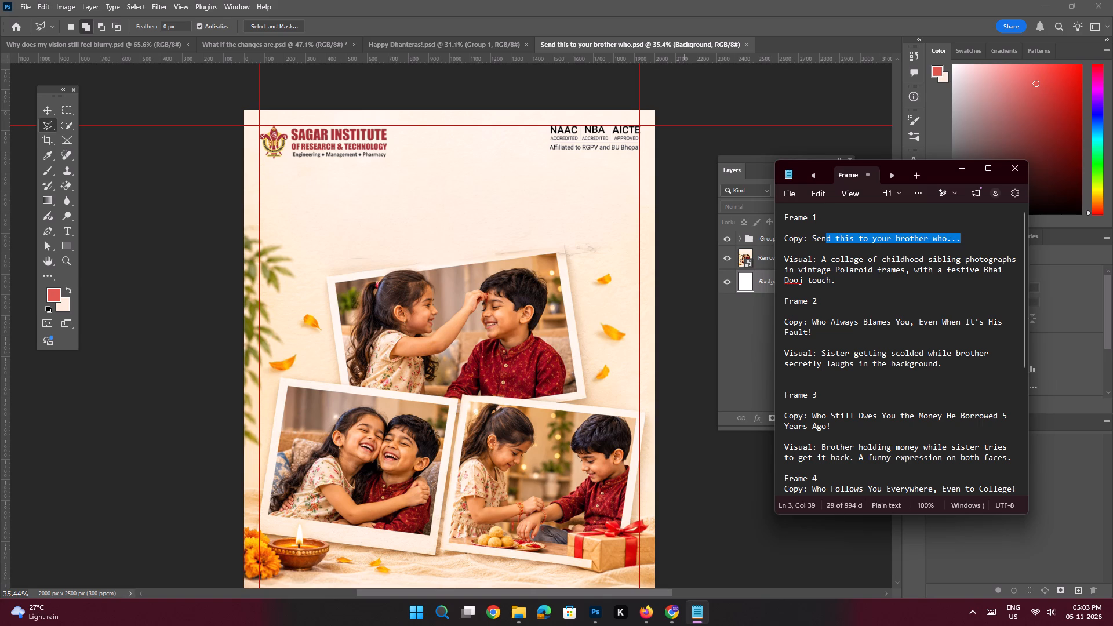
left_click_drag(825, 240, 813, 241)
key("ctrl+c")
left_click(961, 166)
Add the copied line "Send this to your brother who..." as headline text above Group 1, starting at the left margin guide below the logo.
key("space")
key("space")
key("space")
key("space")
key("space")
key("space")
key("space")
key("space")
key("space")
key("space")
key("space")
key("space")
key("space")
left_click_drag(409, 209, 412, 217)
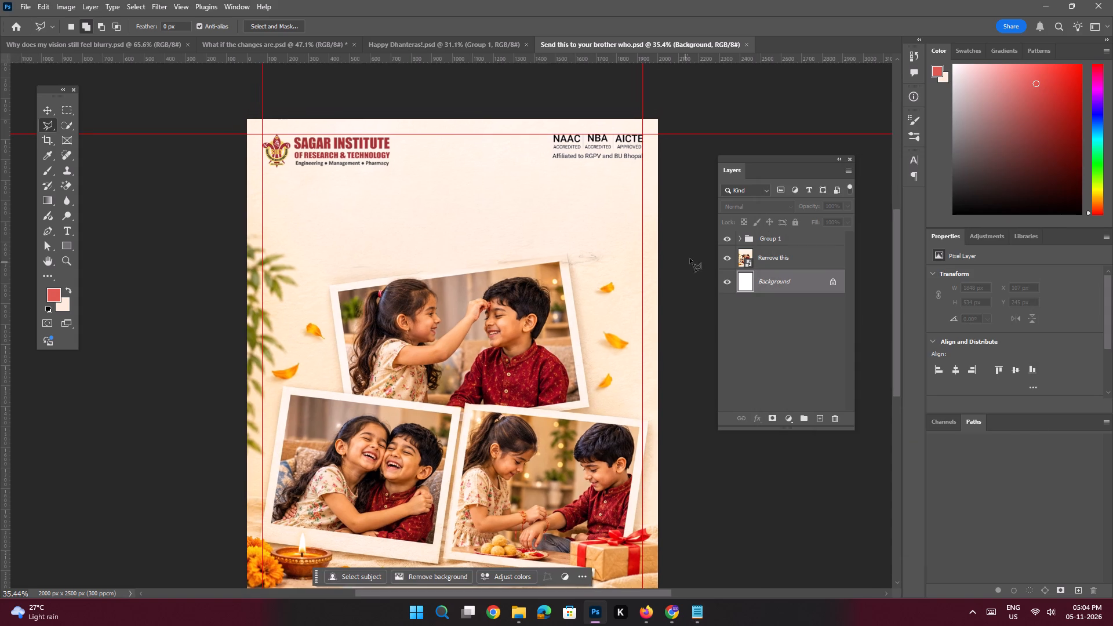
left_click(770, 238)
left_click(819, 418)
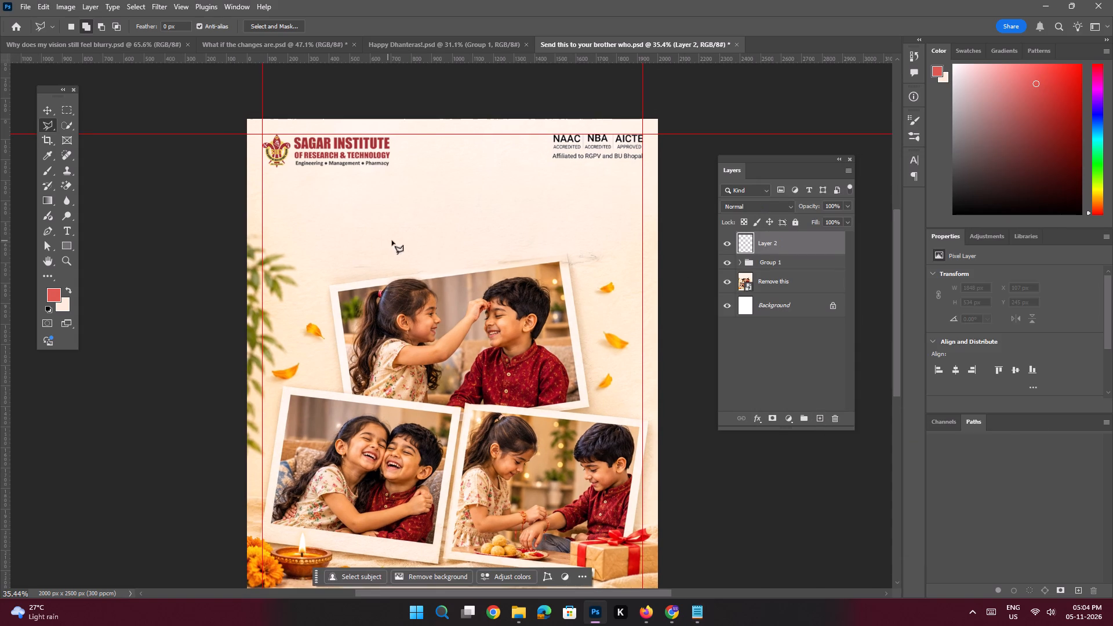
key("space")
left_click_drag(423, 221, 435, 253, "ctrl")
left_click_drag(421, 225, 430, 245, "ctrl")
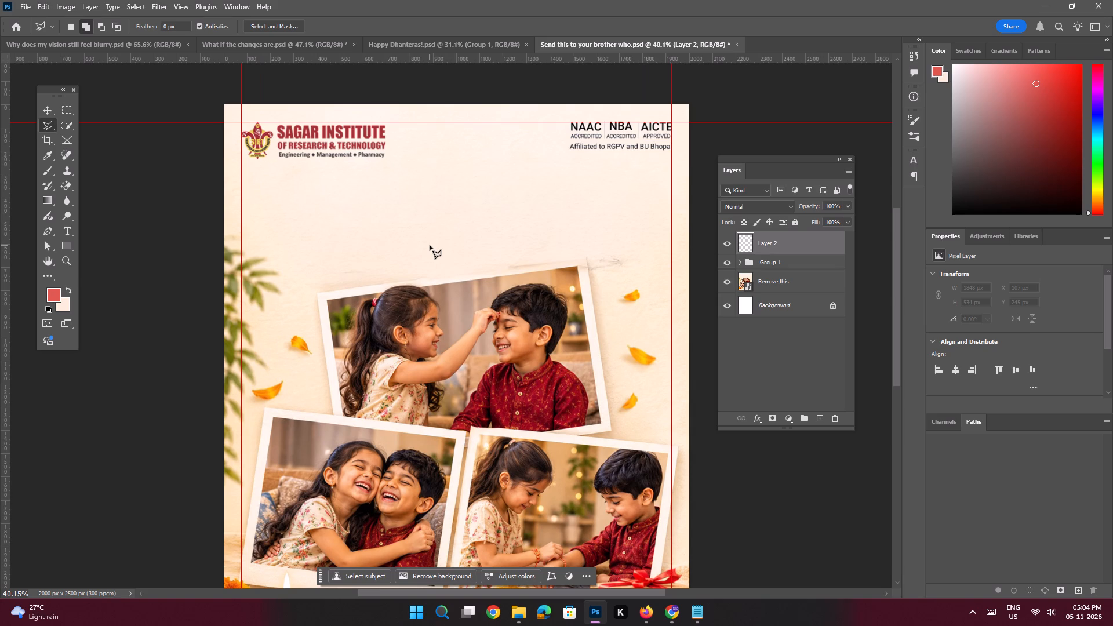
key("t")
left_click(357, 218)
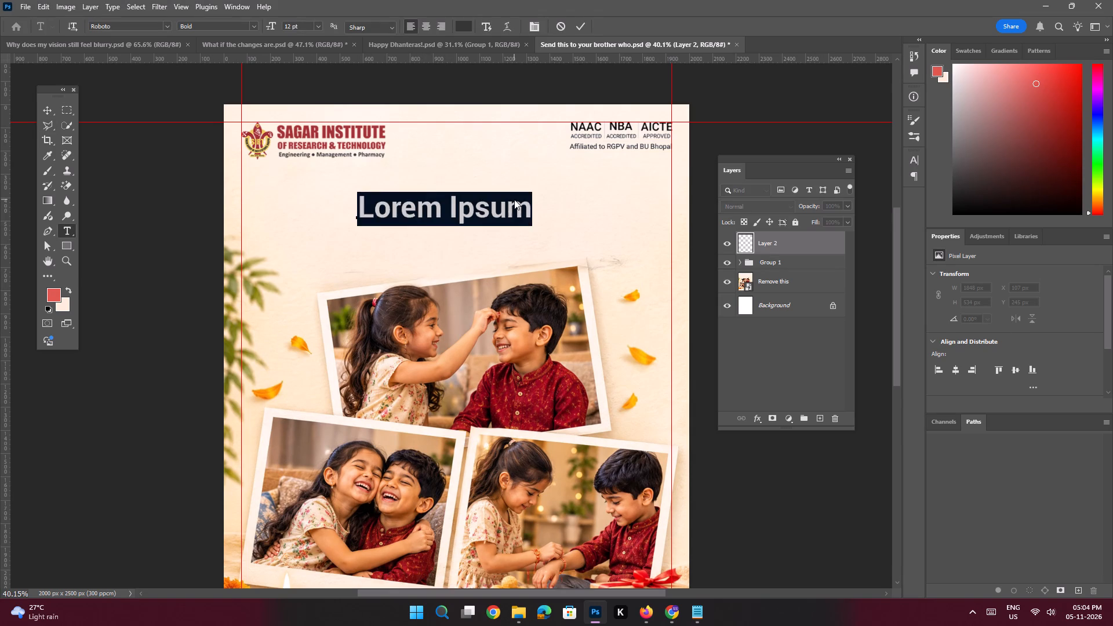
key("ctrl+v")
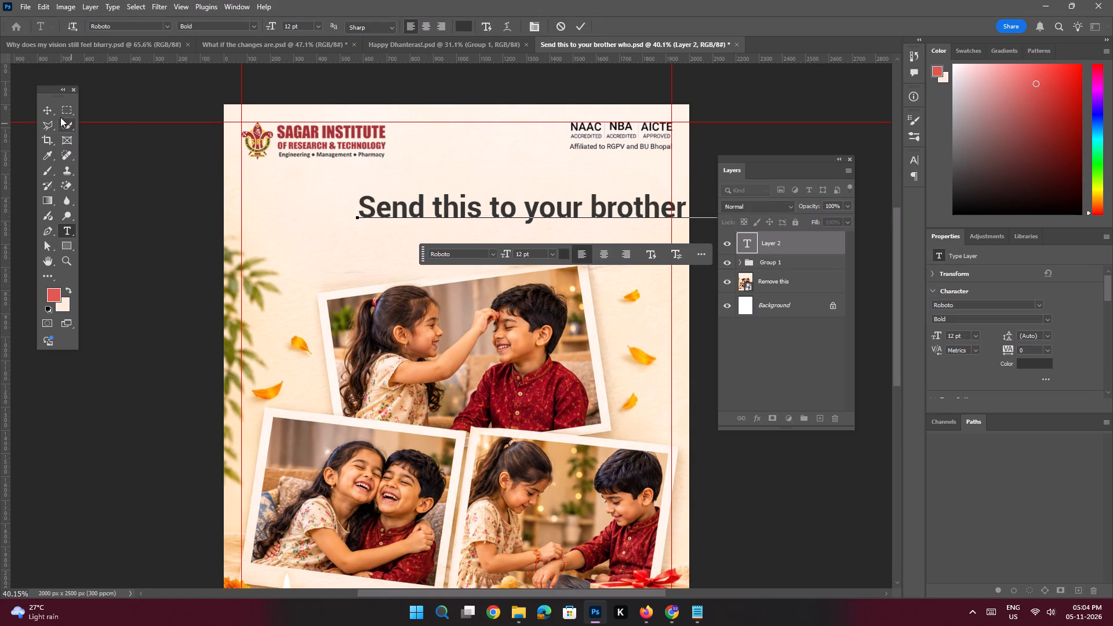
left_click(52, 112)
left_click_drag(525, 220, 397, 218)
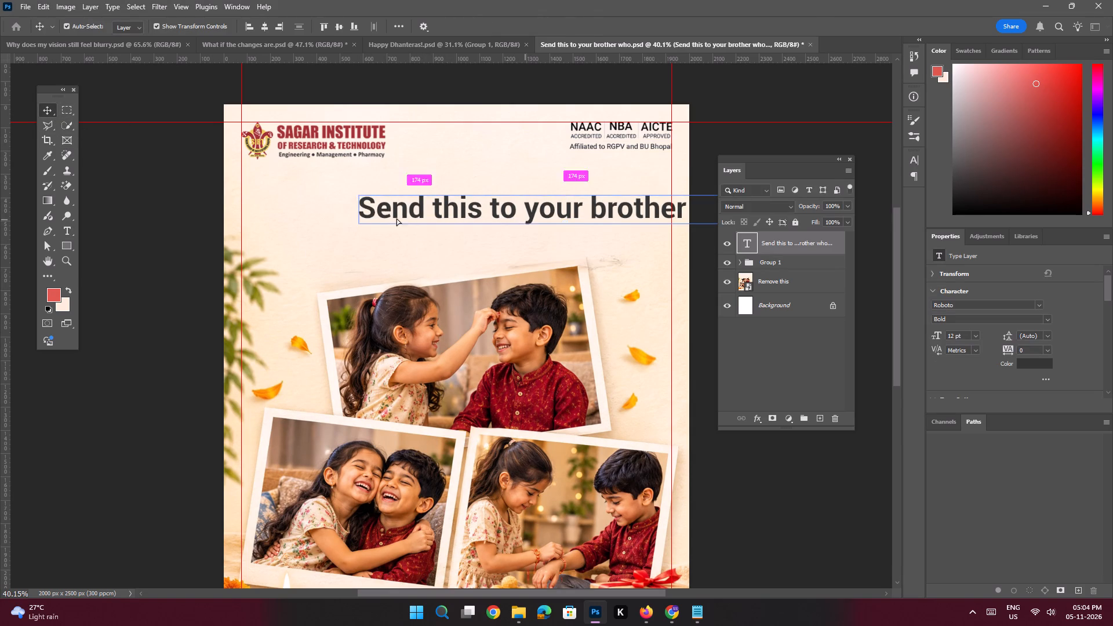
left_click_drag(397, 218, 410, 219)
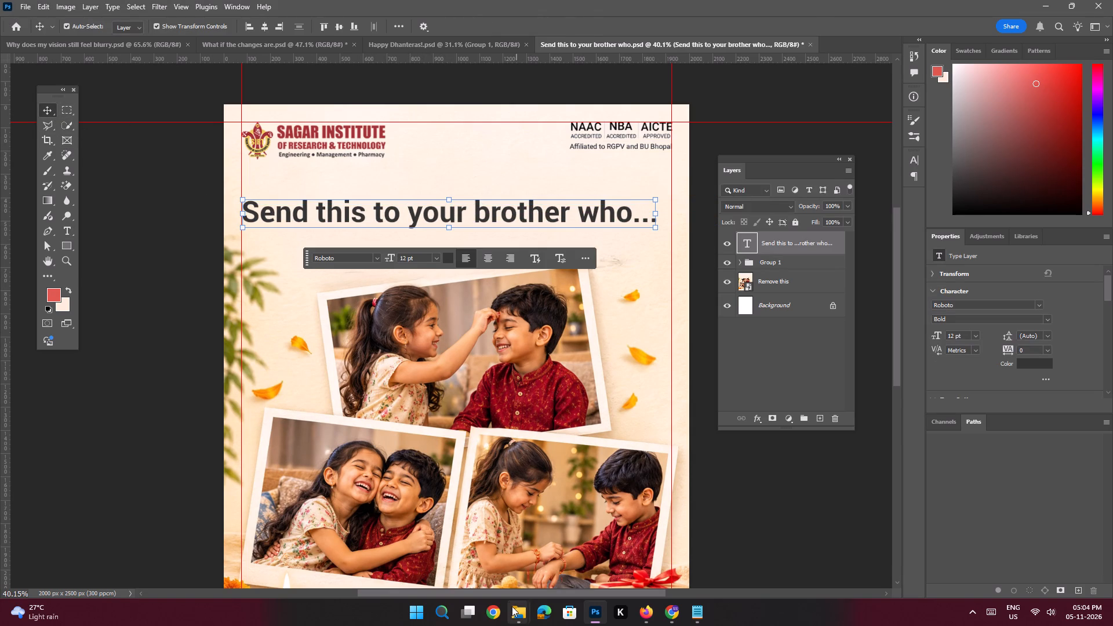
Break the headline into two lines before the word "brother".
left_click(483, 561)
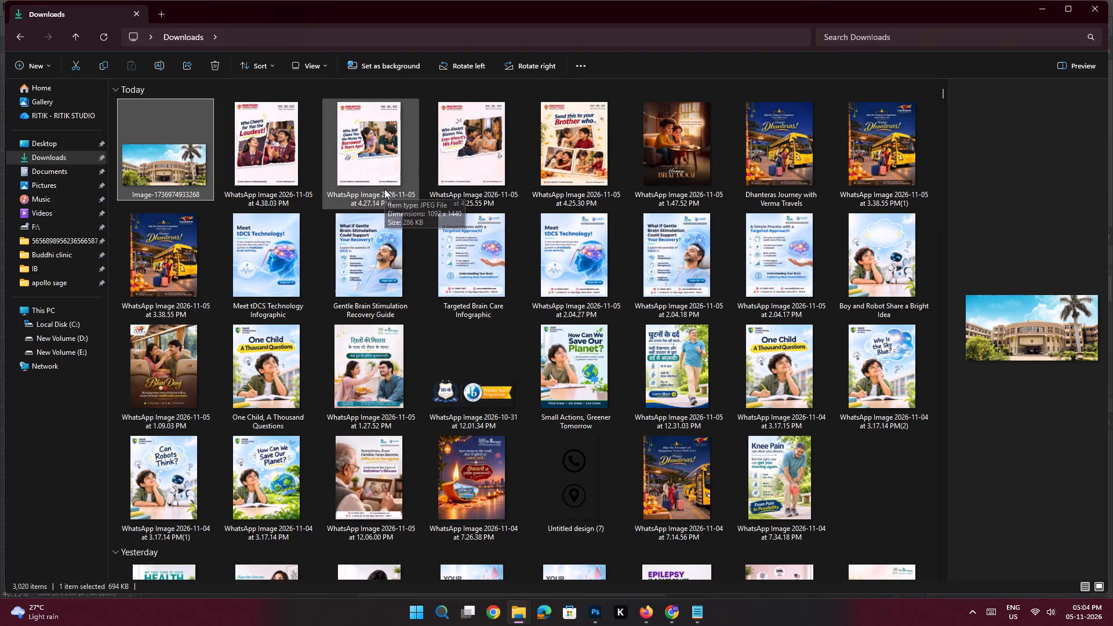
key("alt+Tab")
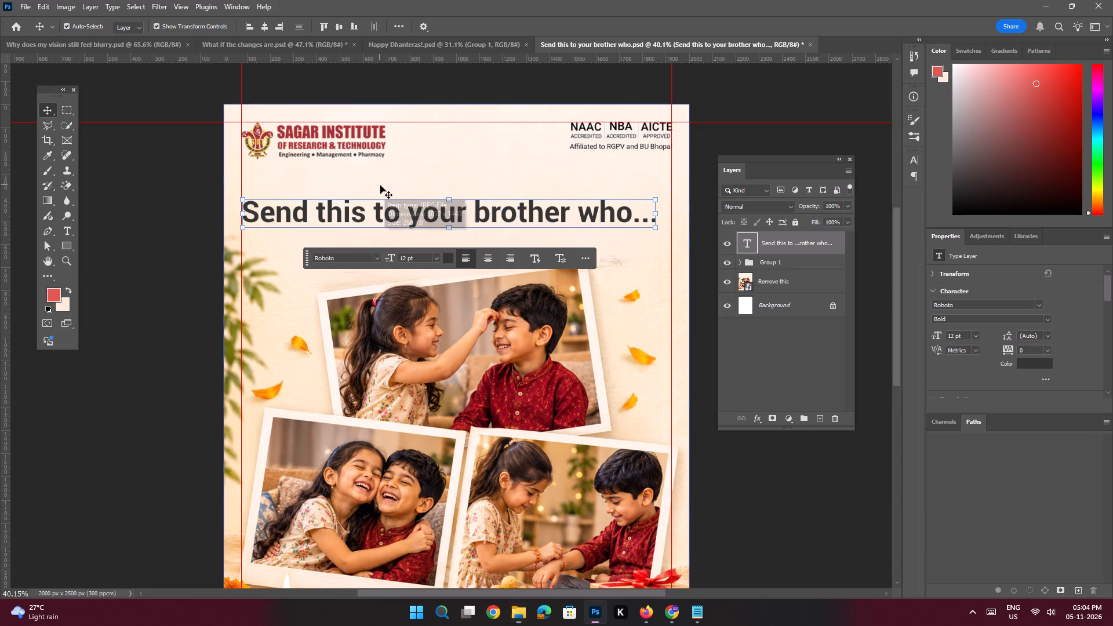
double_click(456, 215)
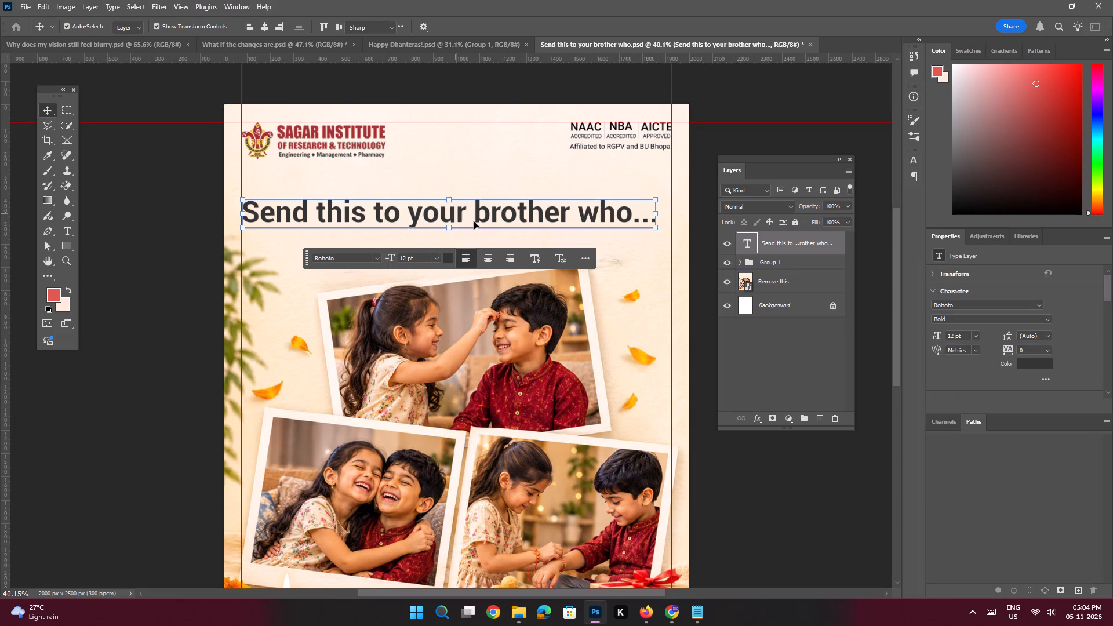
left_click(475, 205)
key("Return")
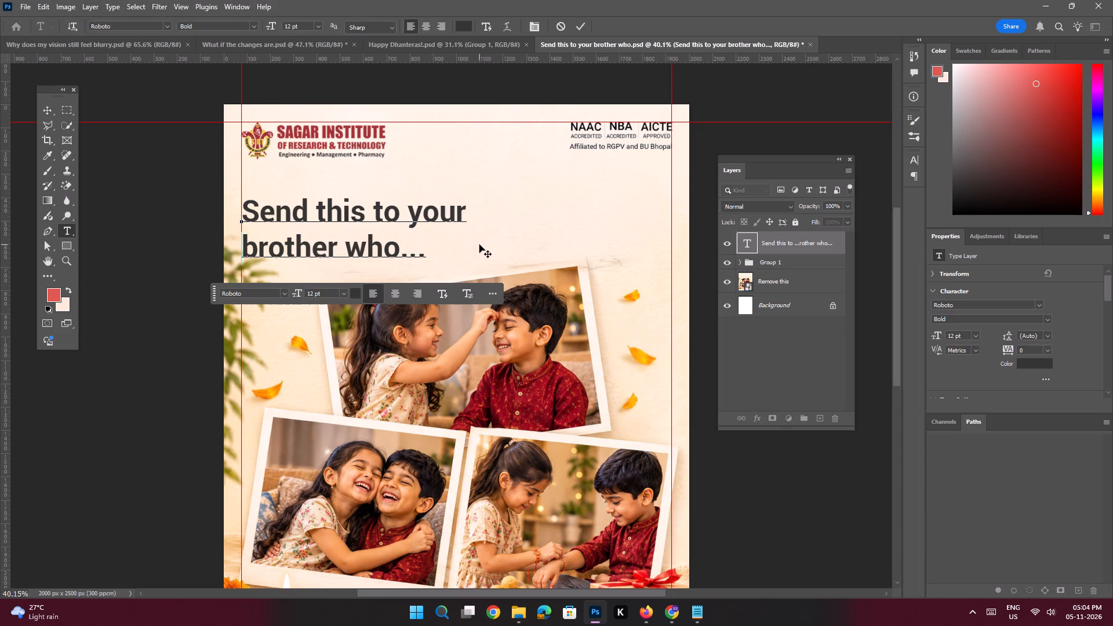
key("Return")
Centre-align the two headline lines and move the text block to the middle of the page above the top photo.
left_click(398, 293)
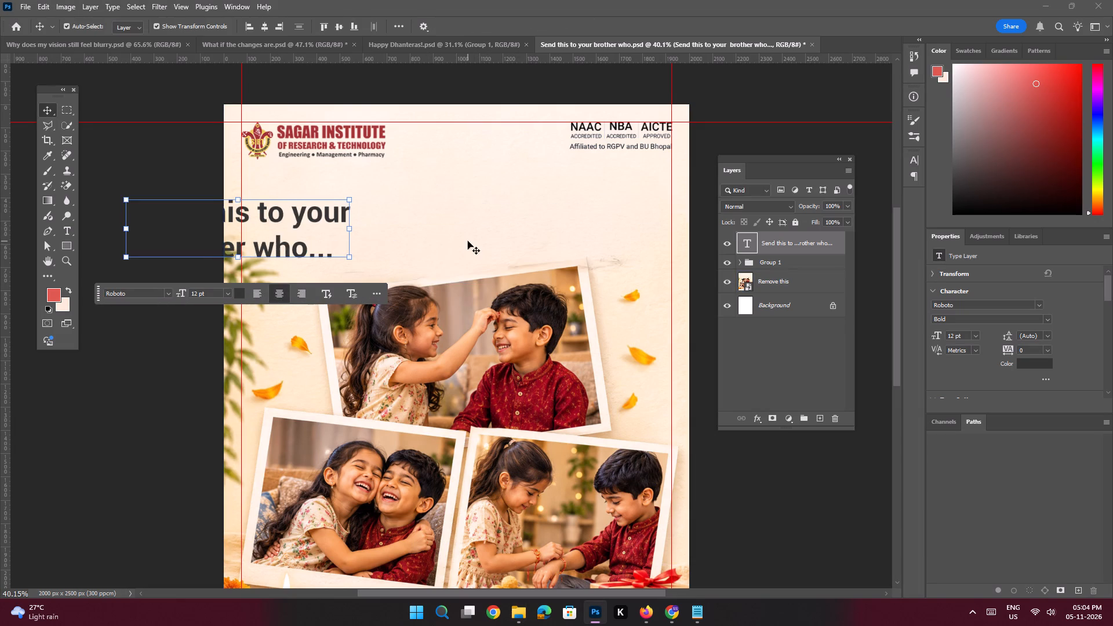
left_click_drag(304, 239, 498, 236)
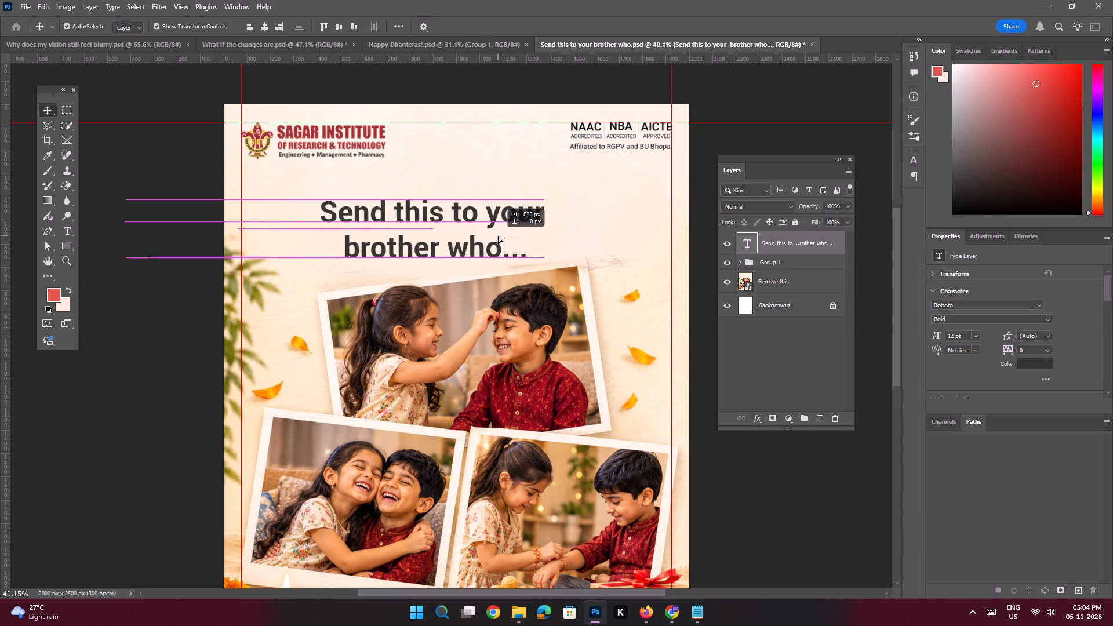
left_click_drag(498, 236, 500, 229)
Rotate the headline about 5.8° counter-clockwise and shift it to sit just above the tilted top photo.
key("ctrl+t")
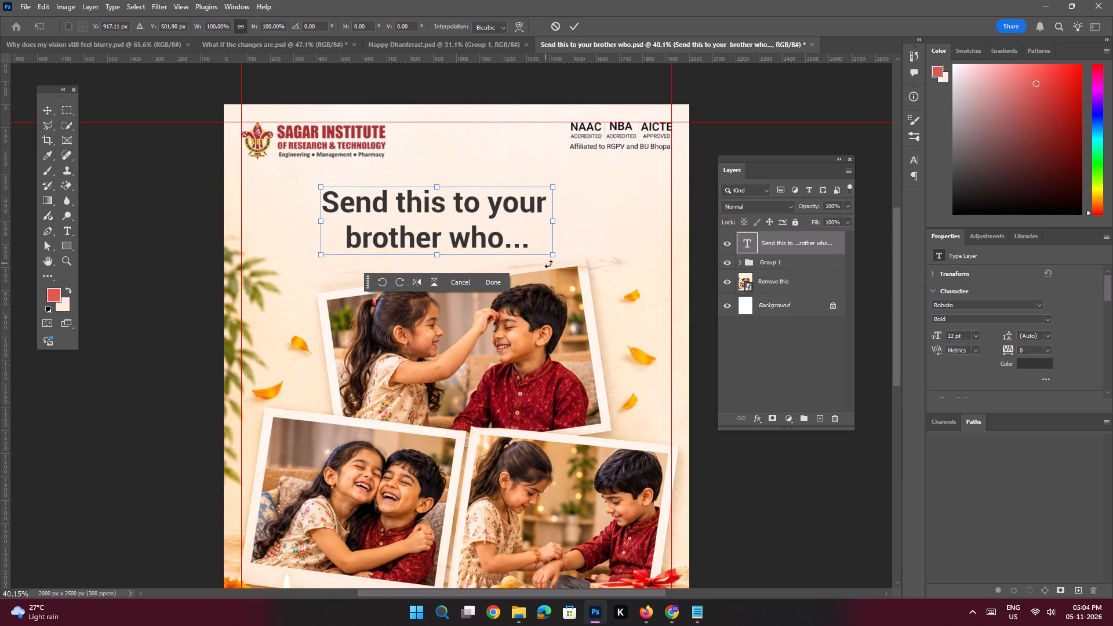
left_click_drag(562, 266, 576, 256)
left_click_drag(482, 235, 490, 243)
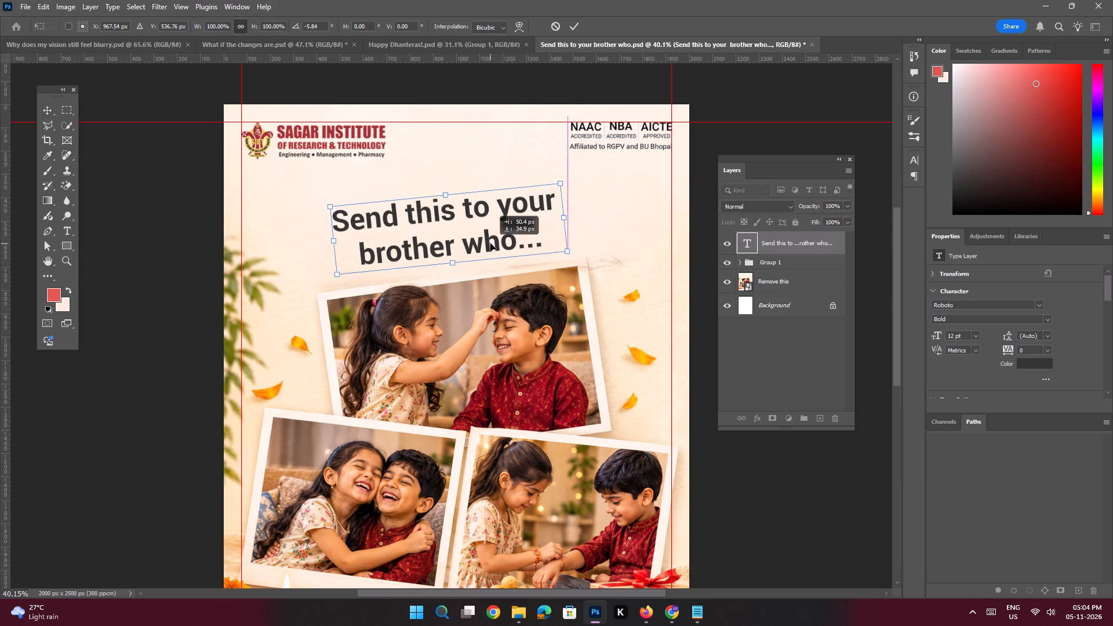
key("Return")
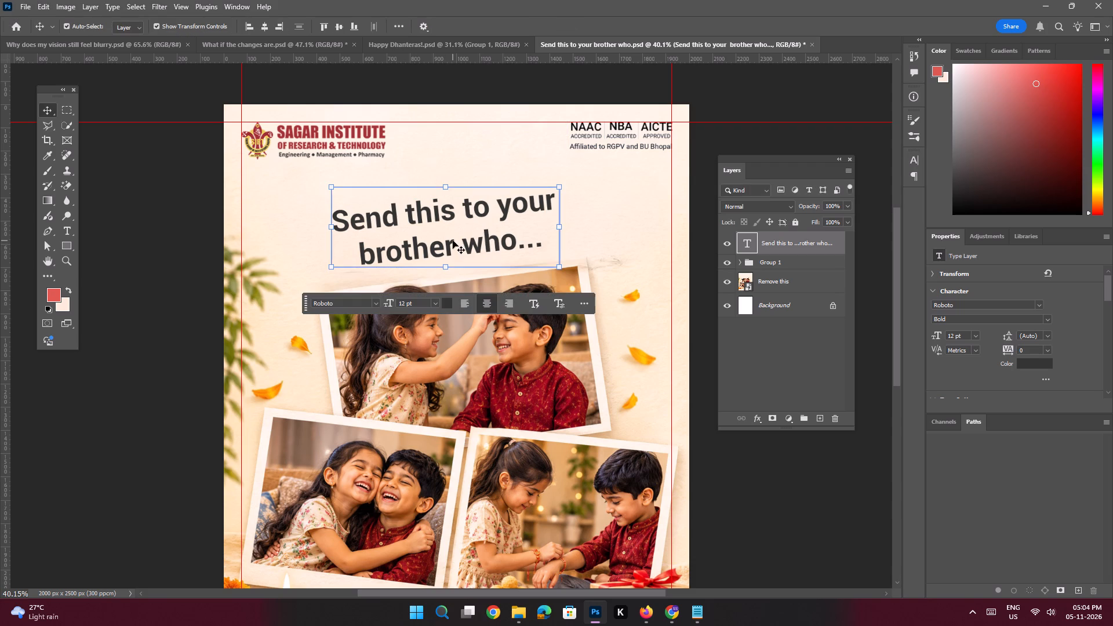
Set the font size of the word "brother" in the headline to 14 pt.
double_click(453, 241)
left_click(452, 246)
left_click_drag(459, 249, 362, 259)
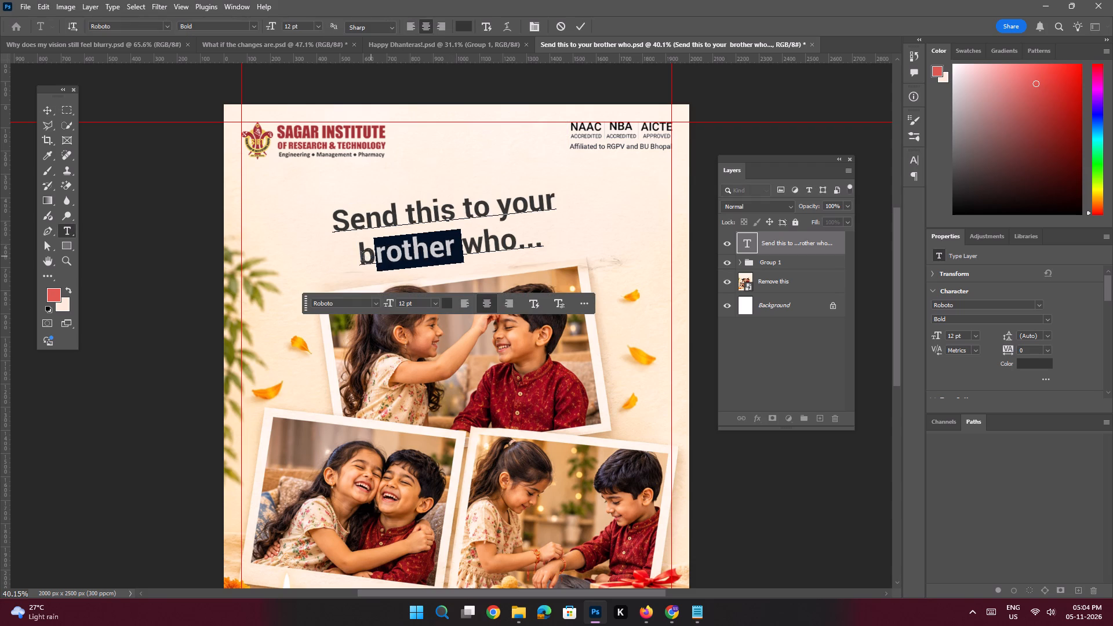
left_click_drag(362, 259, 350, 260)
left_click_drag(954, 334, 945, 333)
left_click_drag(945, 333, 937, 330)
type("14")
key("Return")
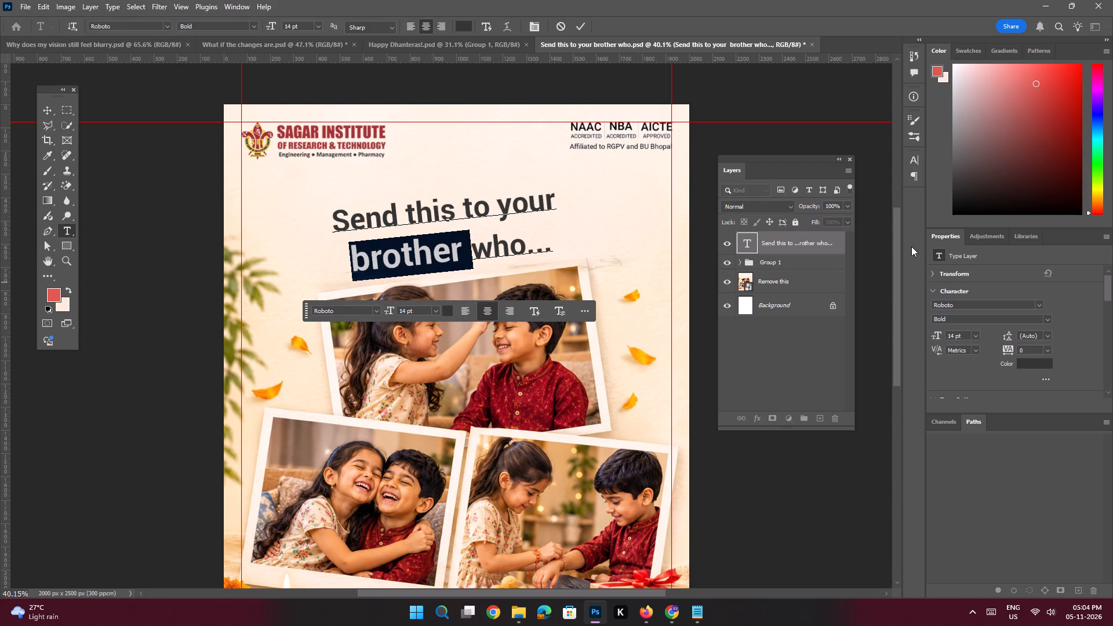
Recolour the word "brother" in the headline with the dark red sampled from the SAGAR INSTITUTE logo text.
left_click(451, 312)
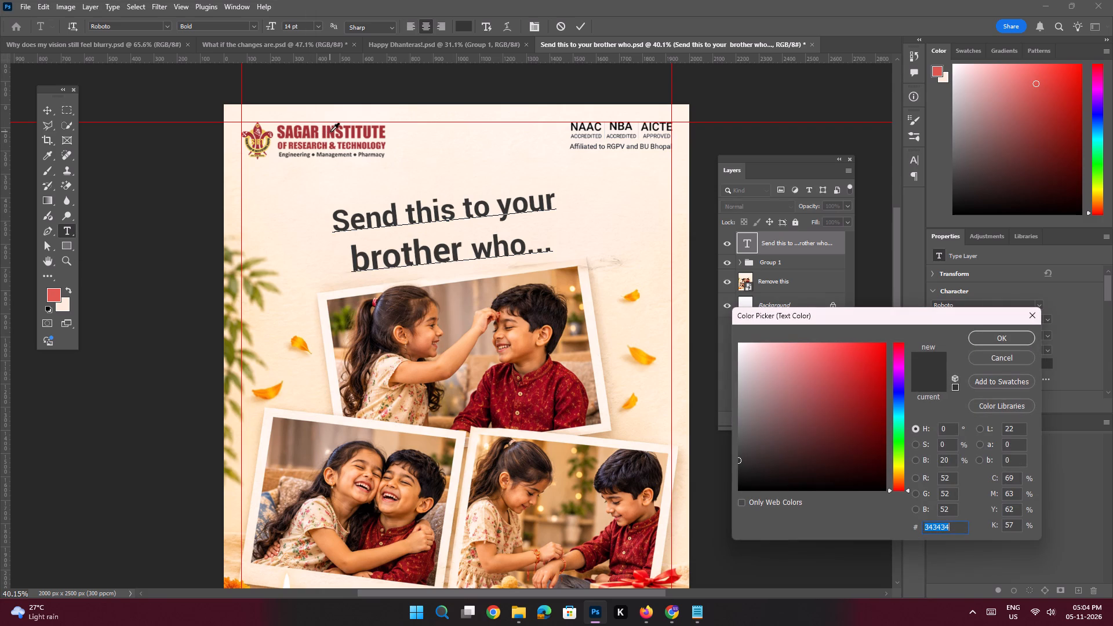
left_click(330, 132)
key("Return")
key("Return")
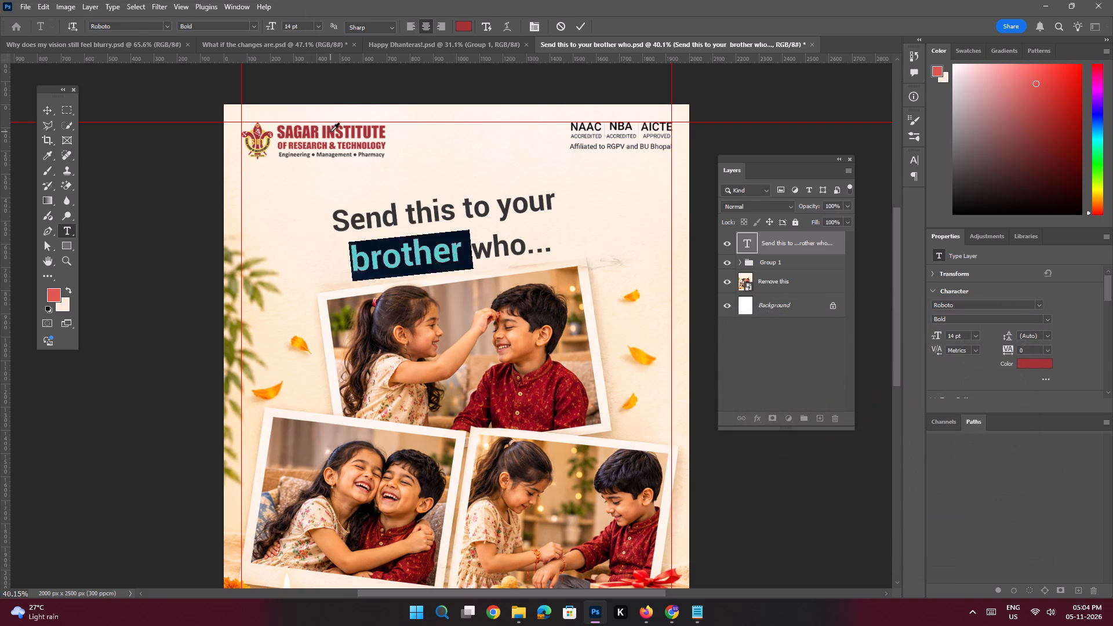
key("Return")
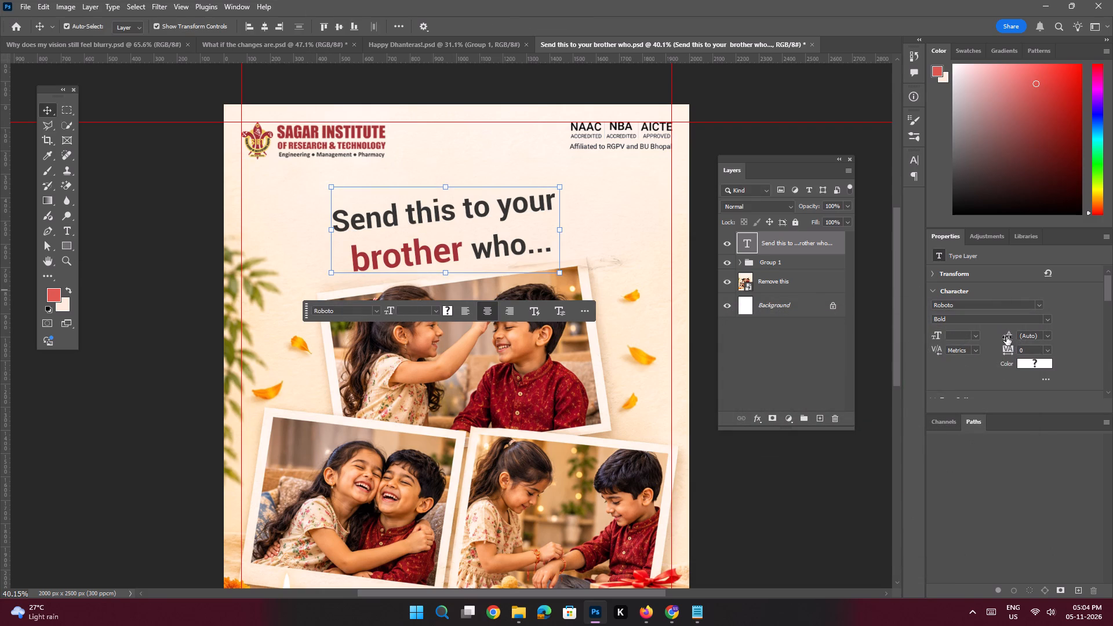
Set the leading of the two-line headline to 13 pt.
left_click(1007, 337)
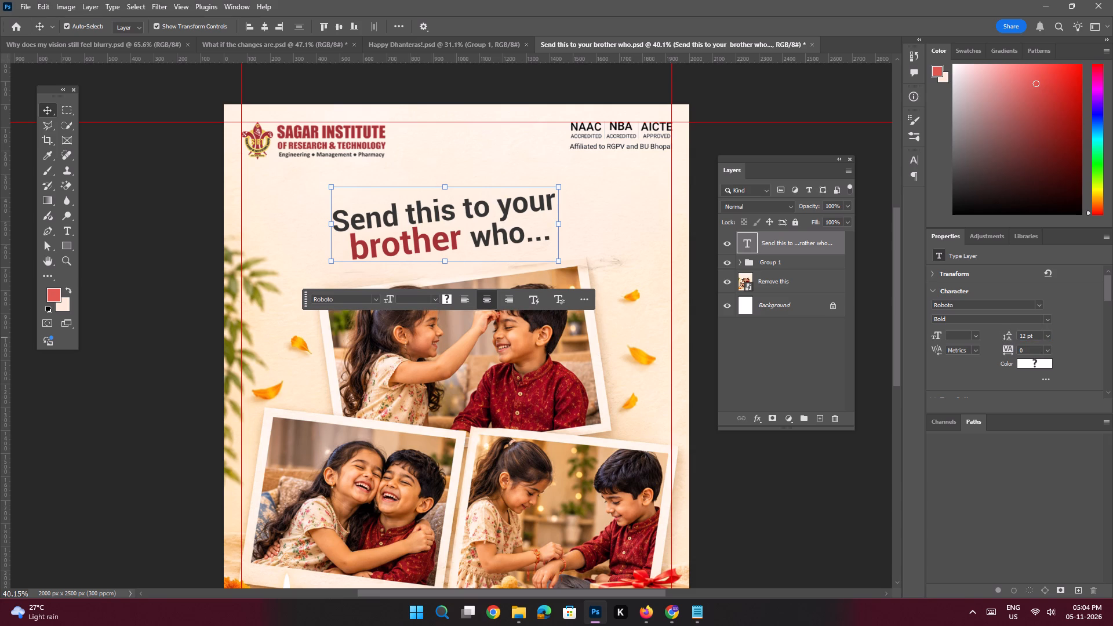
left_click_drag(1027, 337, 996, 327)
type("13")
key("Return")
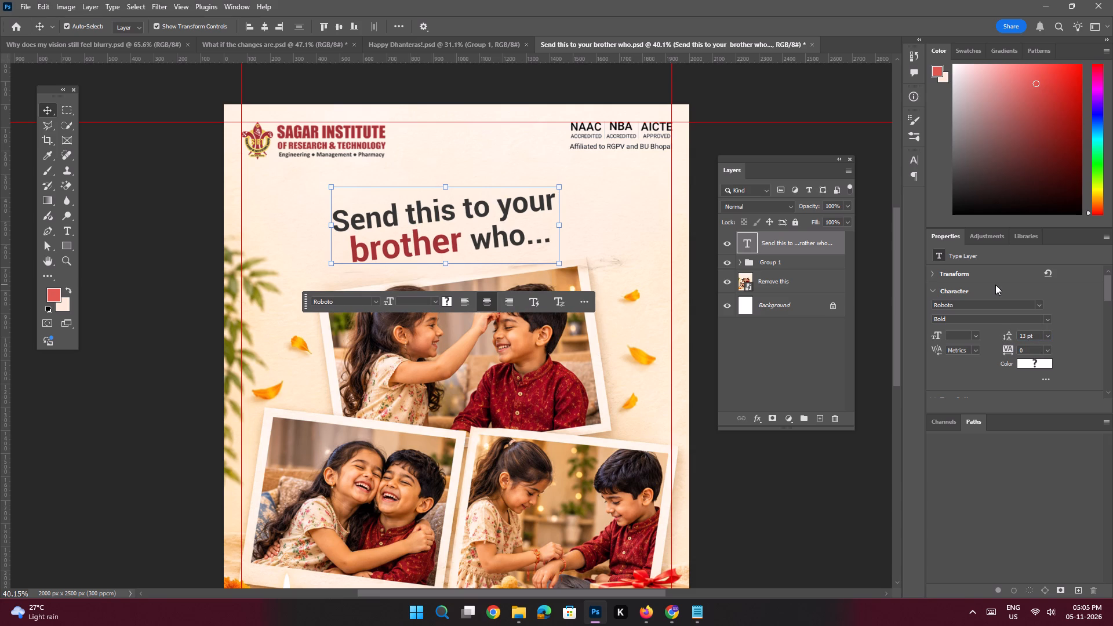
Scale the headline up to about 106% and rotate it about 0.9° further counter-clockwise above the top photo.
key("space")
key("space")
key("space")
key("space")
key("space")
key("space")
left_click_drag(505, 208, 492, 197)
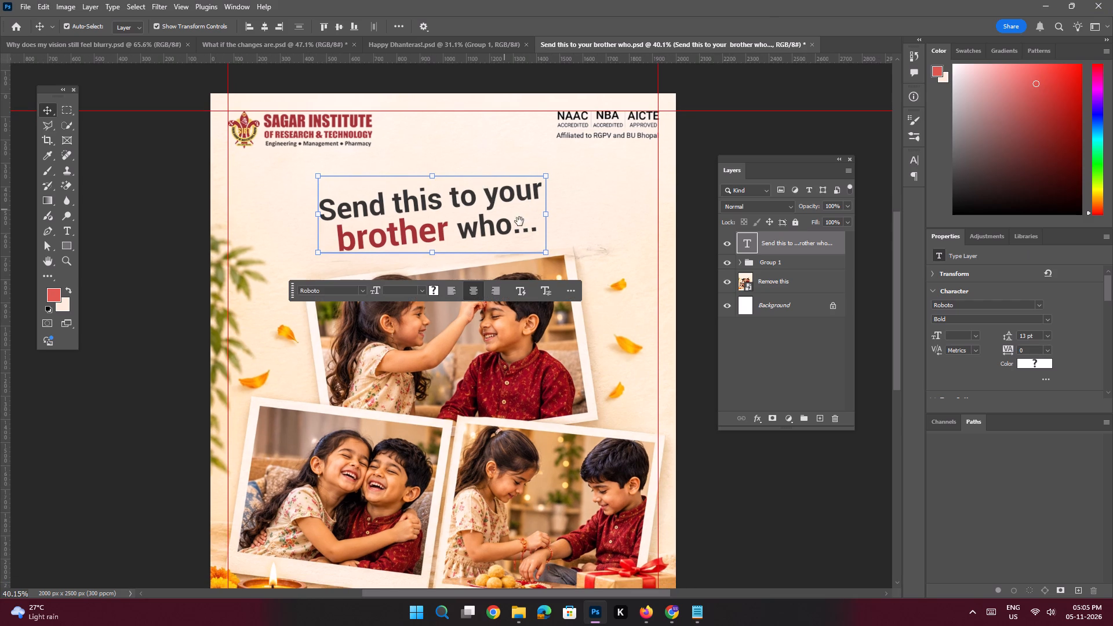
key("ctrl+t")
left_click_drag(558, 262, 565, 264, "alt")
key("space")
left_click_drag(514, 208, 526, 222, "ctrl")
left_click_drag(579, 286, 585, 286)
key("Return")
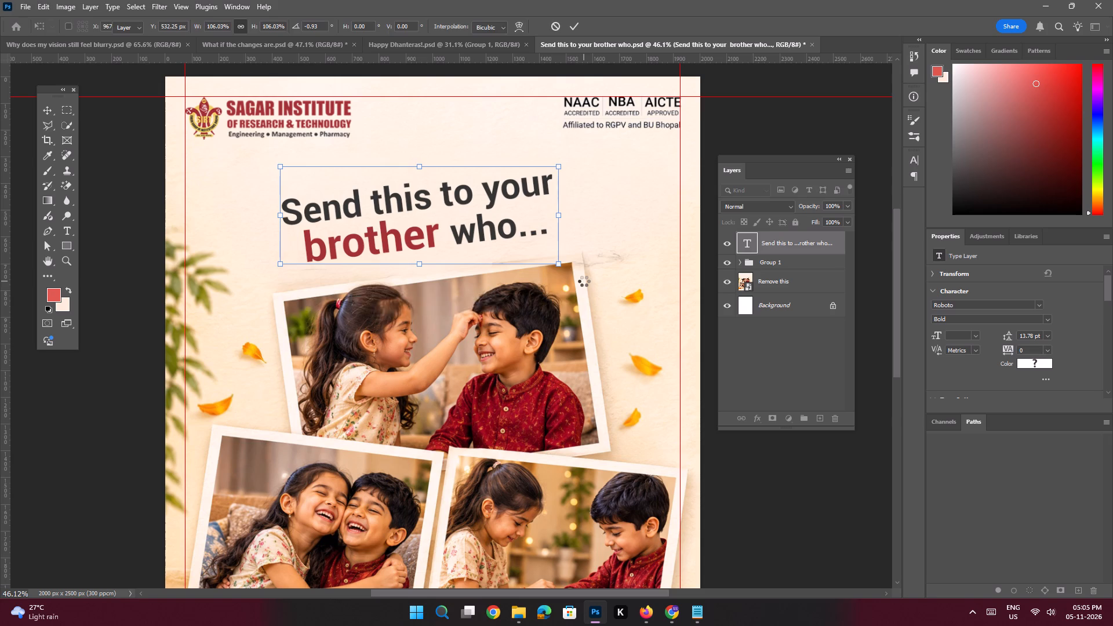
Deselect the headline and save the brother post.
key("space")
left_click_drag(491, 188, 425, 180, "ctrl")
left_click(330, 201)
key("space")
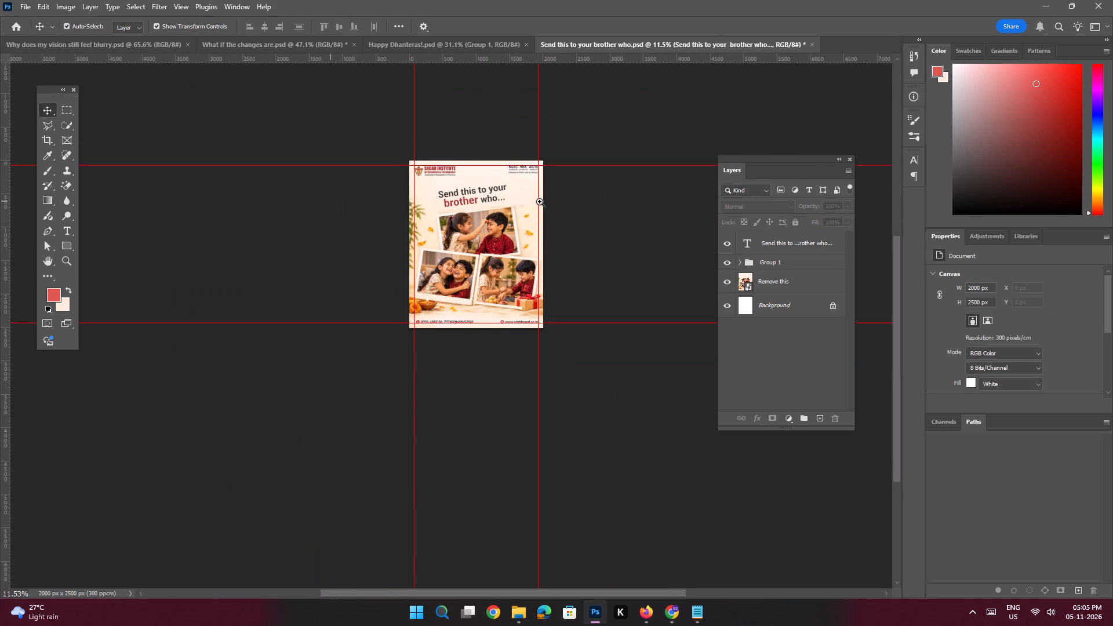
left_click_drag(540, 202, 588, 325, "ctrl")
left_click_drag(553, 281, 563, 283)
key("ctrl+s")
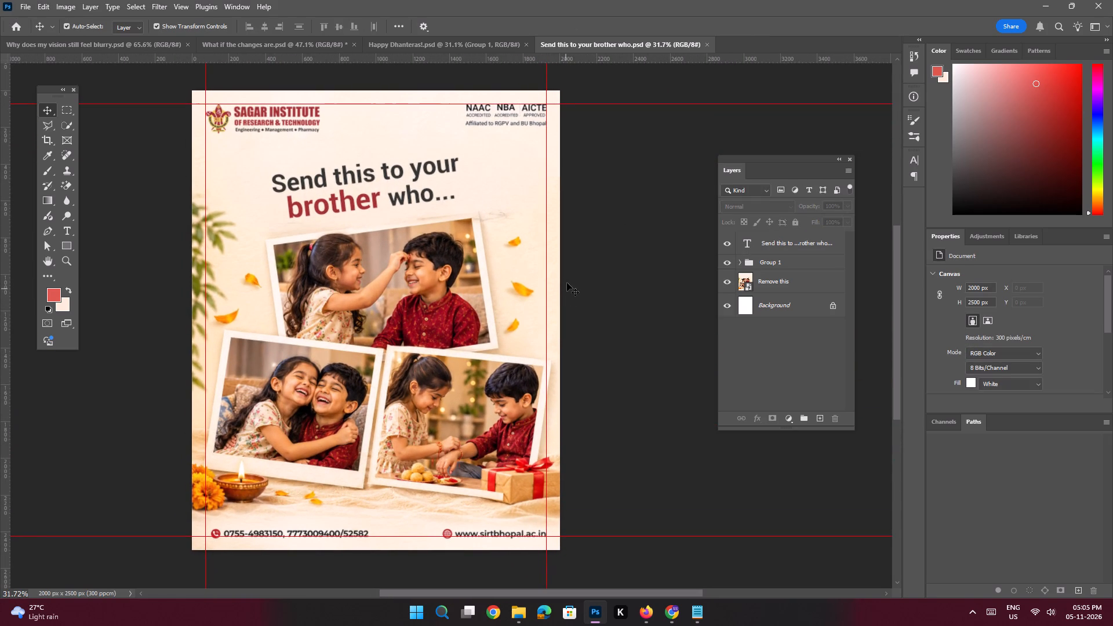
Insert a space before "brother" at the start of the headline's second line.
key("space")
left_click_drag(358, 172, 373, 191, "ctrl")
left_click(373, 180)
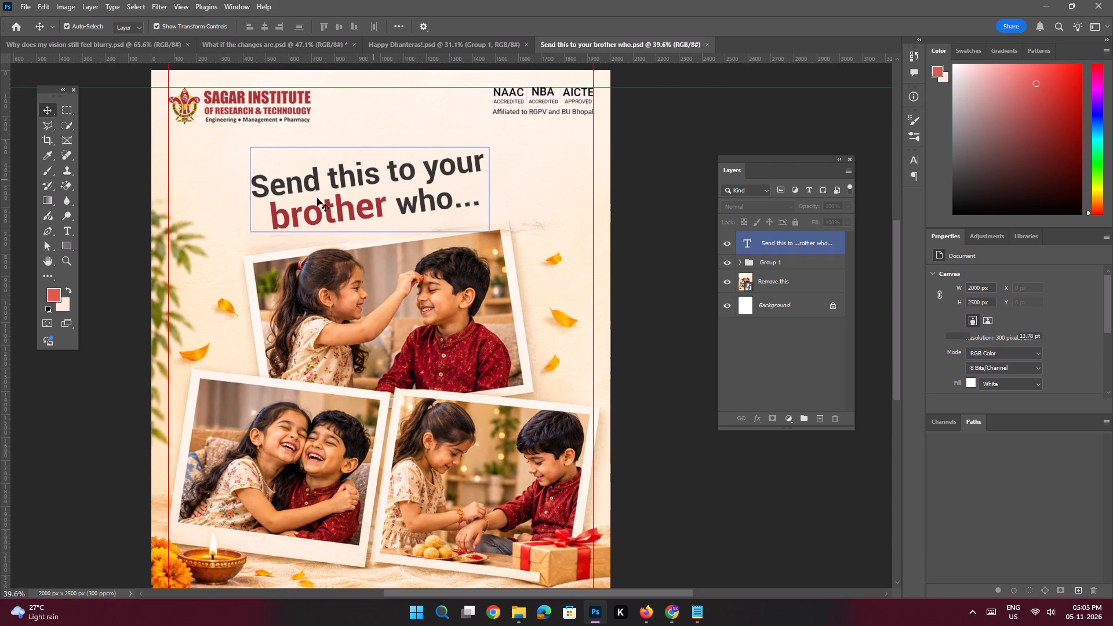
double_click(317, 198)
left_click(268, 217)
key("space")
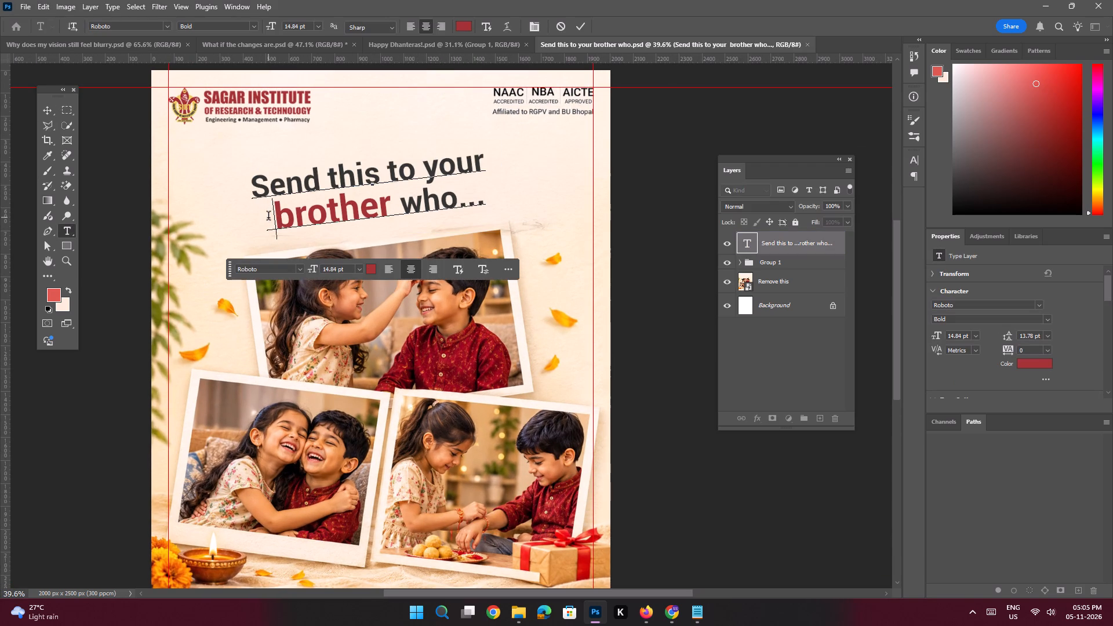
key("Return")
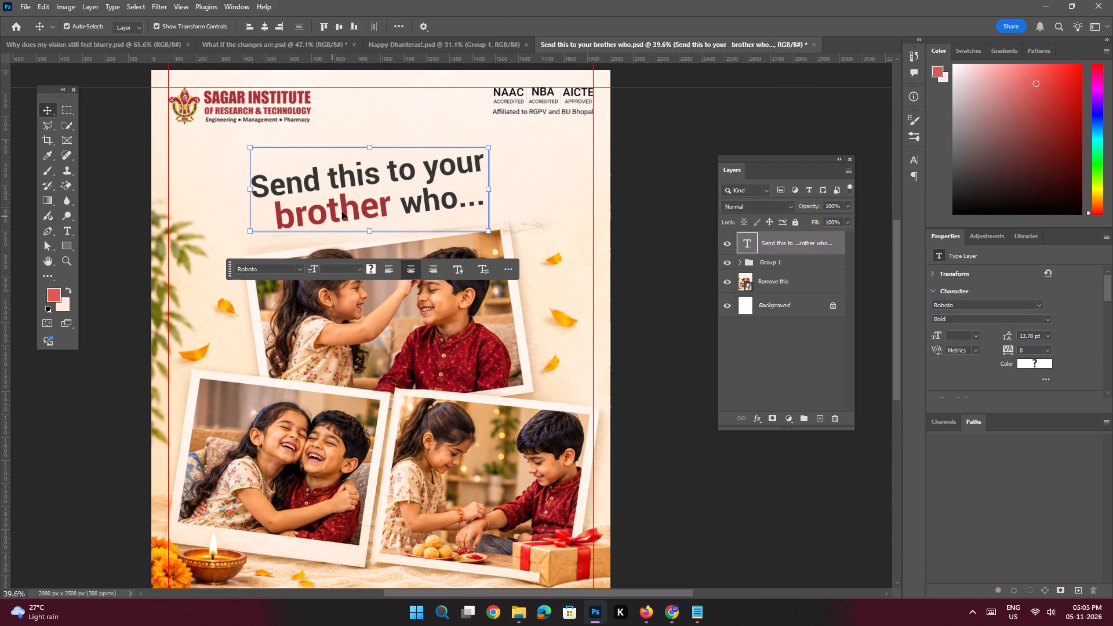
Enlarge the headline proportionally from its centre to about 104%.
key("space")
key("space")
key("space")
key("space")
key("space")
key("space")
key("space")
left_click(374, 203)
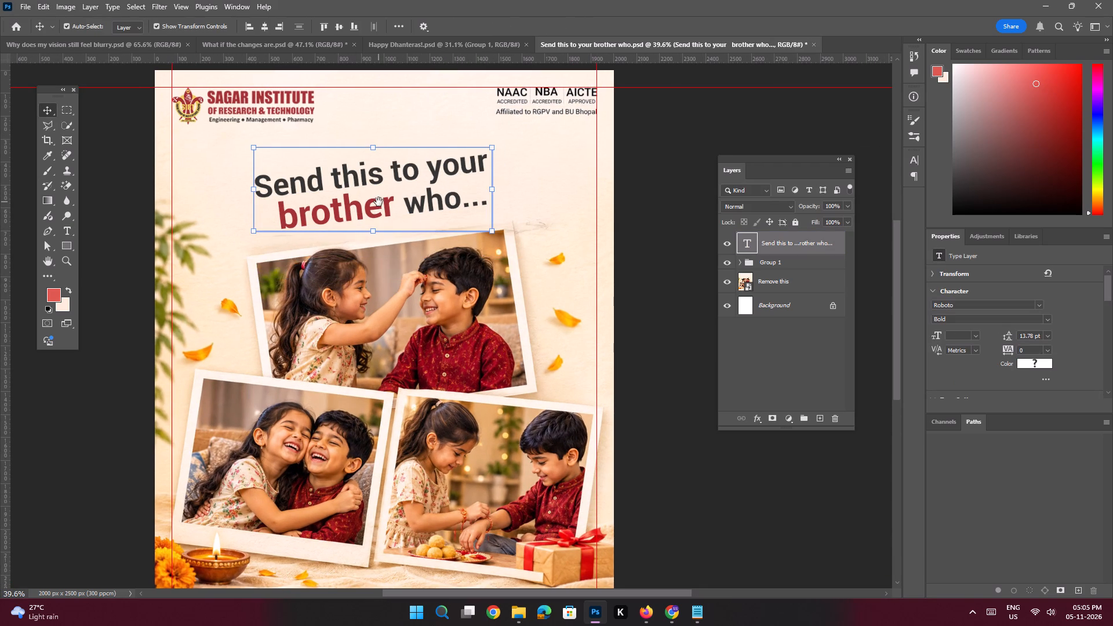
key("ctrl+t")
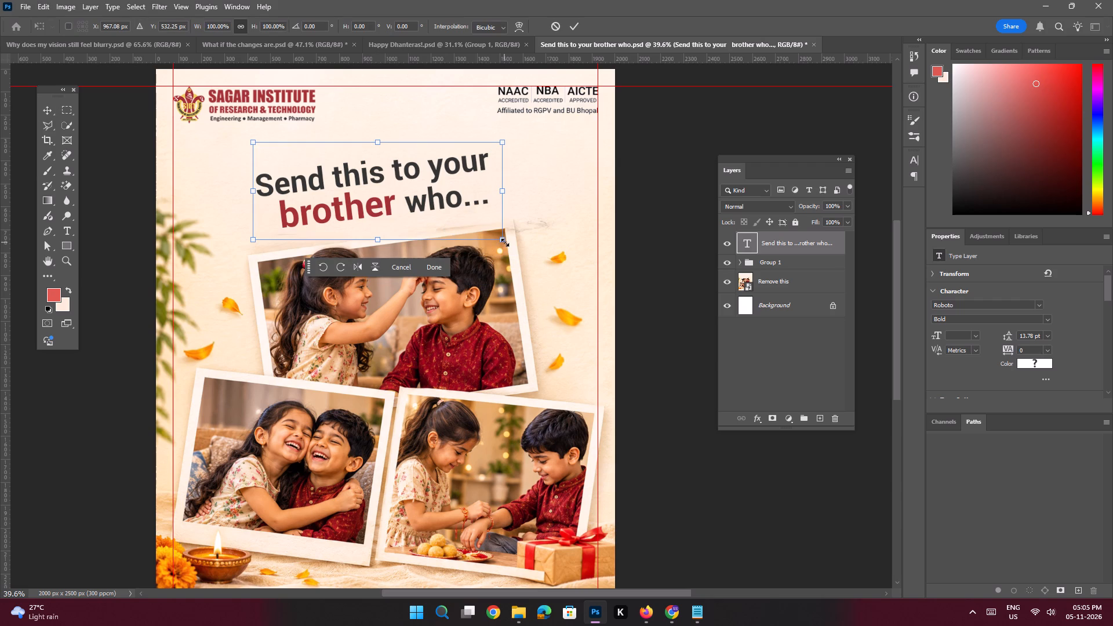
left_click_drag(505, 242, 511, 242, "alt")
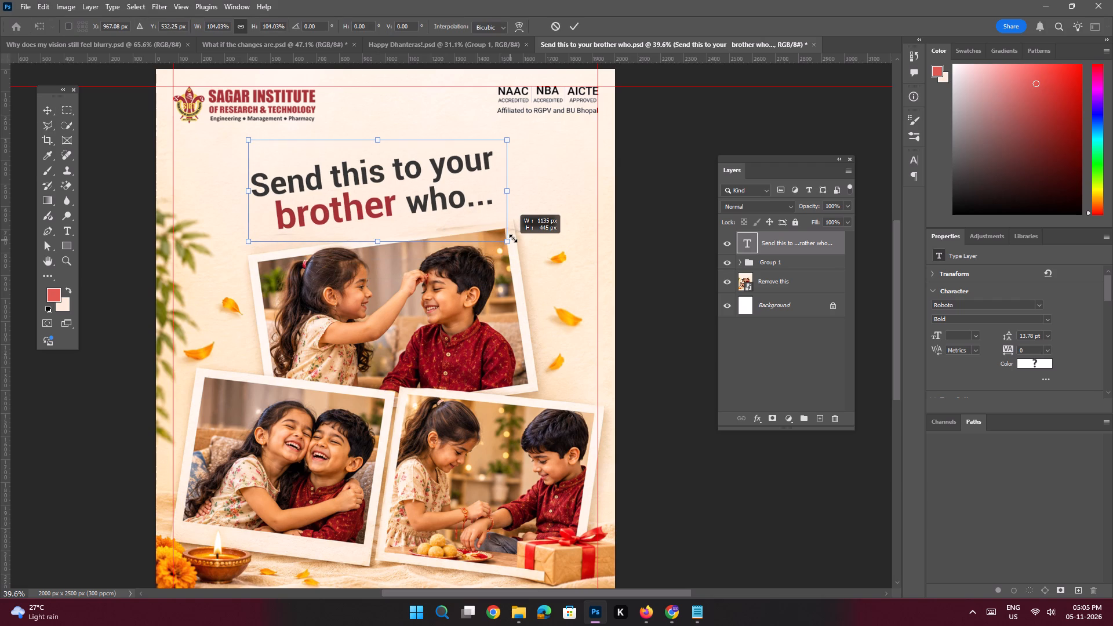
key("Return")
Nudge the headline slightly to the left above the top photo.
key("ctrl+space")
key("ctrl+space")
key("ctrl+space")
key("ctrl+space")
key("ctrl+space")
key("ctrl+space")
key("ctrl+space")
key("ctrl+space")
key("ctrl+space")
key("ctrl+space")
key("ctrl+space")
key("ctrl+space")
key("ctrl+space")
key("ctrl+space")
key("ctrl+space")
key("ctrl+space")
key("ctrl+space")
key("ctrl+space")
key("ctrl+space")
key("ctrl+space")
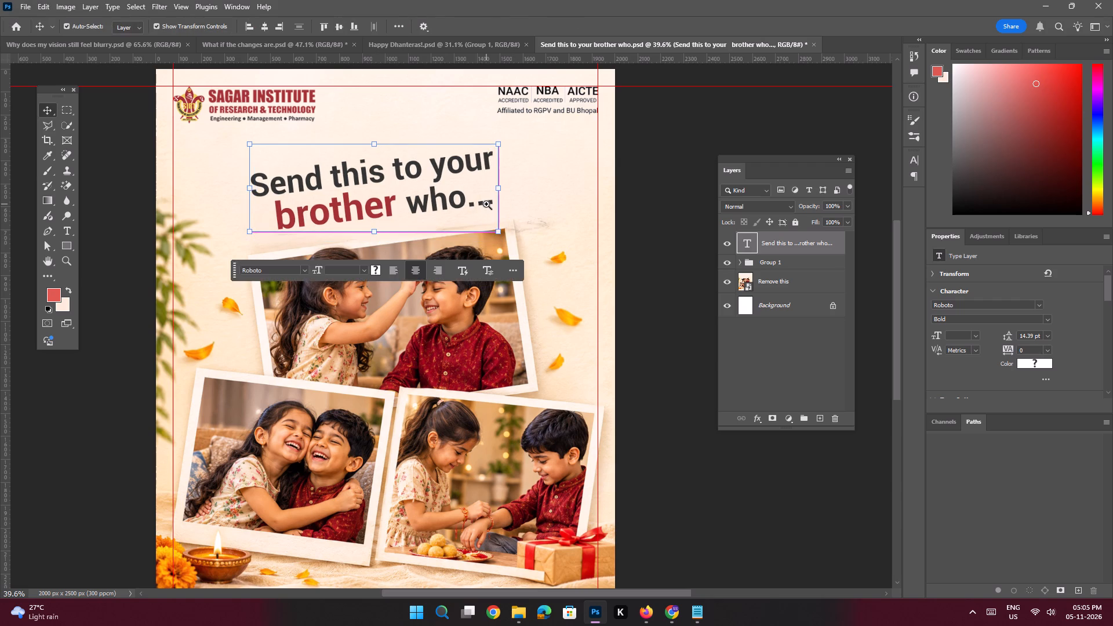
left_click_drag(486, 204, 460, 201, "ctrl")
left_click(228, 224)
key("space")
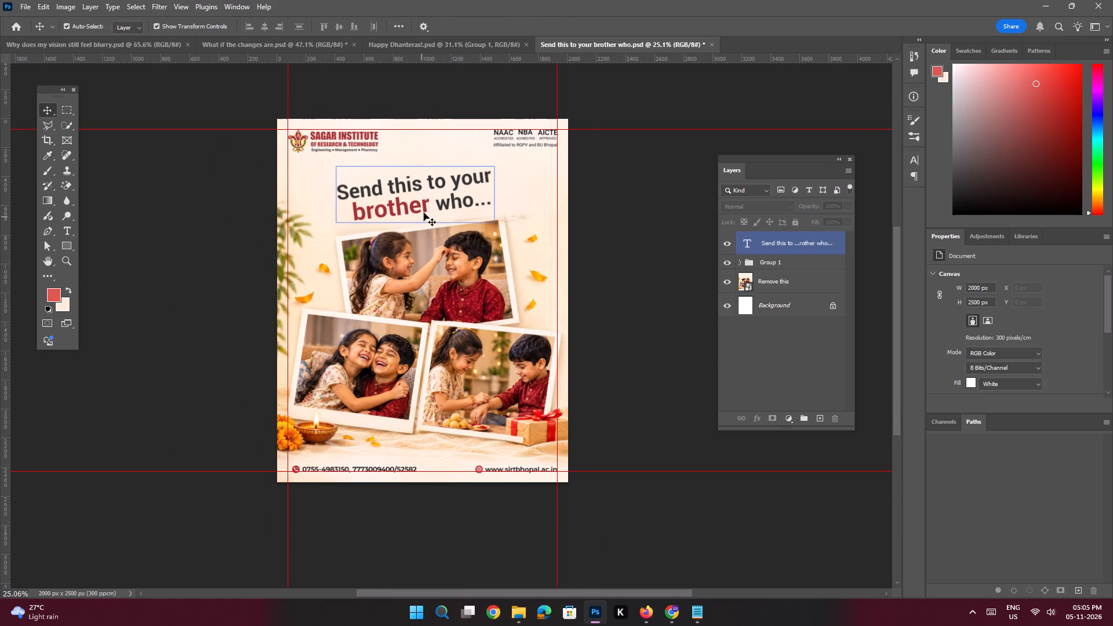
left_click(421, 199)
key("Left")
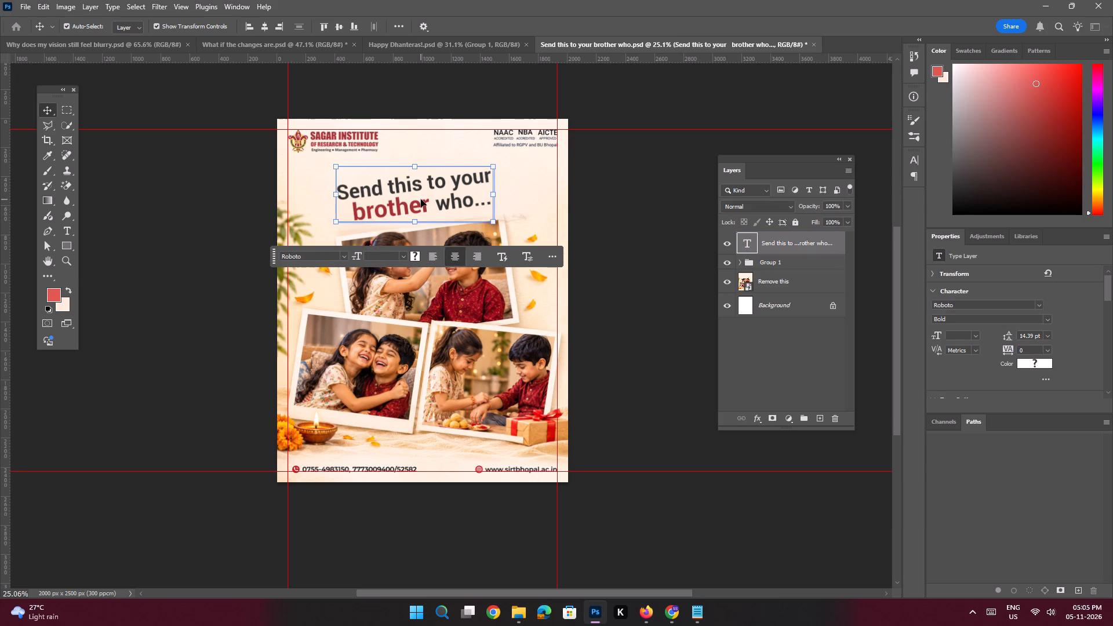
key("Left")
key("Down")
key("Left")
key("Up")
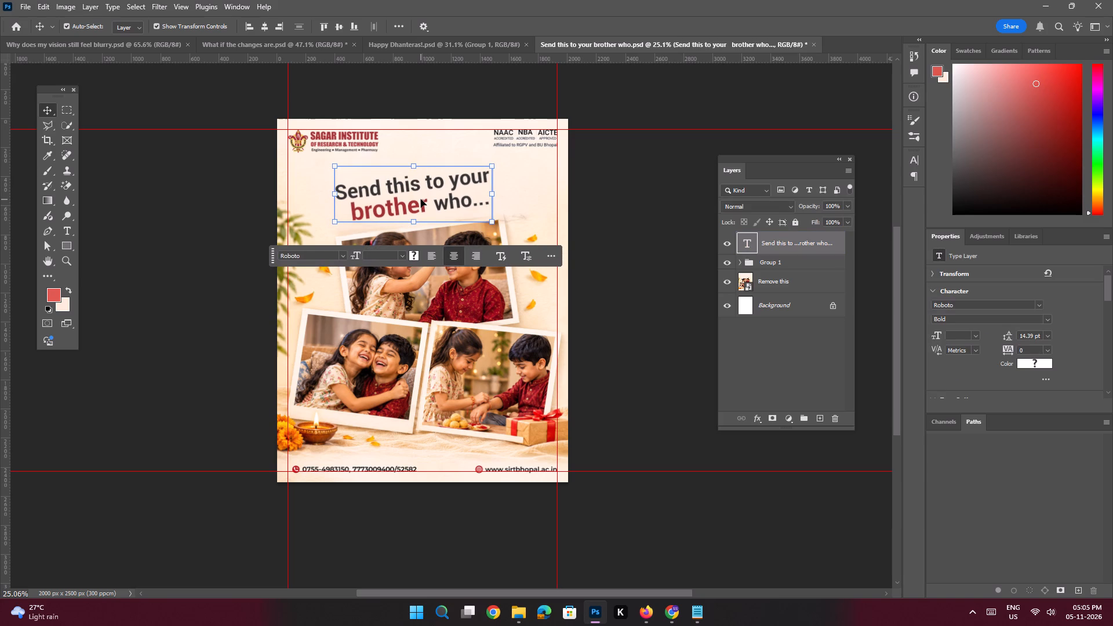
Save the brother post document.
key("ctrl+s")
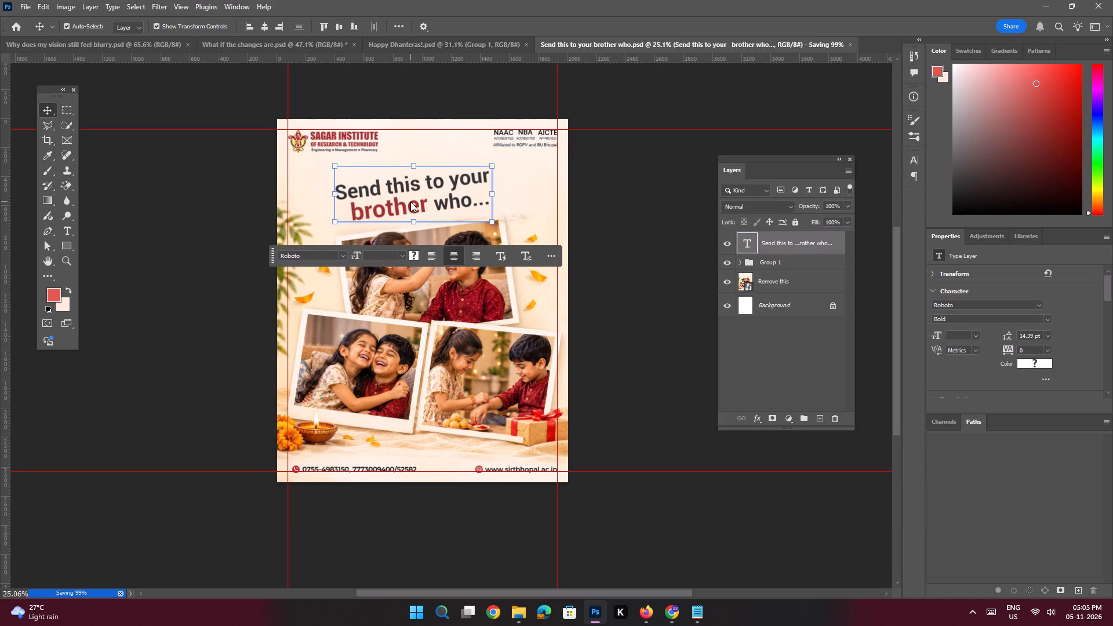
Switch to the Happy Dhanteras document and close it.
left_click(465, 47)
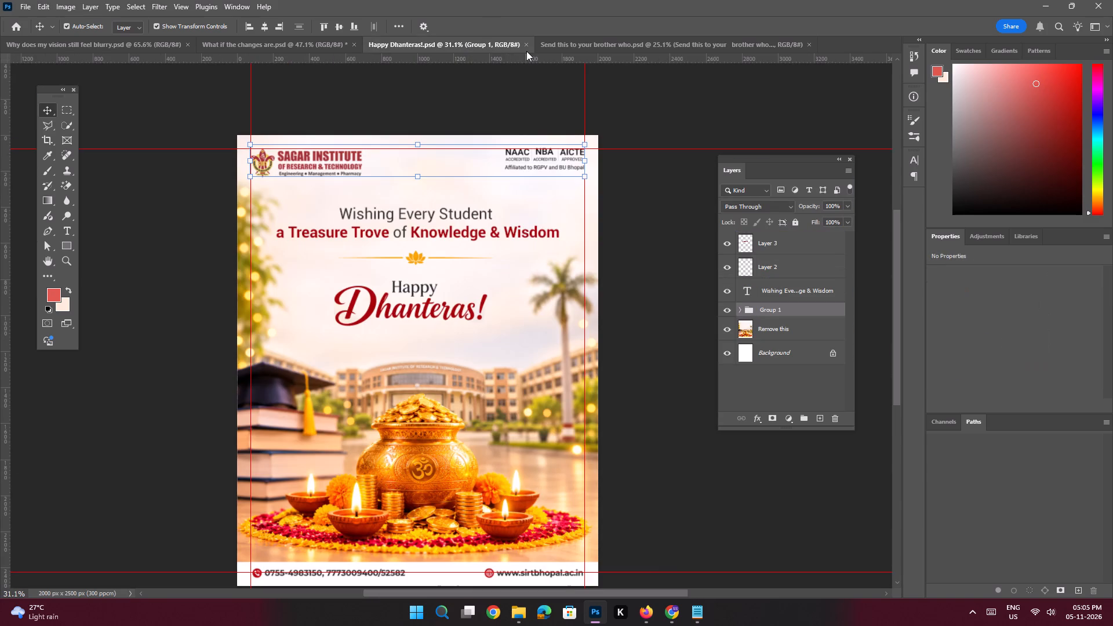
left_click(528, 46)
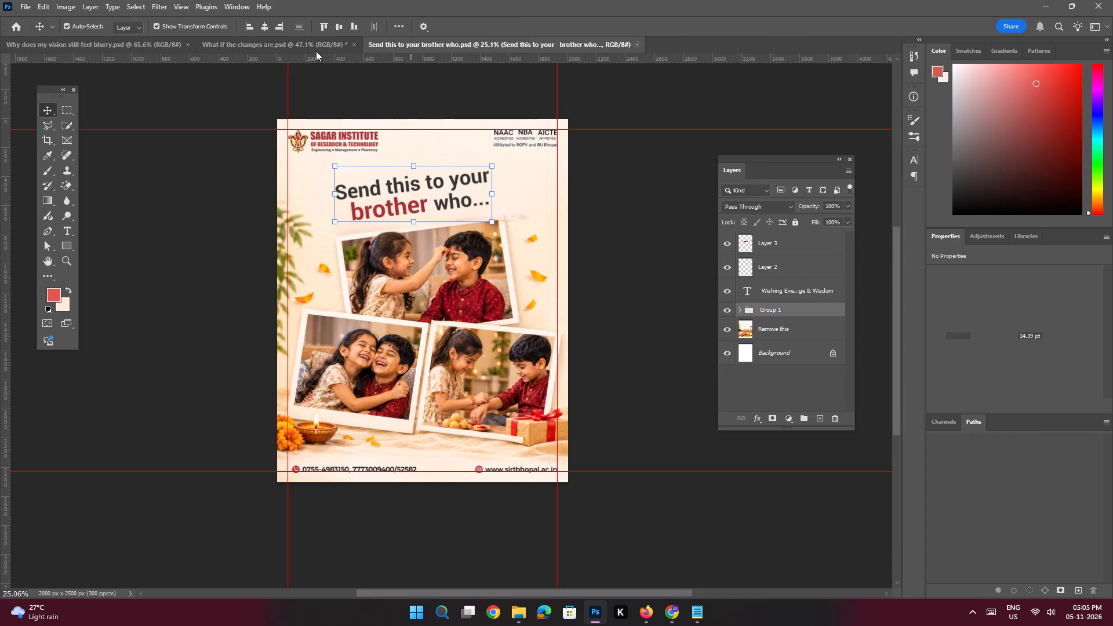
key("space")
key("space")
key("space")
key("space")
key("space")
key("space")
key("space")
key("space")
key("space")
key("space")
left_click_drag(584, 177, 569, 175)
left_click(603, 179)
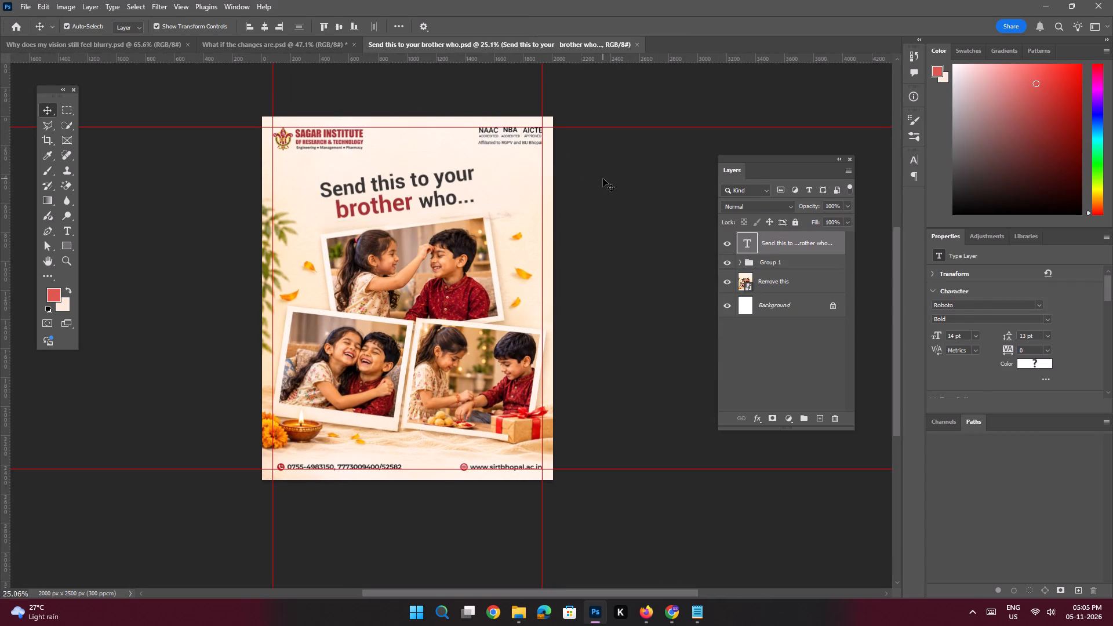
Create a new blank document from the recent 2000 x 2500 px, 300 ppcm preset.
key("ctrl+n")
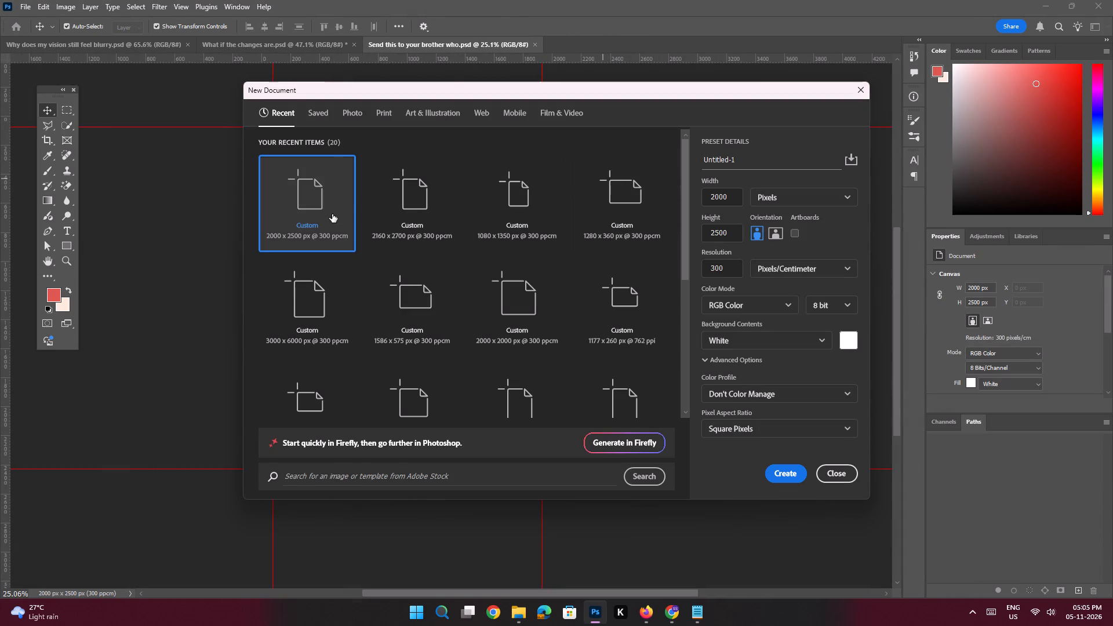
double_click(323, 211)
key("space")
left_click_drag(397, 233, 380, 231, "ctrl")
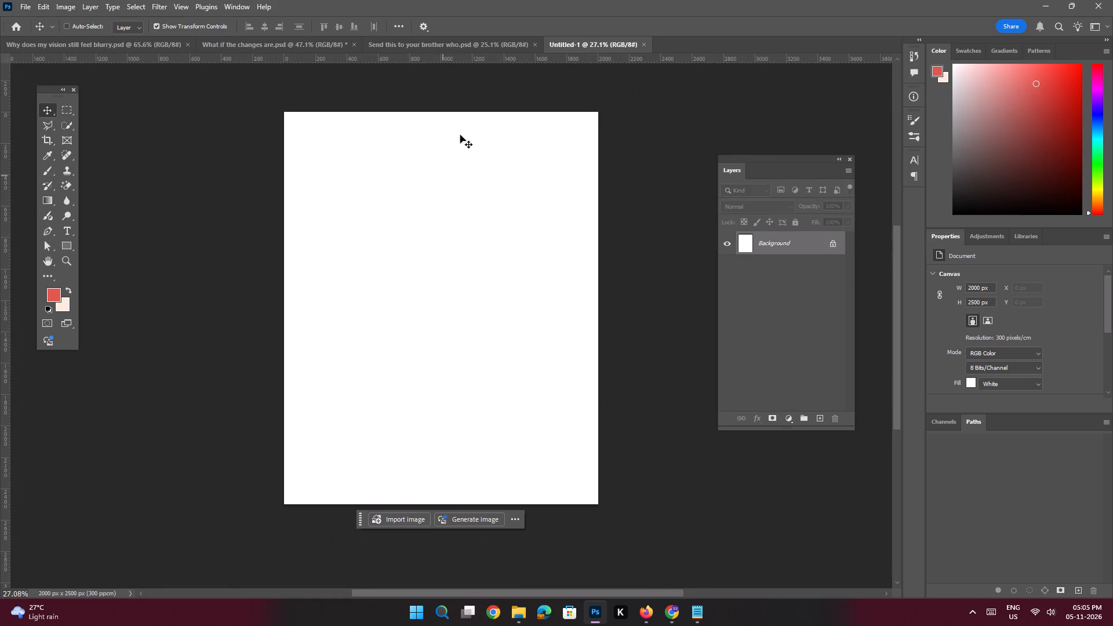
Add a guide layout to the new document with 75 px margins on all four sides.
left_click(188, 9)
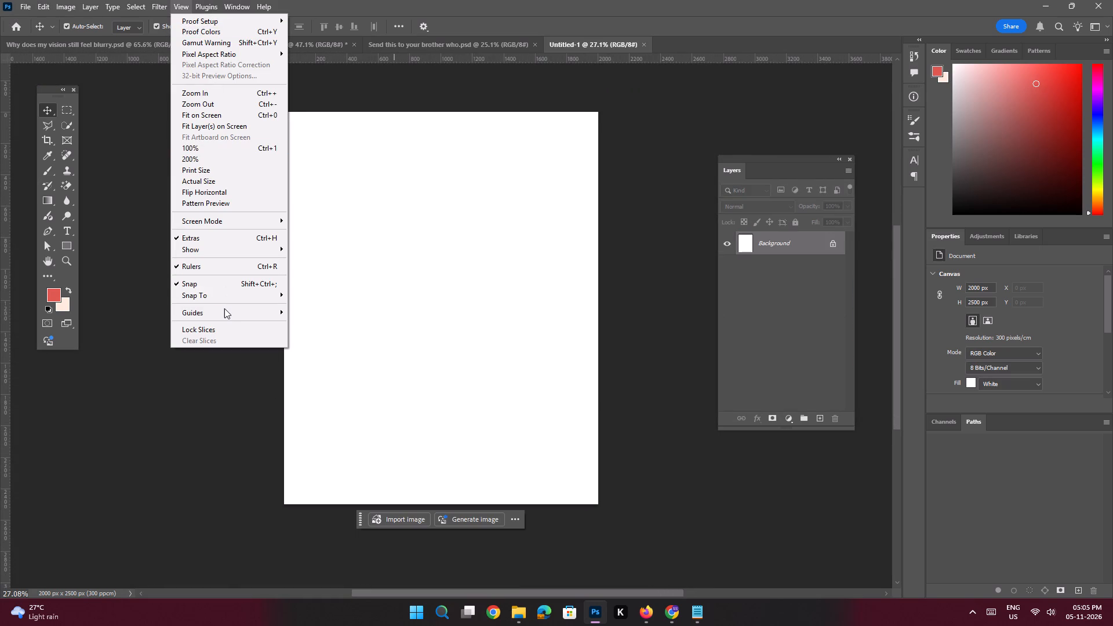
left_click(337, 396)
left_click(336, 386)
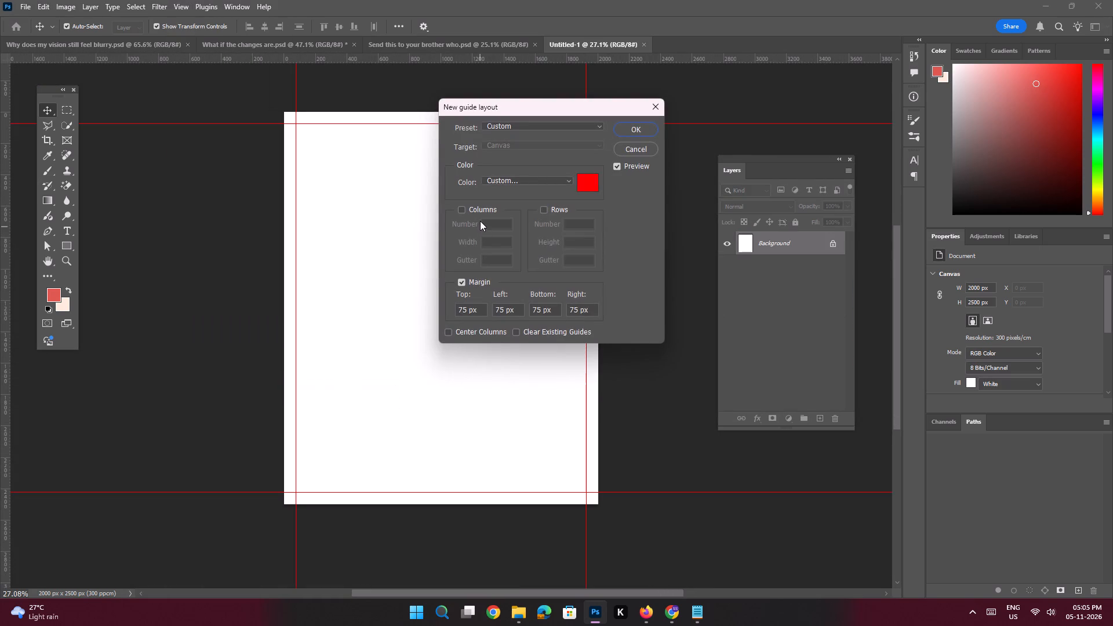
key("Return")
key("Return")
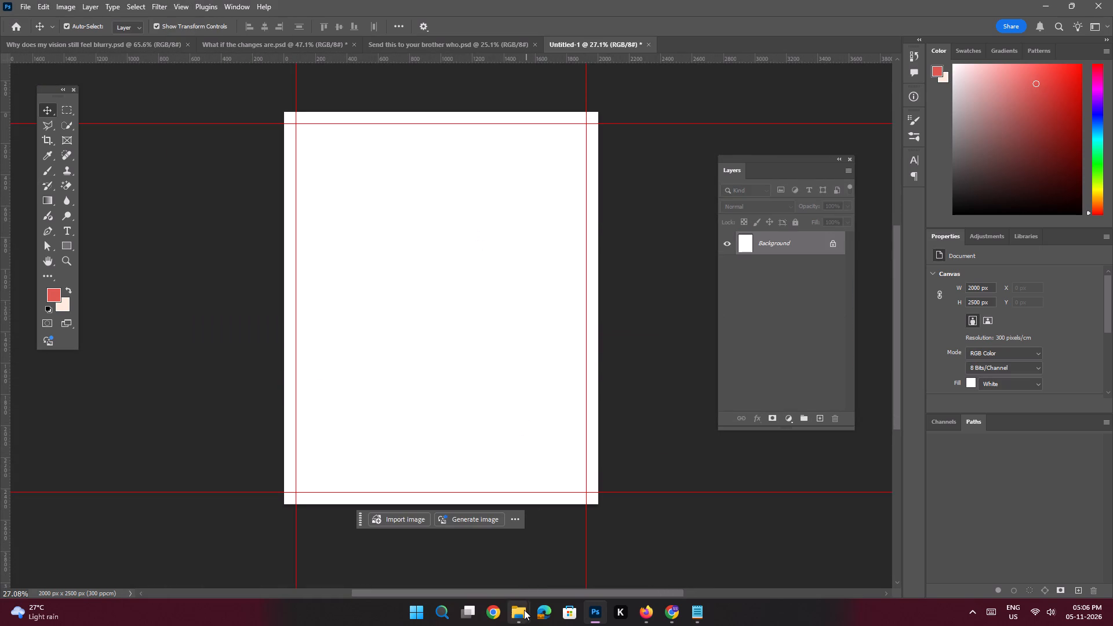
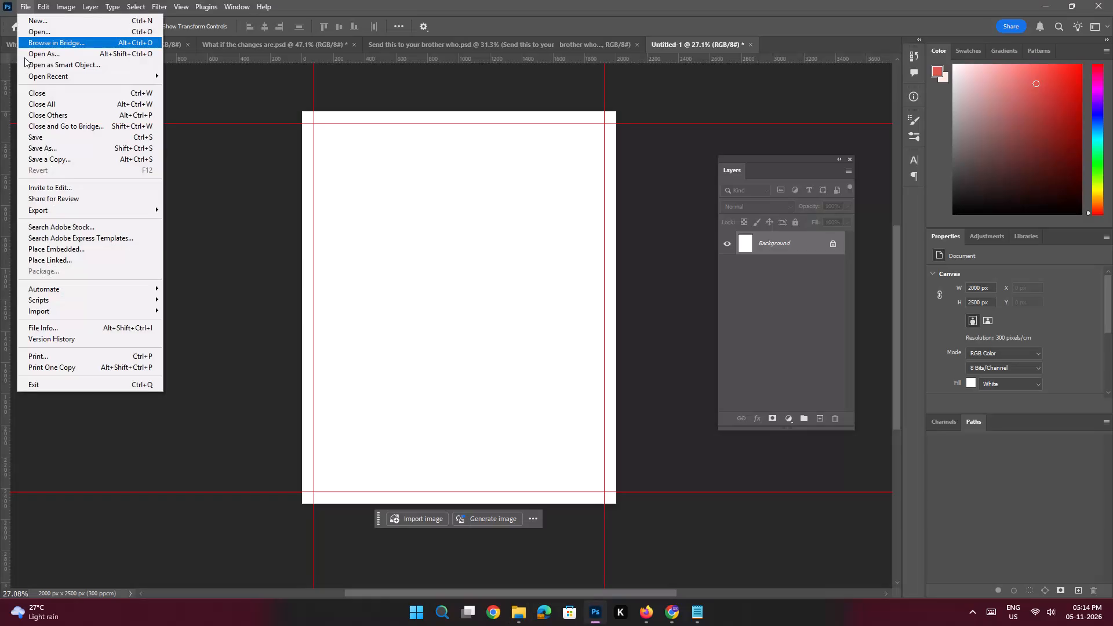
Place the "Who Always Blames You_" image from the Downloads folder as an embedded object filling the Untitled-1 canvas.
left_click(61, 251)
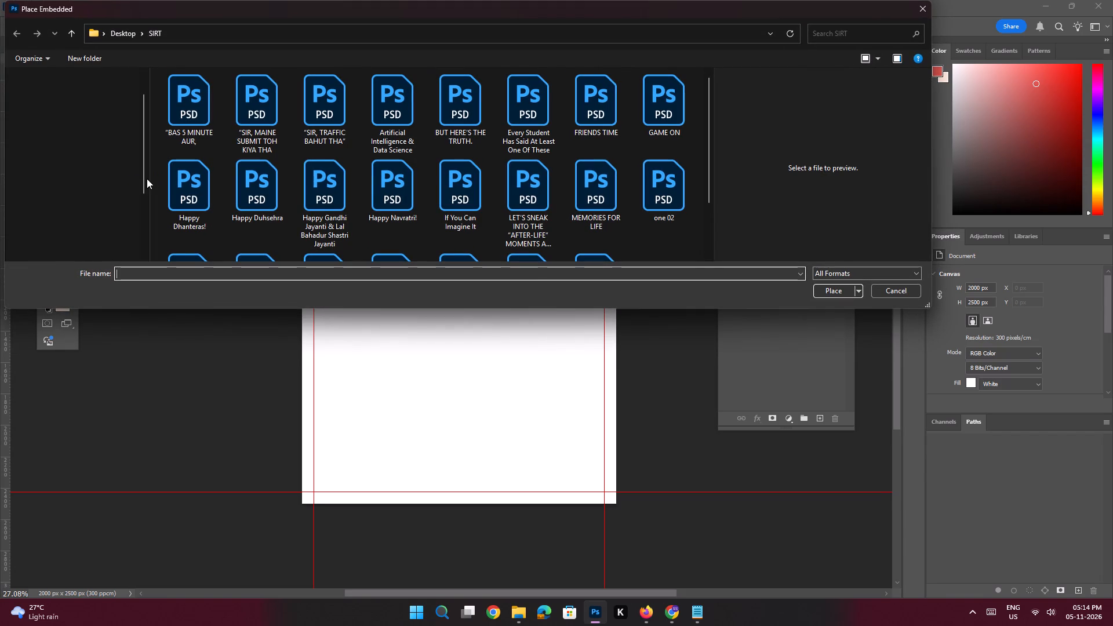
triple_click(59, 118)
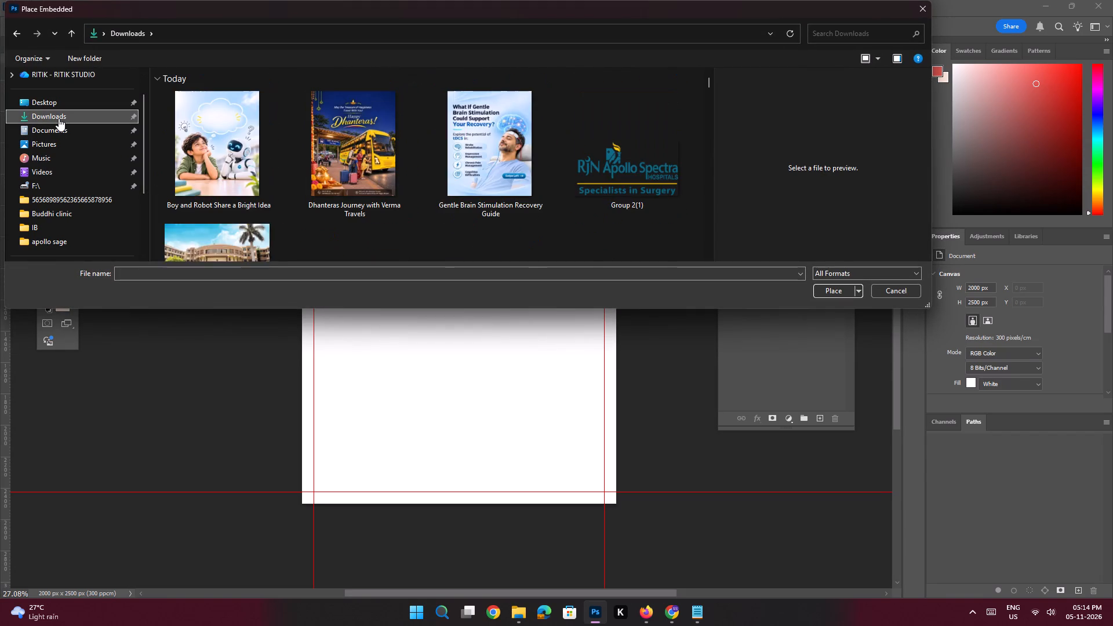
triple_click(59, 118)
double_click(59, 118)
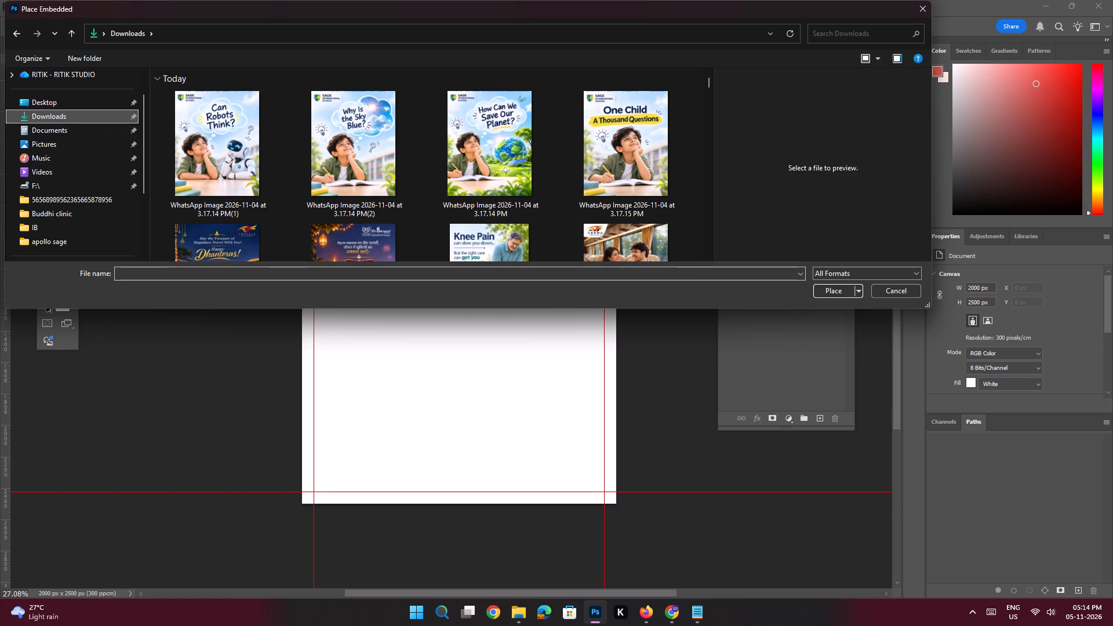
scroll(615, 177, "down", 2)
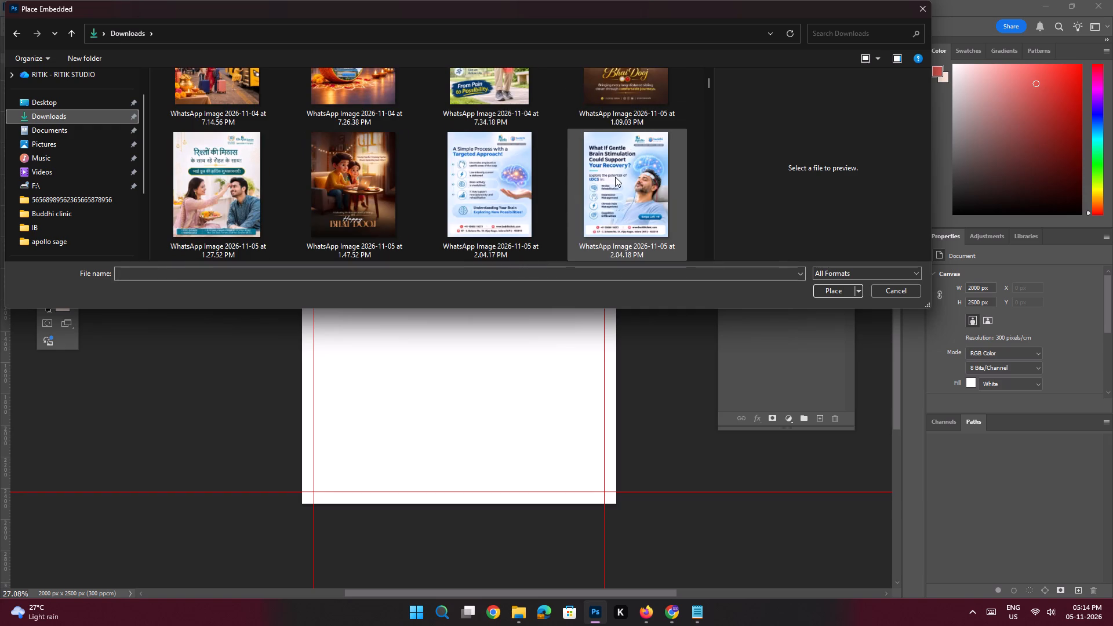
scroll(615, 177, "down", 3)
scroll(615, 177, "up", 1)
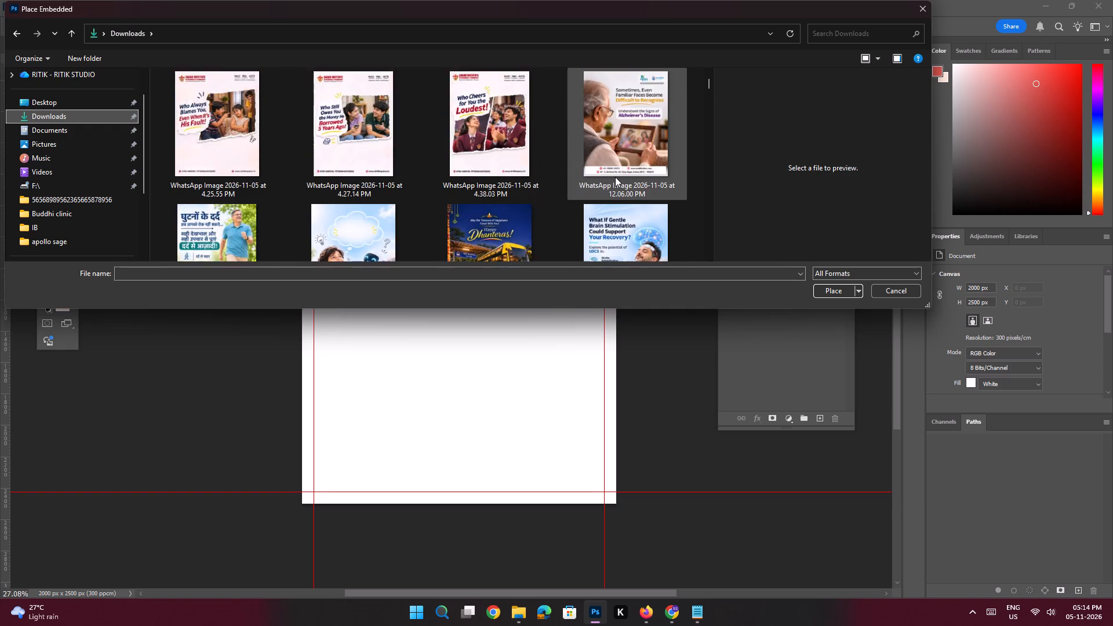
scroll(615, 177, "up", 1)
scroll(615, 177, "down", 1)
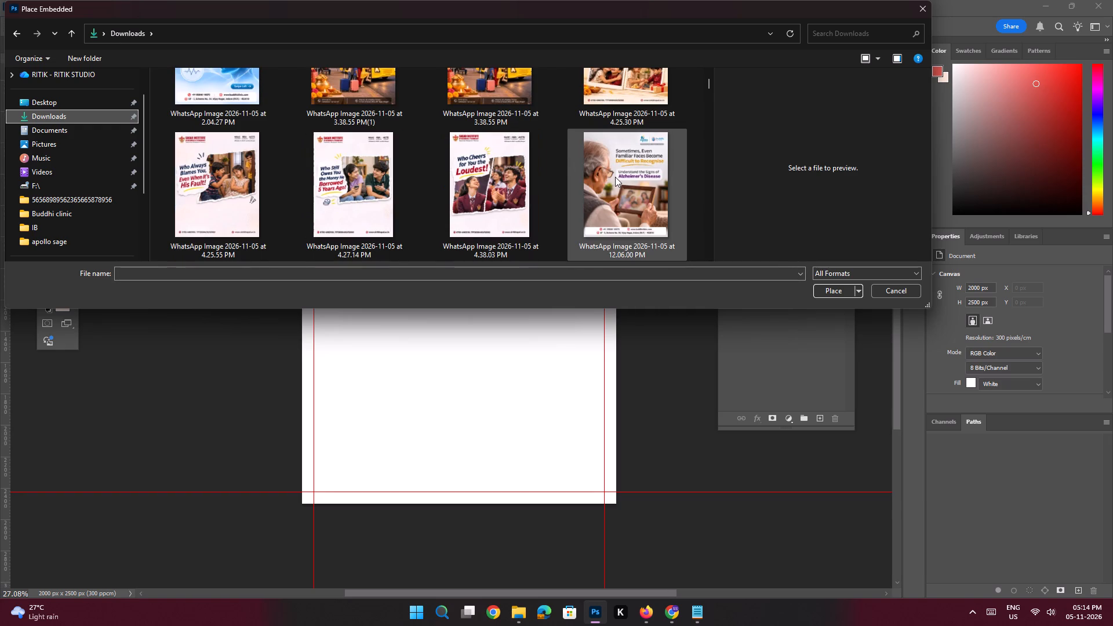
scroll(615, 177, "down", 2)
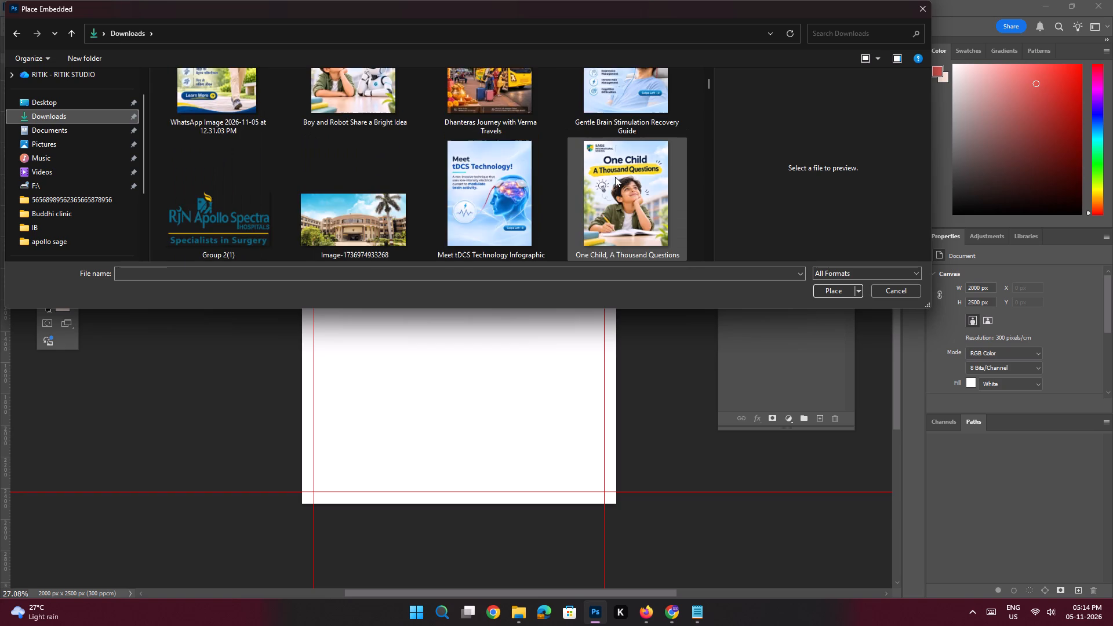
scroll(615, 177, "down", 2)
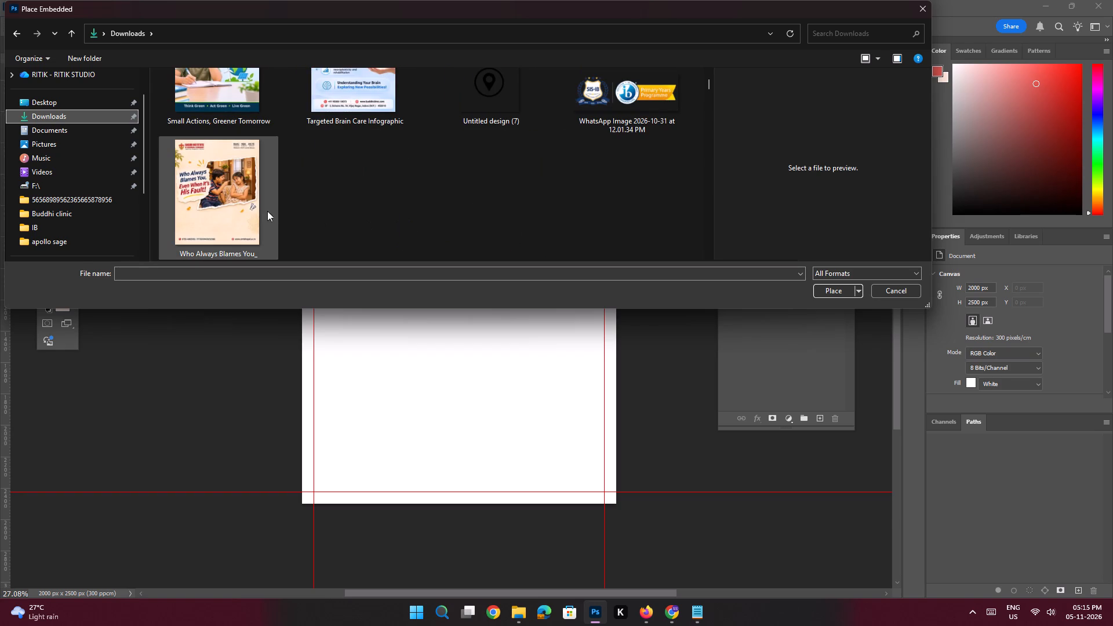
left_click(239, 204)
key("Return")
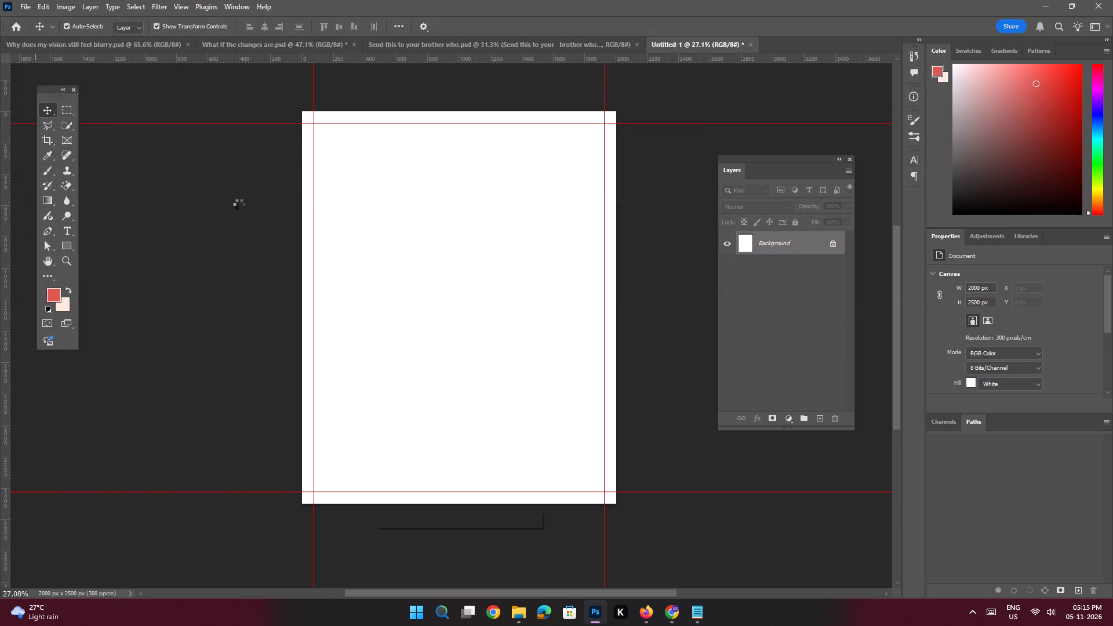
key("Return")
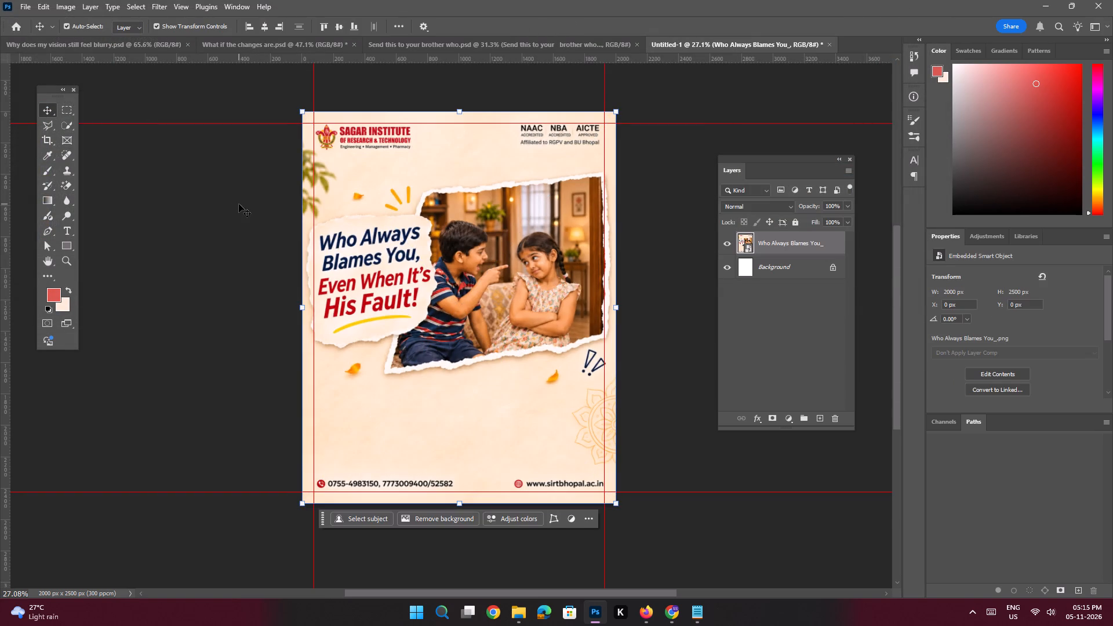
Rasterize the placed "Who Always Blames You_" layer and activate the Polygonal Lasso tool near the Sagar Institute logo.
key("space")
left_click_drag(394, 120, 432, 224, "ctrl")
left_click_drag(422, 172, 428, 191)
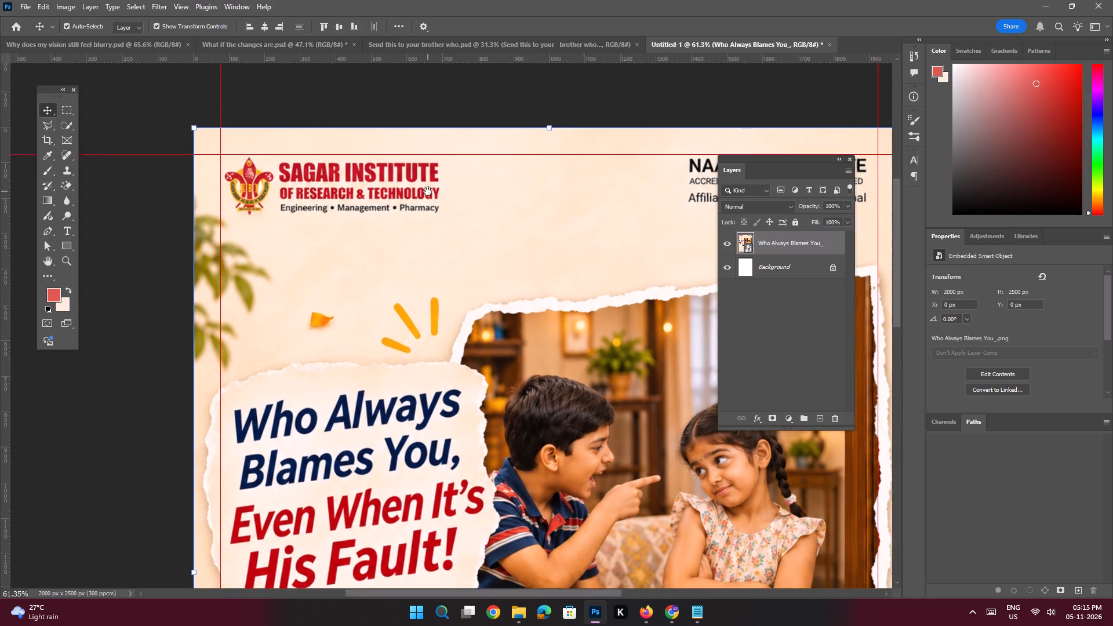
key("e")
left_click(449, 194)
left_click(494, 227)
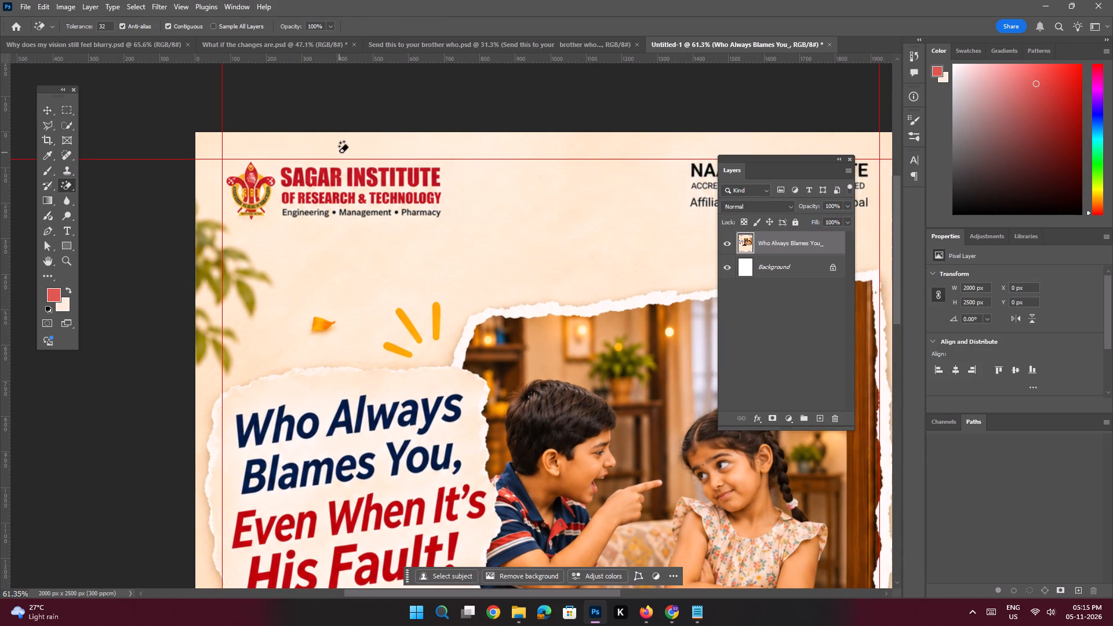
left_click(48, 126)
key("ctrl+space")
key("ctrl+space")
key("ctrl+space")
key("ctrl+space")
key("ctrl+space")
key("ctrl+space")
key("ctrl+space")
key("ctrl+space")
key("ctrl+space")
key("ctrl+space")
key("ctrl+space")
key("ctrl+space")
key("ctrl+space")
left_click_drag(388, 170, 398, 191, "ctrl")
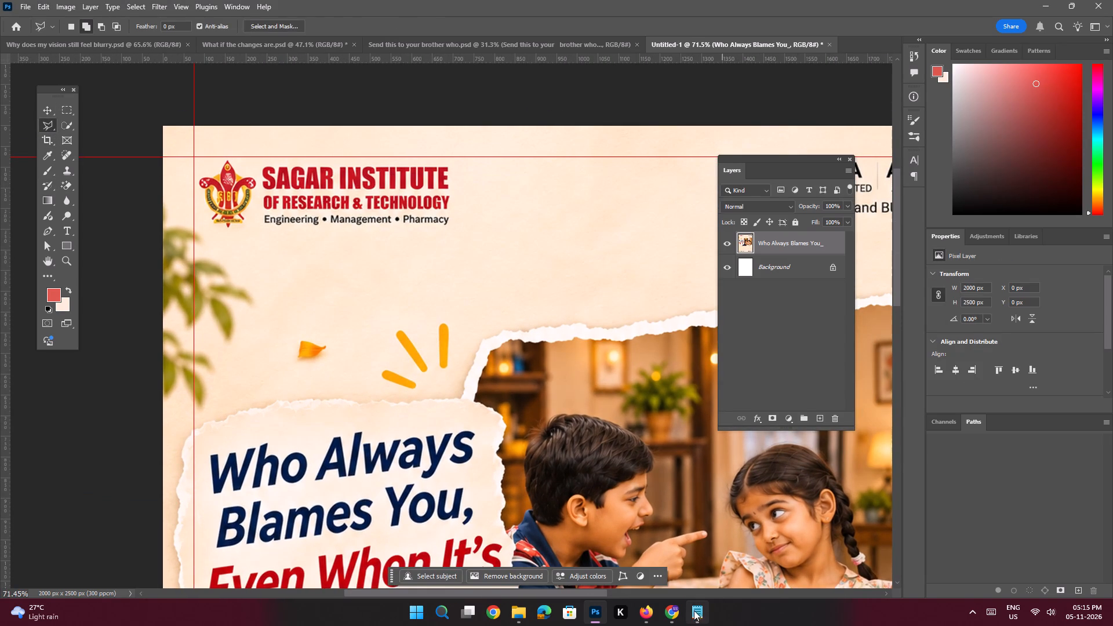
Switch to Notepad, copy "Who Always Blames You, Even When" from the Frame 2 copy line, and return to Photoshop.
left_click(694, 610)
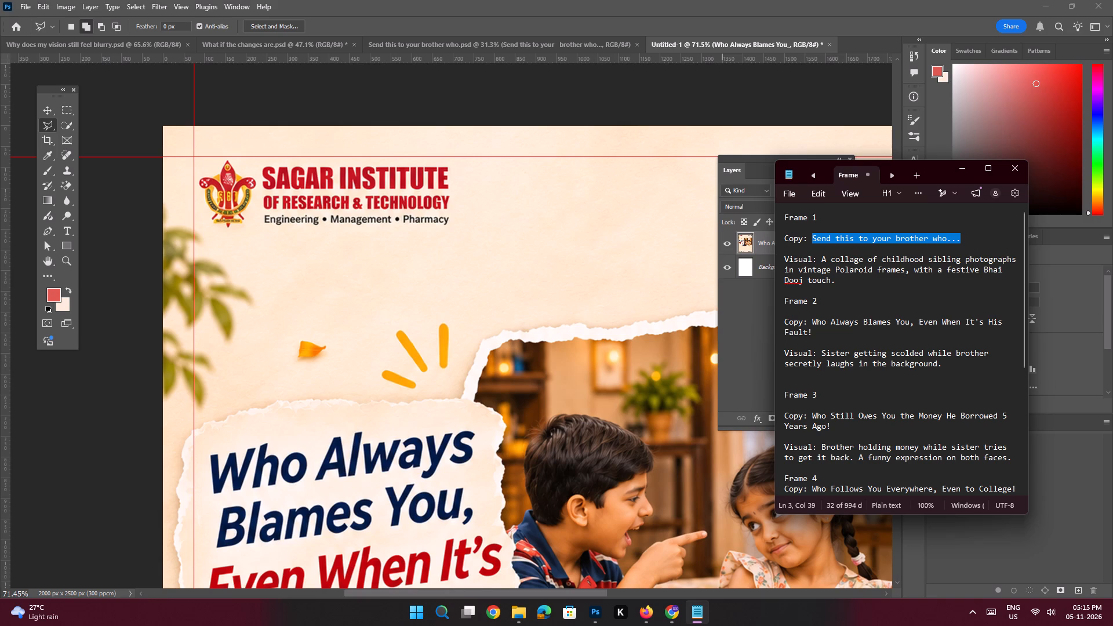
left_click_drag(962, 323, 813, 322)
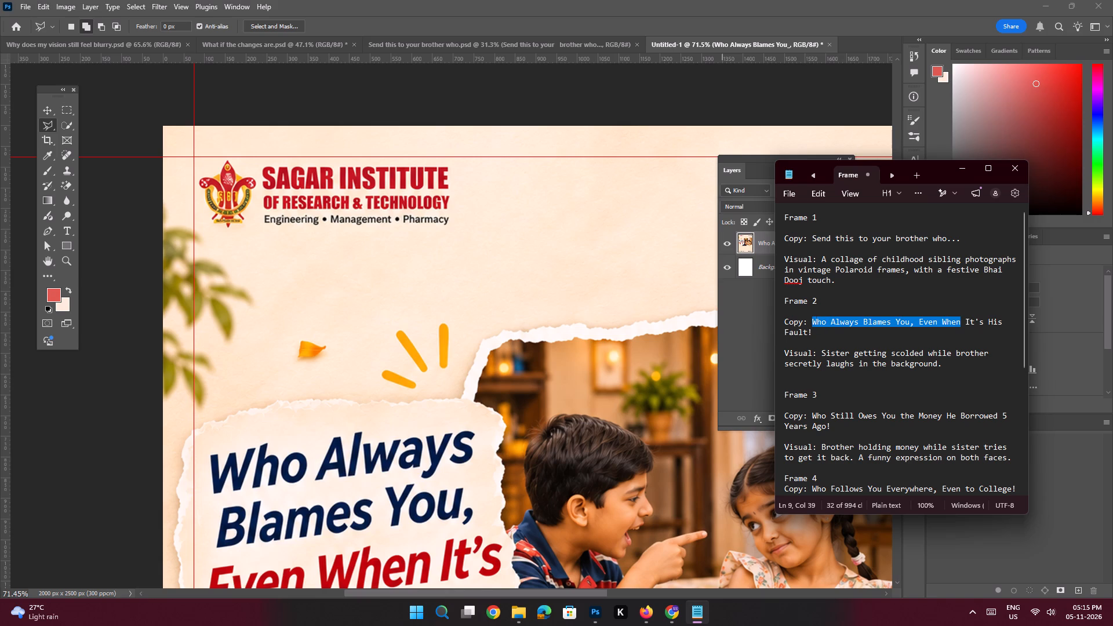
key("ctrl+c")
key("ctrl+c")
left_click(959, 170)
Save the document as a PSD named "Who Always Blames You, Even When" in the Desktop's SIRT folder.
key("ctrl+s")
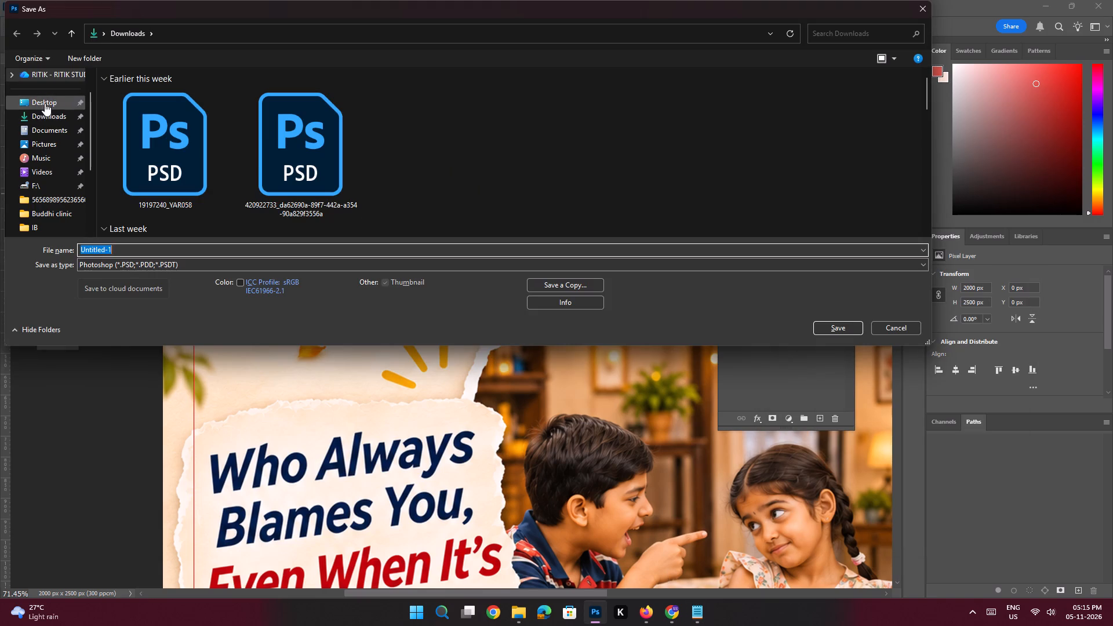
left_click(46, 101)
left_click(150, 121)
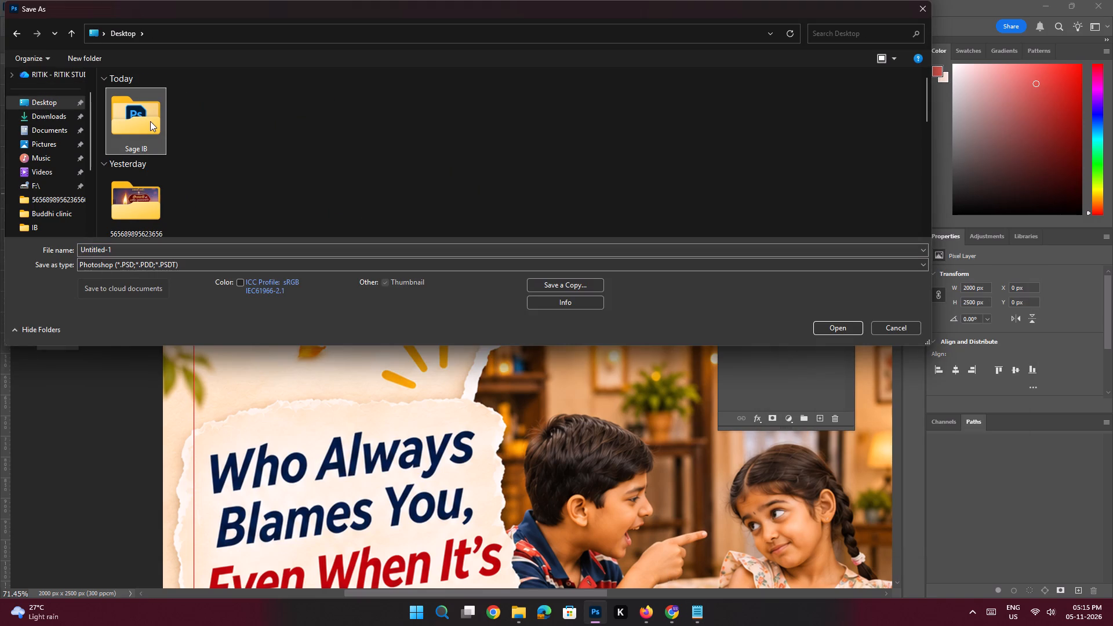
type("SIRT")
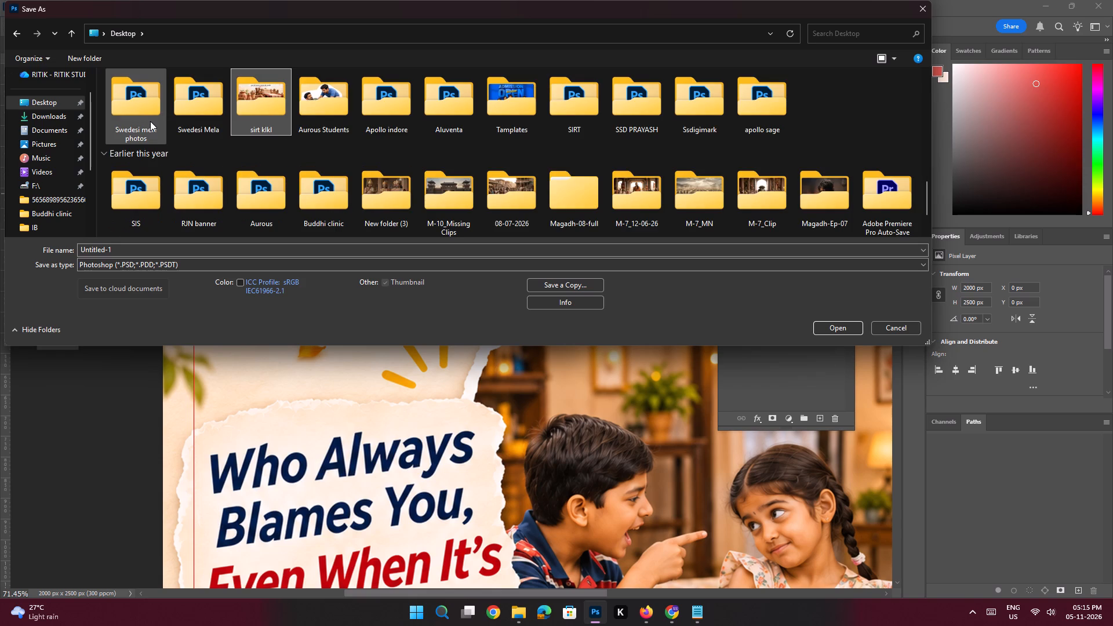
double_click(572, 107)
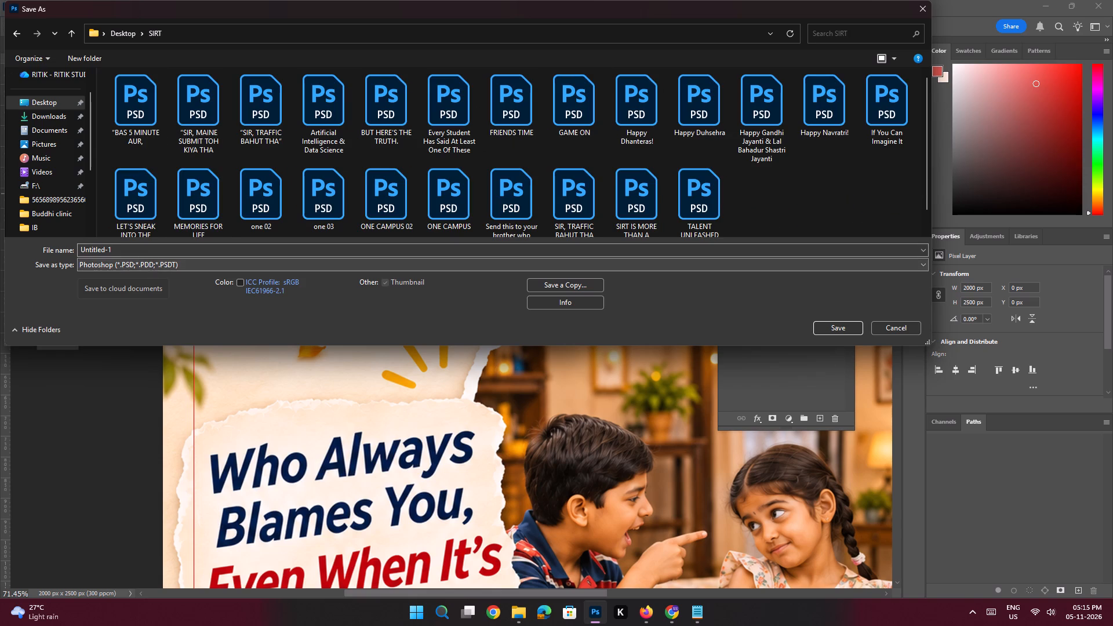
left_click(144, 250)
key("ctrl+v")
key("Return")
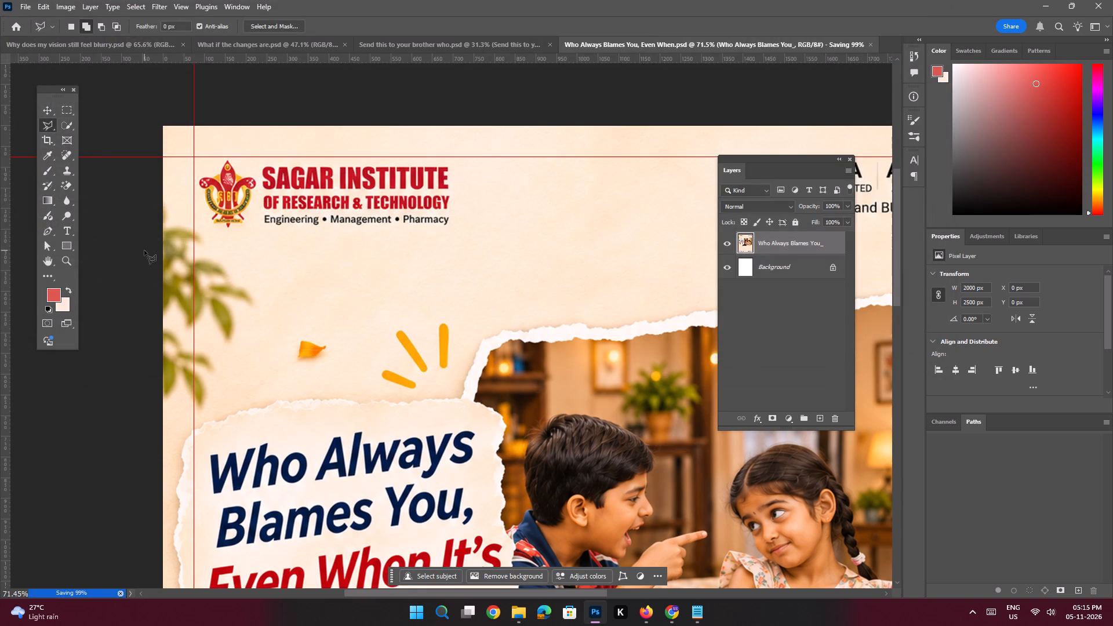
Outline the Sagar Institute of Research & Technology logo and its tagline with a Polygonal Lasso selection.
left_click(202, 150)
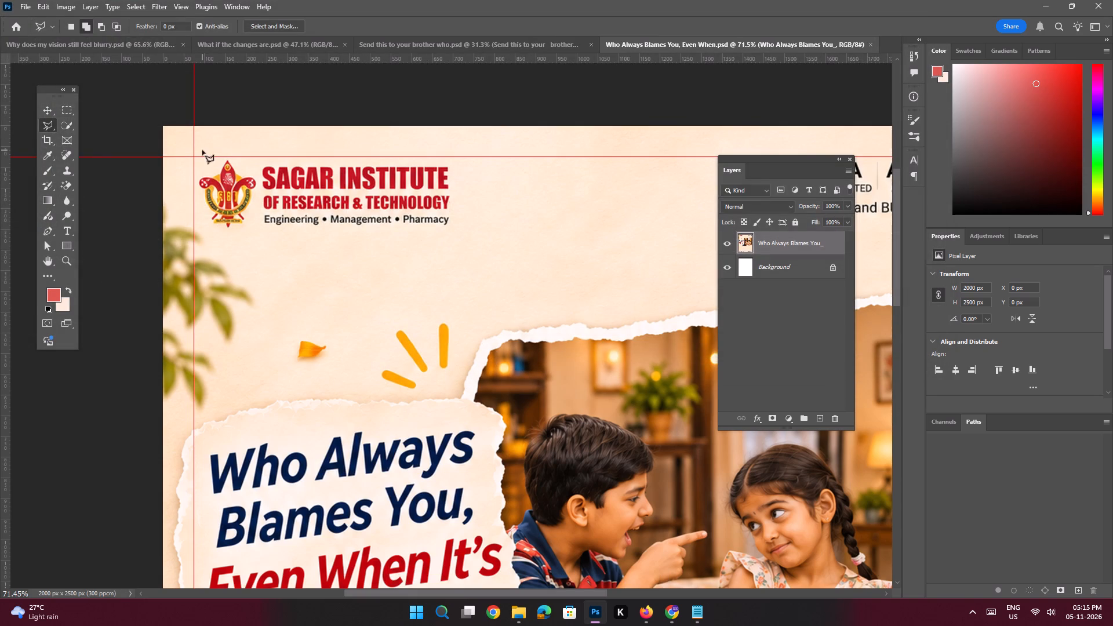
left_click(464, 157, "shift")
left_click(464, 242)
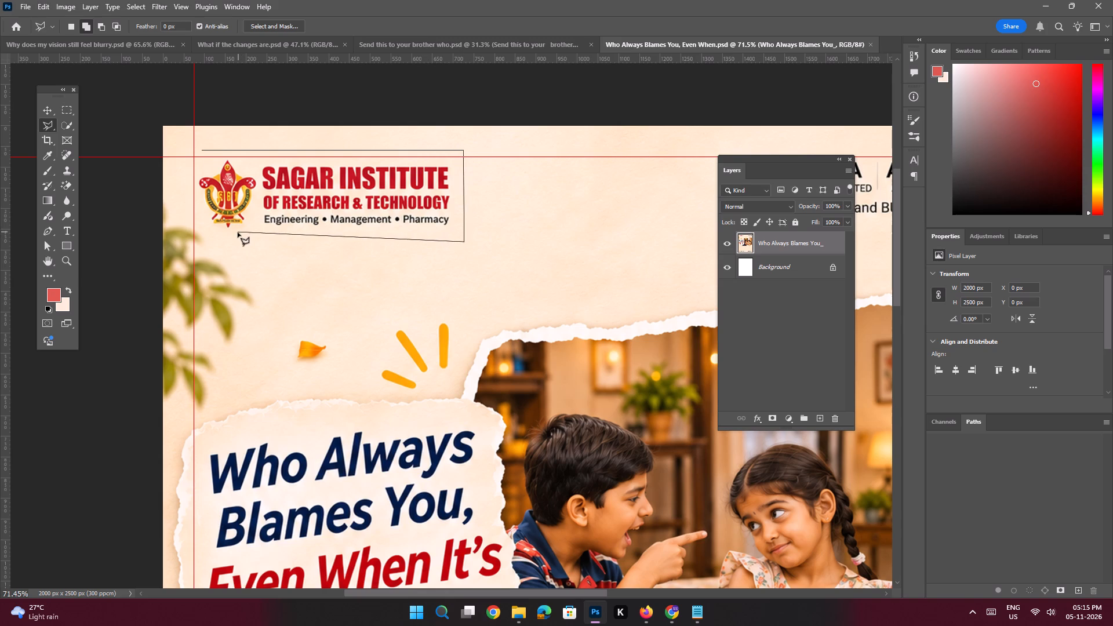
left_click(237, 234)
left_click(206, 224)
left_click(187, 193)
left_click(188, 153)
left_click(205, 150)
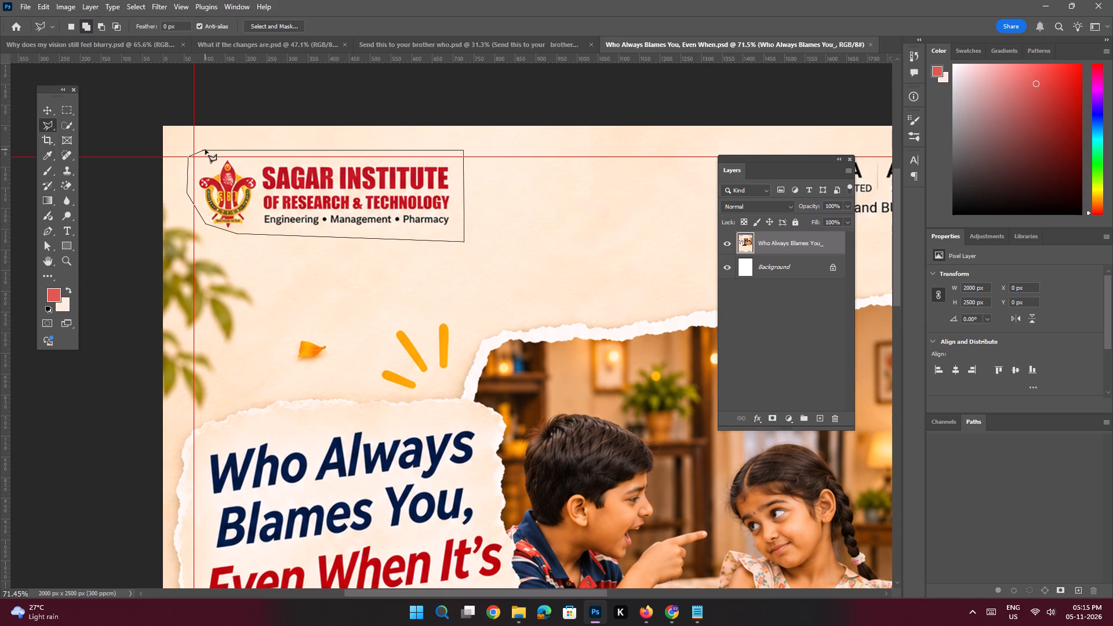
left_click(205, 150)
Add the NAAC, NBA and AICTE accreditation block with its affiliation line to the lasso selection.
key("space")
key("space")
key("space")
key("space")
key("space")
key("space")
key("space")
key("space")
key("space")
key("space")
key("space")
key("space")
key("space")
key("space")
key("space")
key("space")
key("space")
key("space")
key("space")
key("space")
left_click_drag(519, 183, 408, 186)
left_click(501, 194)
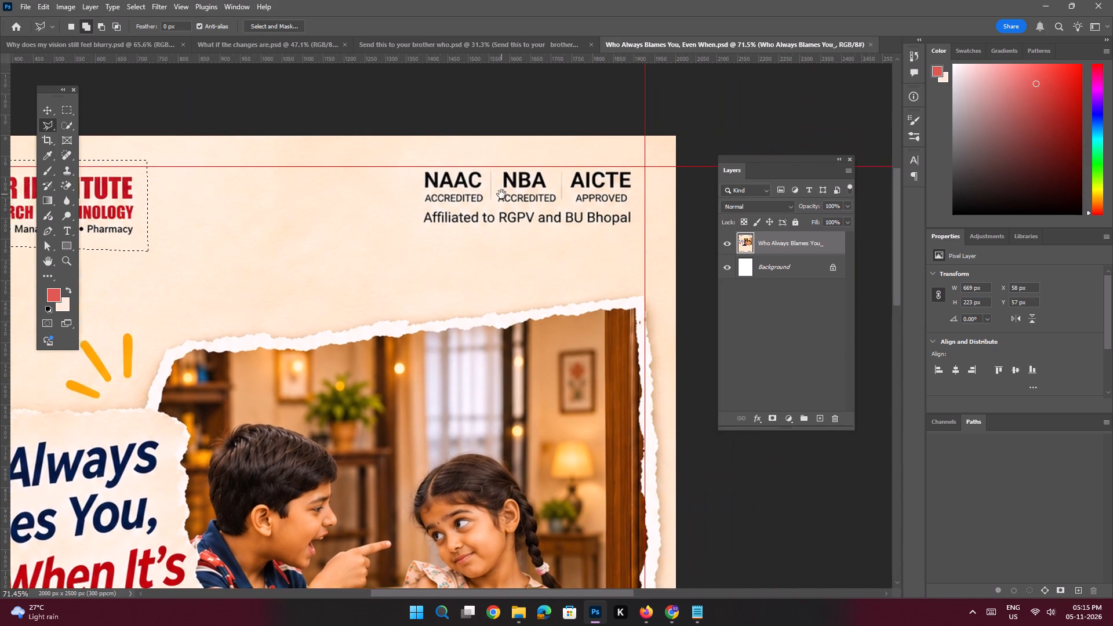
left_click(399, 162, "shift")
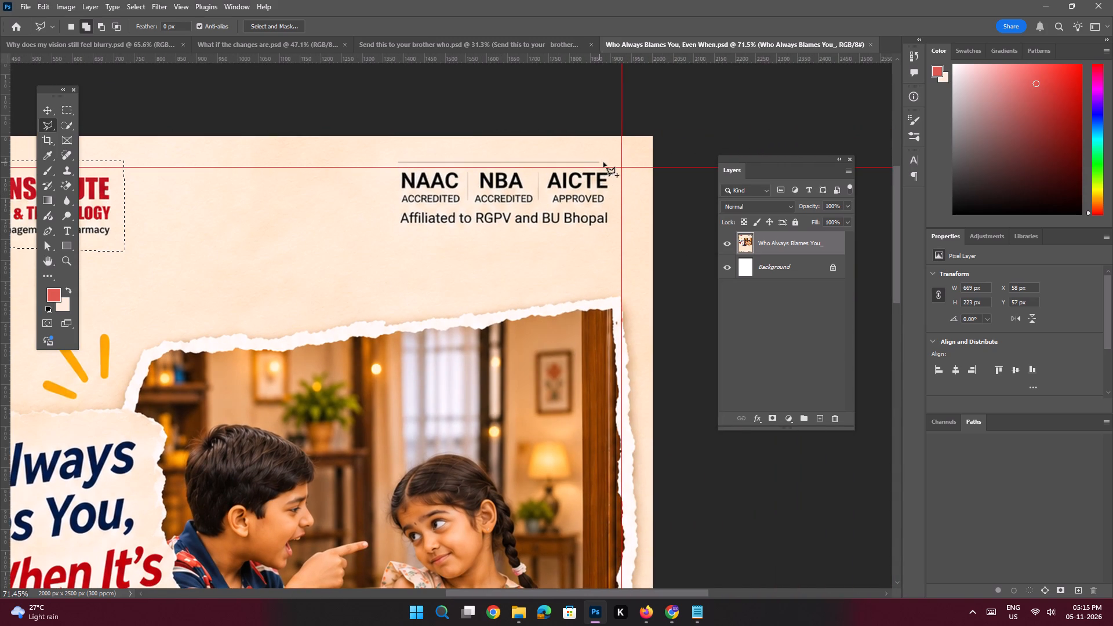
left_click(620, 163, "shift")
left_click(619, 233, "shift")
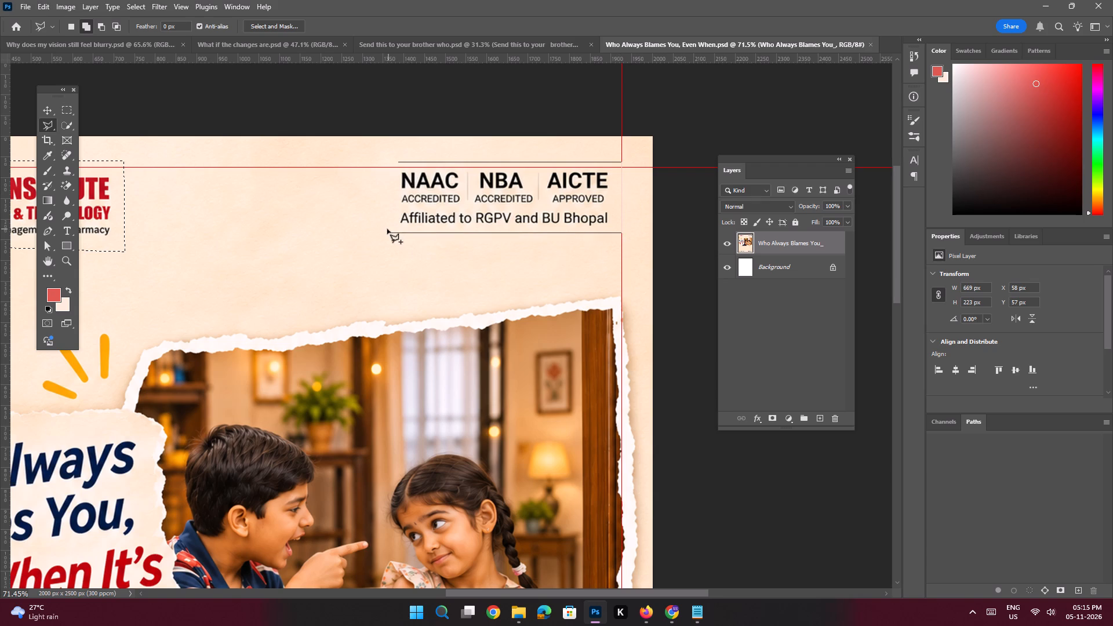
left_click(387, 229, "shift")
left_click(387, 183)
double_click(398, 159)
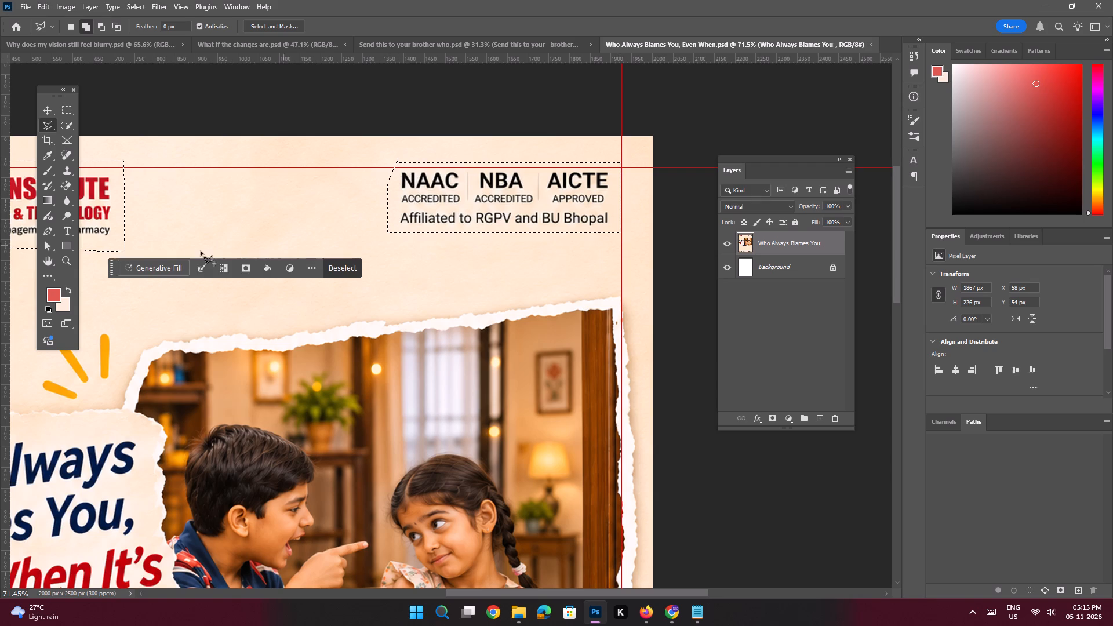
Run Generative Fill on the selected logo and accreditation areas with the prompt "Remove this".
left_click(171, 265)
type("Remove this")
key("space")
key("Return")
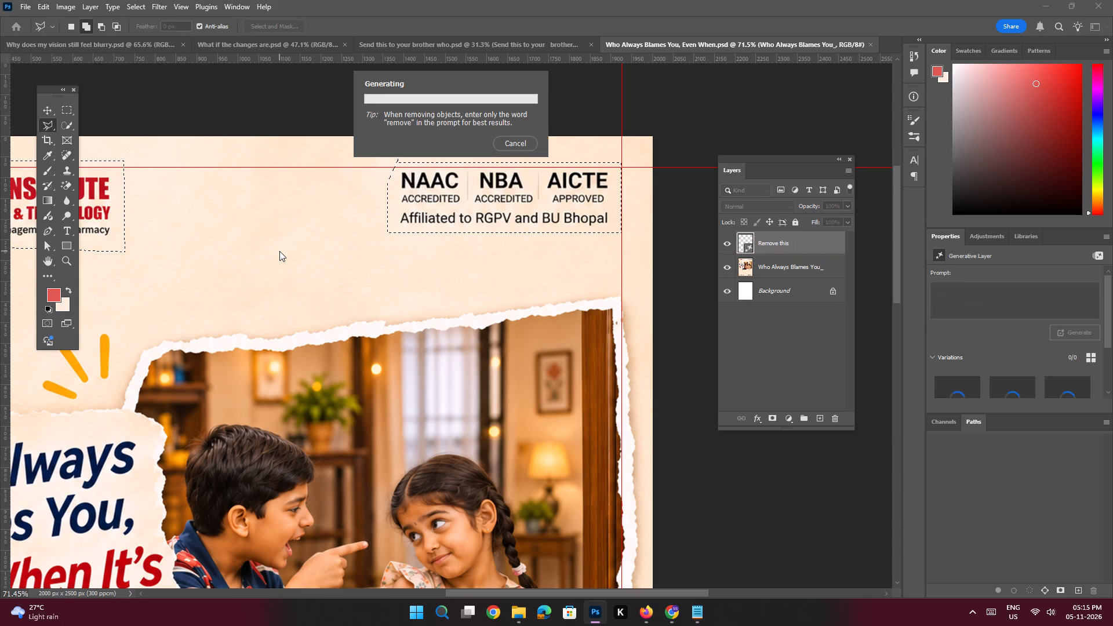
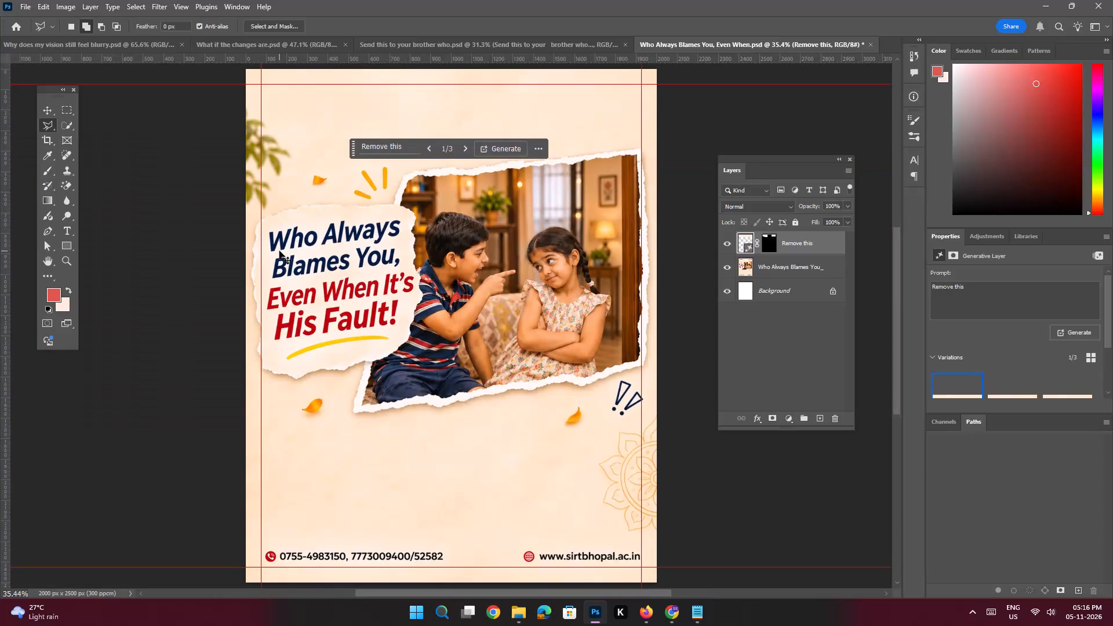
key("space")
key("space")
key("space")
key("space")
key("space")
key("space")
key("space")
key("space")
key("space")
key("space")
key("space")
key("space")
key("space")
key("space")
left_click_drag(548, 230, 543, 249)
Copy the institute logo and accreditation group from the "Send this to your brother who" document into "Who Always Blames You", using Group auto-select.
left_click(514, 49)
key("space")
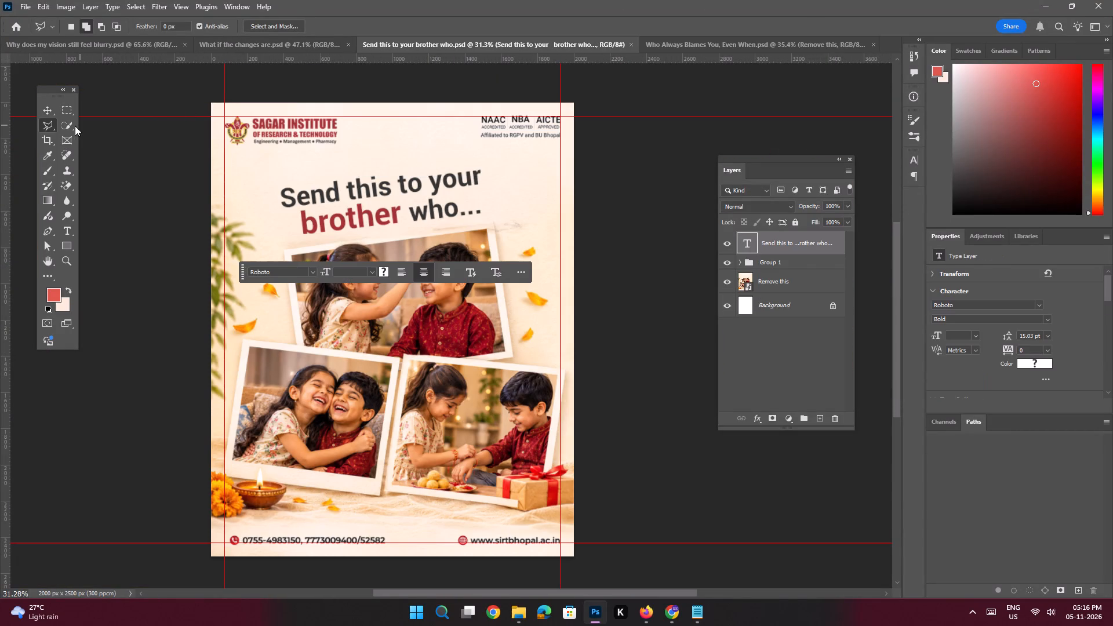
left_click(51, 111)
left_click(139, 141)
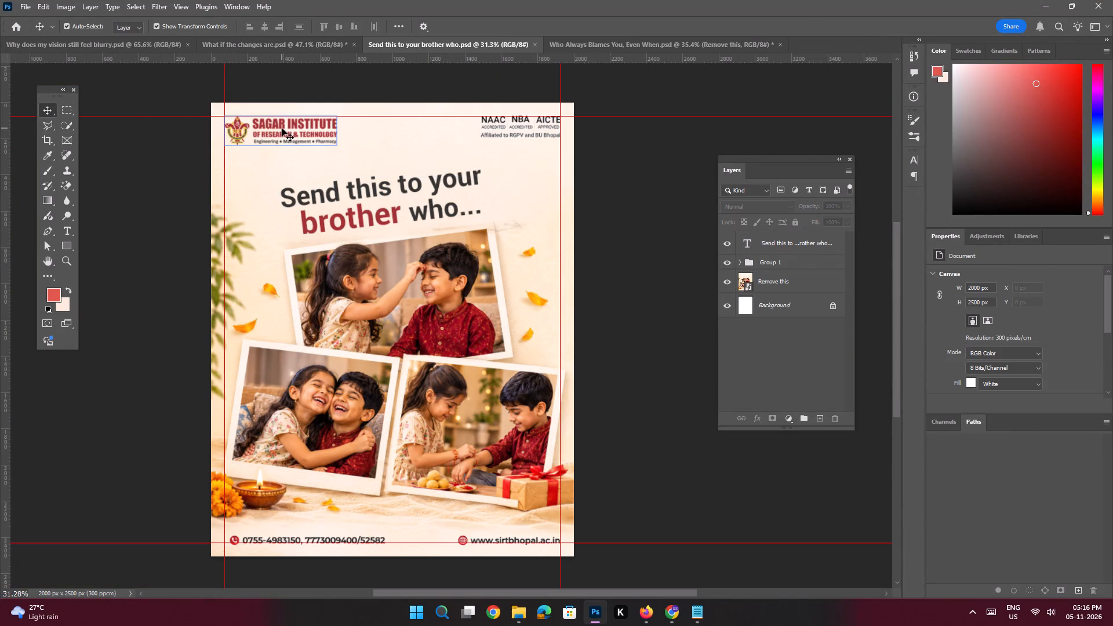
left_click(122, 26)
left_click(123, 35)
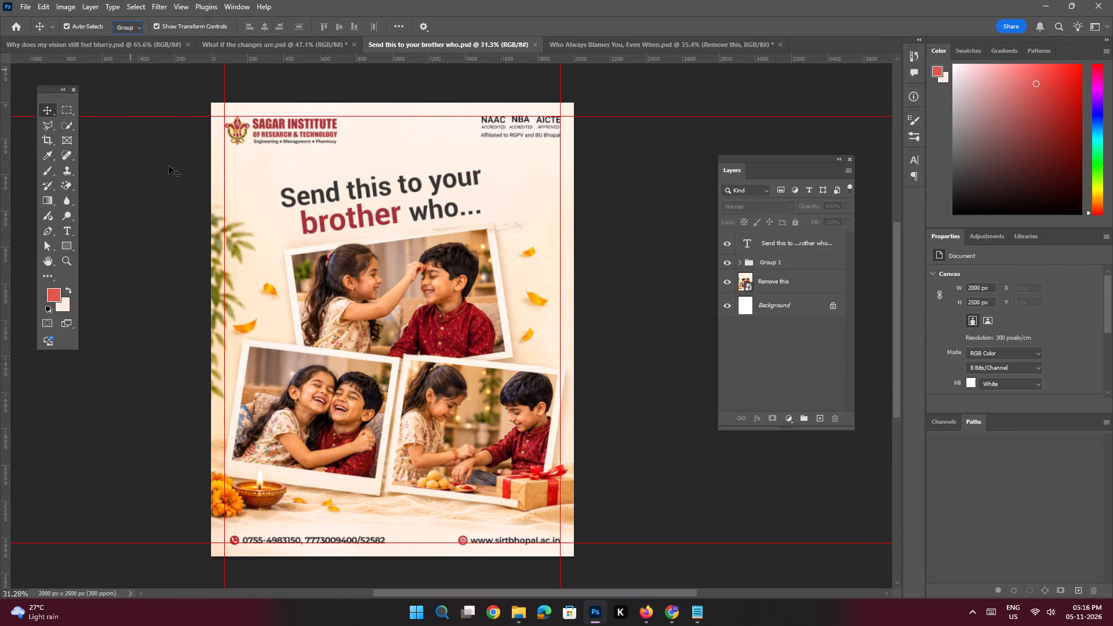
left_click(169, 166)
left_click(268, 130)
left_click(268, 133)
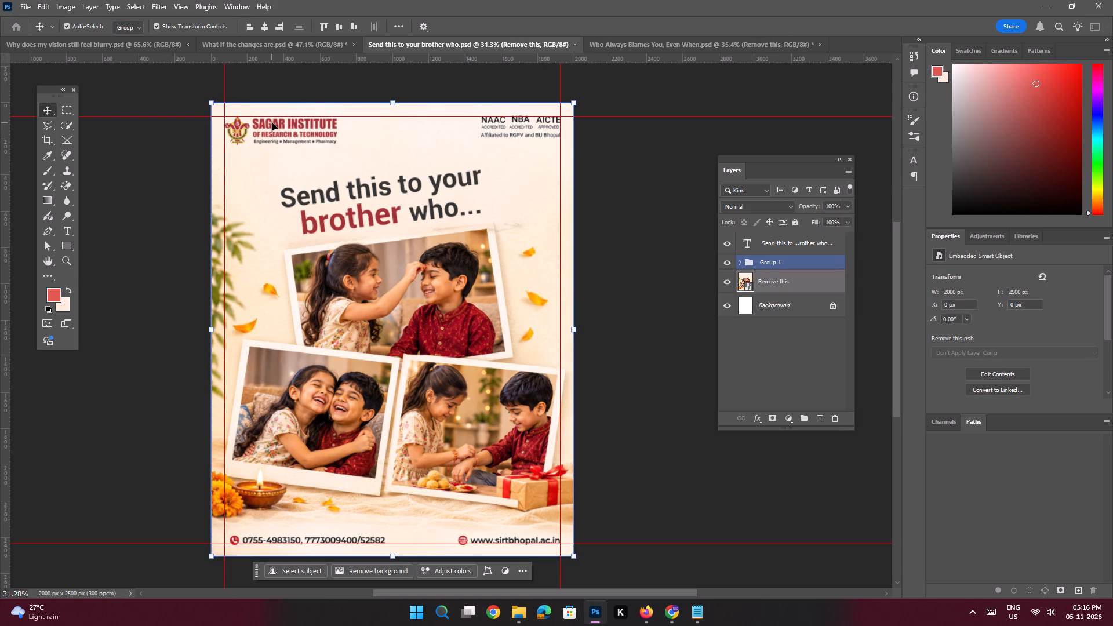
left_click(274, 122)
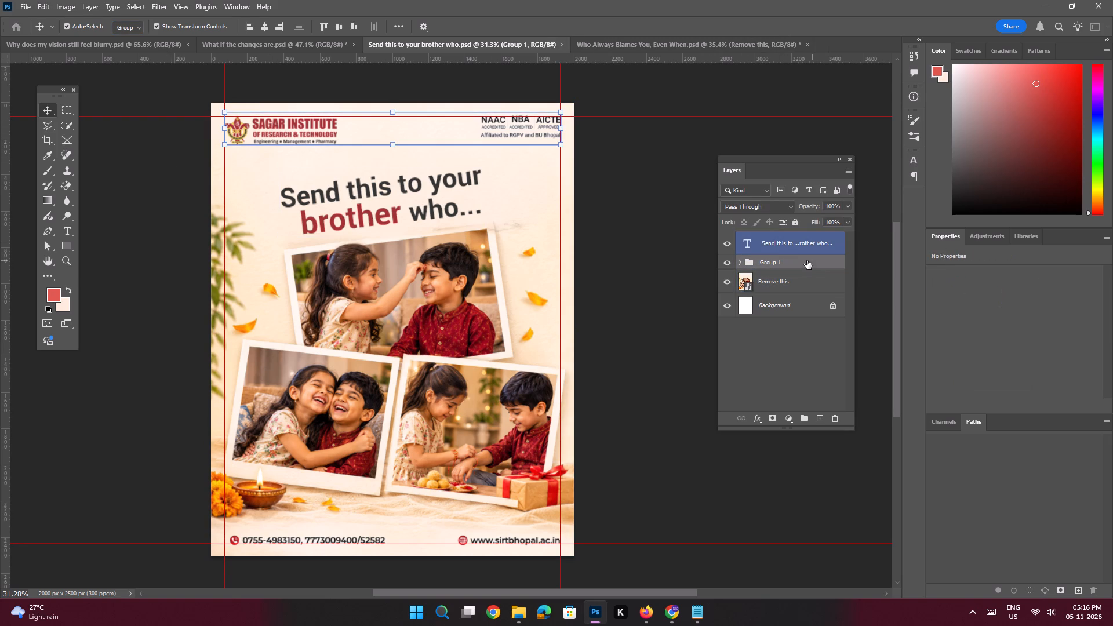
left_click_drag(791, 258, 530, 82)
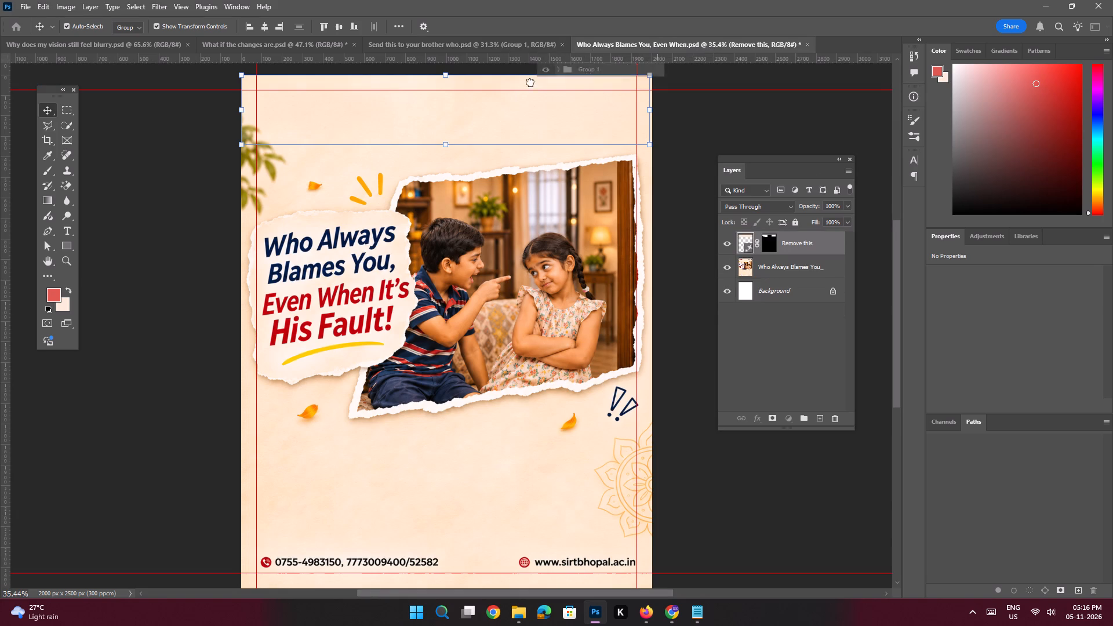
left_click_drag(530, 82, 416, 100)
Align the copied logo and accreditation group to the side margin guides and the top guide of the artwork.
key("space")
key("space")
key("space")
key("space")
key("space")
key("space")
left_click_drag(440, 107, 432, 130)
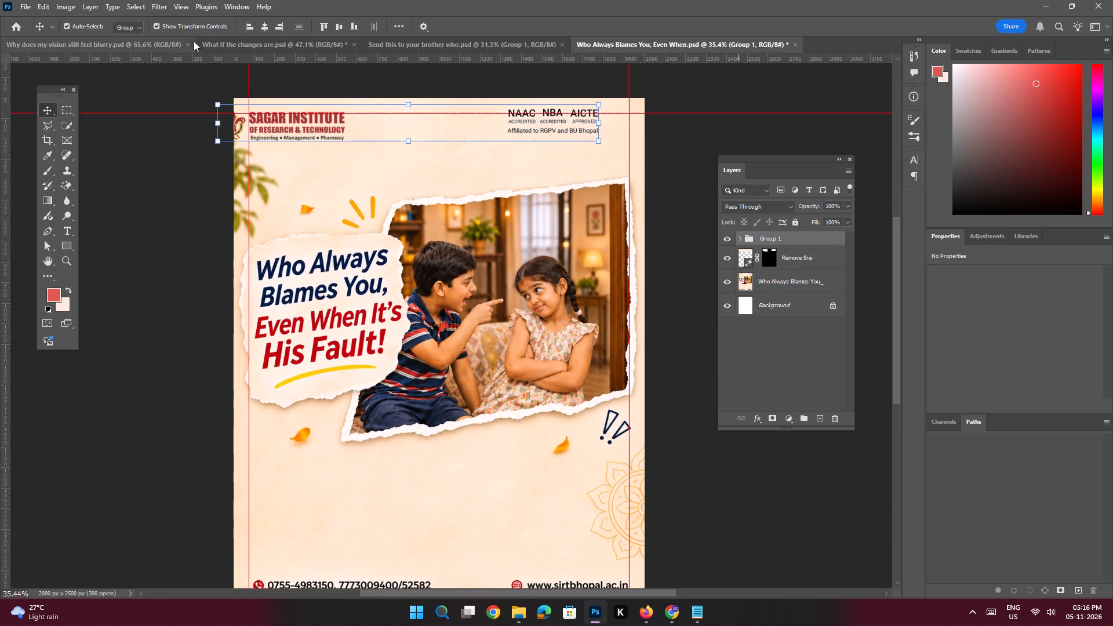
double_click(263, 26)
key("space")
left_click_drag(289, 115, 319, 179, "ctrl")
left_click_drag(290, 126, 305, 149, "ctrl")
left_click_drag(293, 119, 294, 125, "shift")
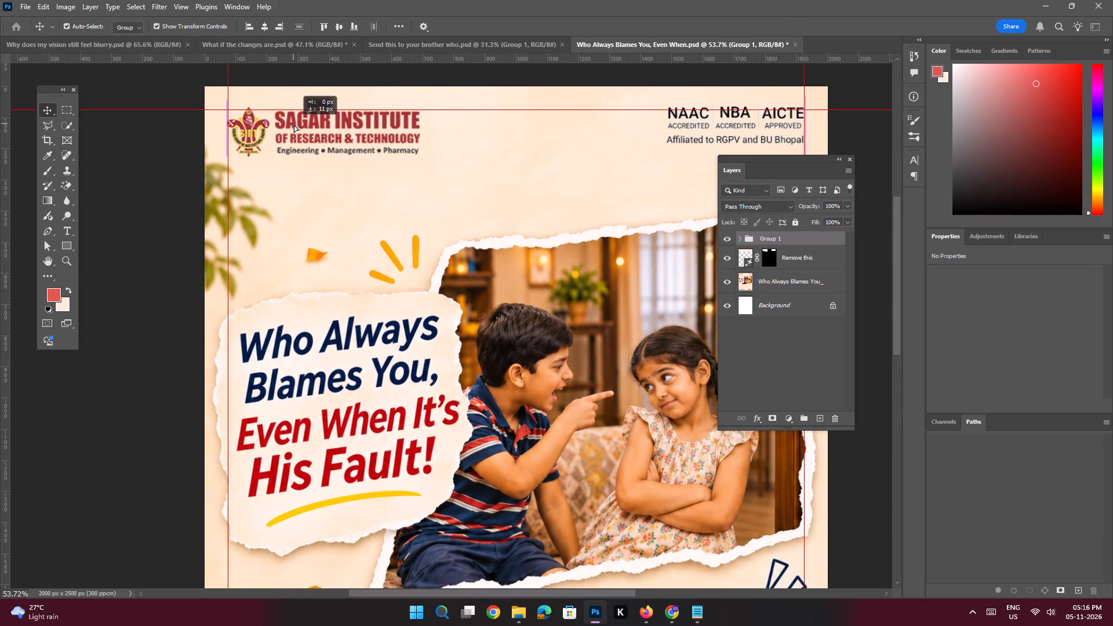
left_click_drag(294, 125, 294, 126, "shift")
key("space")
left_click_drag(337, 151, 289, 140, "ctrl")
left_click(252, 202)
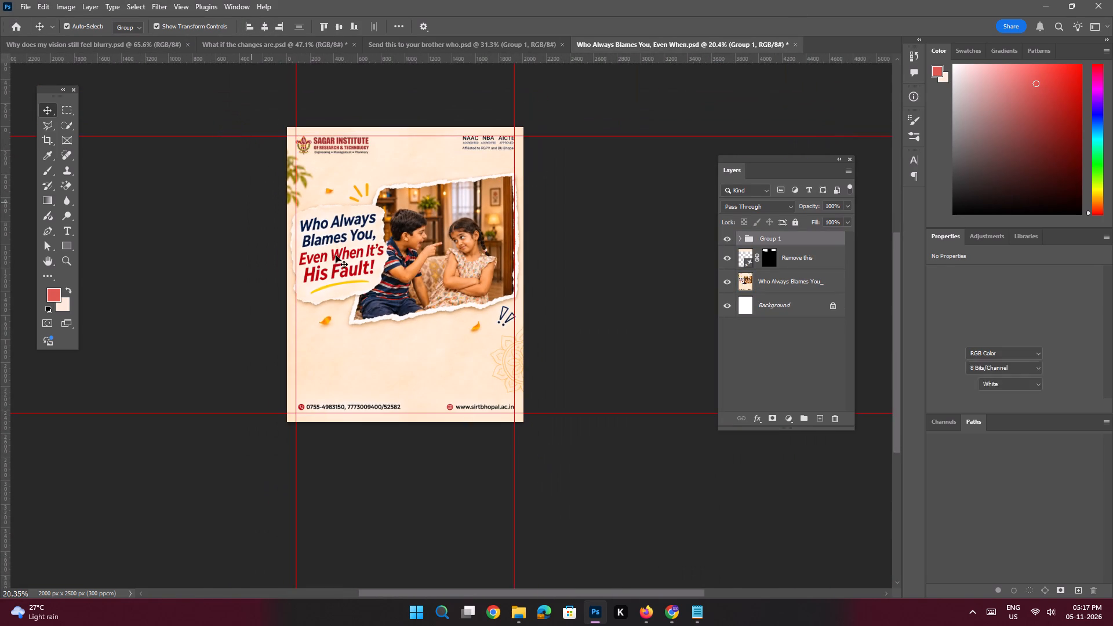
Convert the "Remove this" generative layer and the "Who Always Blames You" artwork layer into one smart object.
key("space")
left_click_drag(388, 179, 426, 272, "ctrl")
left_click_drag(349, 301, 373, 252)
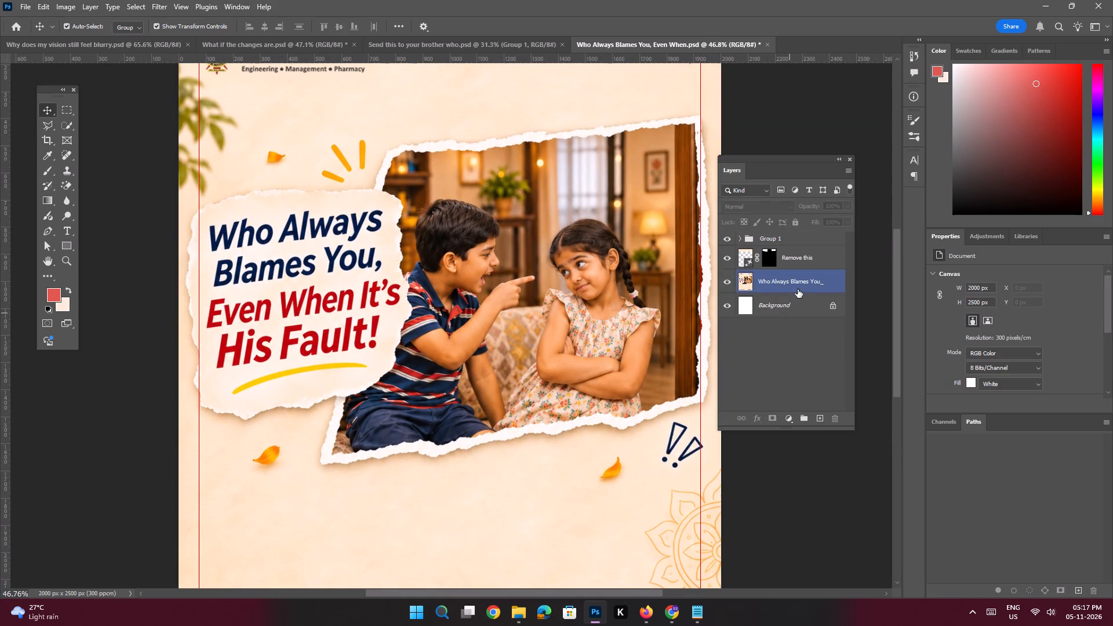
left_click(790, 282)
right_click(794, 259, "shift")
left_click(794, 259)
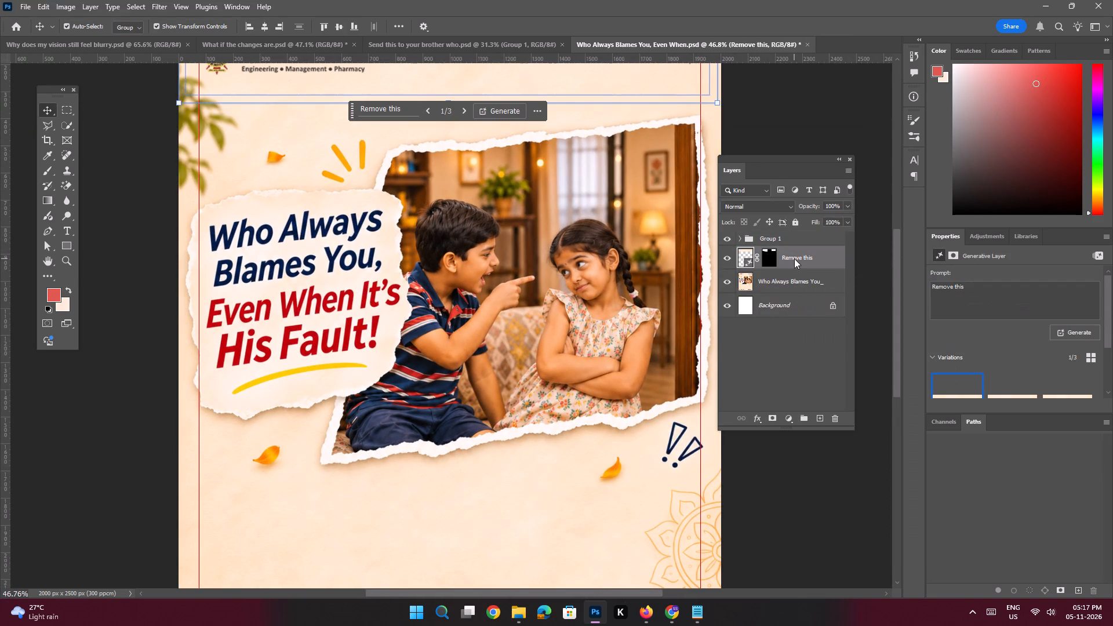
left_click(792, 255)
left_click(793, 279, "shift")
right_click(795, 266)
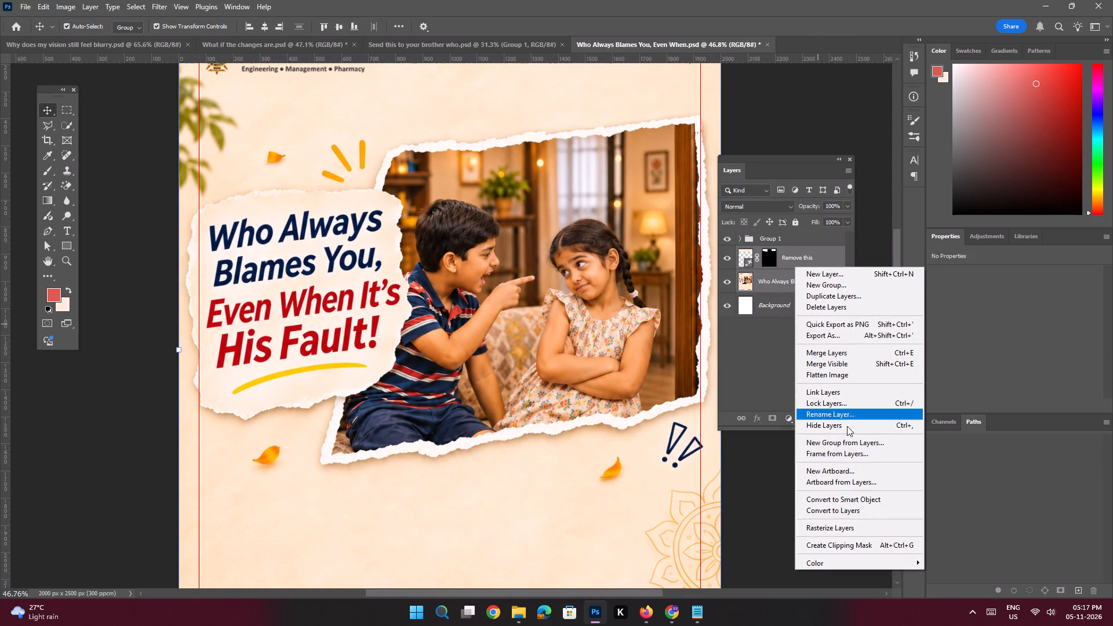
left_click(844, 497)
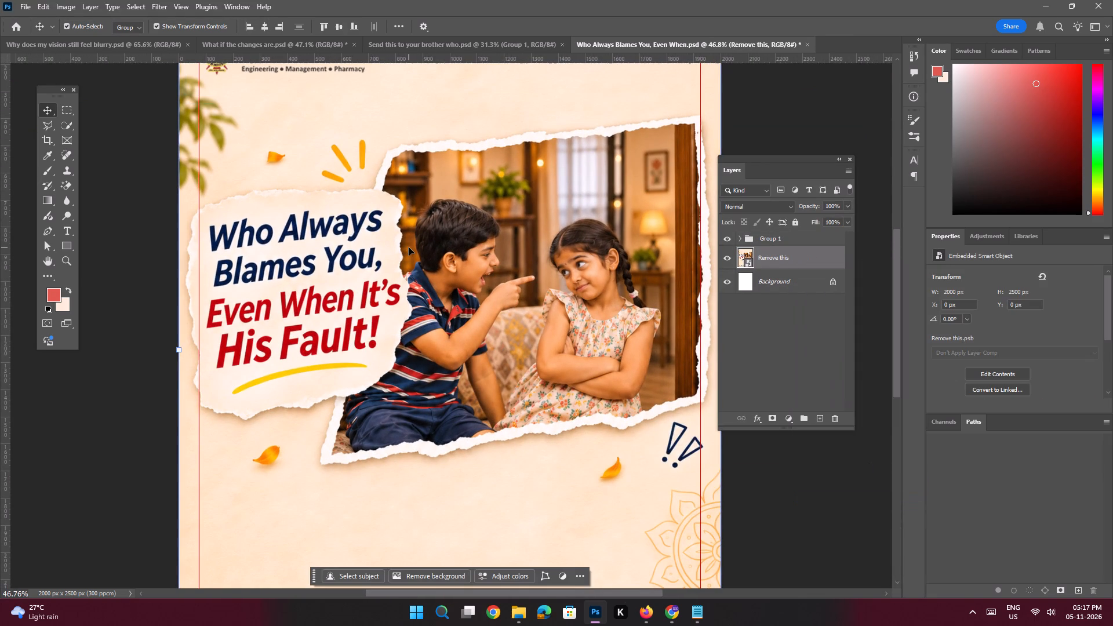
Switch to the Notepad copy and copy frame 2's headline "Who Always Blames You, Even When It's His Fault!".
key("space")
left_click_drag(257, 245, 272, 256, "ctrl")
left_click(696, 609)
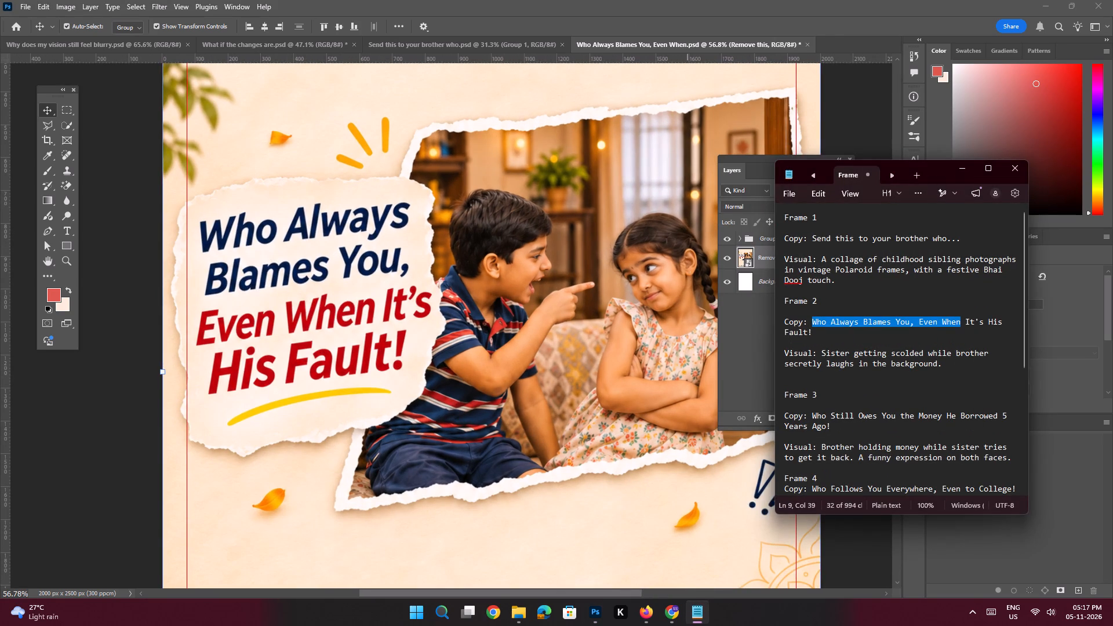
left_click(854, 334)
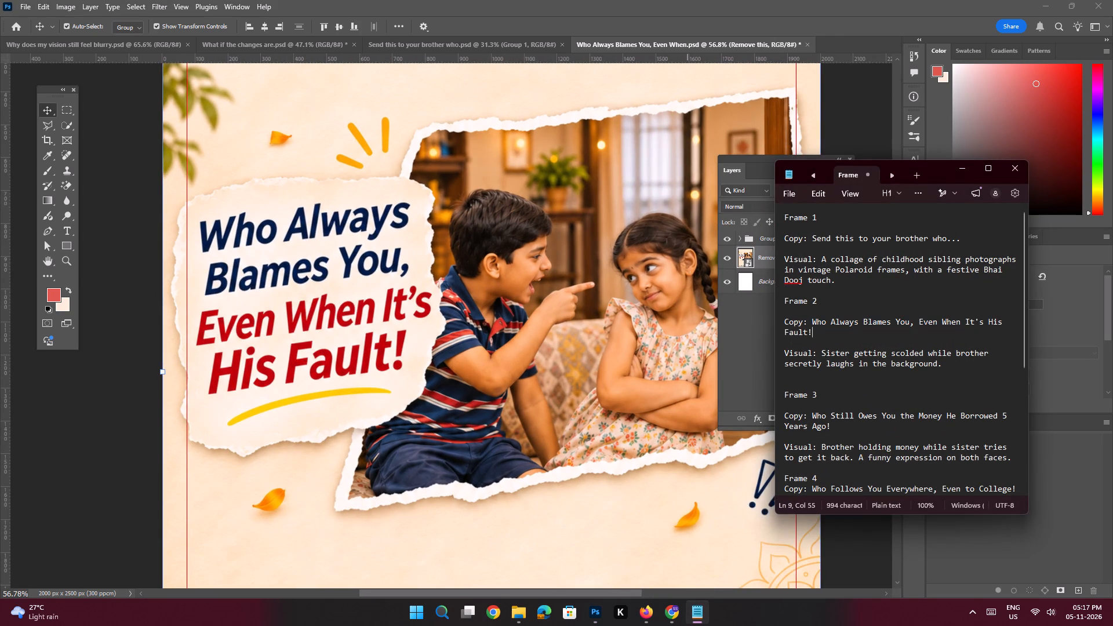
left_click_drag(810, 323, 825, 335)
key("ctrl+c")
left_click(964, 171)
Paste the copied headline as Roboto Bold text on a new layer in the empty area below the photo.
key("space")
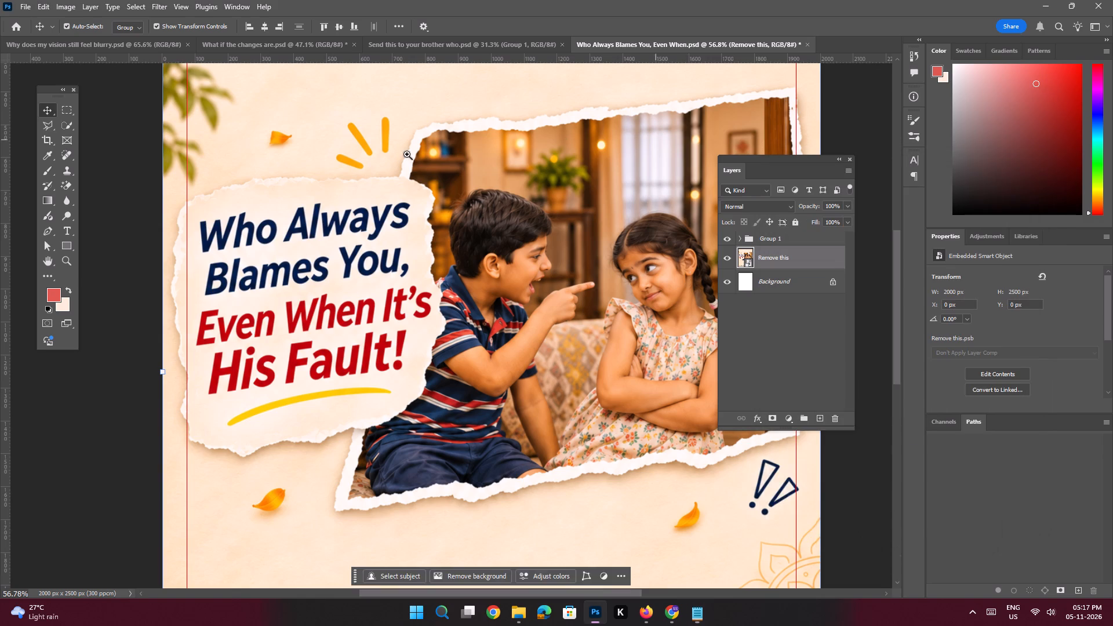
left_click_drag(369, 235, 335, 227, "ctrl")
left_click_drag(377, 292, 372, 268)
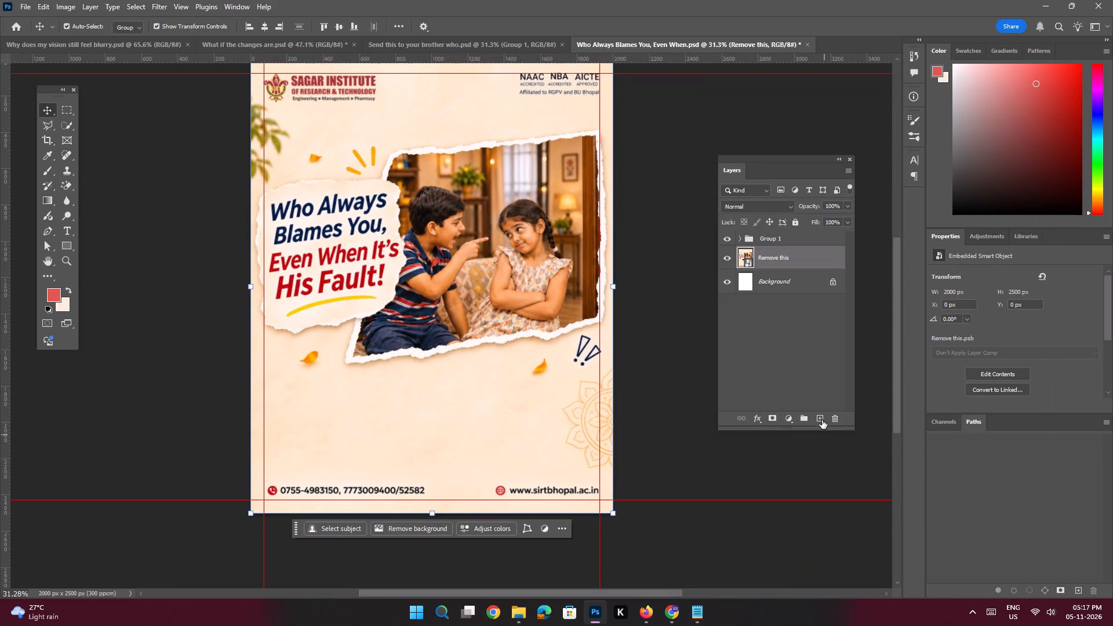
left_click(822, 420)
key("t")
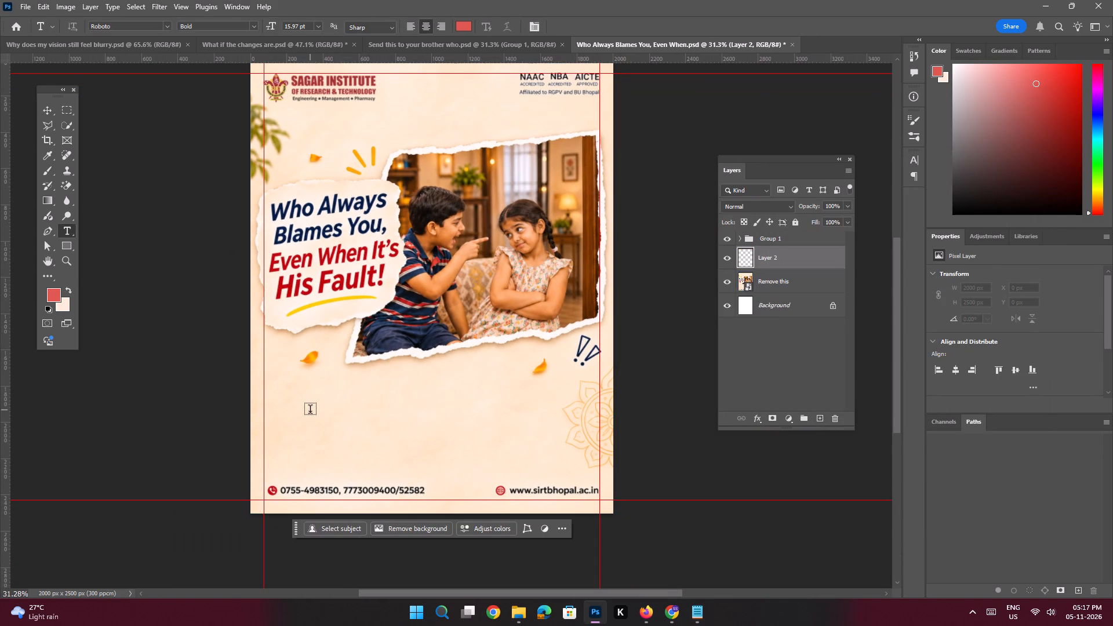
left_click(310, 411)
key("ctrl+v")
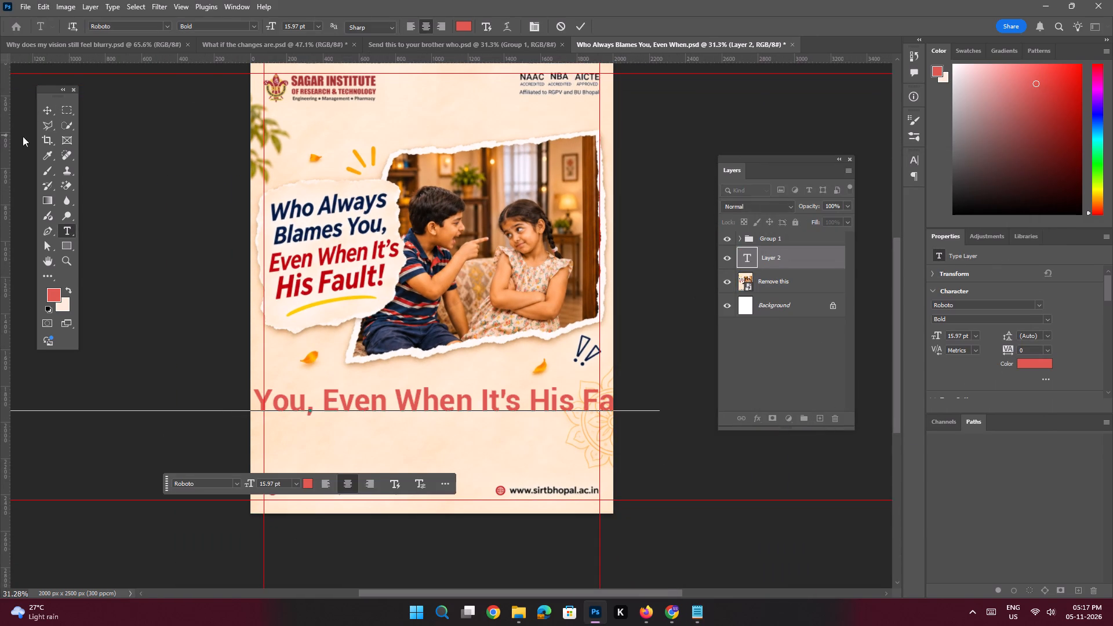
left_click(51, 110)
Set the pasted headline's text color to #2a2a2a and its size to 7 pt.
left_click(1041, 364)
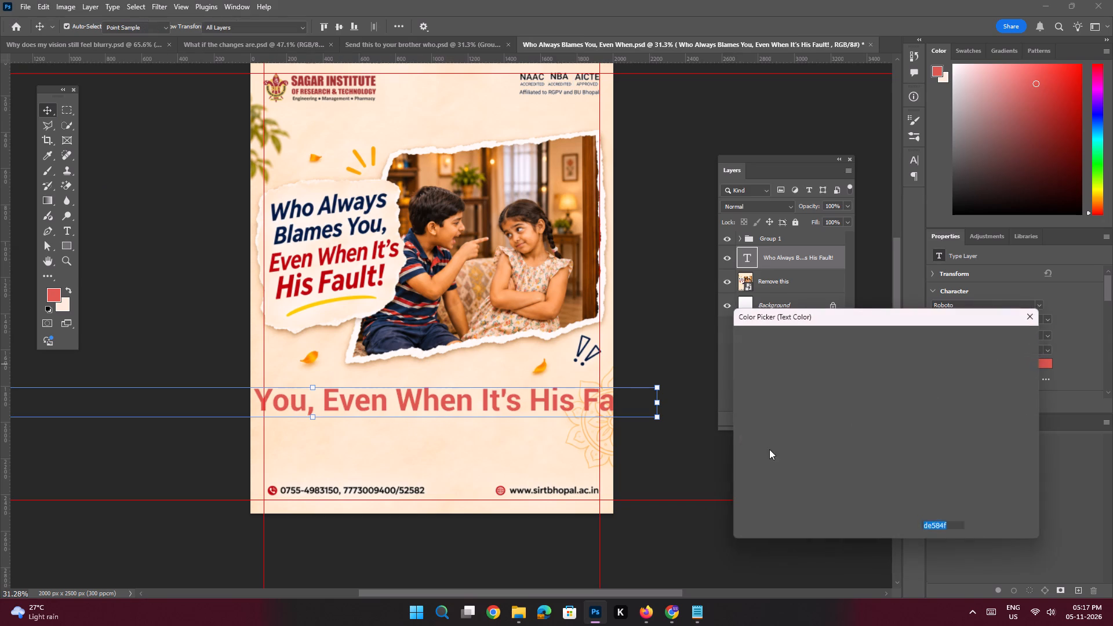
left_click_drag(775, 461, 689, 466)
key("Return")
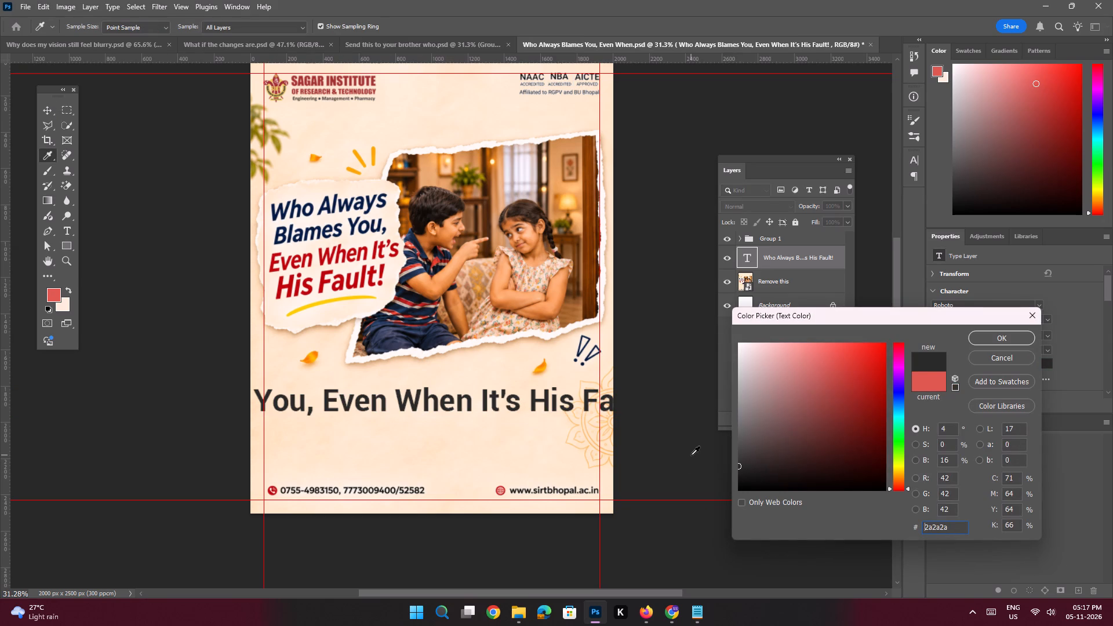
left_click_drag(962, 336, 925, 322)
key("7")
key("Return")
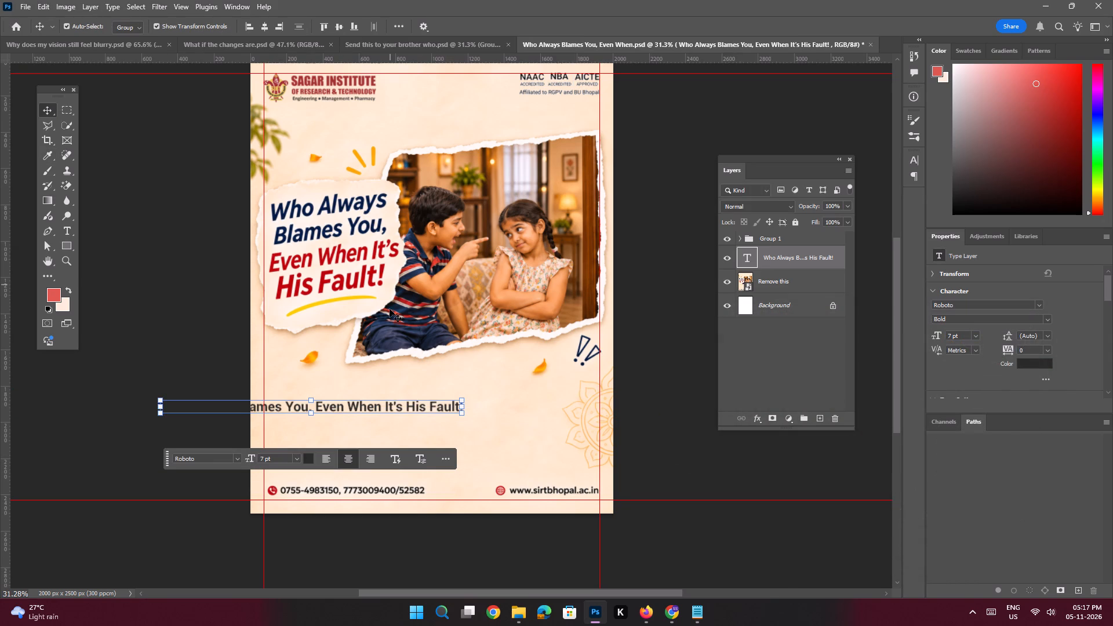
Move the headline beneath the photo so that its whole line fits between the side margin guides.
left_click_drag(398, 404, 503, 392)
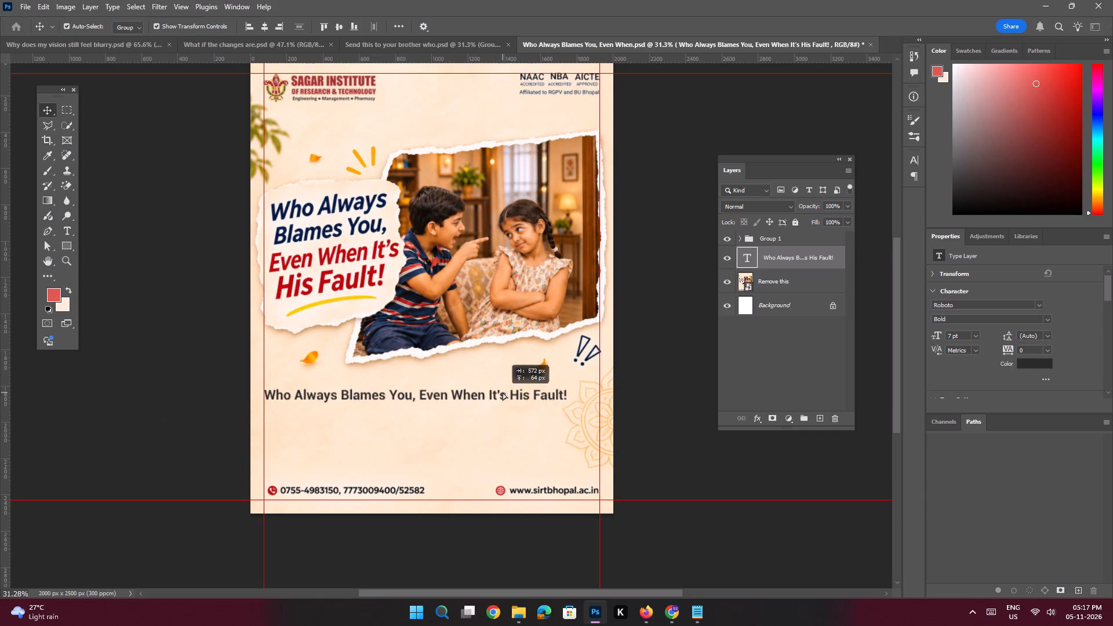
left_click_drag(503, 392, 508, 392)
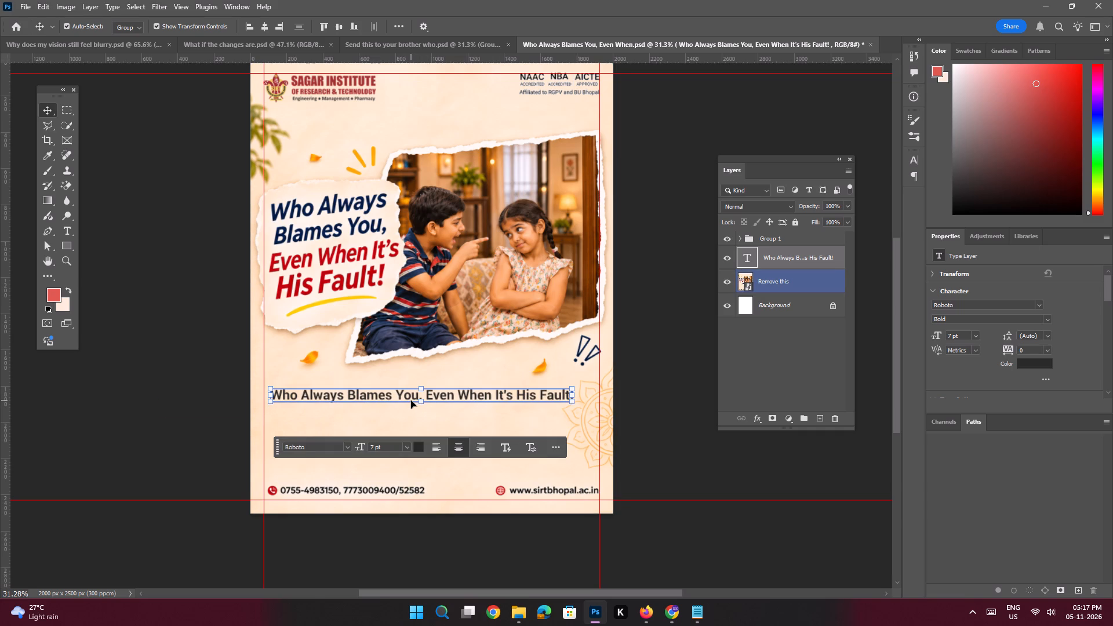
Break the headline into three lines: "Who Always Blames You," / "Even When It's" / "His Fault!".
double_click(411, 398)
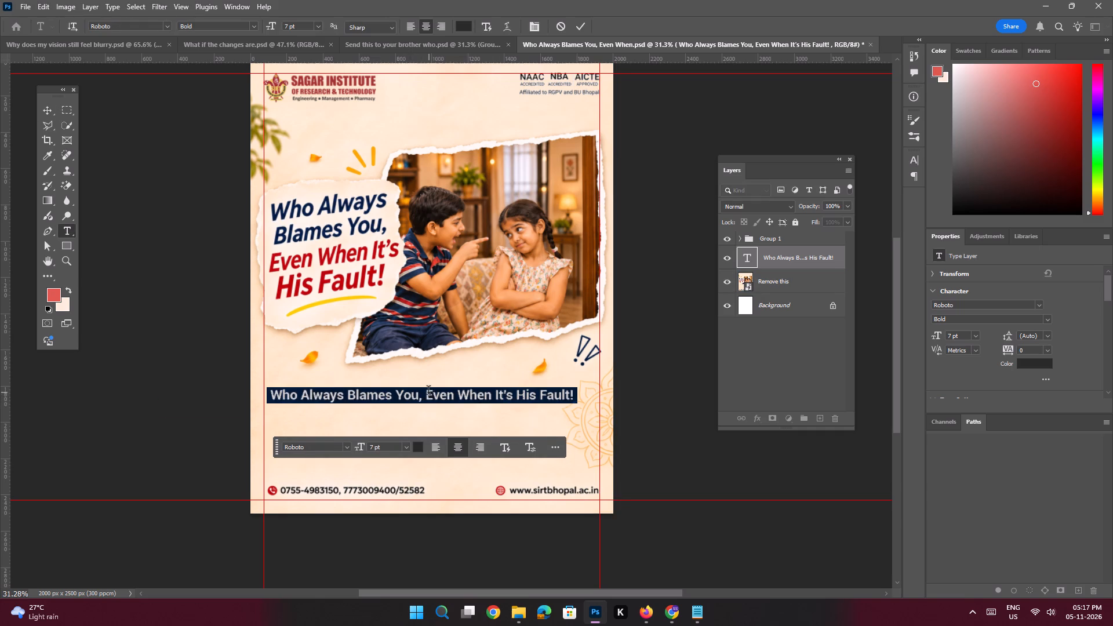
left_click(428, 392)
key("Return")
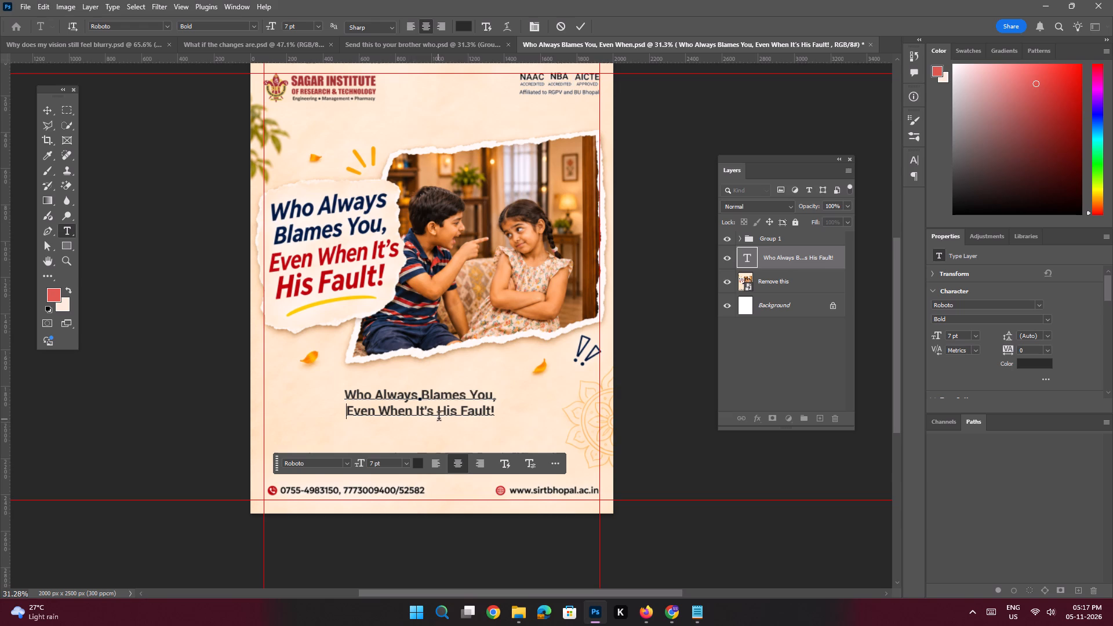
left_click(438, 410)
key("Return")
key("Return")
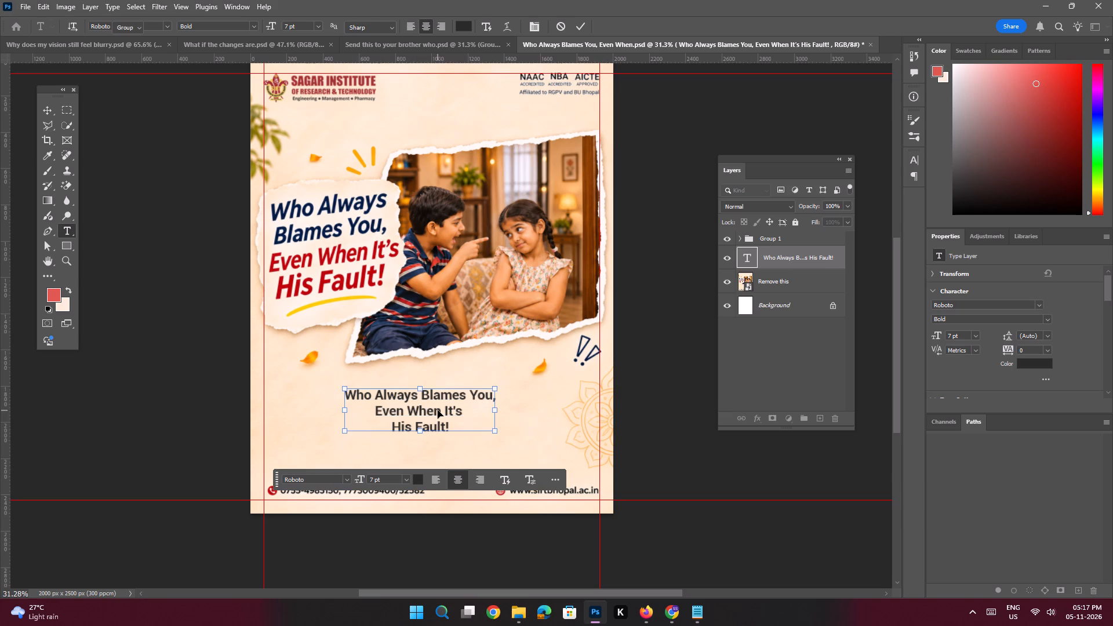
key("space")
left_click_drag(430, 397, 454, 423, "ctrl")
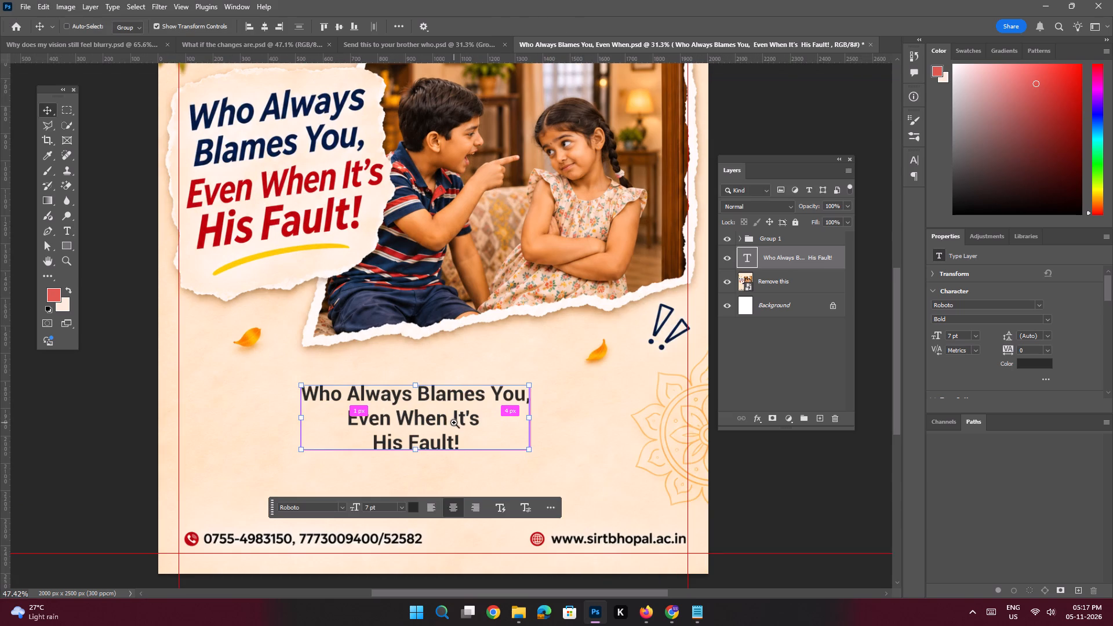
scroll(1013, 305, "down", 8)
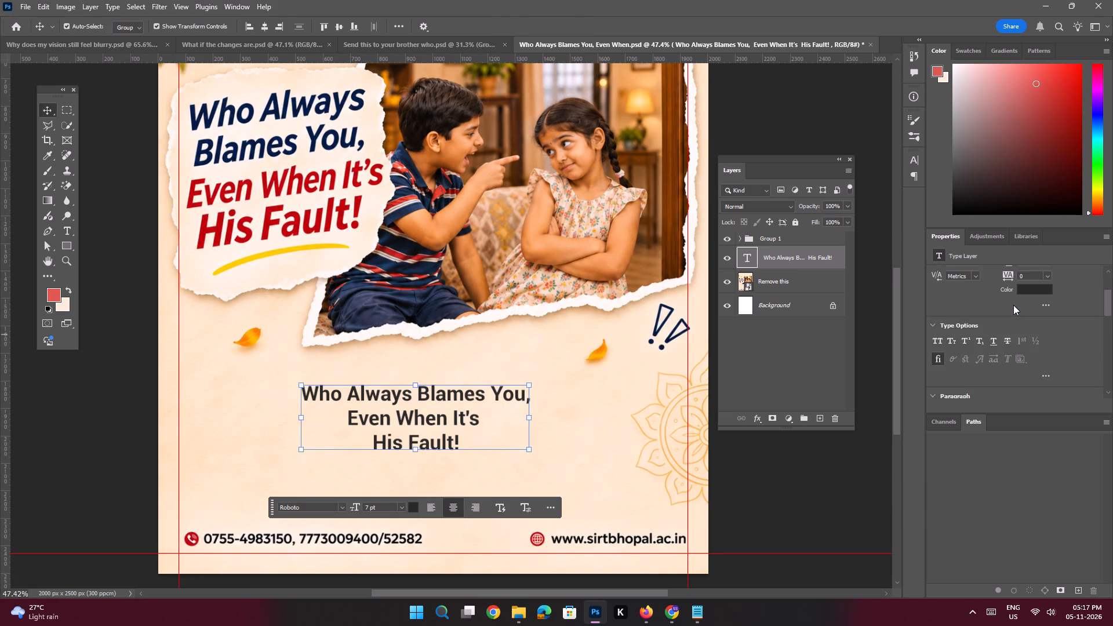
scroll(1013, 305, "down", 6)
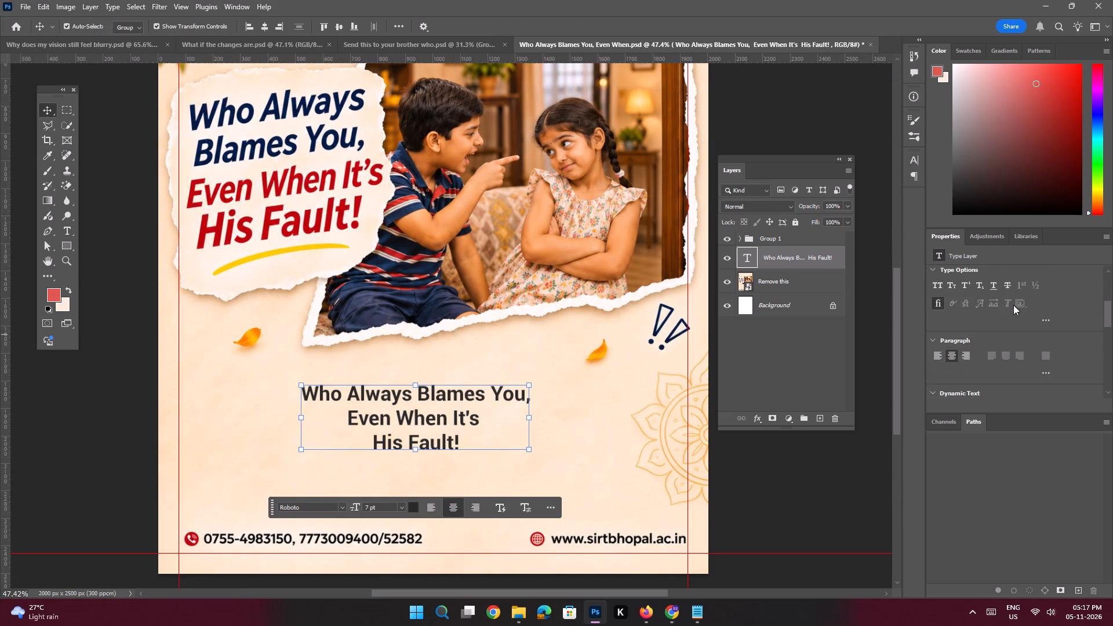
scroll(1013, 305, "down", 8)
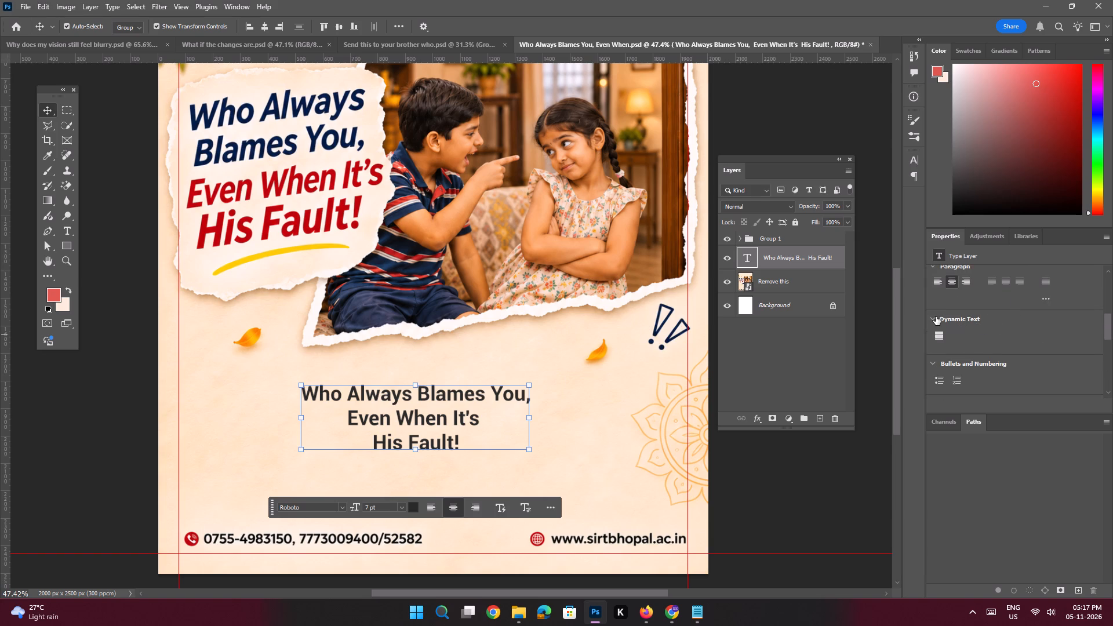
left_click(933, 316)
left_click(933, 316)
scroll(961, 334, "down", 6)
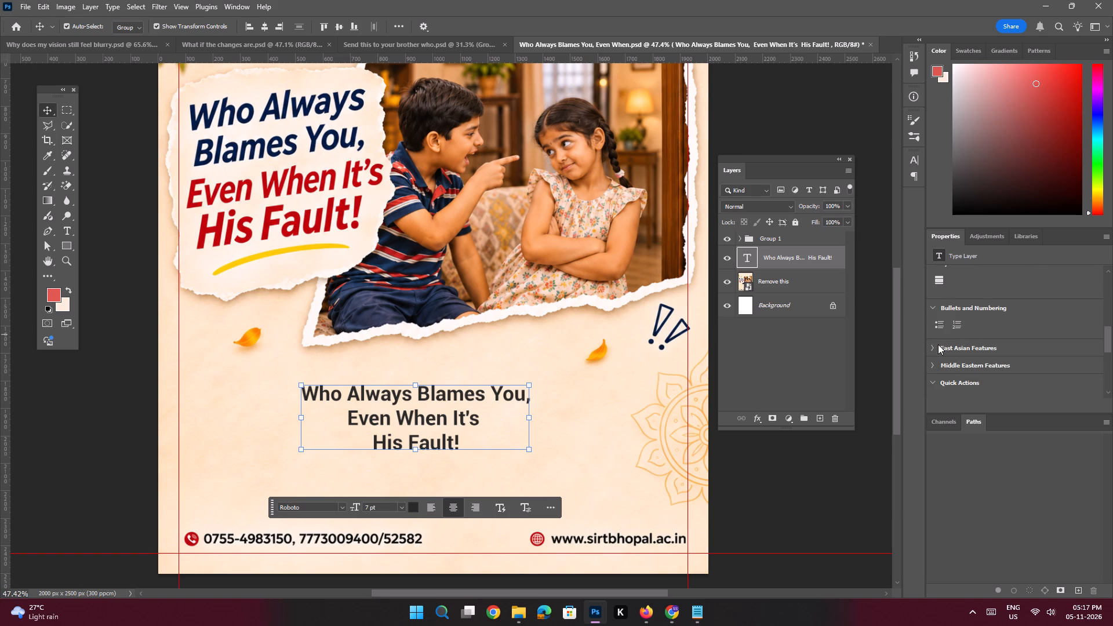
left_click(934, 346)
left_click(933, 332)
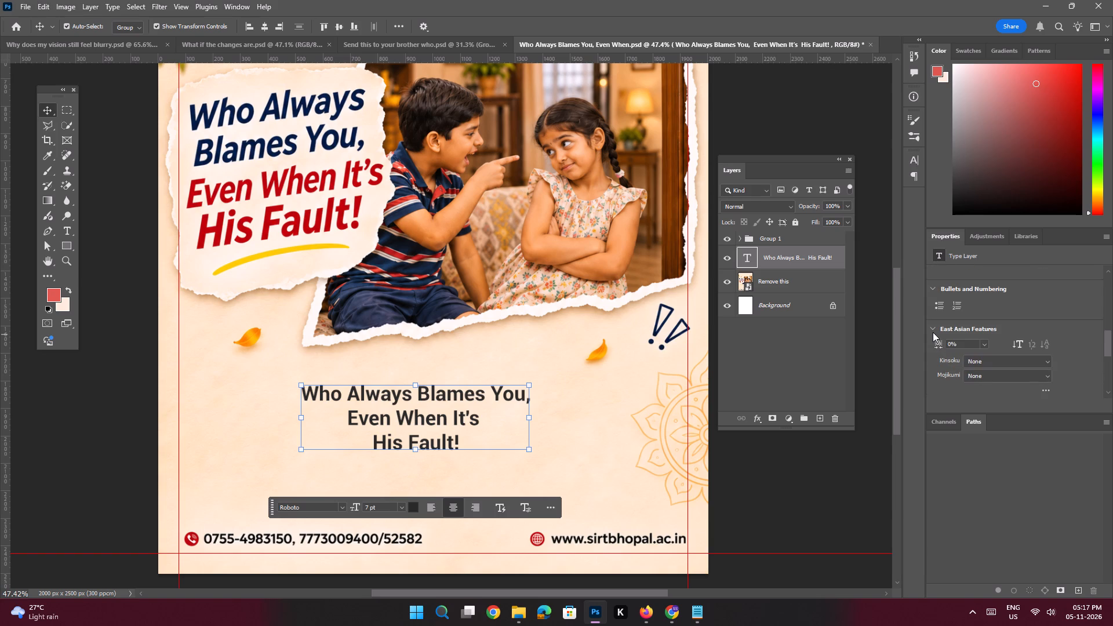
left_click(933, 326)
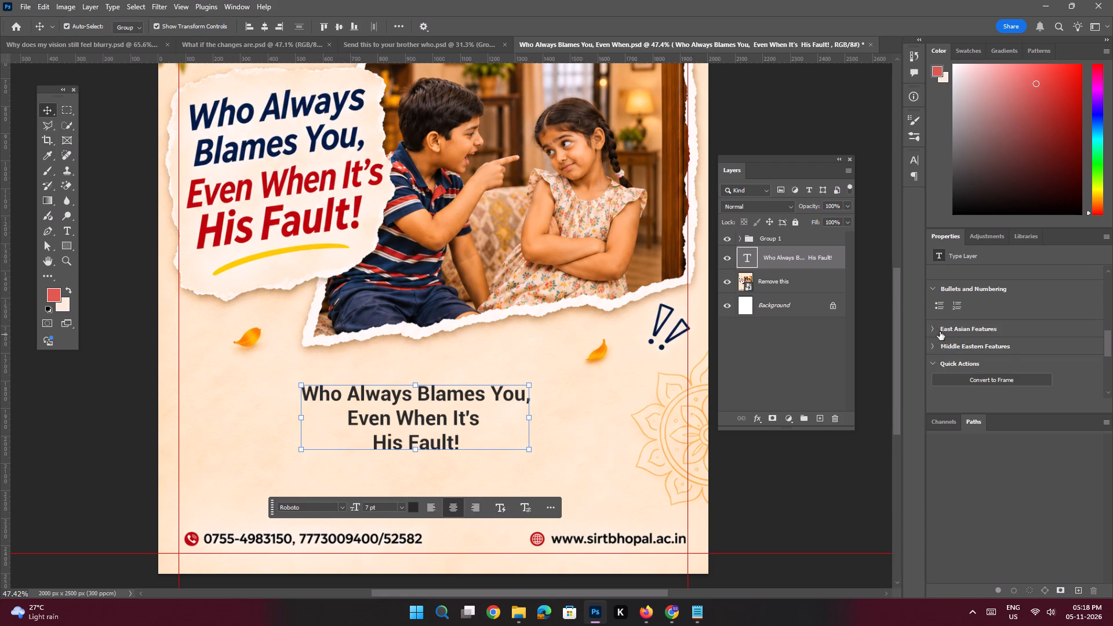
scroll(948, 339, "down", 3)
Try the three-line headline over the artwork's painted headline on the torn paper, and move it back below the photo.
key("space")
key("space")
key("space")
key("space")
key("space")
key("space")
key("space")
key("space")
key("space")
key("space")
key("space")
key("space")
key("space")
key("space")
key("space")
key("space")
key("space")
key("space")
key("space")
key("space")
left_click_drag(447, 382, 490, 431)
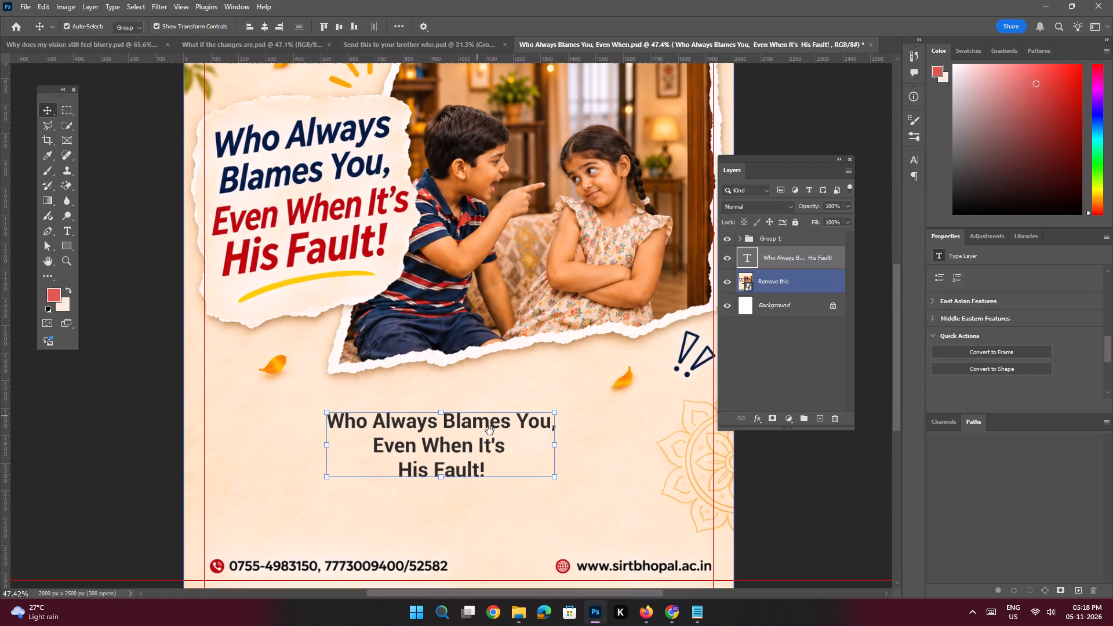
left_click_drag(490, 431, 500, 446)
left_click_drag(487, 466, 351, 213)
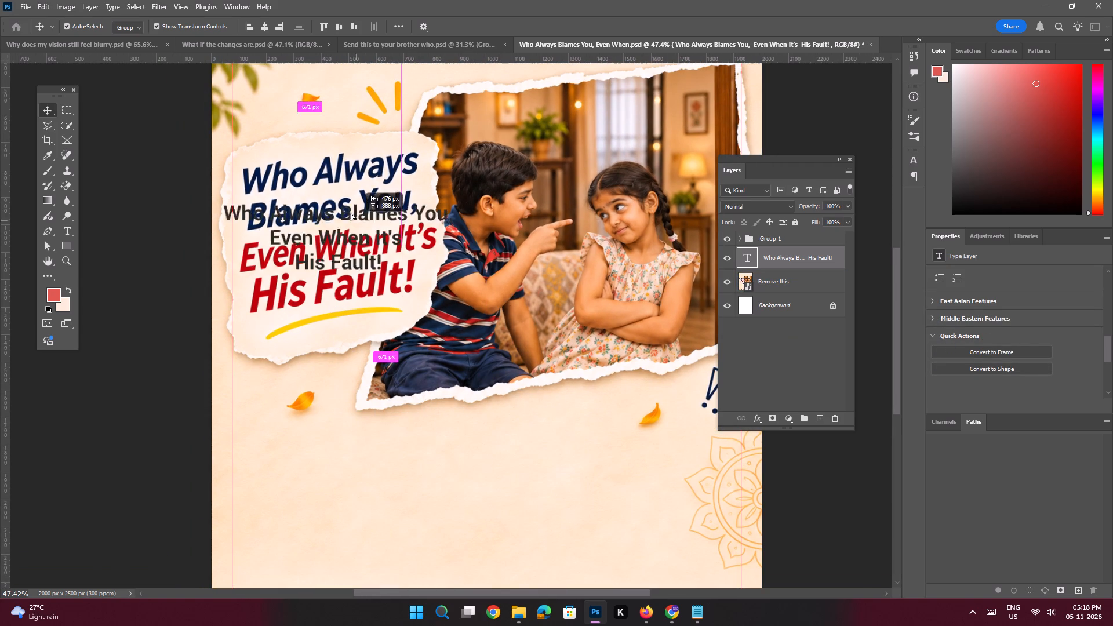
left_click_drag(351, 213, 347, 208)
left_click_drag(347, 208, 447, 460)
Break the headline's first line after "Always" so that "Blames You," starts its own line.
key("space")
key("space")
key("space")
key("space")
key("space")
key("space")
key("space")
key("space")
key("space")
left_click_drag(447, 460, 488, 356)
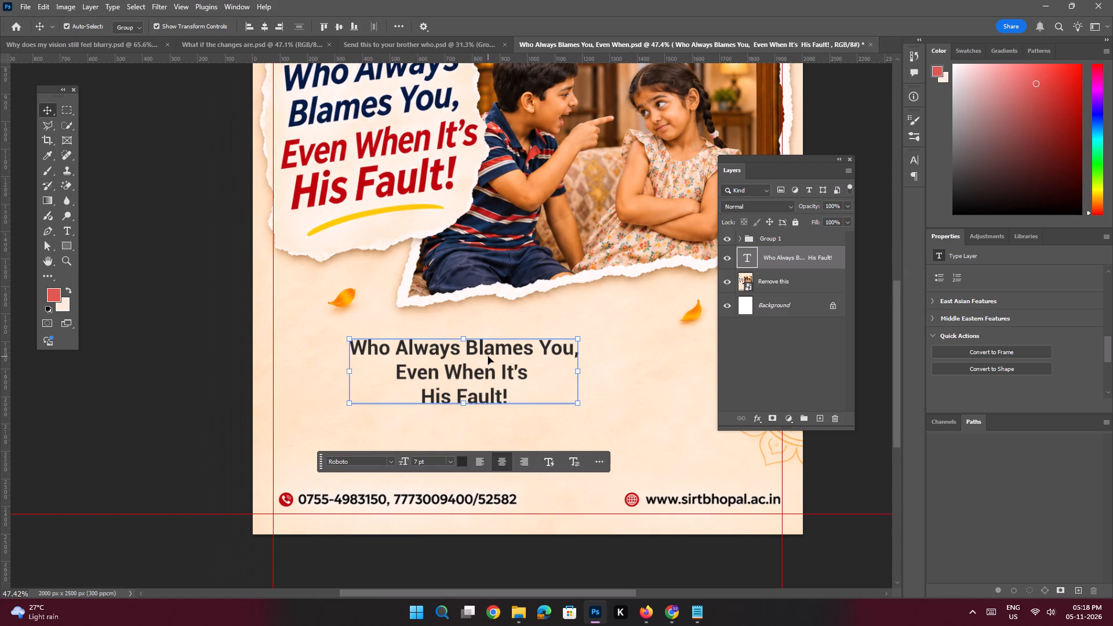
key("space")
key("space")
key("space")
key("space")
key("space")
key("space")
key("space")
key("space")
key("space")
key("space")
key("space")
key("space")
key("space")
key("space")
key("space")
key("space")
key("space")
key("space")
key("space")
key("space")
left_click_drag(494, 352, 490, 401)
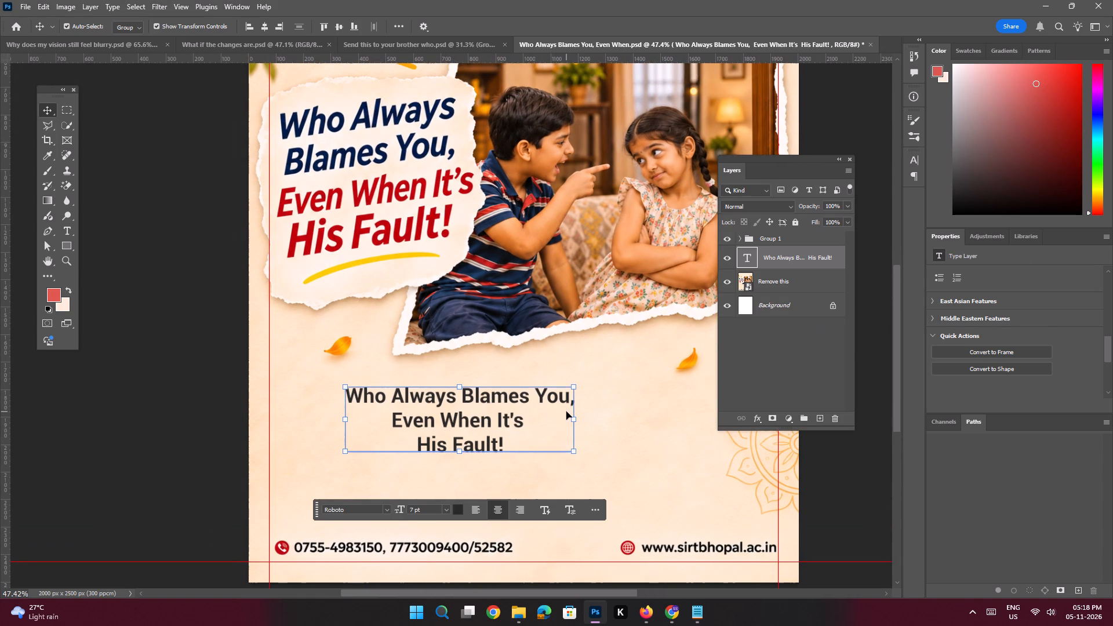
double_click(499, 412)
left_click(460, 387)
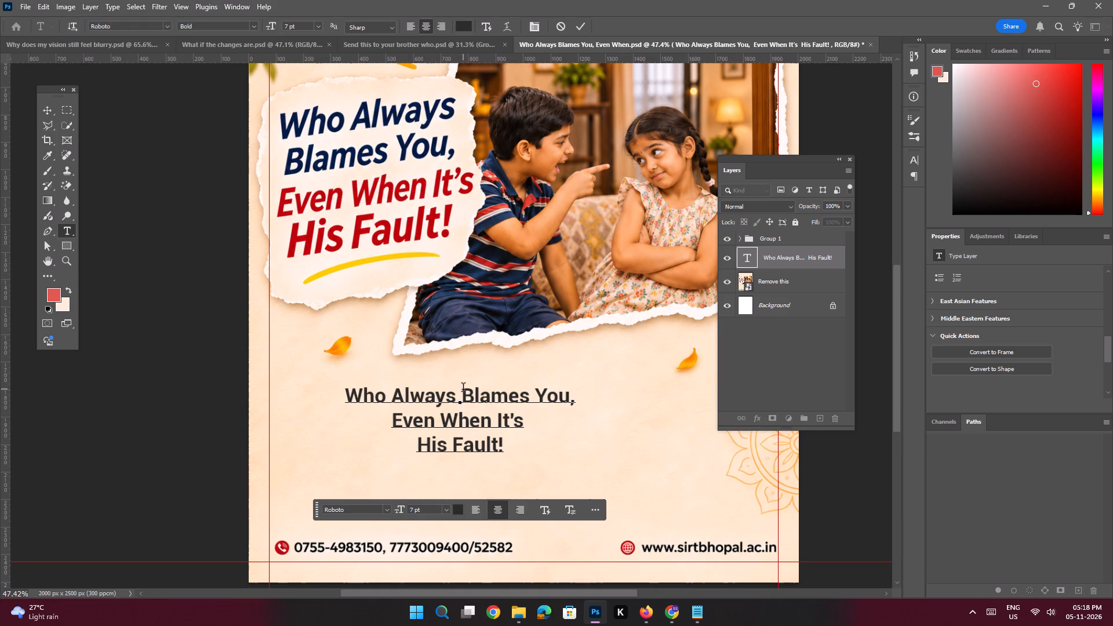
key("Return")
key("Return")
Set the headline's Roboto font style to Black.
key("space")
key("space")
key("space")
key("space")
key("space")
key("space")
key("space")
key("space")
key("space")
key("space")
key("space")
key("space")
key("space")
key("space")
key("space")
key("space")
key("space")
key("space")
key("space")
key("space")
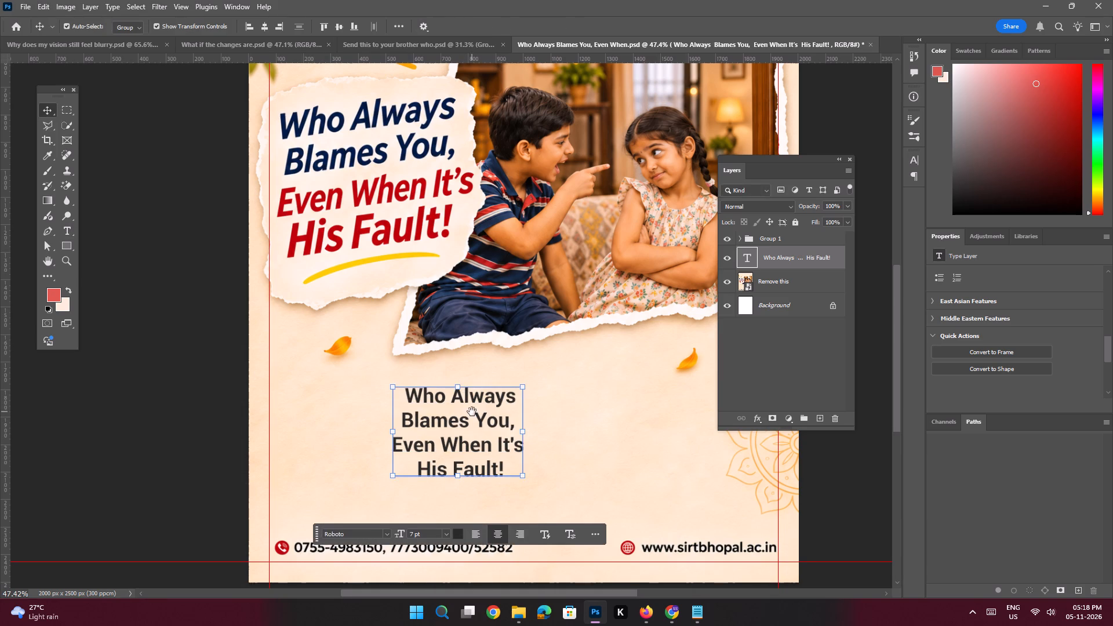
left_click_drag(472, 412, 459, 412)
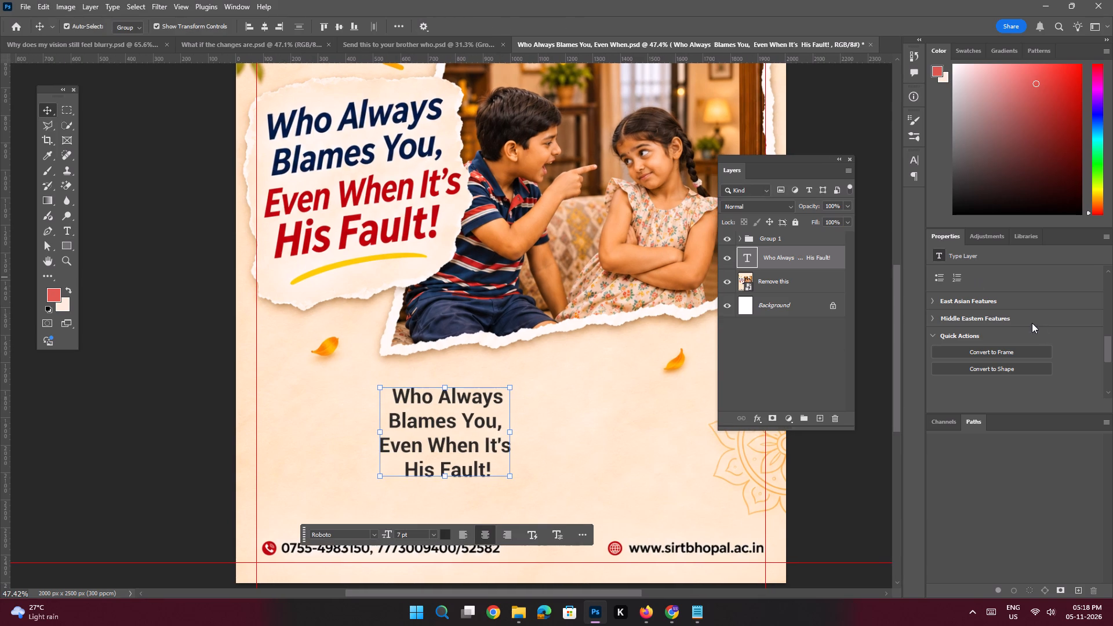
scroll(1027, 325, "up", 20)
scroll(1027, 325, "up", 6)
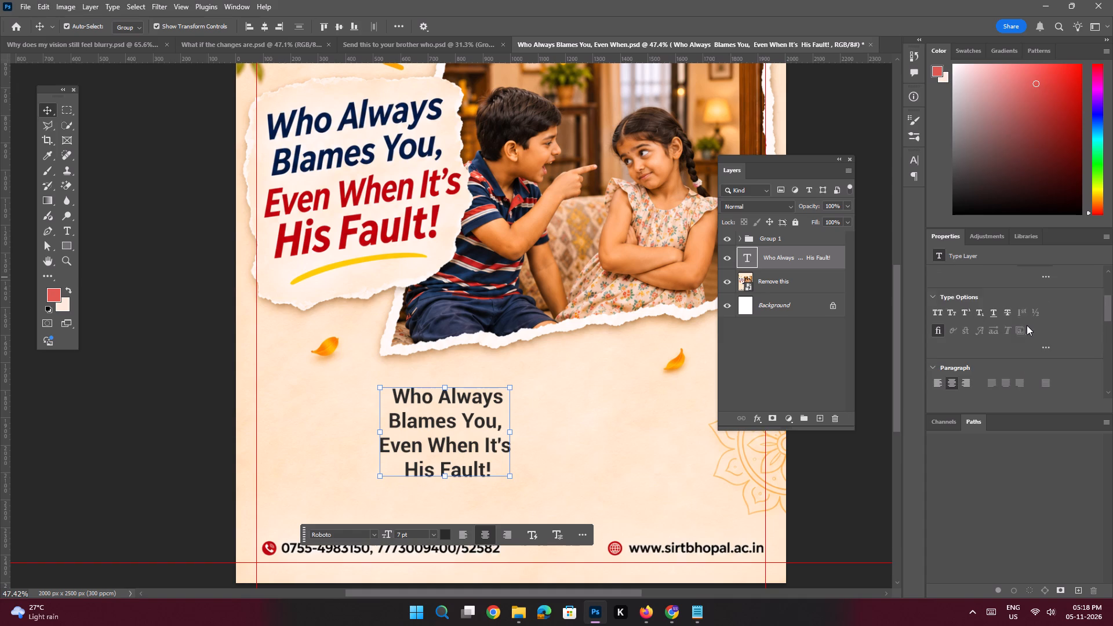
scroll(1027, 325, "up", 9)
left_click(1047, 319)
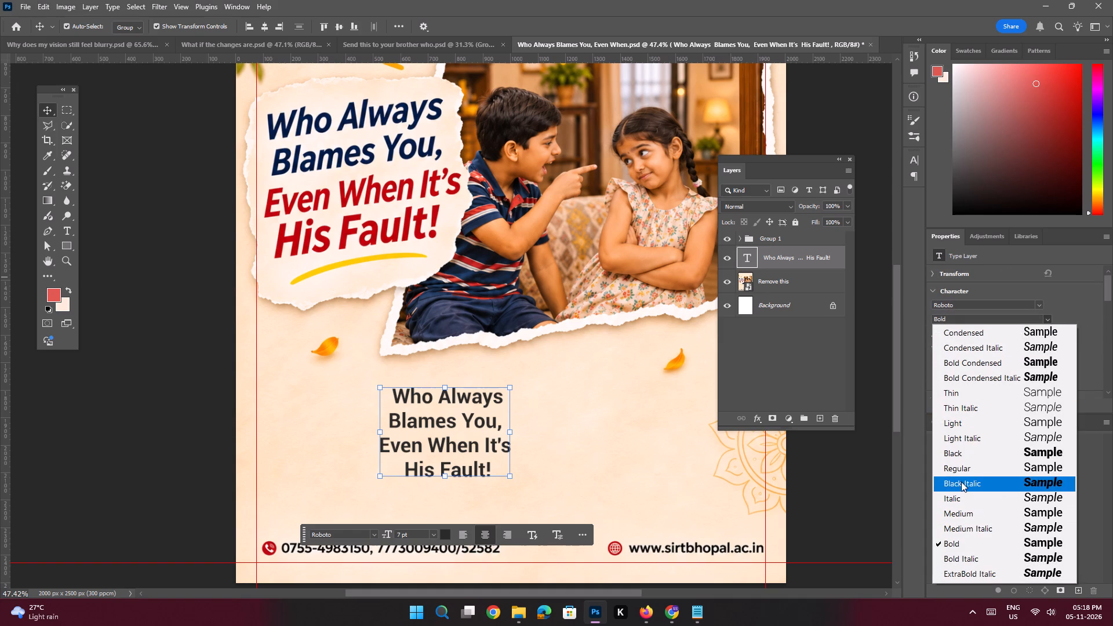
left_click(961, 456)
Move the four-line headline up onto the torn paper, over the artwork's painted headline.
left_click_drag(448, 426, 439, 403)
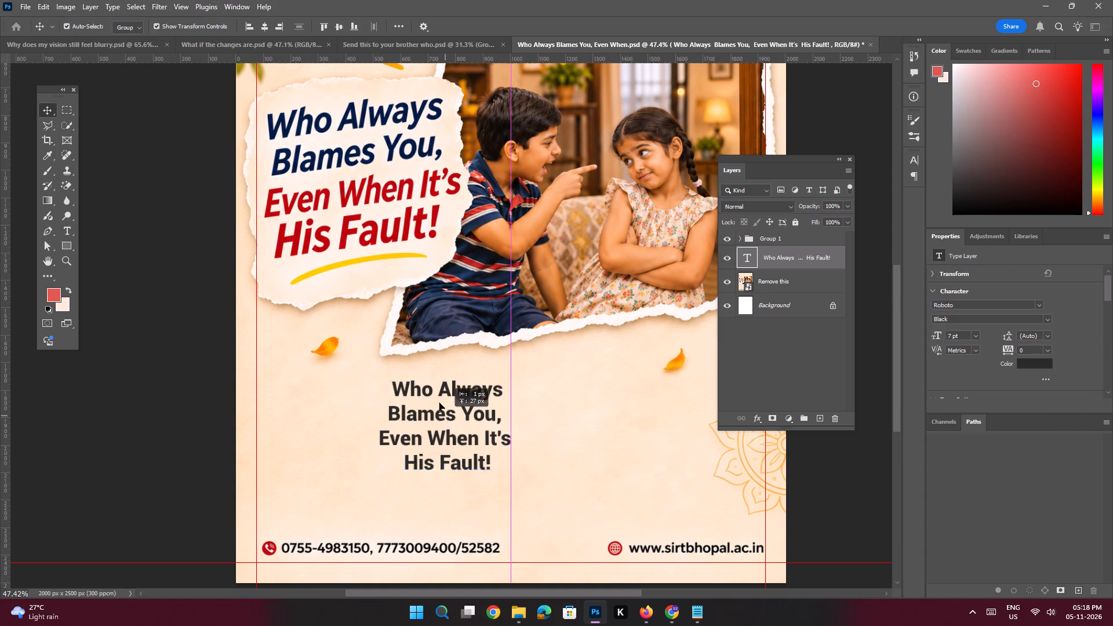
left_click_drag(439, 403, 328, 153)
Rotate the headline about 3.3° counterclockwise and nudge it up to follow the tilt of the painted headline.
key("space")
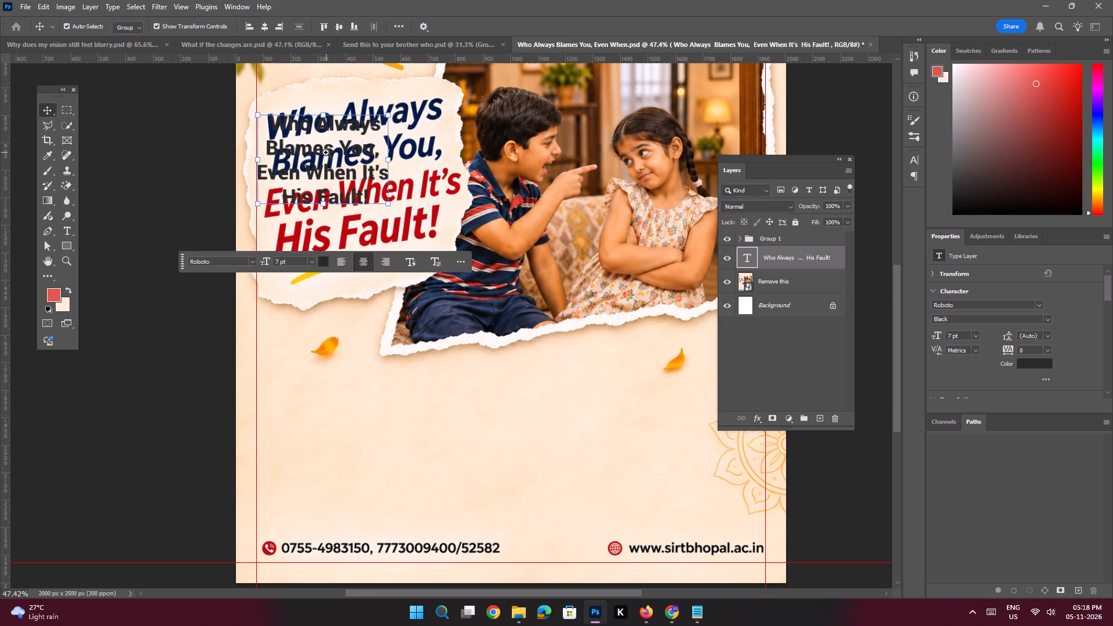
left_click_drag(326, 152, 361, 215, "ctrl")
left_click_drag(376, 196, 387, 258)
key("ctrl+t")
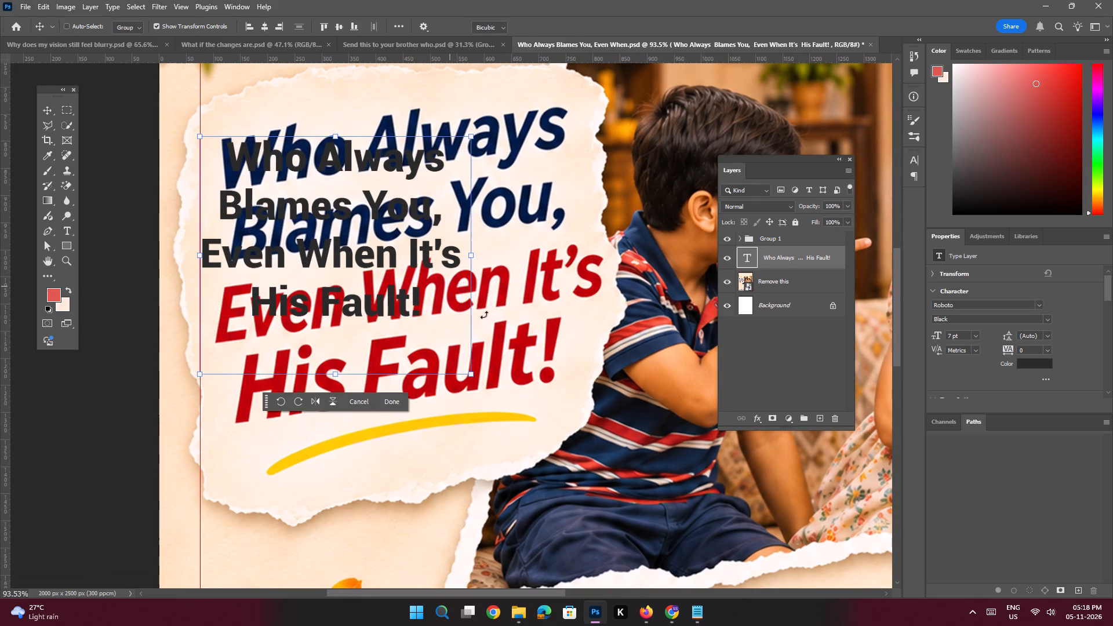
left_click_drag(491, 378, 526, 365)
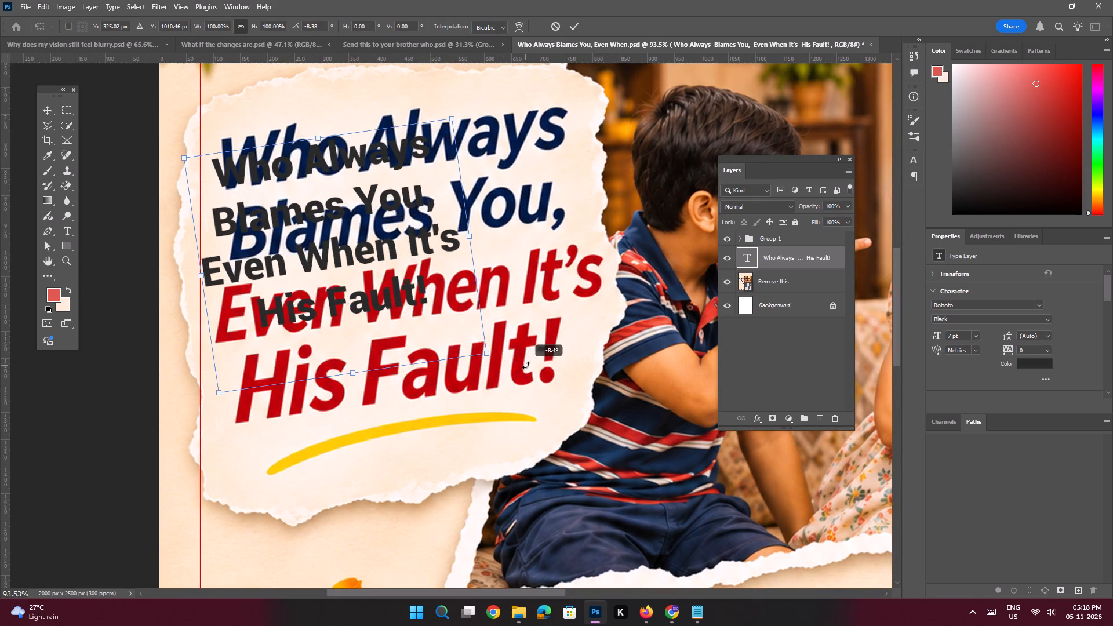
left_click_drag(526, 365, 515, 381)
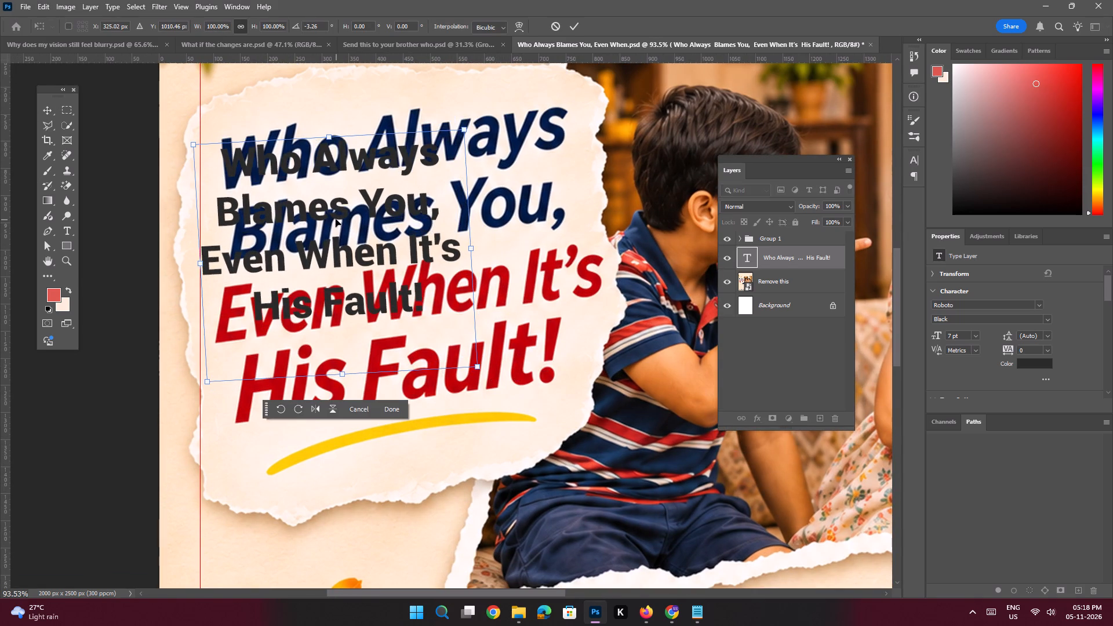
left_click_drag(336, 212, 341, 201)
key("Return")
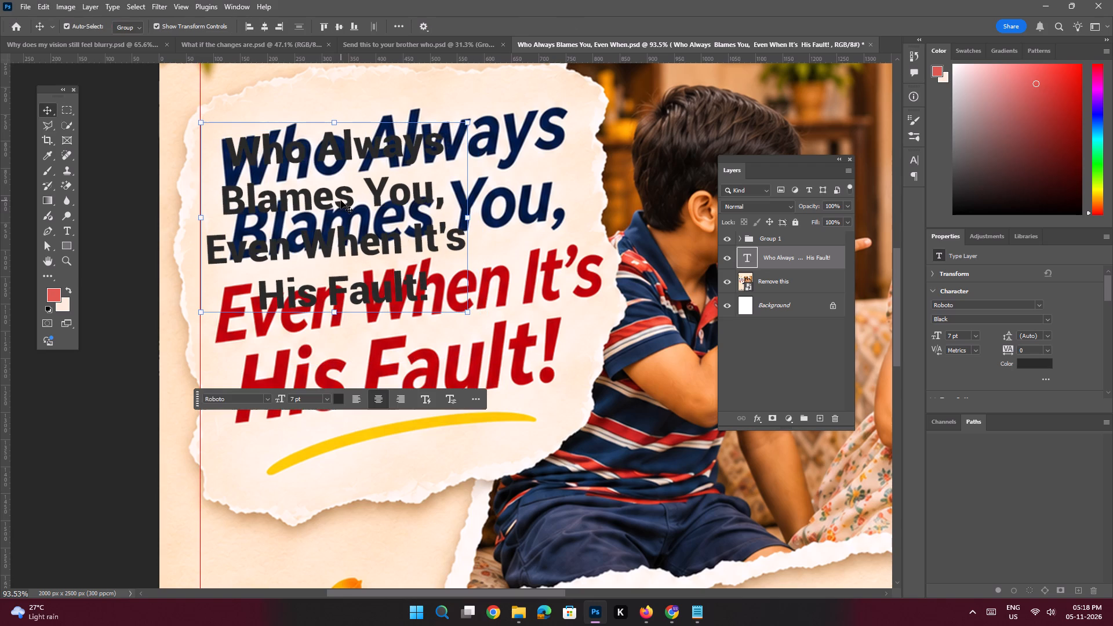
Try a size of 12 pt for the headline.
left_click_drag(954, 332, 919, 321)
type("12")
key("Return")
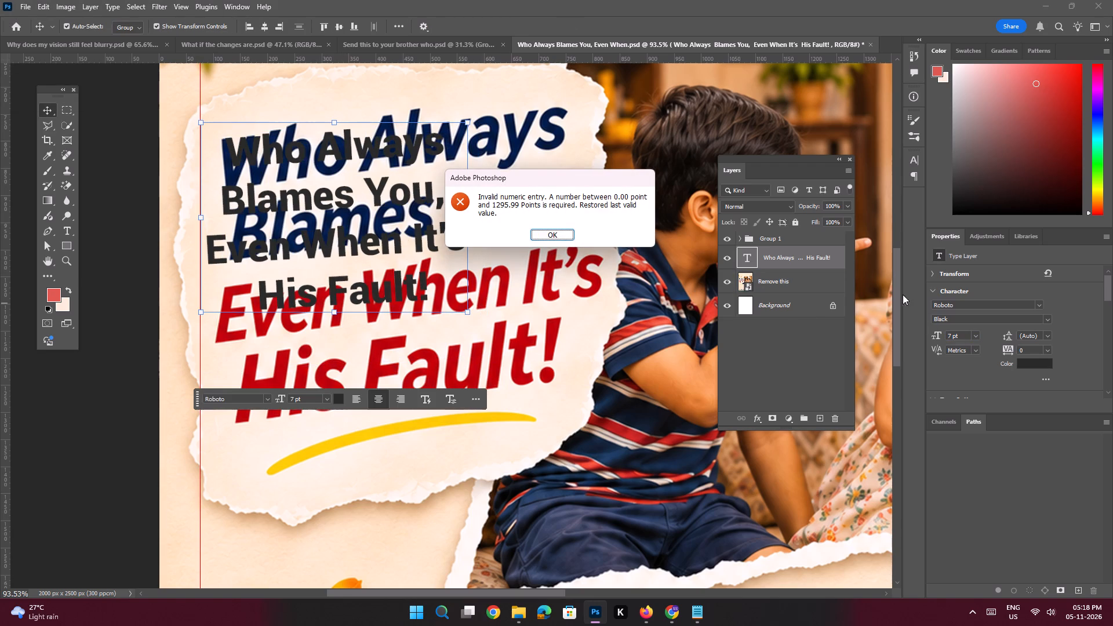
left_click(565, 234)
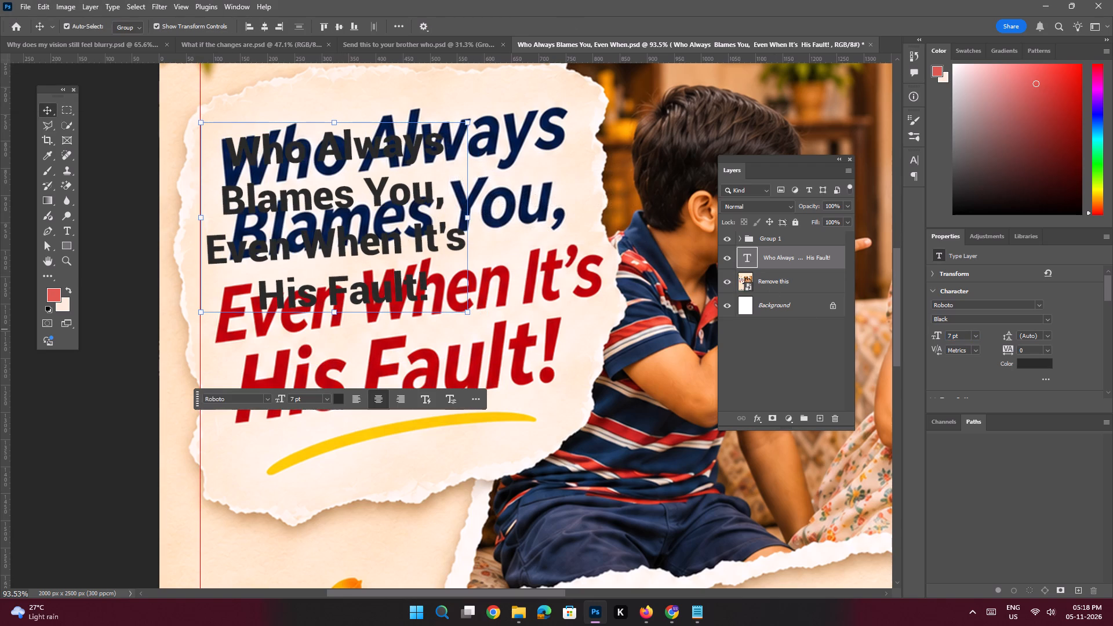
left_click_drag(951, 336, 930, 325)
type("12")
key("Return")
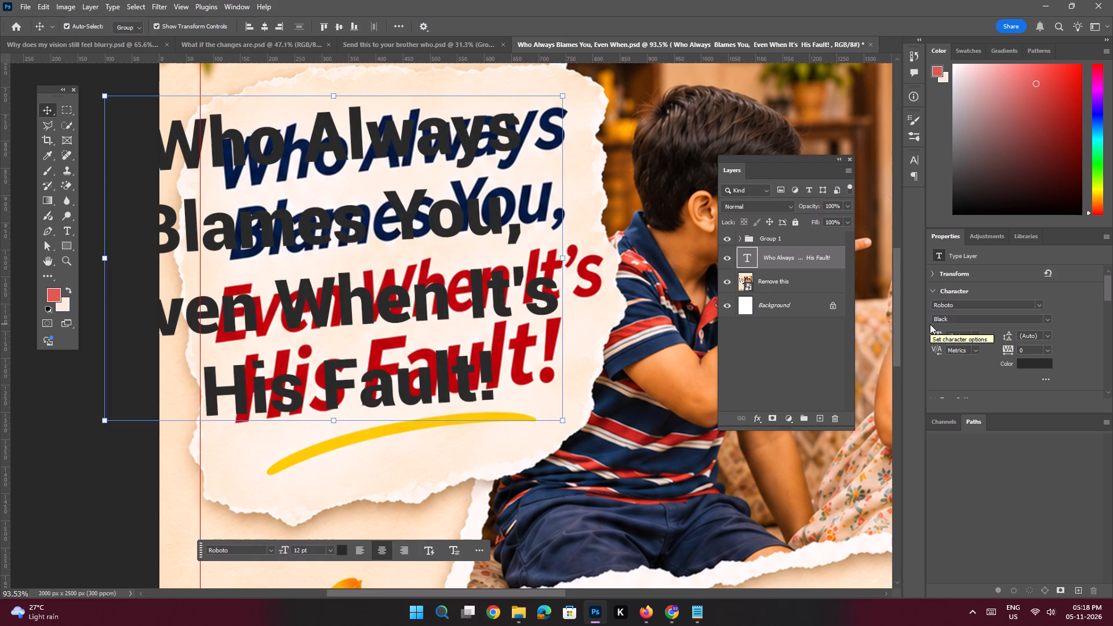
Shift the headline over the painted headline and set its size to 10 pt, keeping it within the torn paper.
left_click_drag(398, 319, 463, 331)
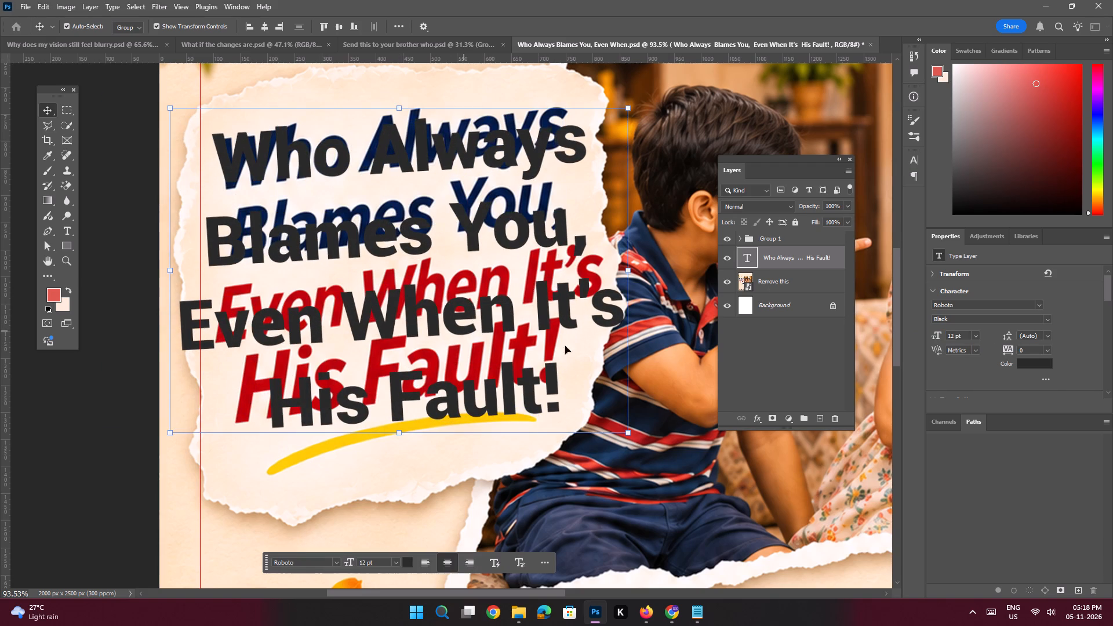
left_click_drag(954, 335, 923, 325)
type("10")
key("Return")
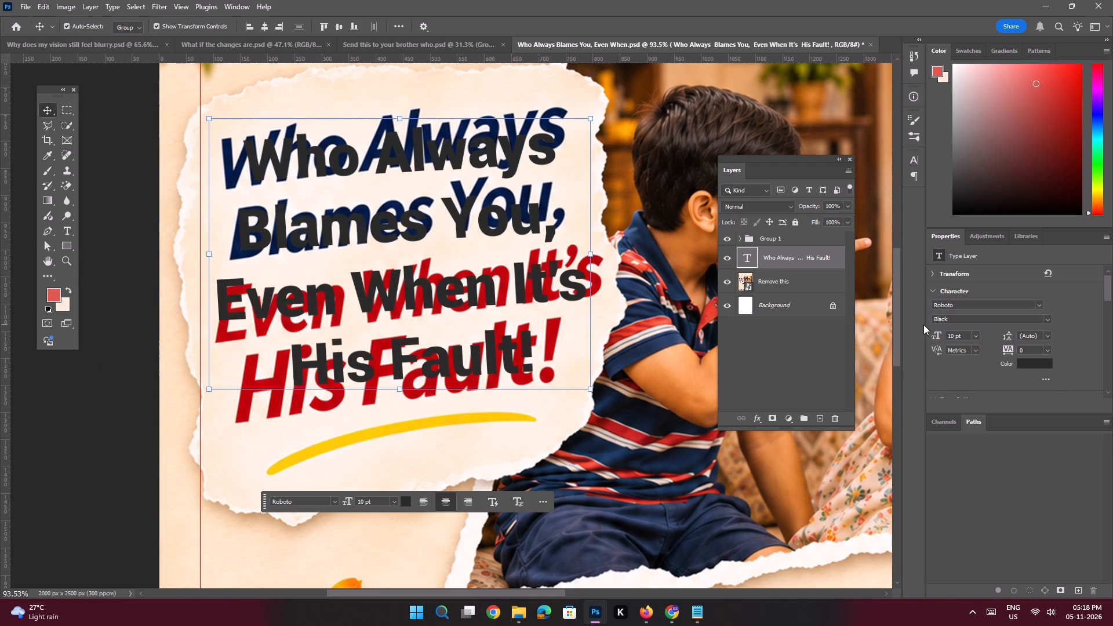
left_click(498, 296)
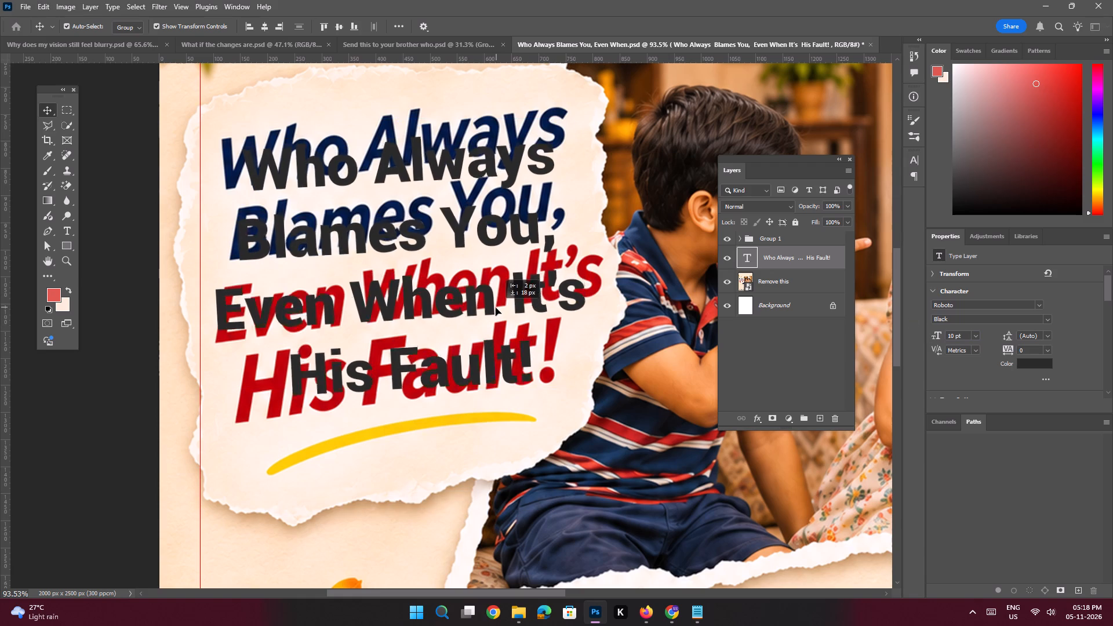
Rotate the headline about 1.25° further counterclockwise and nudge it down slightly over the painted headline.
key("space")
key("space")
key("space")
key("space")
key("space")
key("space")
key("space")
key("space")
key("space")
key("space")
key("space")
key("space")
key("space")
key("space")
key("space")
key("space")
left_click_drag(549, 287, 543, 291)
key("ctrl+t")
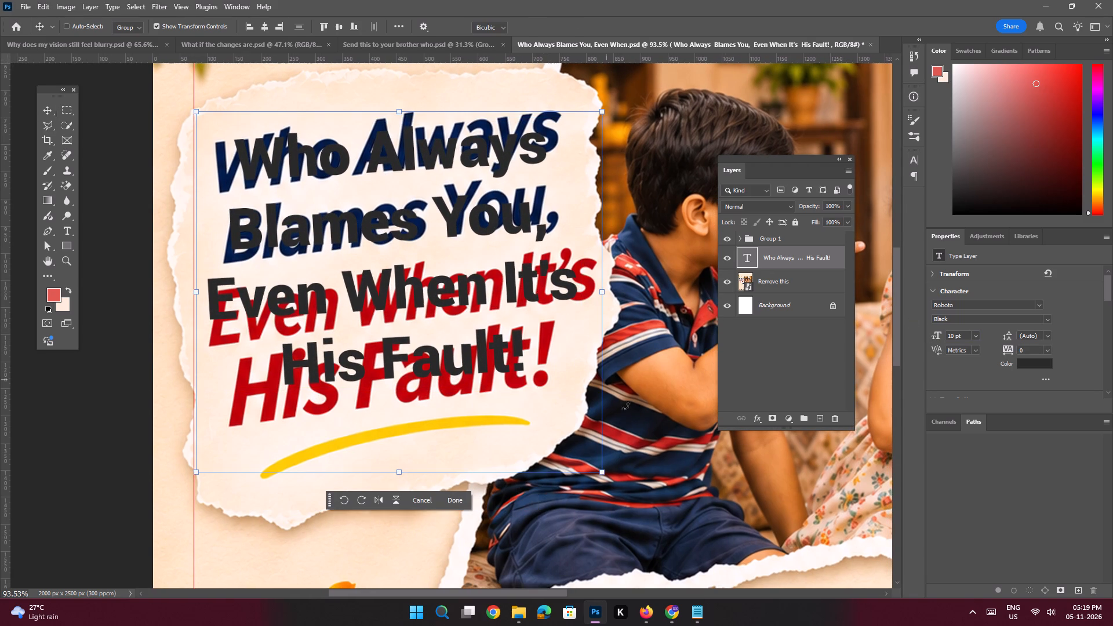
left_click_drag(624, 473, 632, 471)
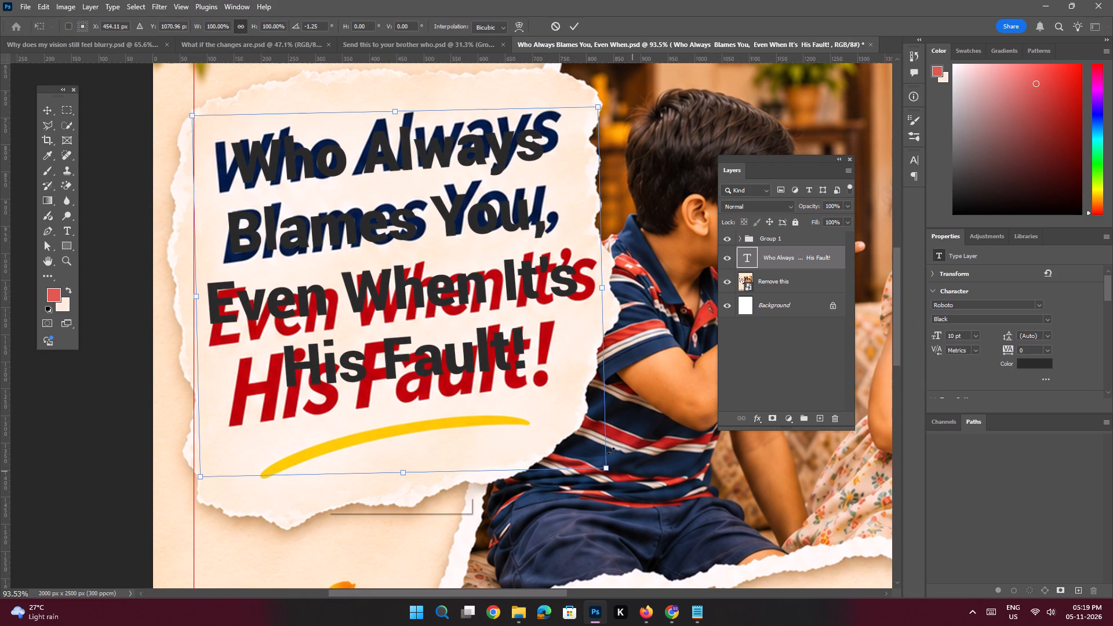
left_click_drag(493, 350, 492, 355)
key("Return")
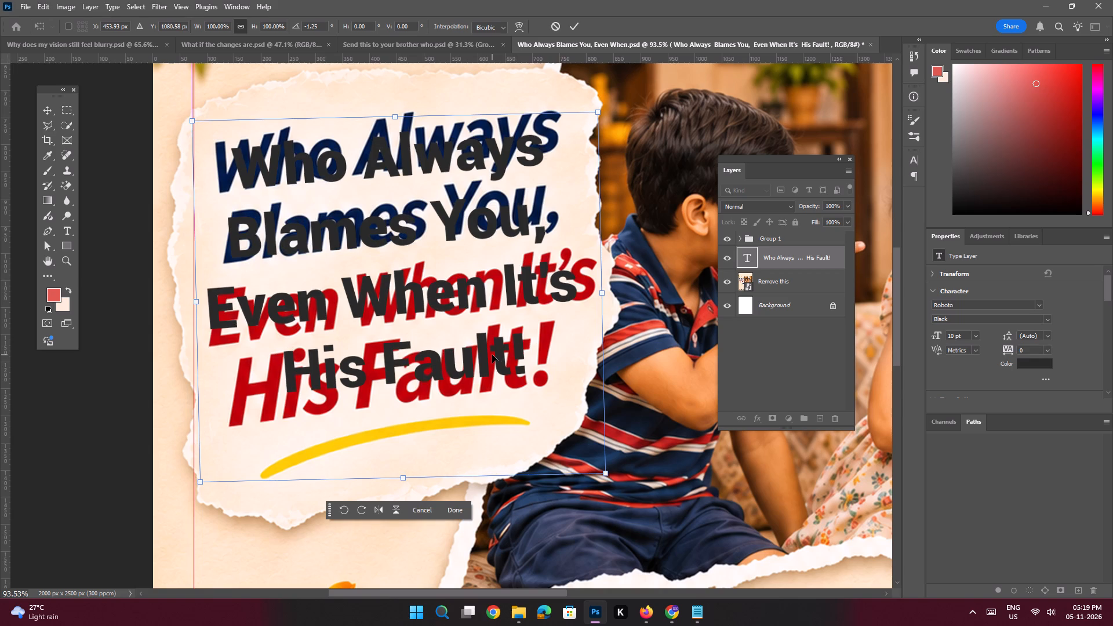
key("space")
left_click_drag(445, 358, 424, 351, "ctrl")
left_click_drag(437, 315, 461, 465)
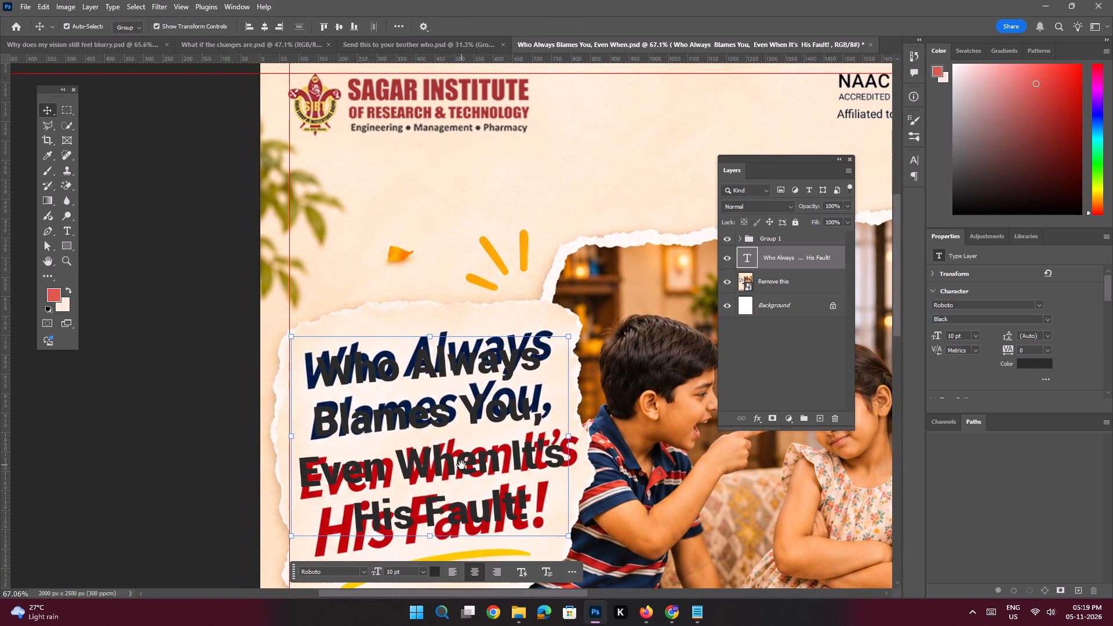
Set the editable headline's Roboto font style to Bold Italic.
left_click(1046, 316)
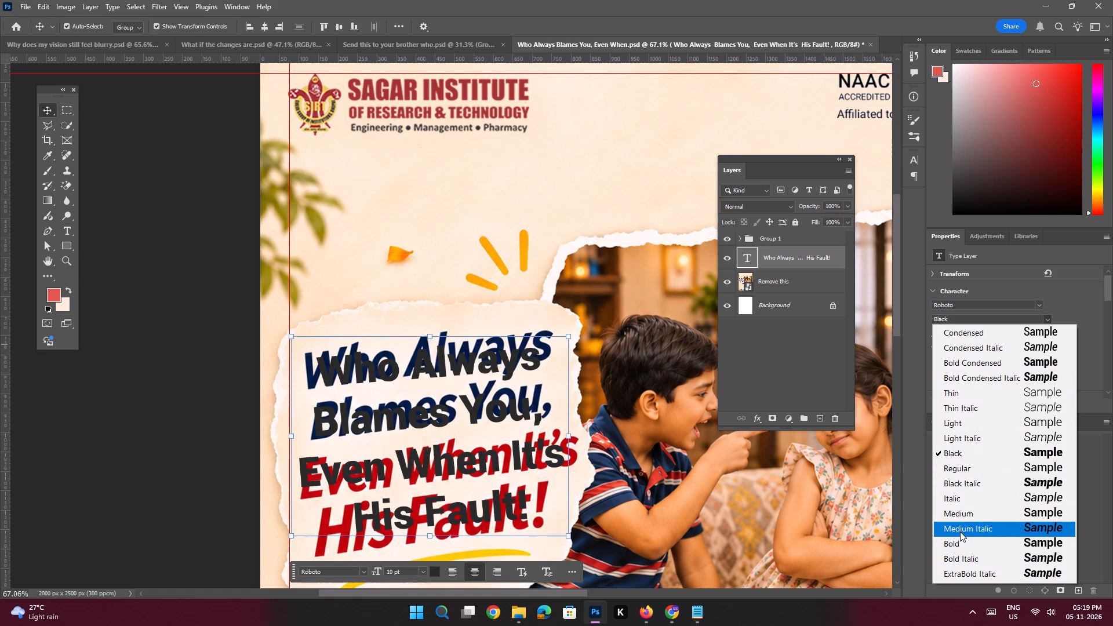
left_click(964, 554)
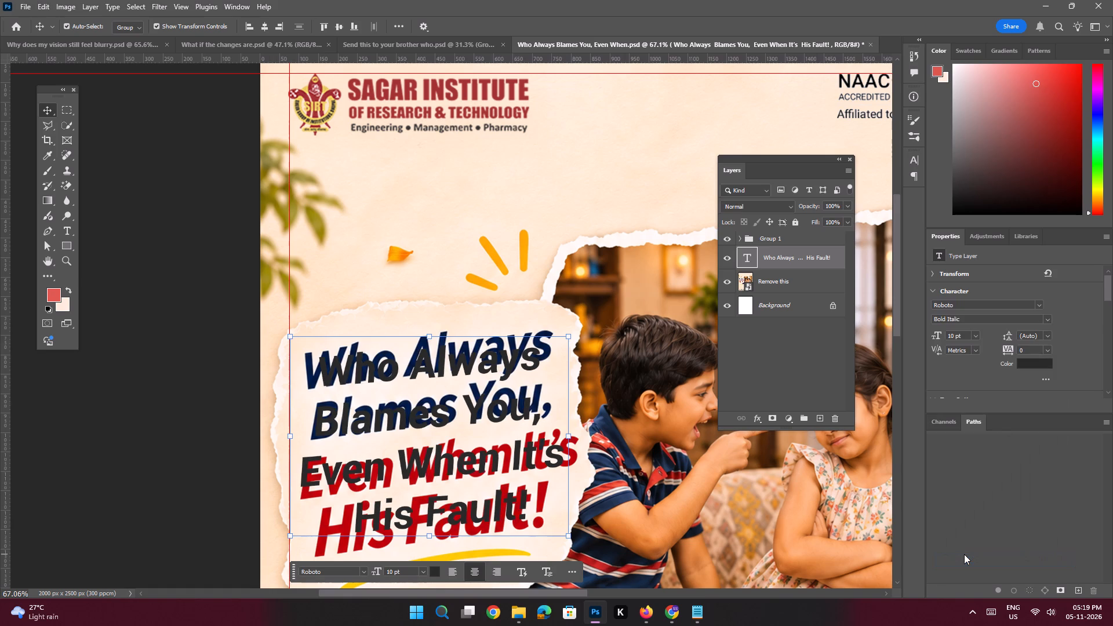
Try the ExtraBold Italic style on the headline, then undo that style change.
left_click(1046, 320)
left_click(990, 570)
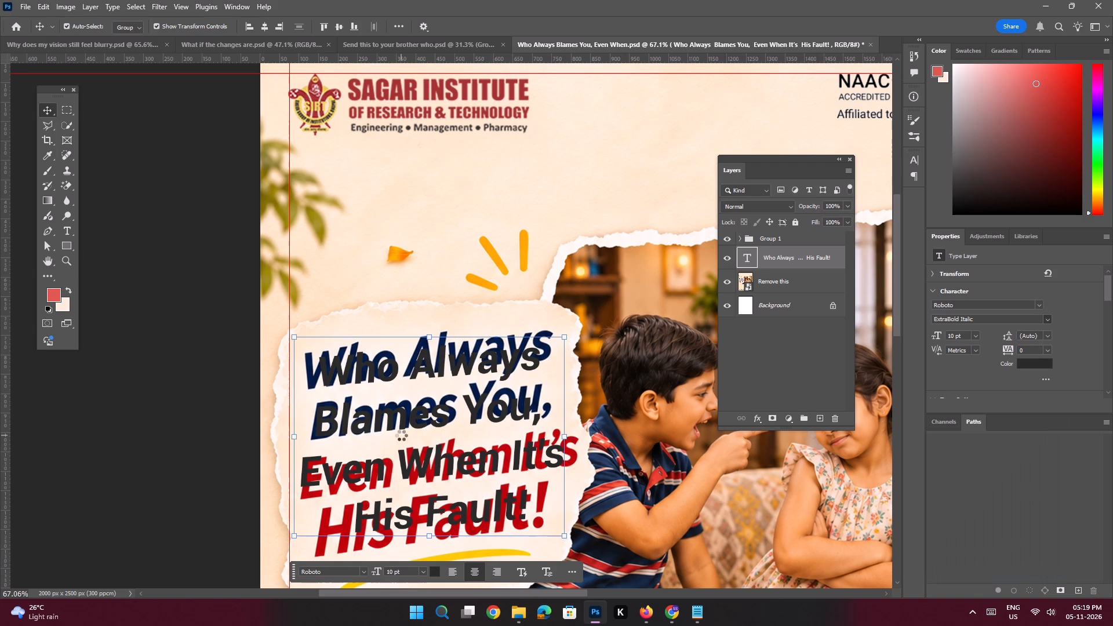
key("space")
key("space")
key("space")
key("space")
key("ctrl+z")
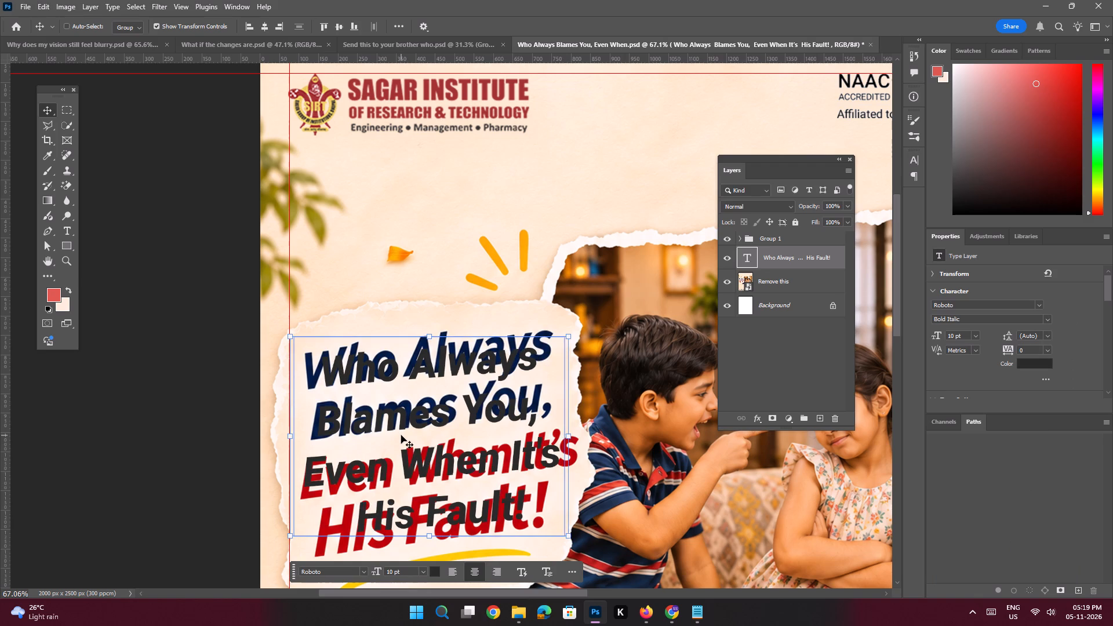
Hide the editable headline layer so that only the painted headline shows, keeping its Bold Italic style.
key("space")
key("space")
key("space")
key("space")
key("space")
key("space")
key("space")
key("space")
key("space")
key("space")
key("space")
key("space")
key("space")
key("space")
key("space")
key("space")
key("space")
key("space")
key("space")
key("space")
left_click_drag(401, 435, 445, 378)
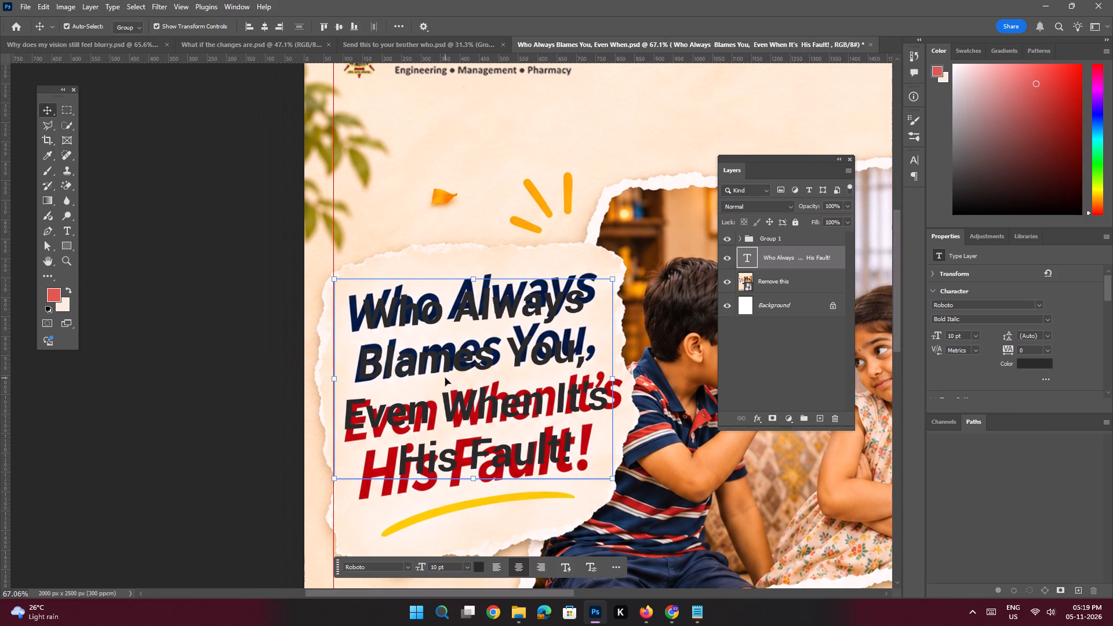
left_click(714, 262)
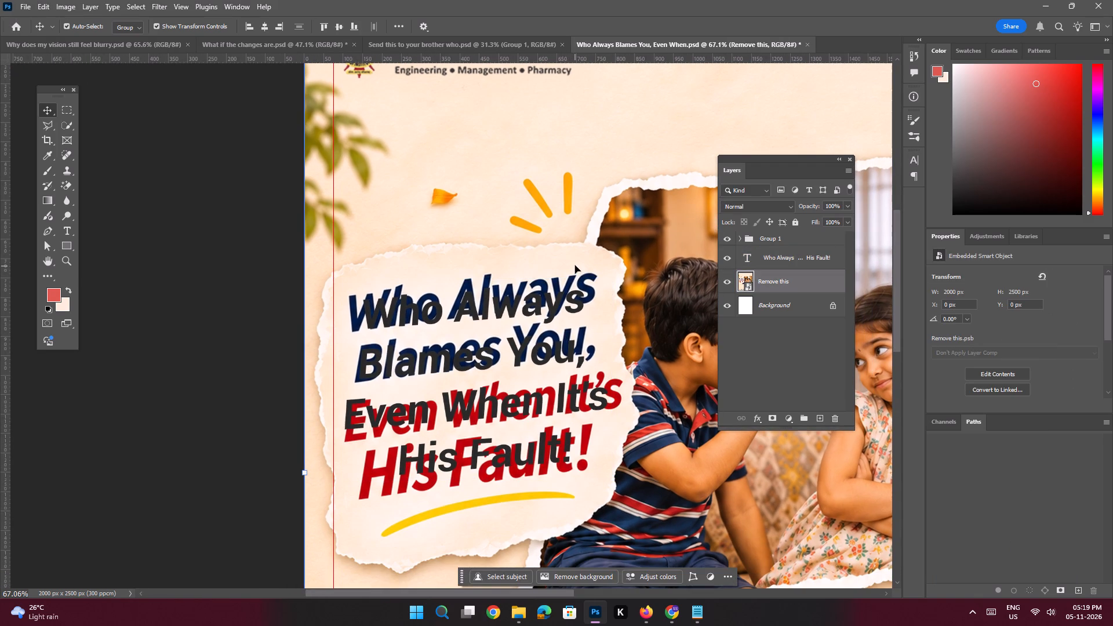
key("ctrl+z")
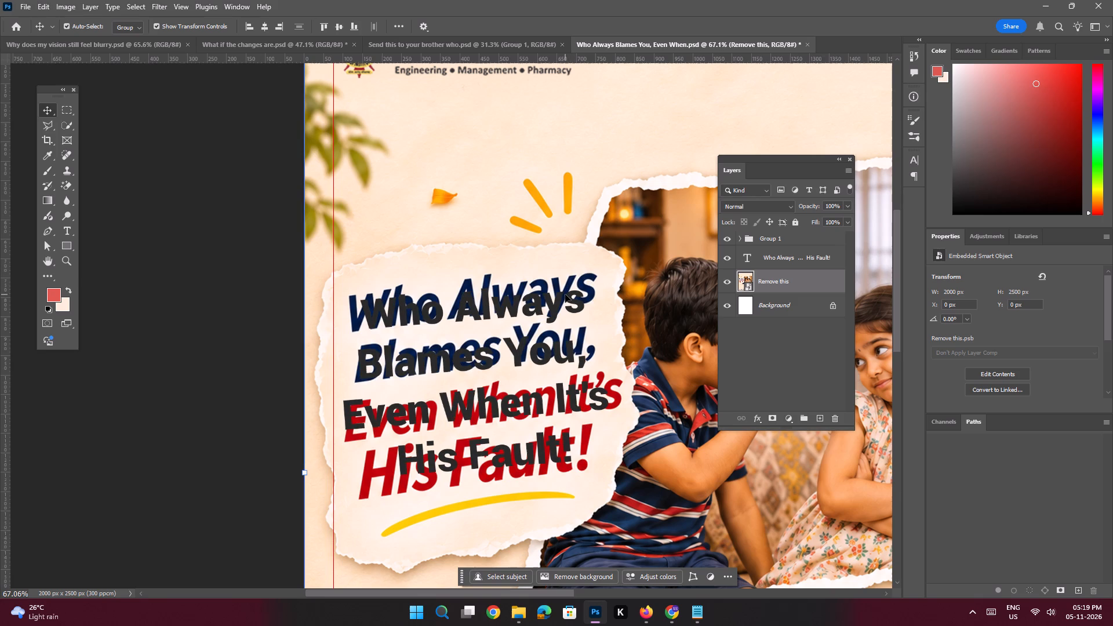
key("ctrl+shift+z")
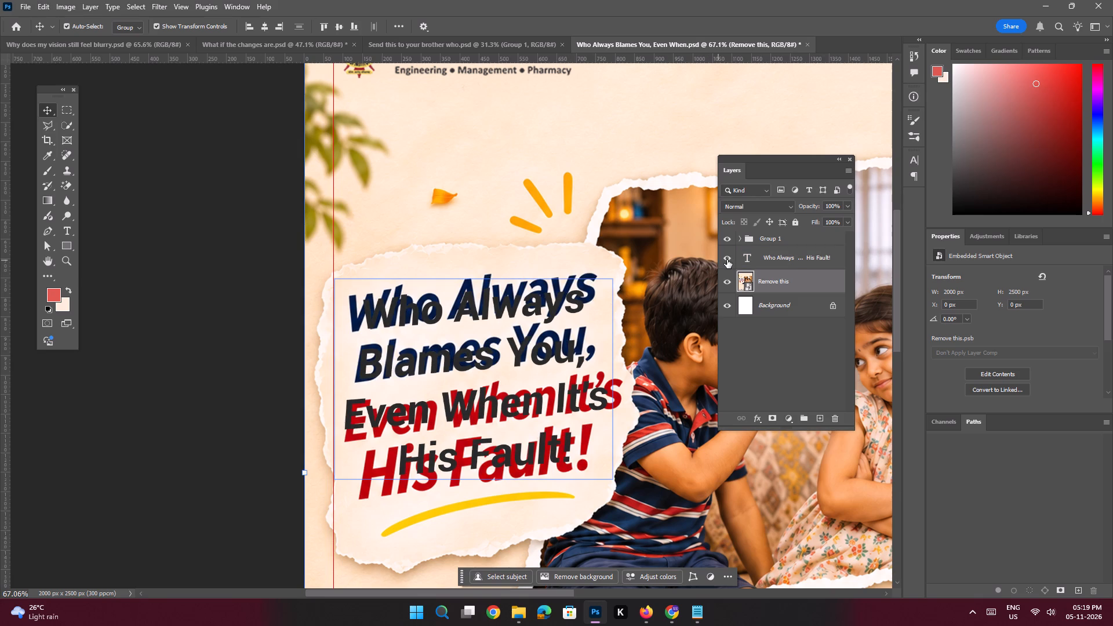
left_click(728, 259)
Outline the painted headline and its yellow underline with the Polygonal Lasso and run Generative Fill on the "Remove this" layer with the prompt "Remove this".
left_click(124, 316)
left_click(443, 330)
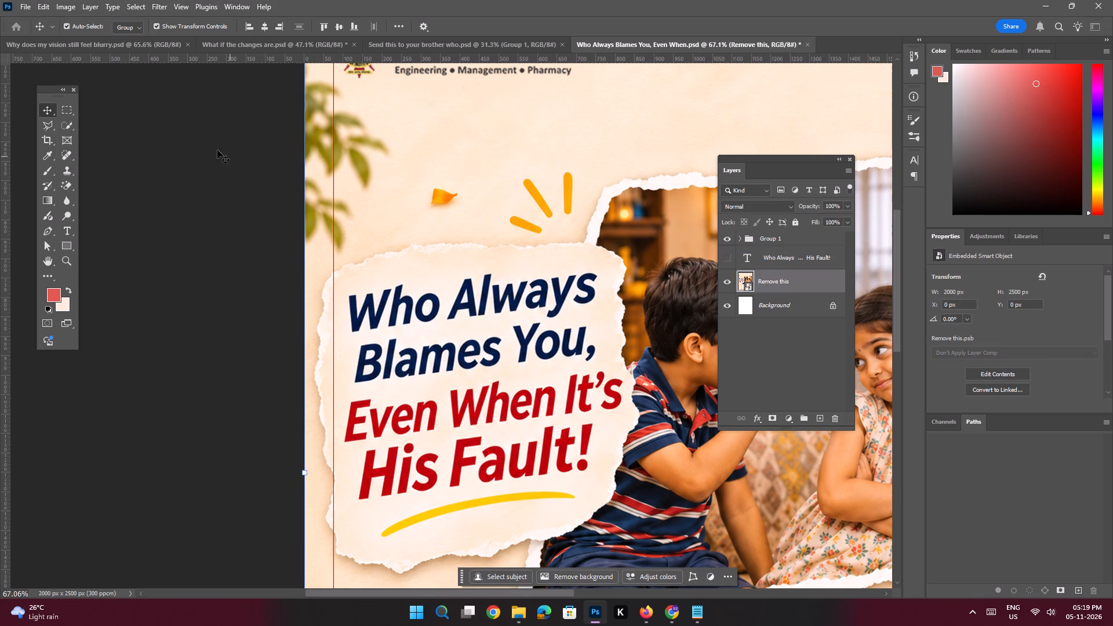
left_click(47, 128)
left_click(395, 277)
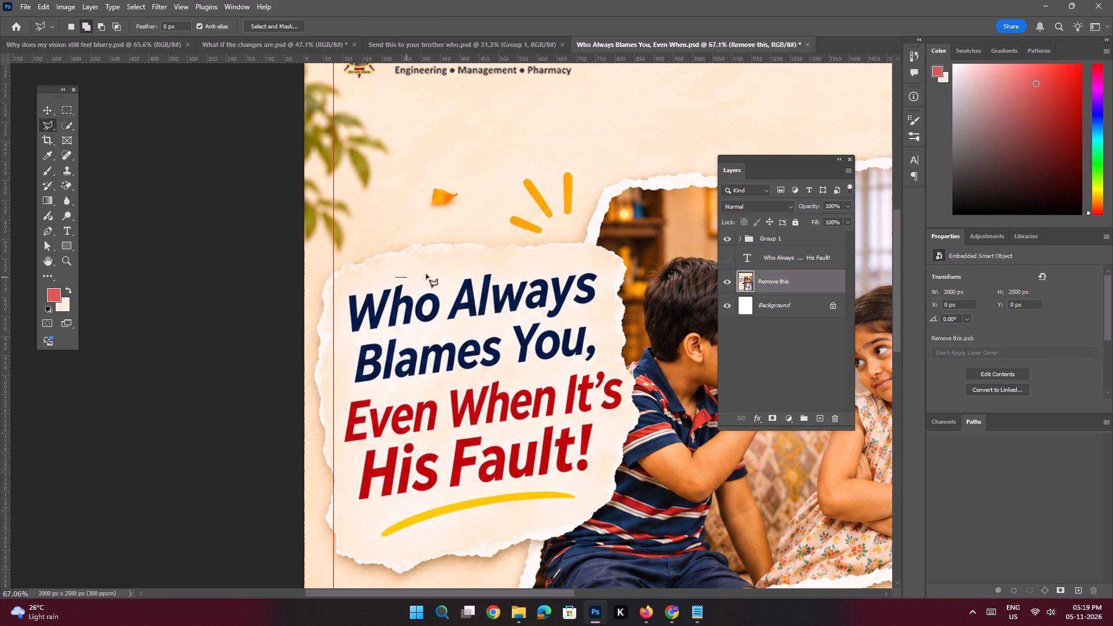
left_click(502, 268)
left_click(596, 264)
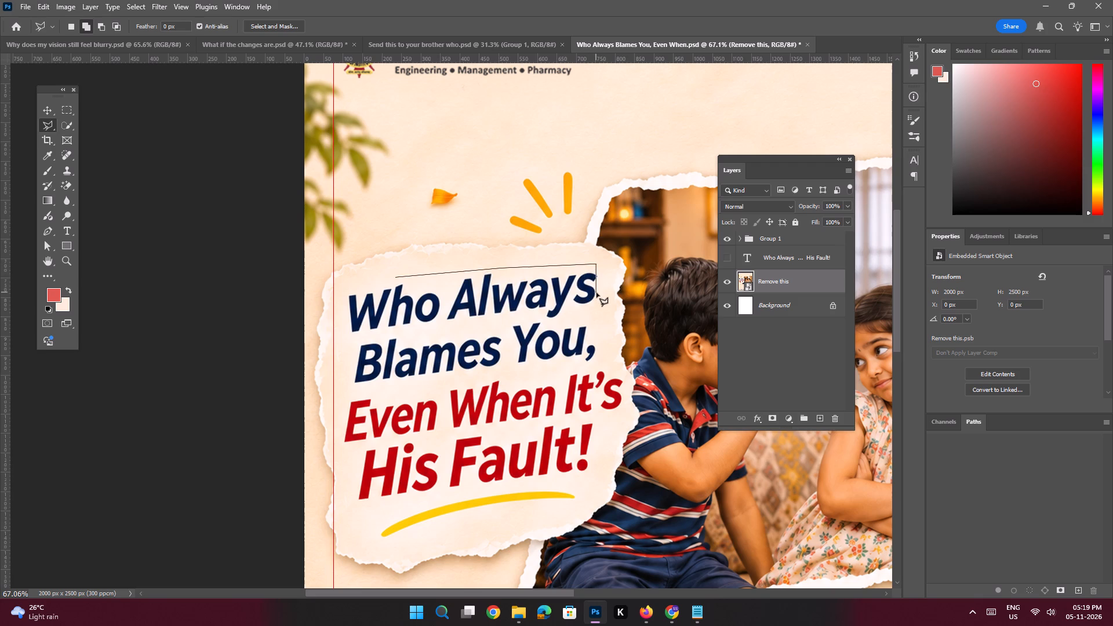
left_click(600, 295)
left_click_drag(595, 330, 597, 344)
left_click_drag(600, 351, 601, 356)
left_click(620, 372)
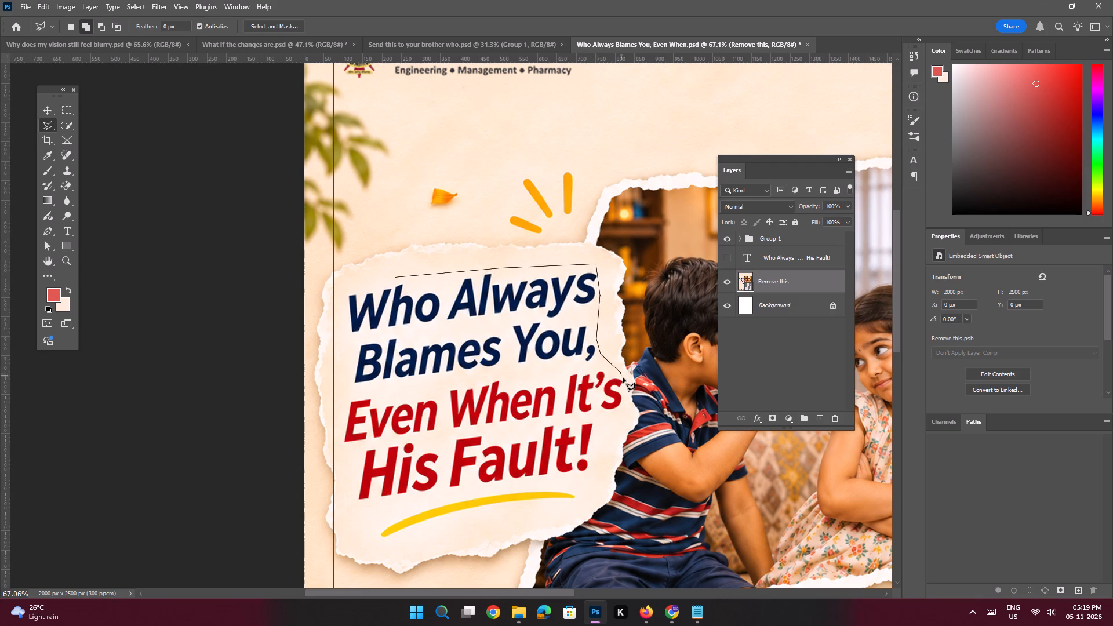
left_click(628, 385)
left_click(624, 410)
left_click(614, 425)
left_click(595, 428)
left_click_drag(592, 470, 588, 475)
left_click(584, 489)
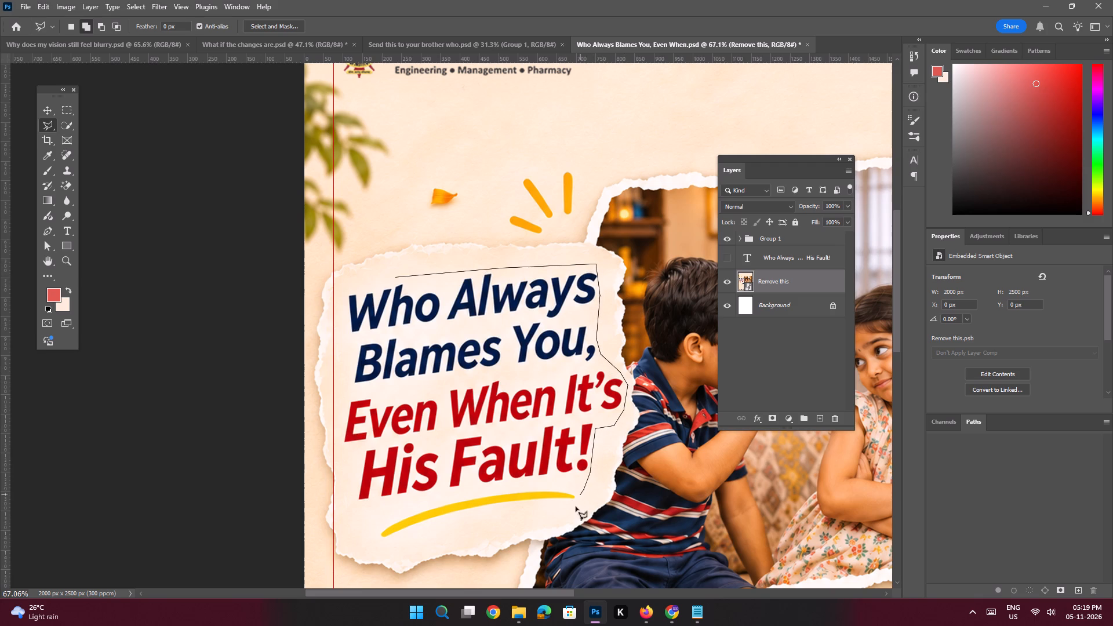
left_click(571, 507)
left_click(453, 527)
left_click(392, 540)
left_click(373, 543)
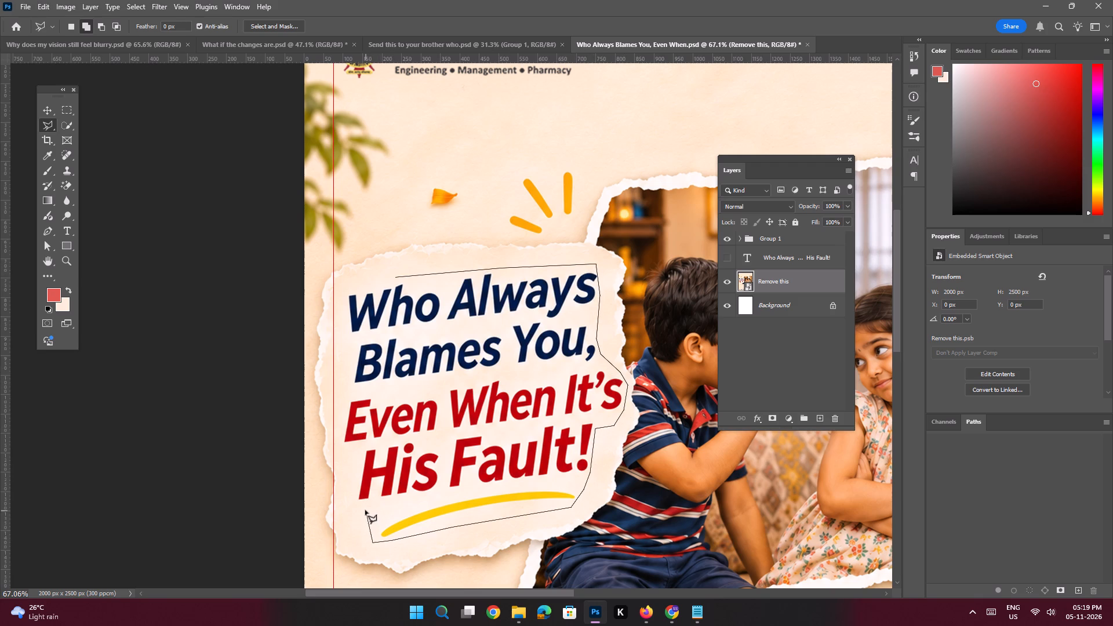
left_click(358, 505)
left_click(354, 494)
left_click(341, 446)
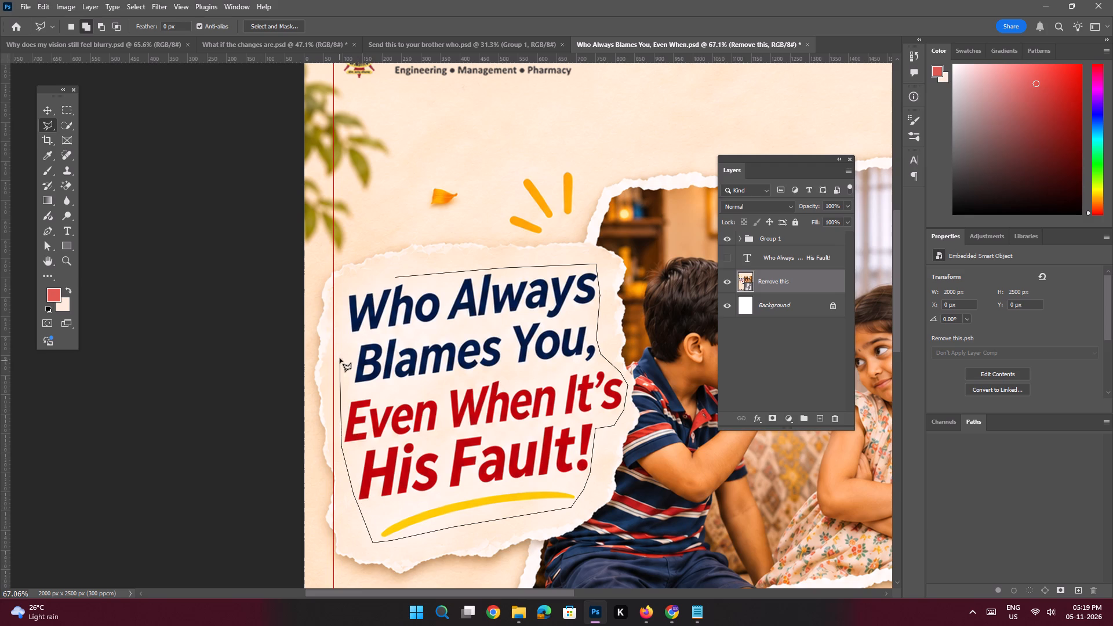
left_click(340, 358)
left_click(339, 304)
left_click(345, 289)
left_click(374, 278)
left_click(397, 277)
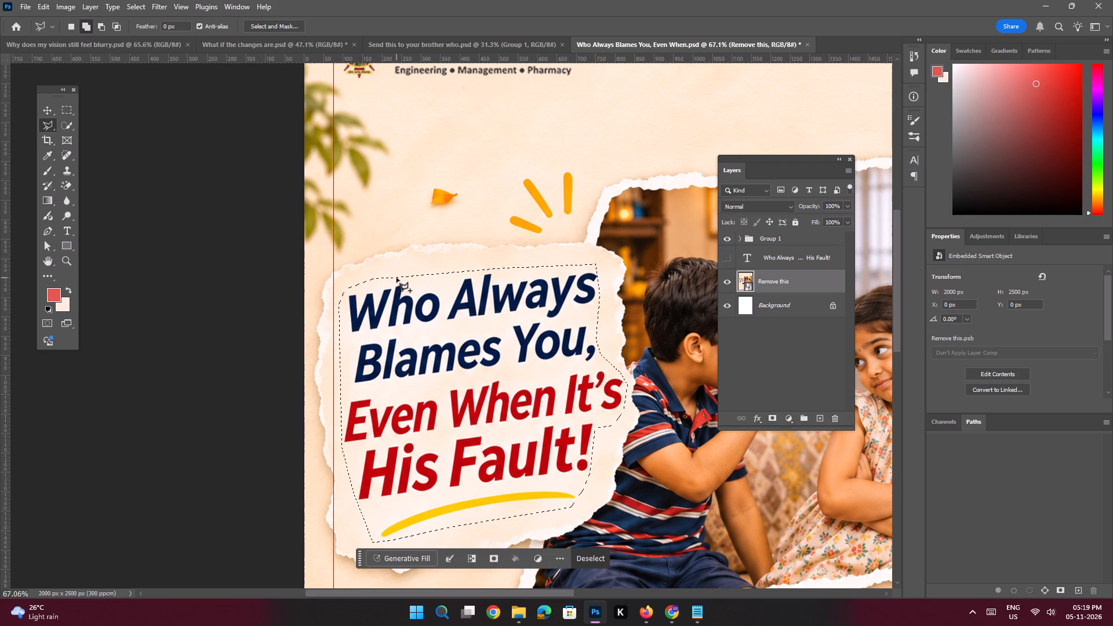
left_click(390, 555)
type("Remove this")
key("space")
key("Return")
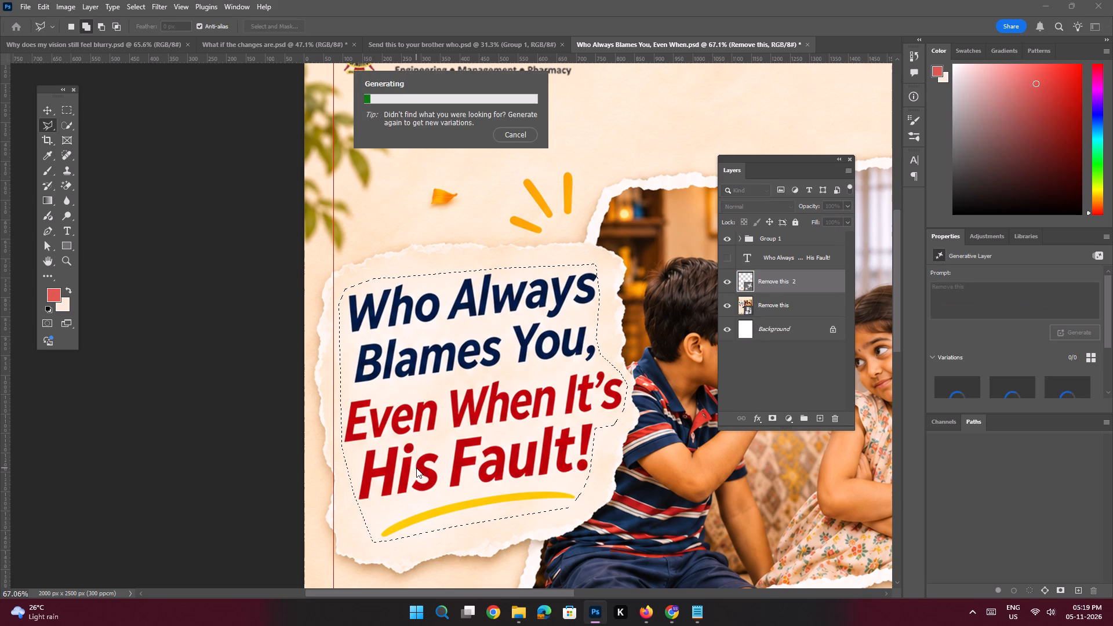
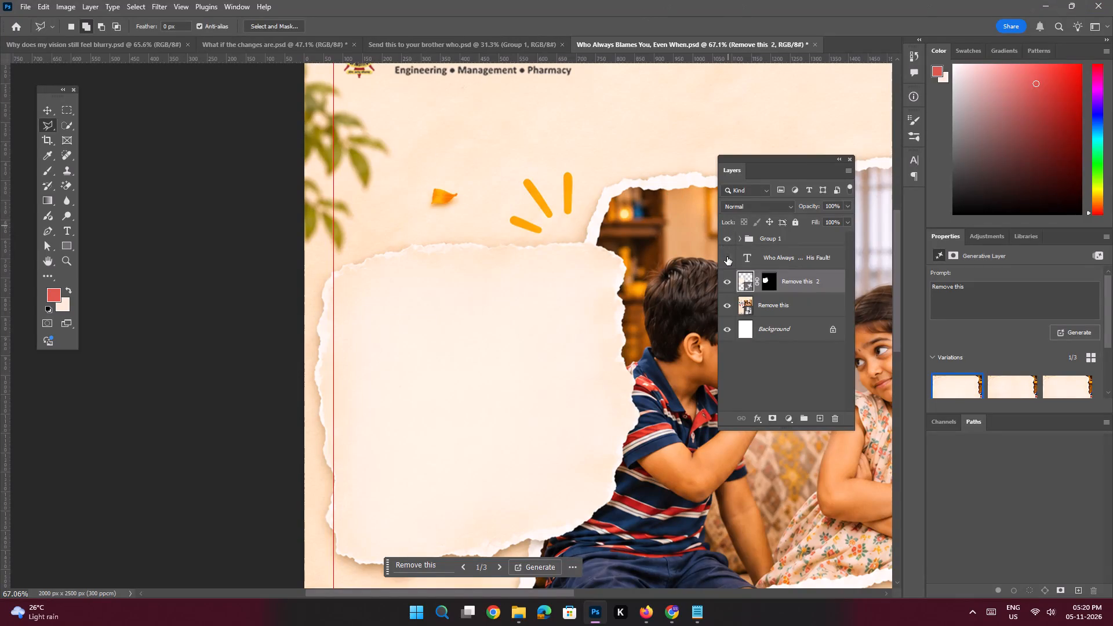
Show the editable headline layer over the cleaned paper and set its Roboto font style to ExtraBold Italic.
left_click(727, 257)
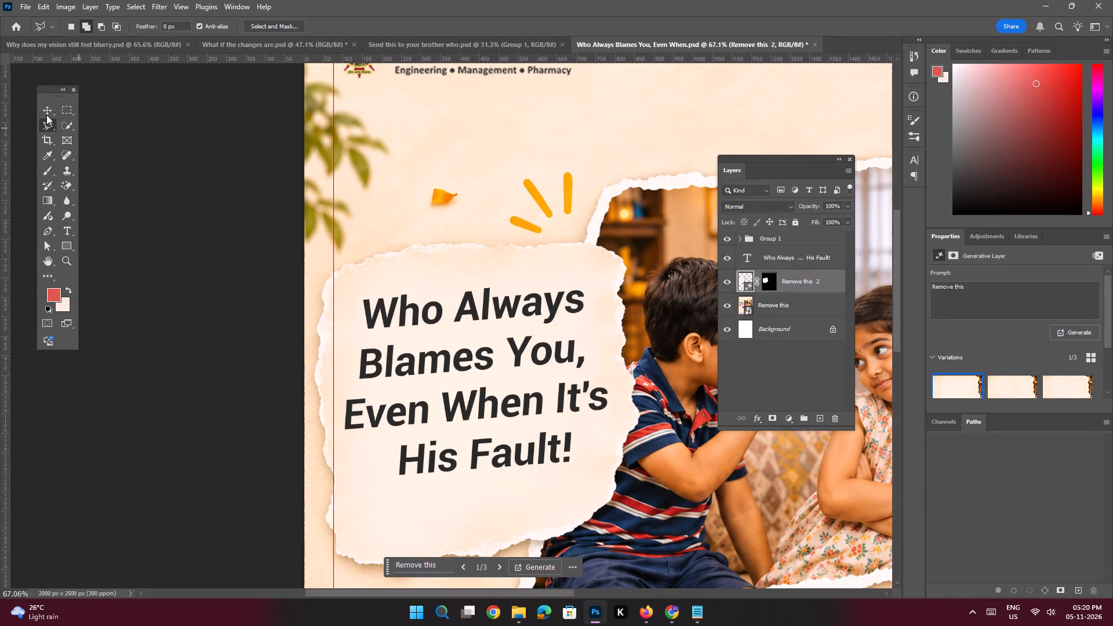
left_click(45, 112)
left_click(499, 390)
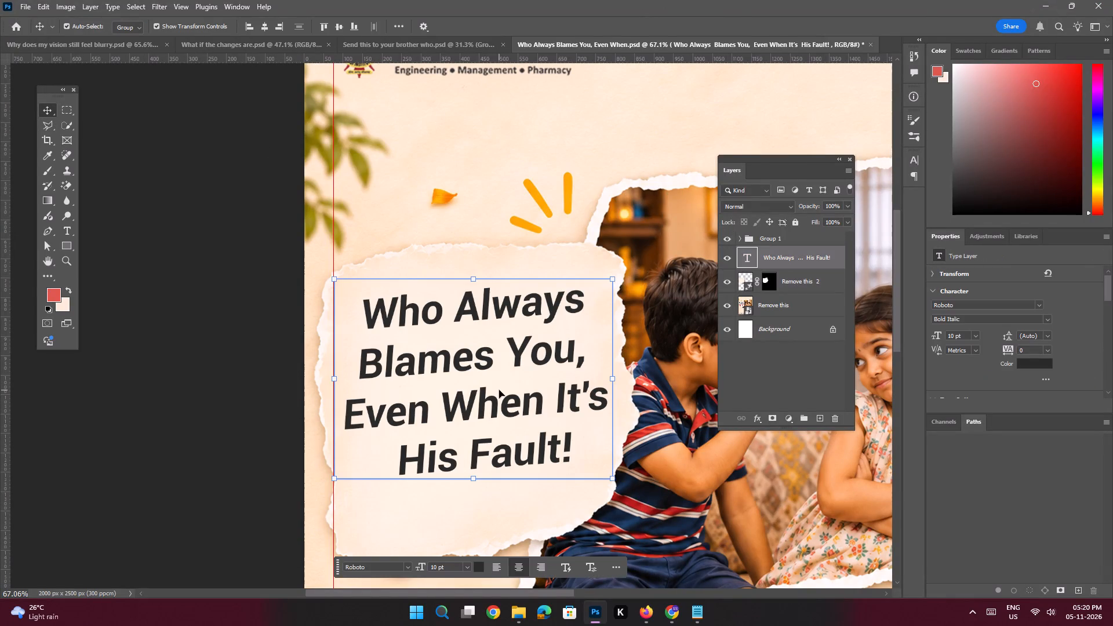
left_click(1044, 319)
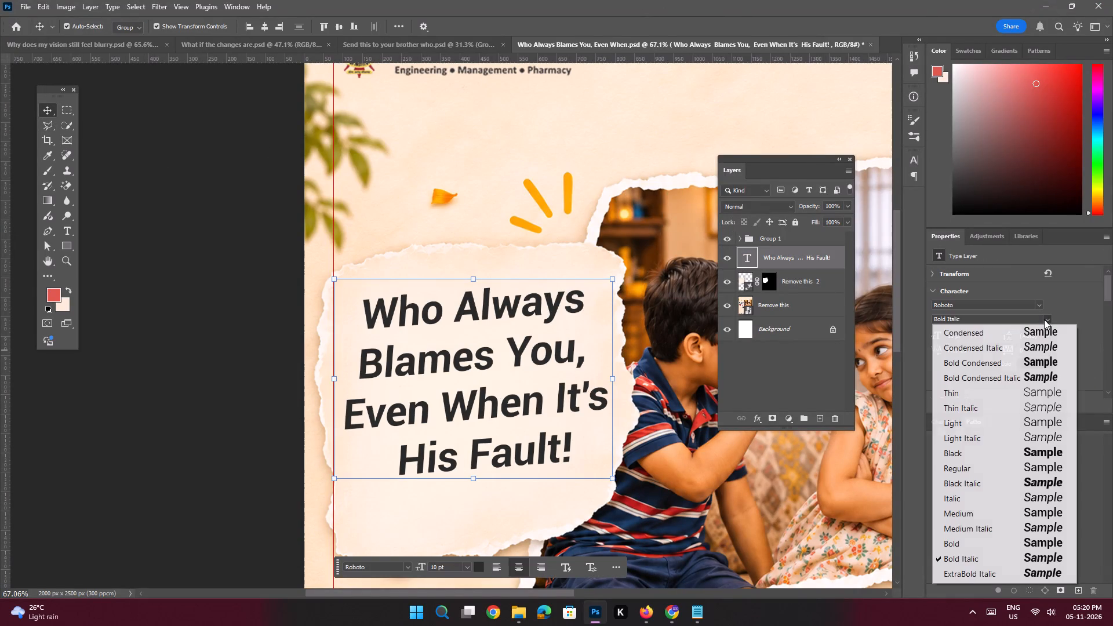
left_click(991, 569)
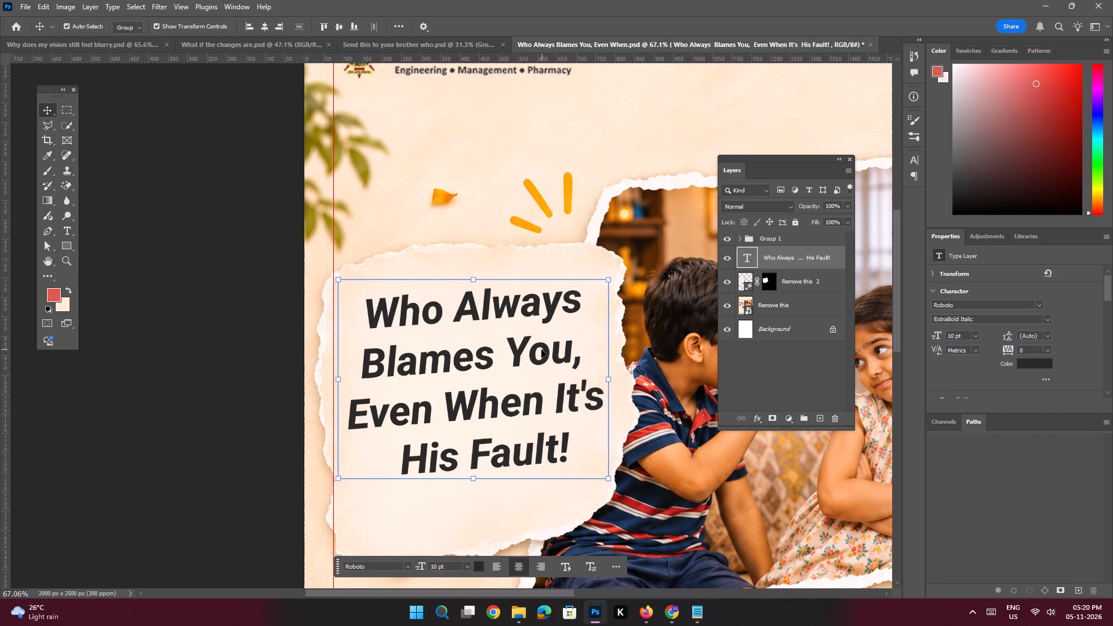
Scale the headline to about 107% (10.73 pt) with Free Transform and move it slightly lower on the torn paper.
key("ctrl+t")
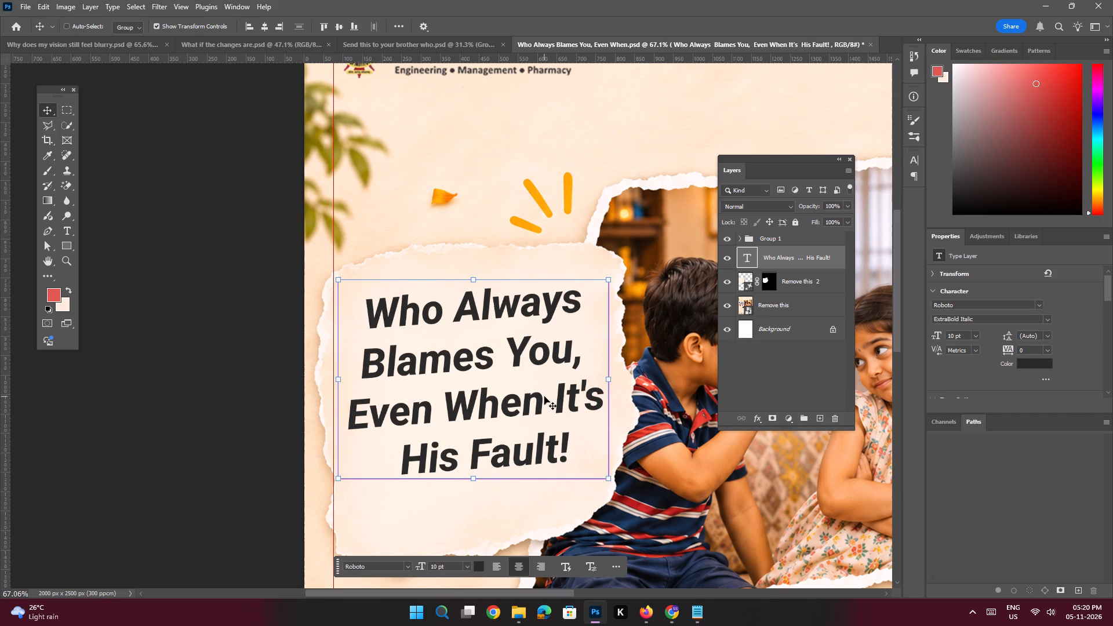
left_click_drag(625, 541, 628, 543, "alt")
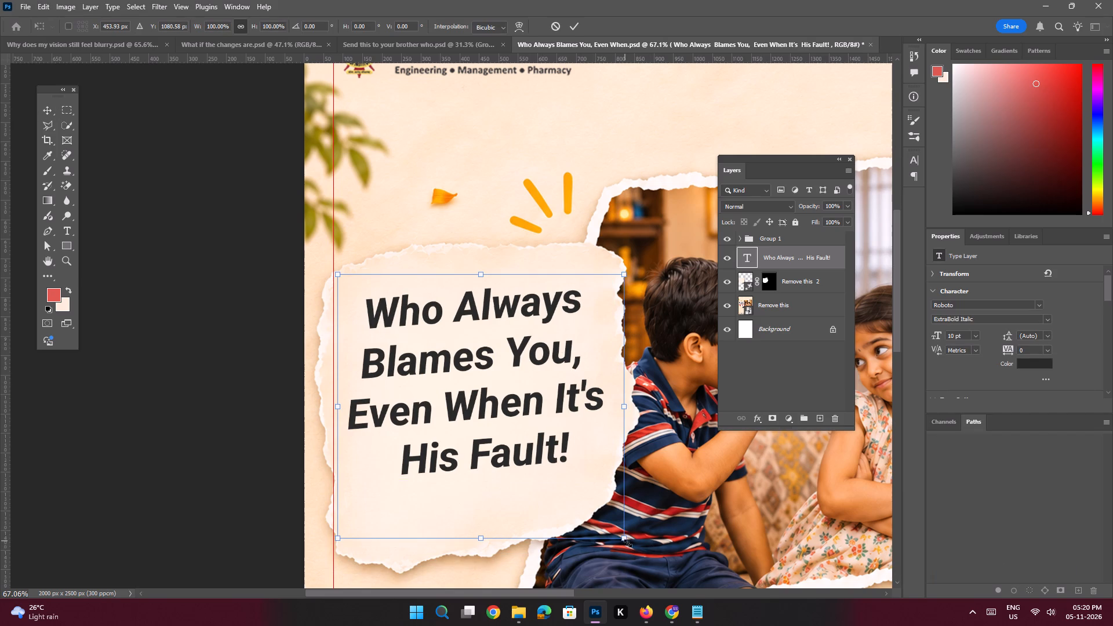
left_click_drag(628, 543, 635, 551, "alt")
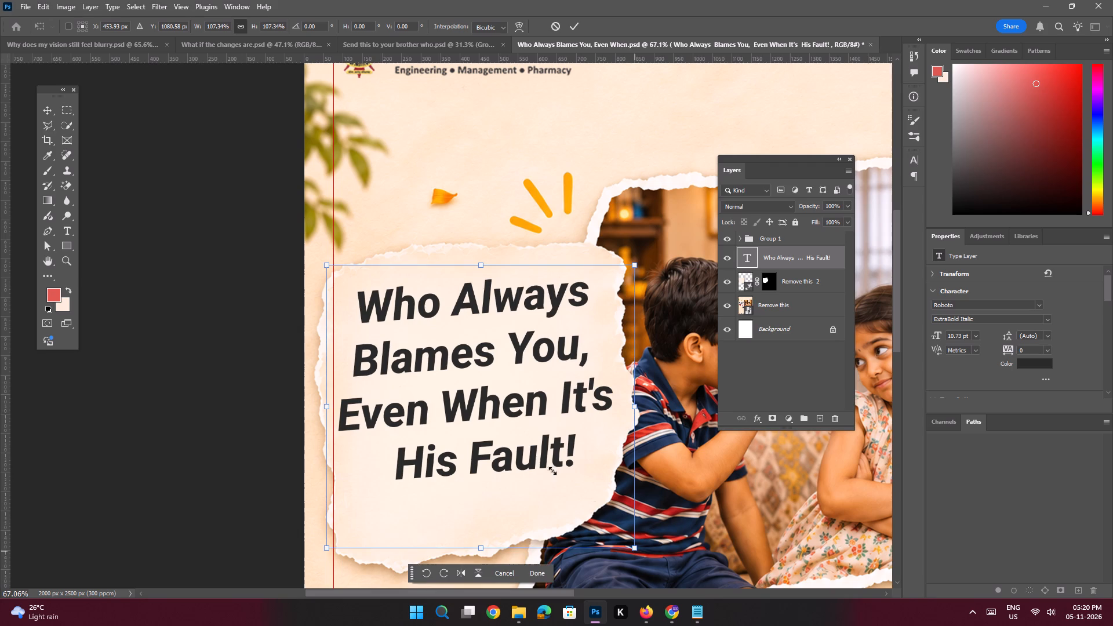
left_click_drag(499, 404, 501, 411)
key("Return")
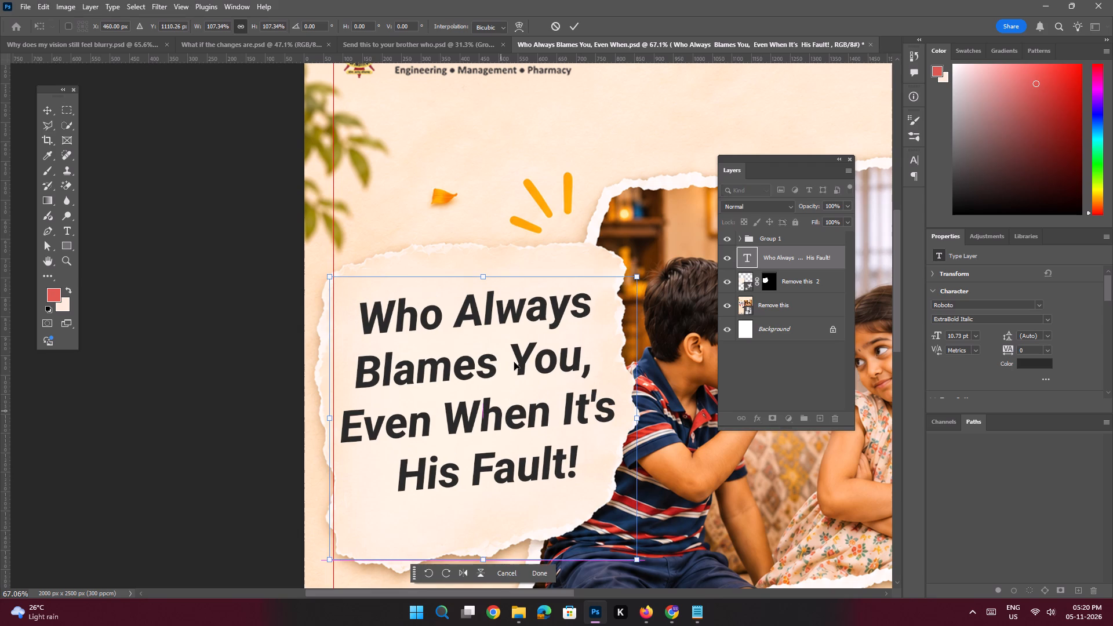
Skew the headline vertically by about -3.86° so it slants upward, and reposition it on the torn paper.
key("space")
left_click_drag(514, 362, 490, 356, "ctrl")
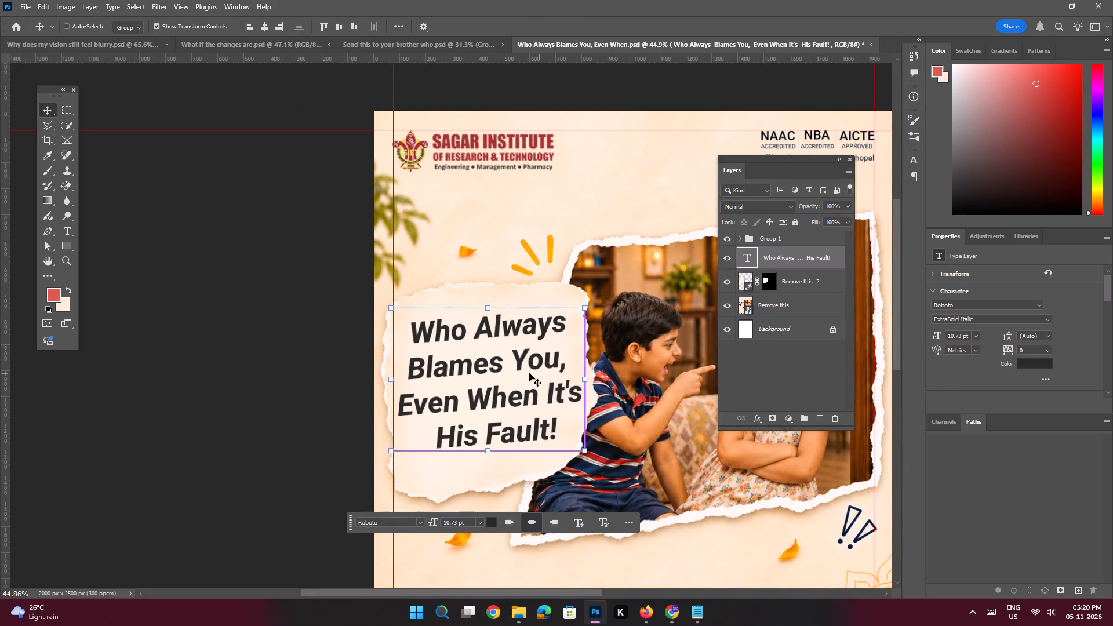
key("ctrl+t")
right_click(520, 373, "ctrl")
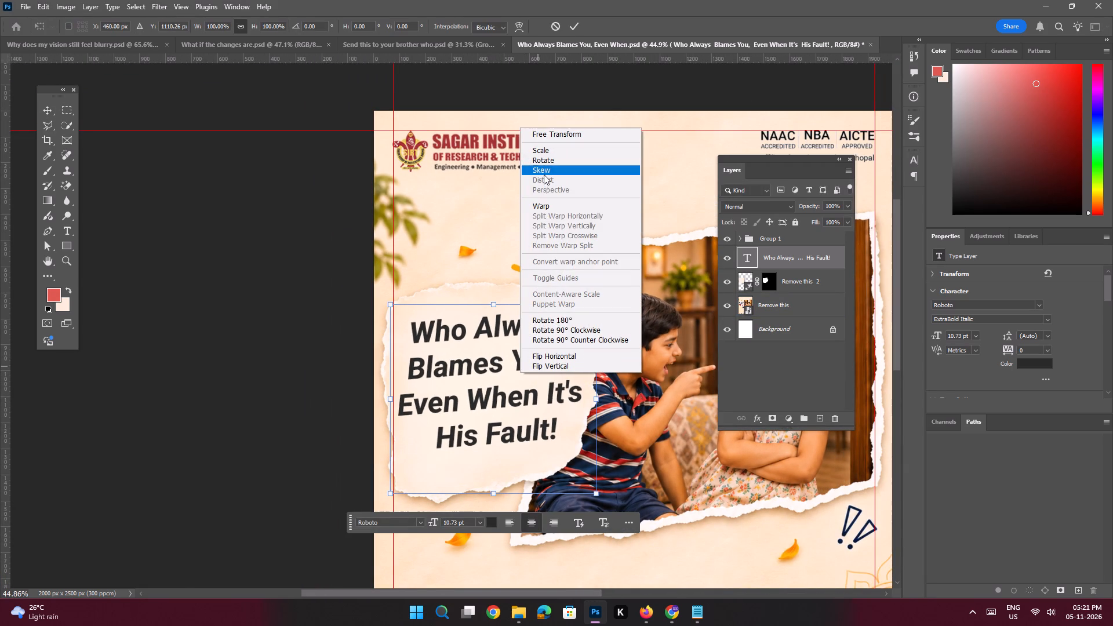
left_click(544, 174)
left_click_drag(598, 400, 598, 396)
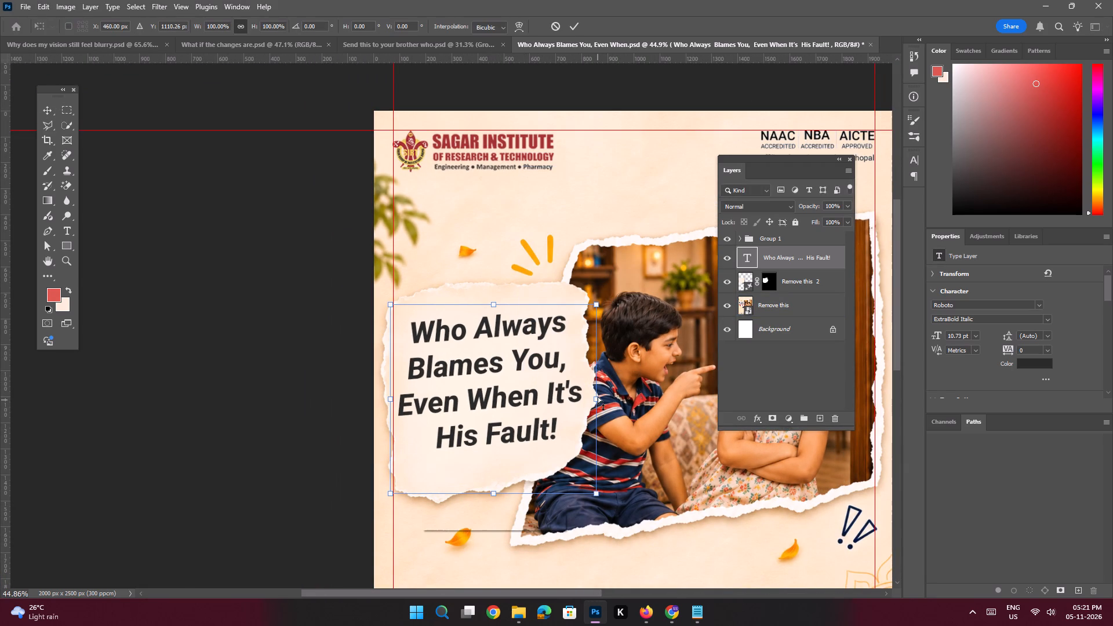
left_click_drag(598, 396, 598, 386)
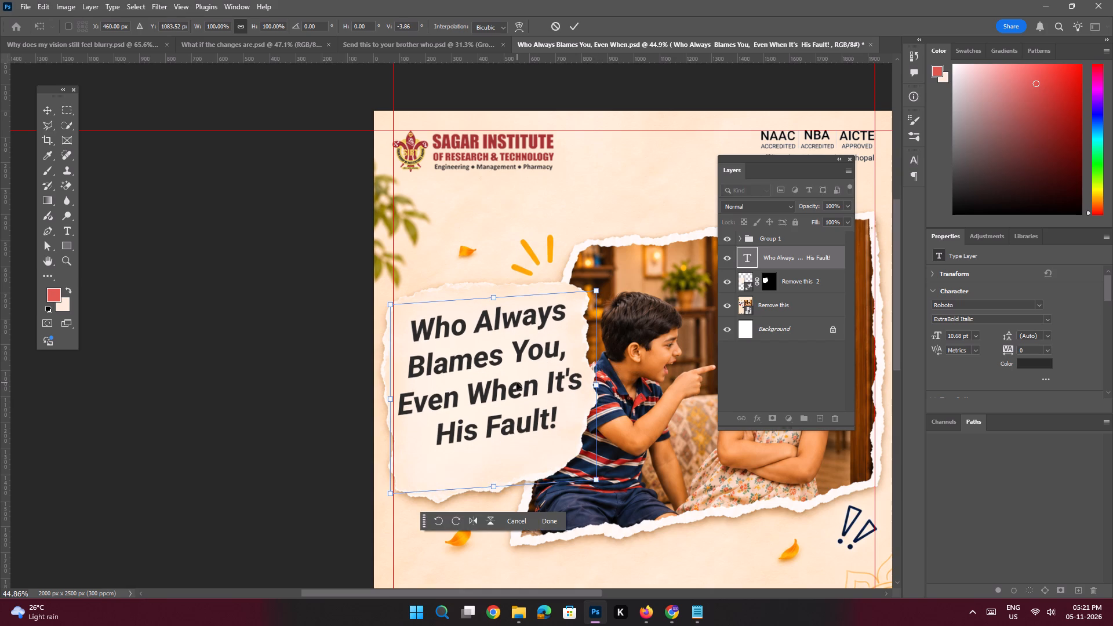
left_click_drag(517, 383, 516, 392)
left_click(516, 394)
left_click_drag(516, 394, 517, 387)
key("Return")
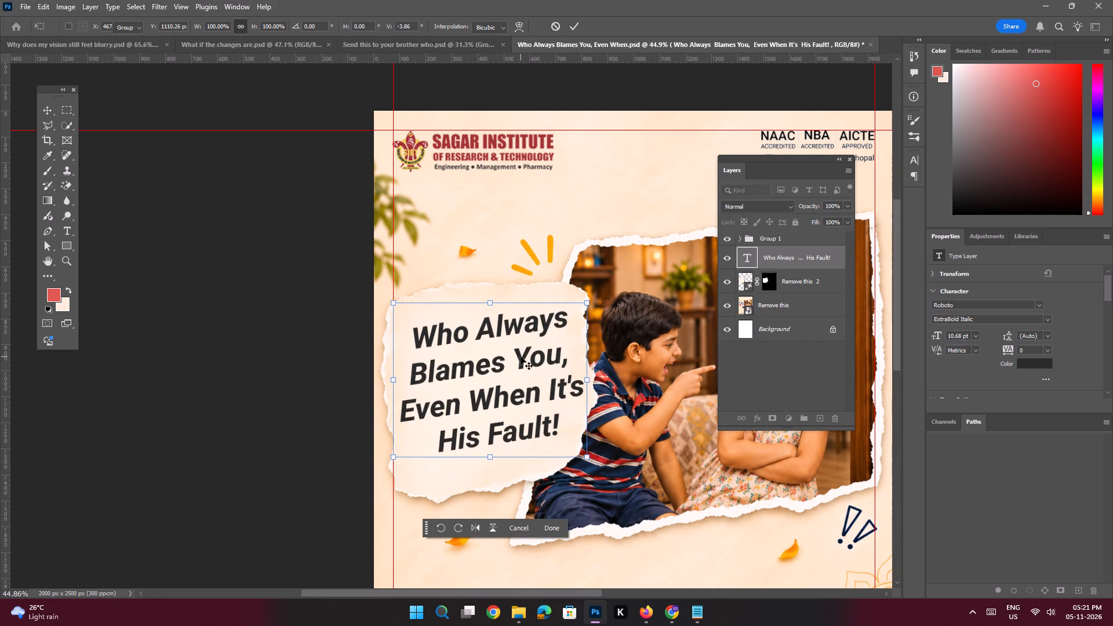
Recolour the headline lines "Even When It's His Fault!" with the logo's red, a33234, sampled from the SAGAR INSTITUTE lettering.
key("space")
key("space")
key("space")
key("space")
key("space")
left_click(529, 353)
double_click(526, 383)
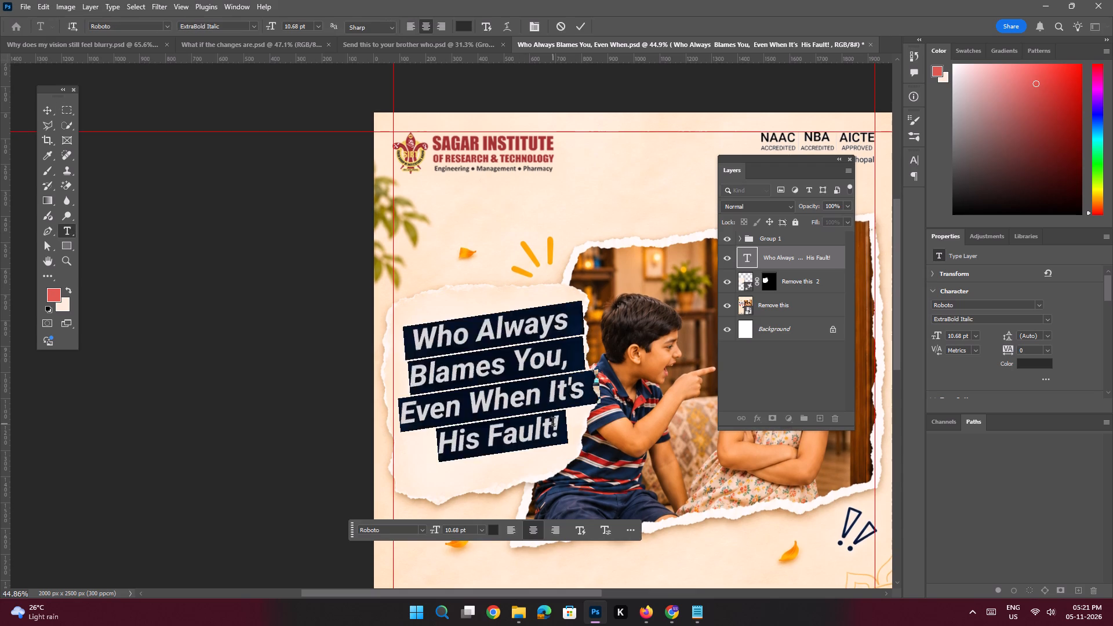
left_click(553, 424)
left_click_drag(569, 424, 317, 414)
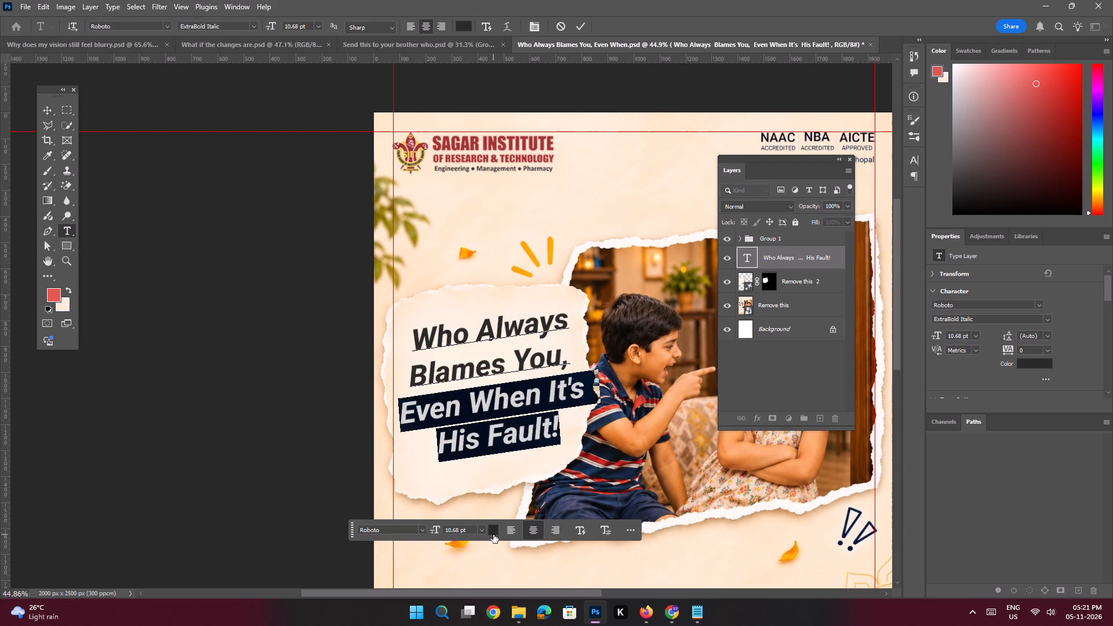
left_click(493, 534)
left_click(453, 139)
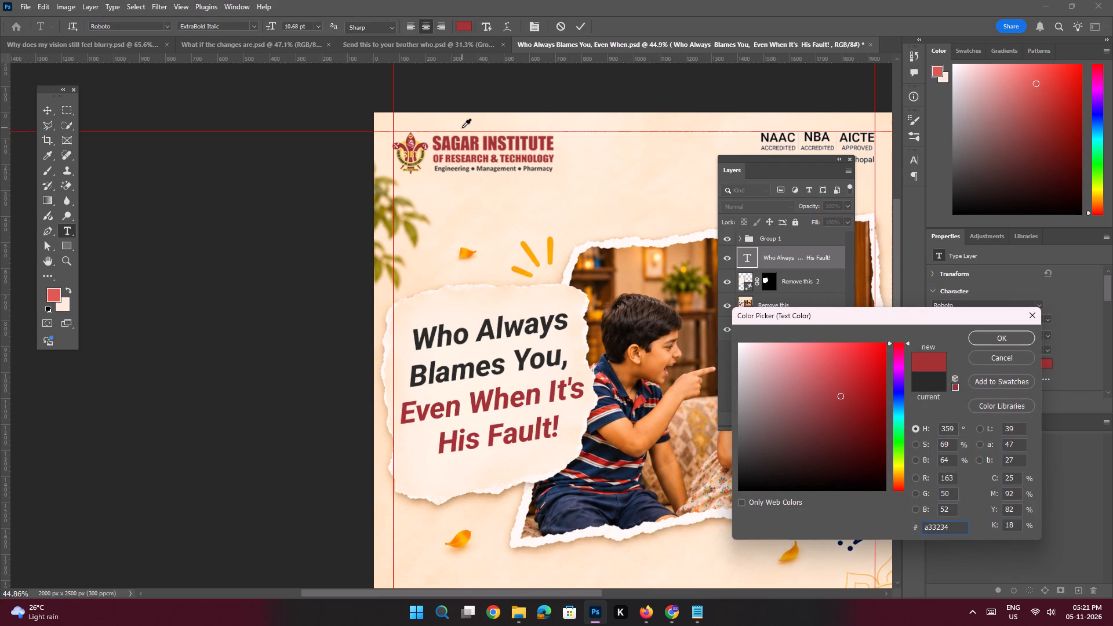
key("space")
triple_click(462, 128, "ctrl")
triple_click(462, 128, "ctrl")
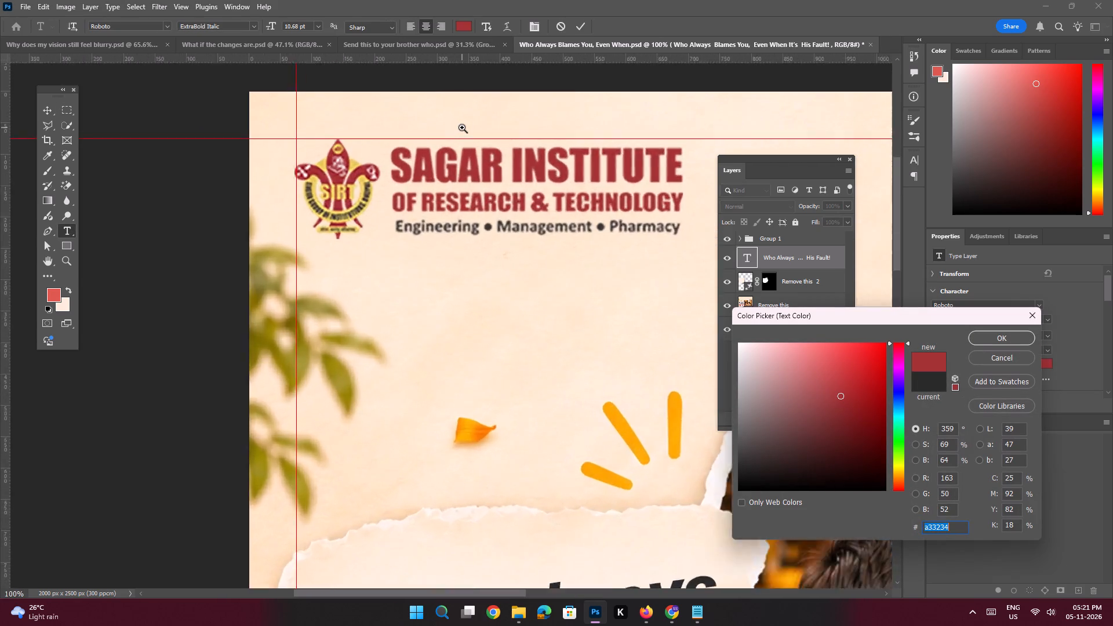
left_click(462, 128, "ctrl")
left_click(477, 195)
key("Return")
key("Return")
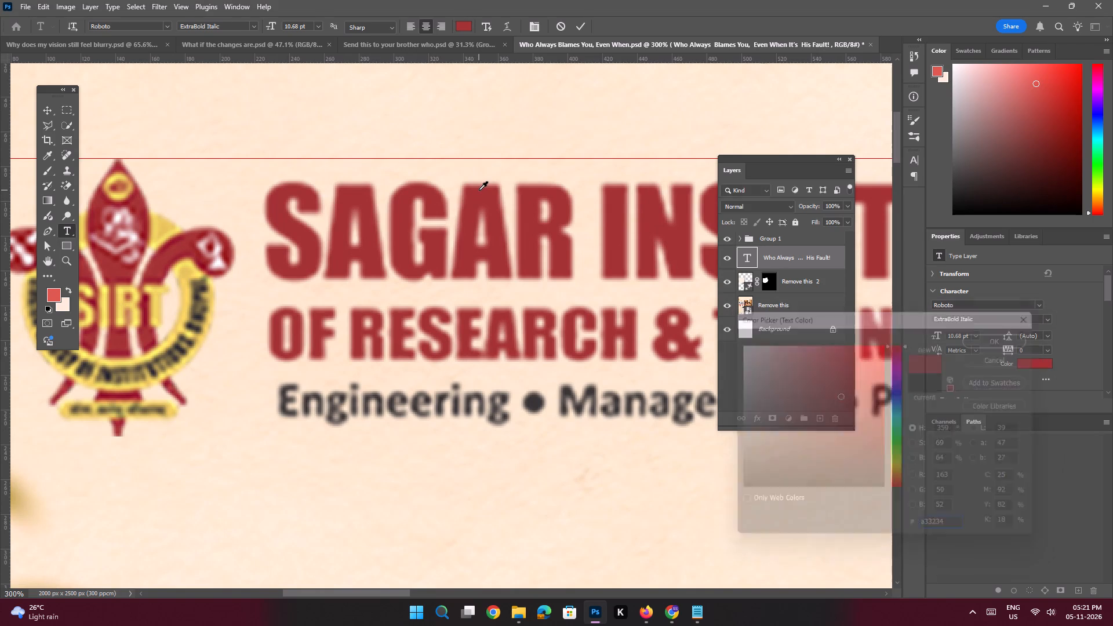
key("Return")
Deselect the headline, check the whole post and save the "Who Always Blames You, Even When" document.
key("ctrl+0")
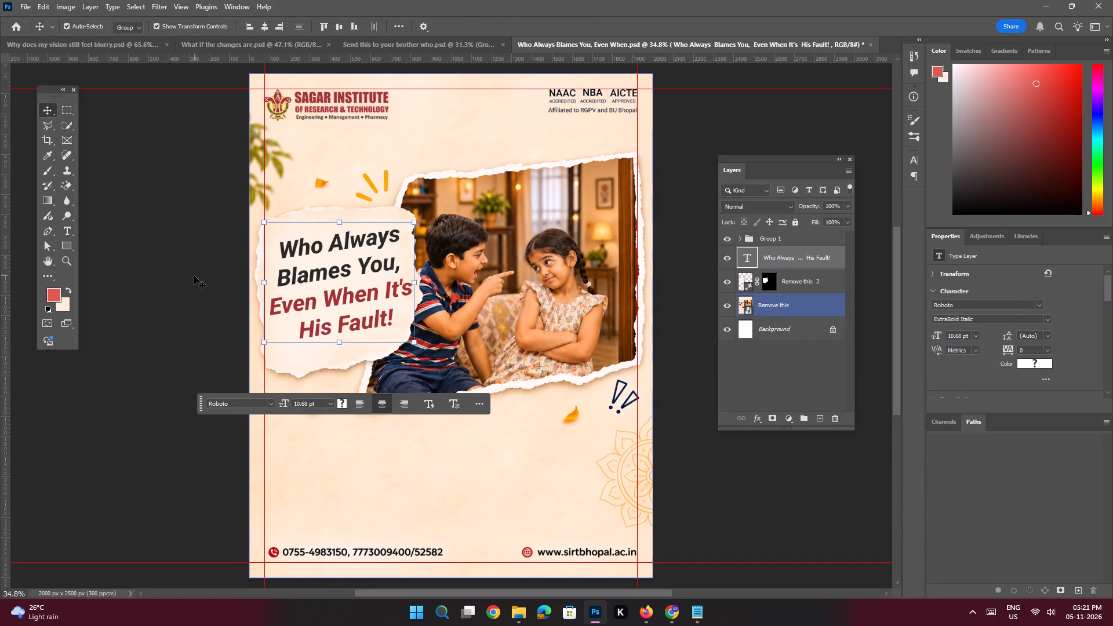
left_click(194, 276)
key("space")
left_click_drag(479, 272, 453, 265, "ctrl")
left_click_drag(537, 241, 521, 241)
left_click_drag(555, 275, 541, 275)
left_click_drag(528, 215, 531, 223, "ctrl")
key("ctrl+s")
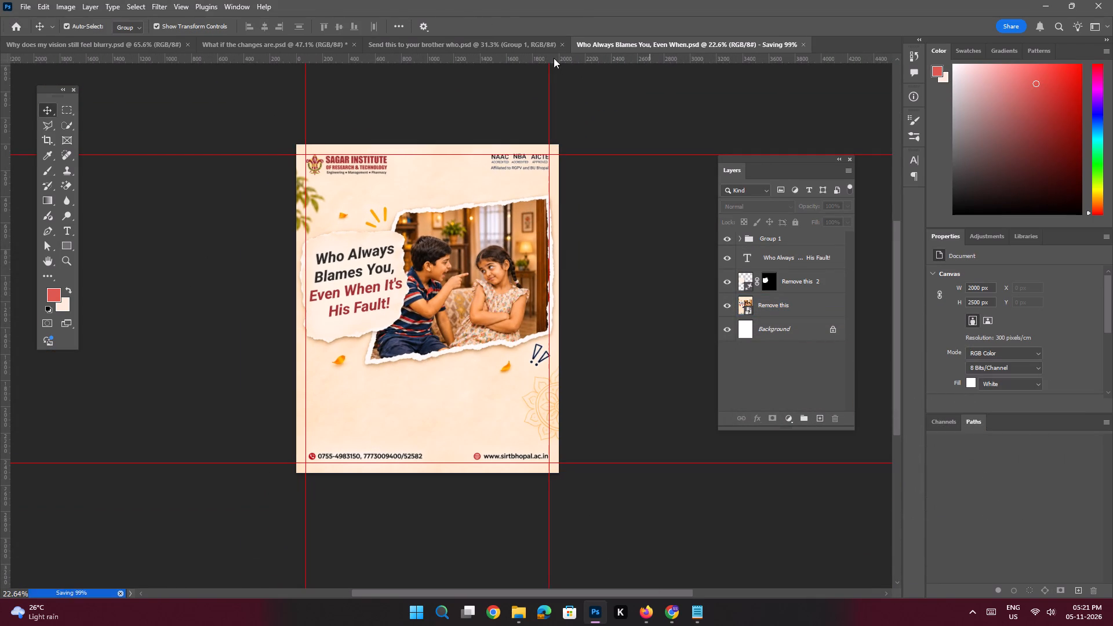
Bring up the "Send this to your brother who" post and examine its overall layout.
left_click(516, 48)
key("space")
key("space")
key("space")
key("space")
key("space")
key("space")
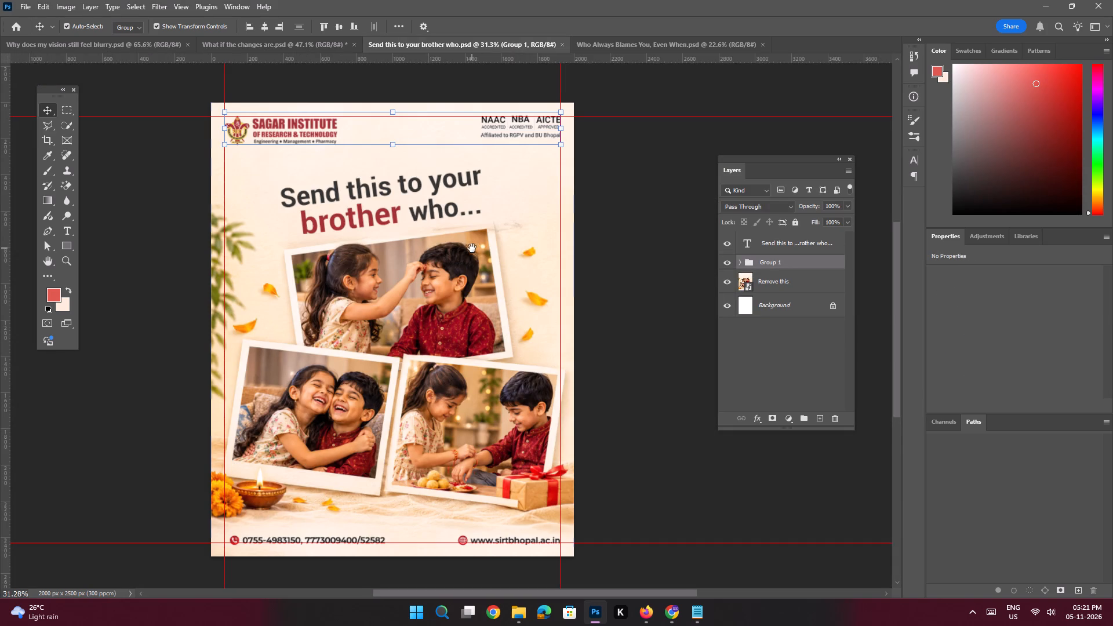
left_click_drag(472, 248, 482, 241)
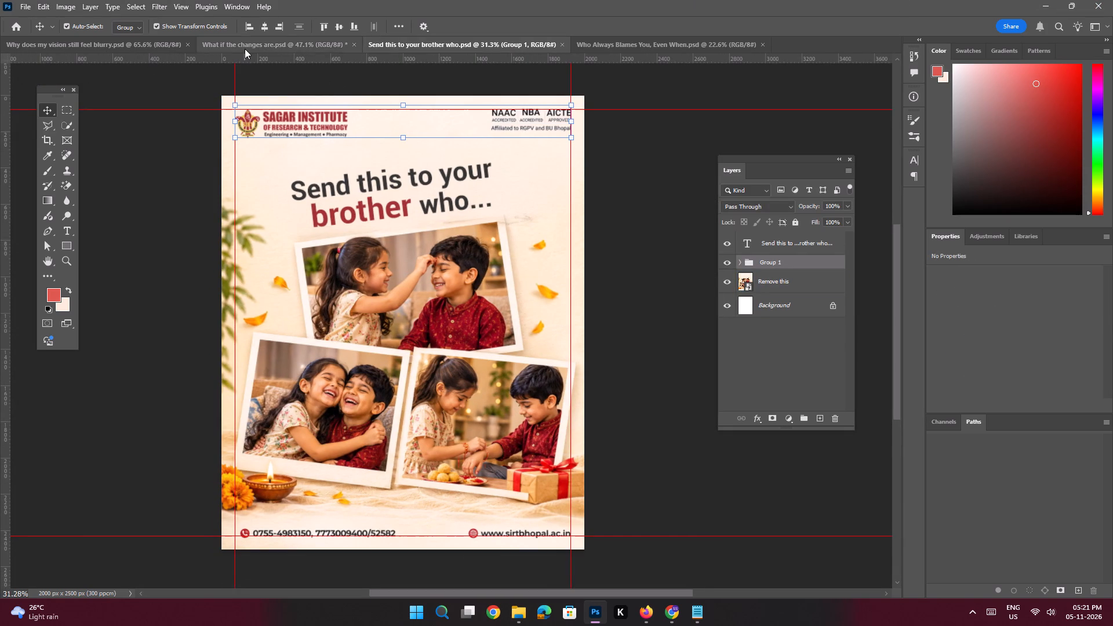
Close "What if the changes are.psd" with its changes saved, and close "Why does my vision still feel blurry.psd".
left_click(245, 49)
left_click(355, 45)
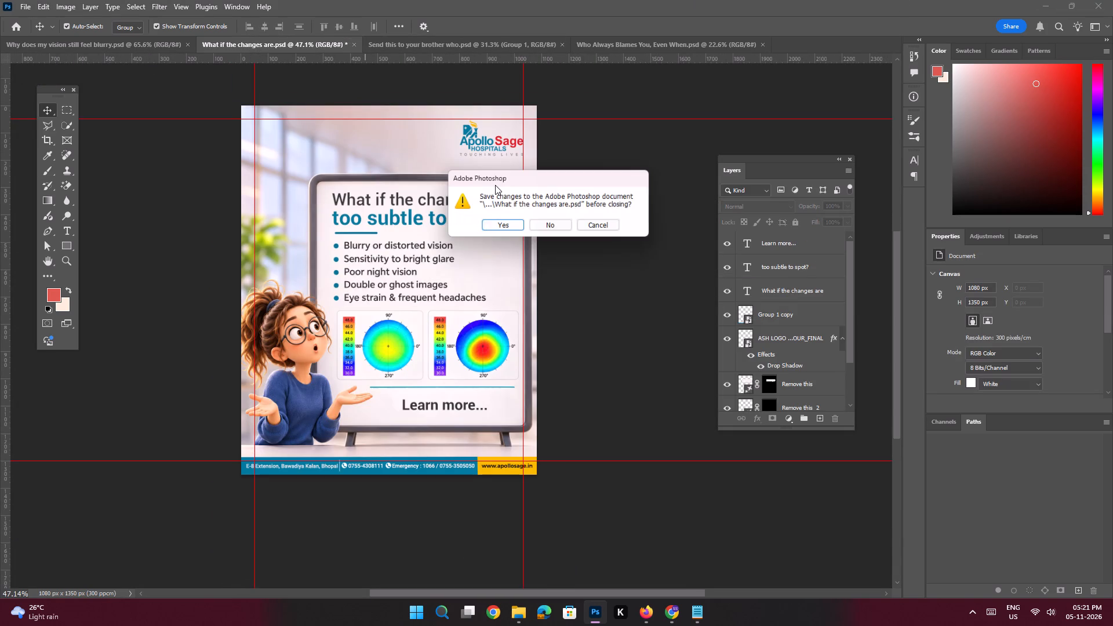
left_click(518, 228)
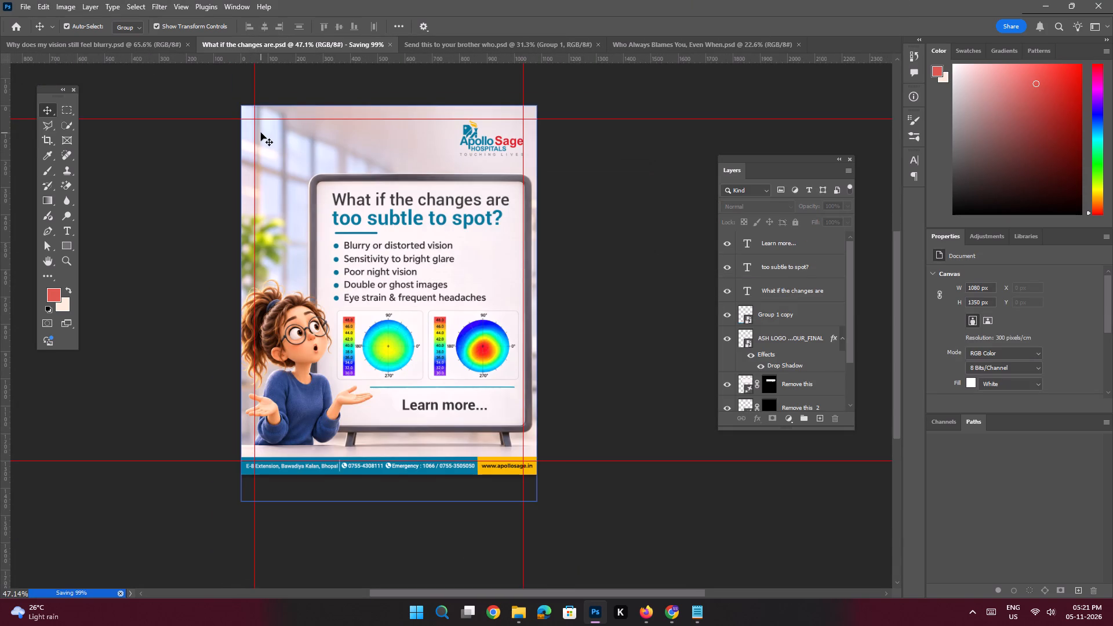
left_click(155, 46)
key("space")
key("space")
key("space")
key("space")
key("space")
key("space")
key("space")
key("space")
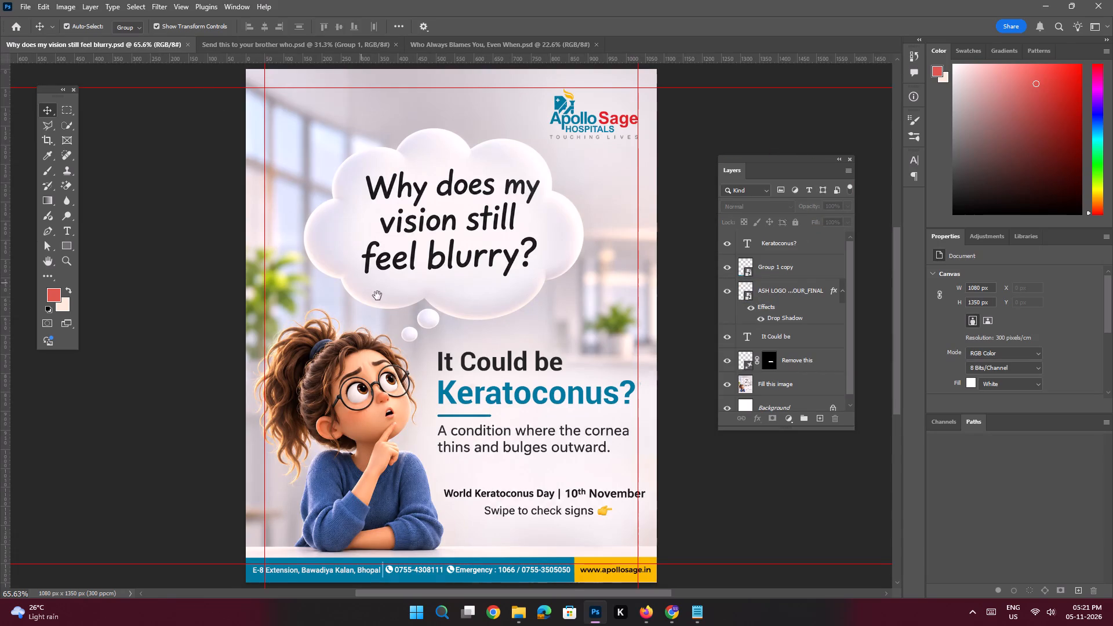
left_click(381, 297)
left_click(188, 43)
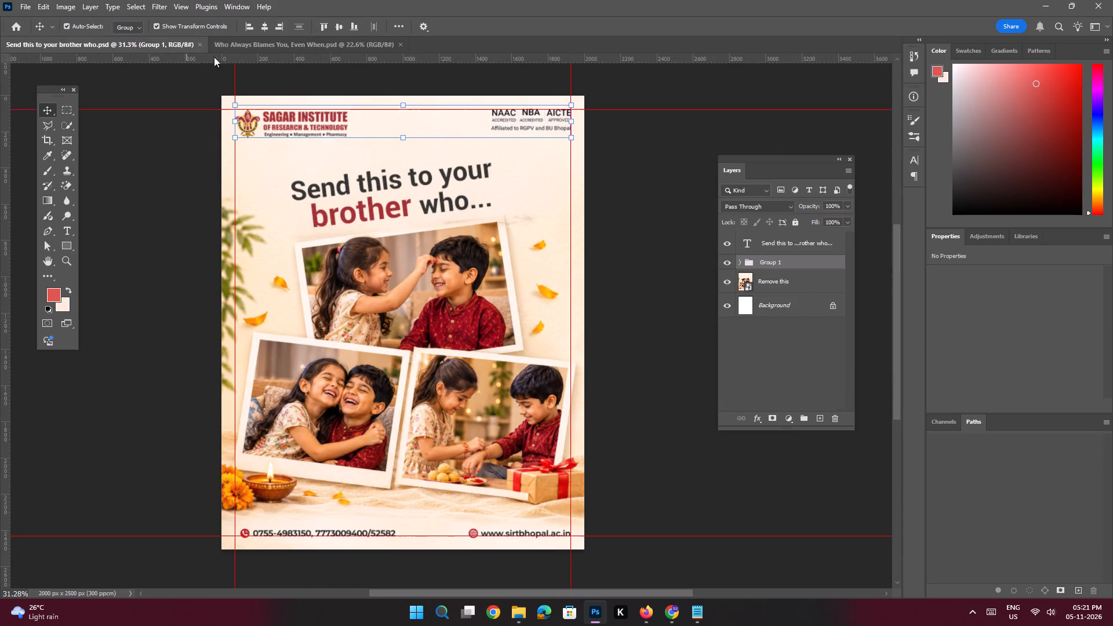
Return to the "Who Always Blames You, Even When" post and examine its finished layout.
left_click(257, 42)
key("space")
key("space")
key("space")
key("space")
key("space")
key("space")
key("space")
key("space")
key("space")
left_click_drag(417, 271, 395, 252)
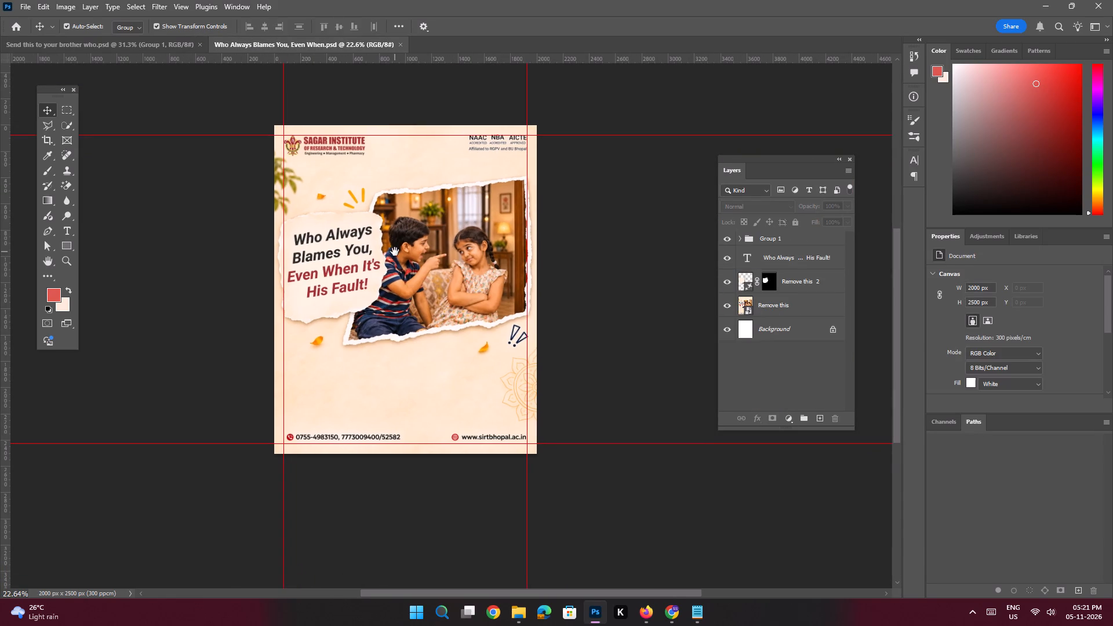
left_click_drag(448, 241, 453, 251, "ctrl")
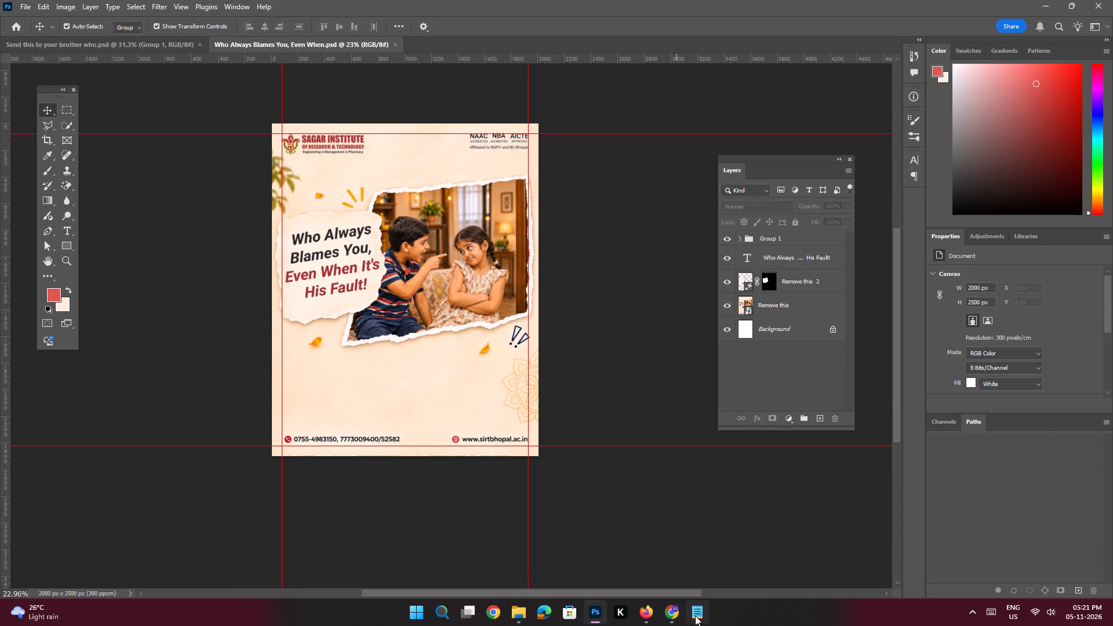
Check the notes in Notepad and preview the "Who Still Owes You the Money He Borrowed 5 Years Ago!" image in Downloads.
left_click(695, 616)
scroll(932, 340, "down", 3)
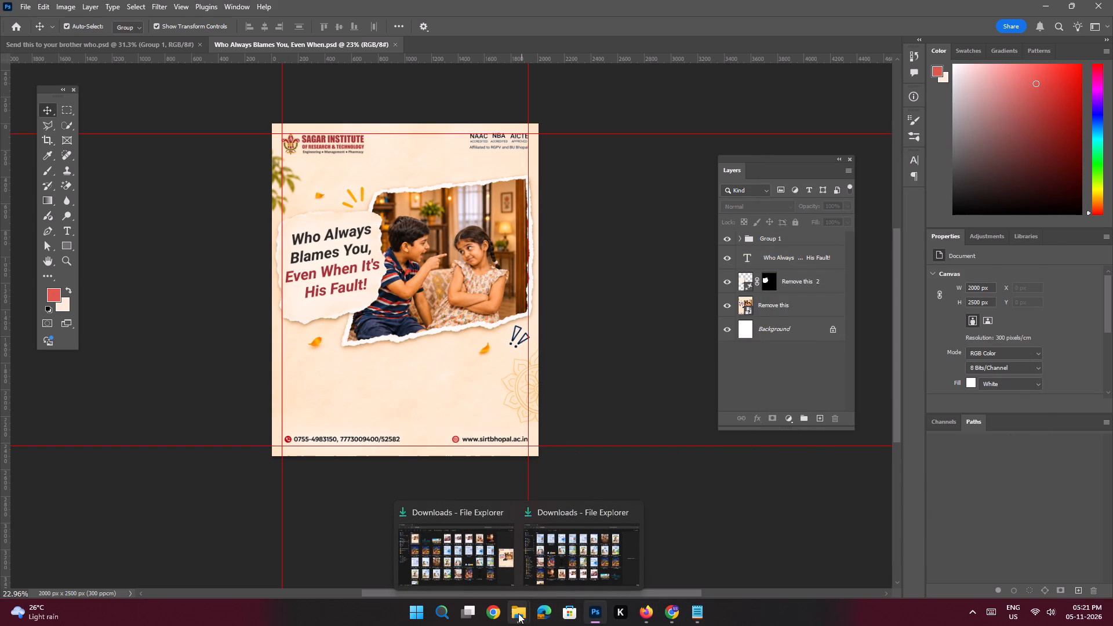
left_click(479, 562)
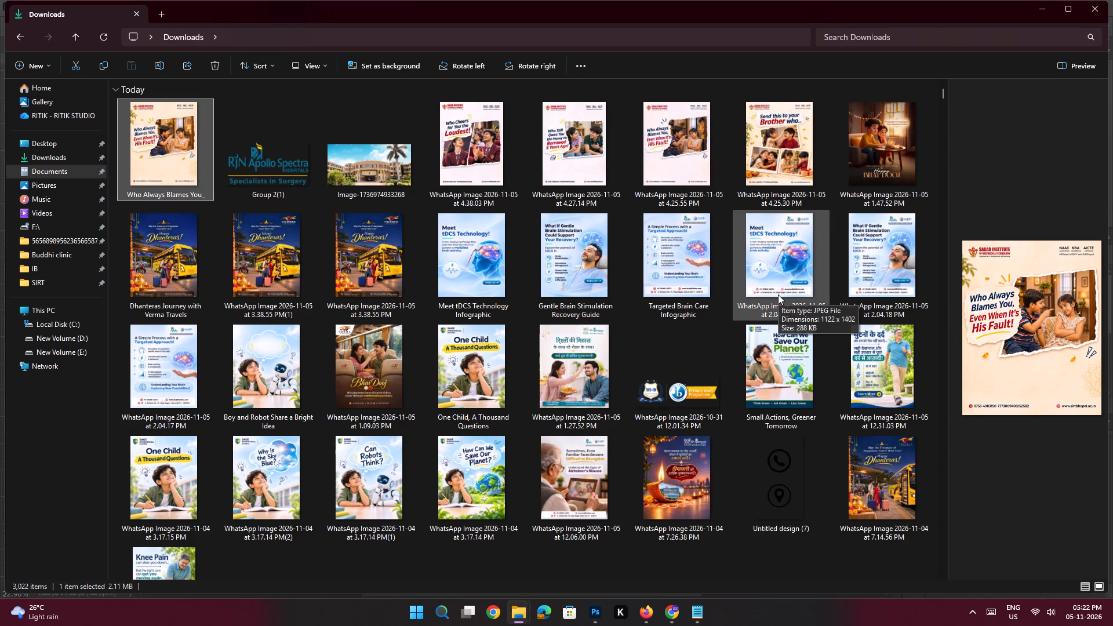
scroll(778, 294, "up", 2)
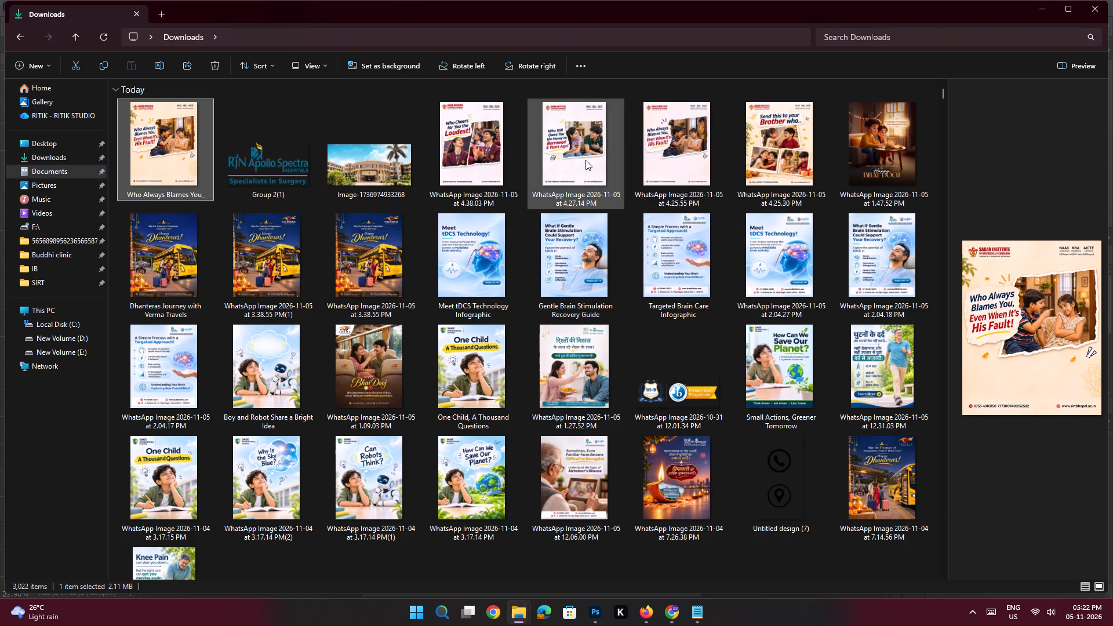
left_click(580, 159)
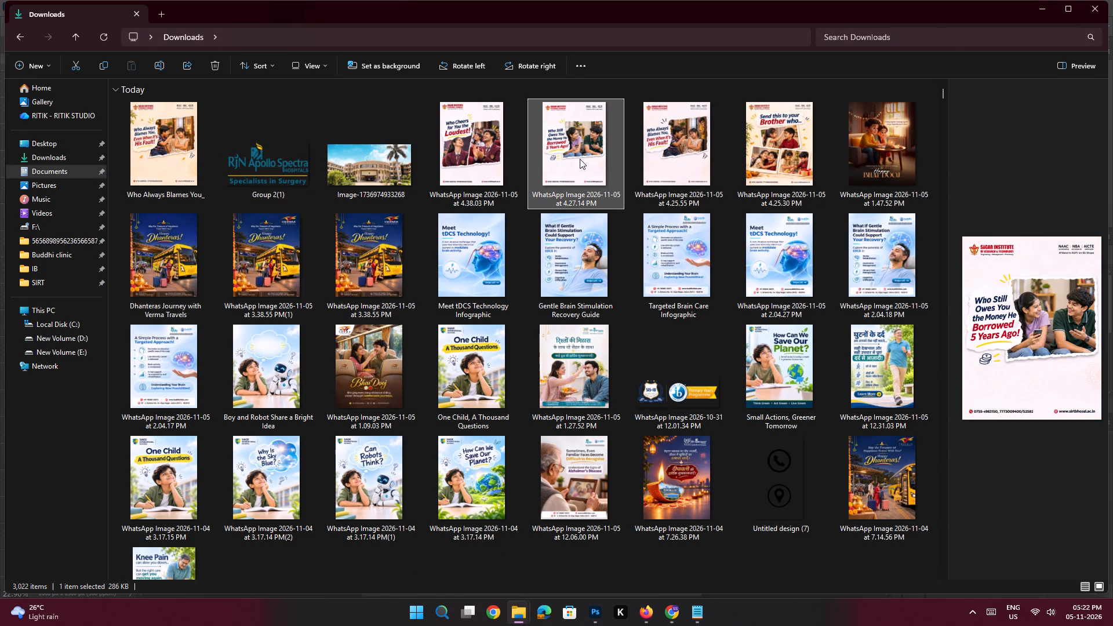
left_click(675, 607)
left_click(833, 354)
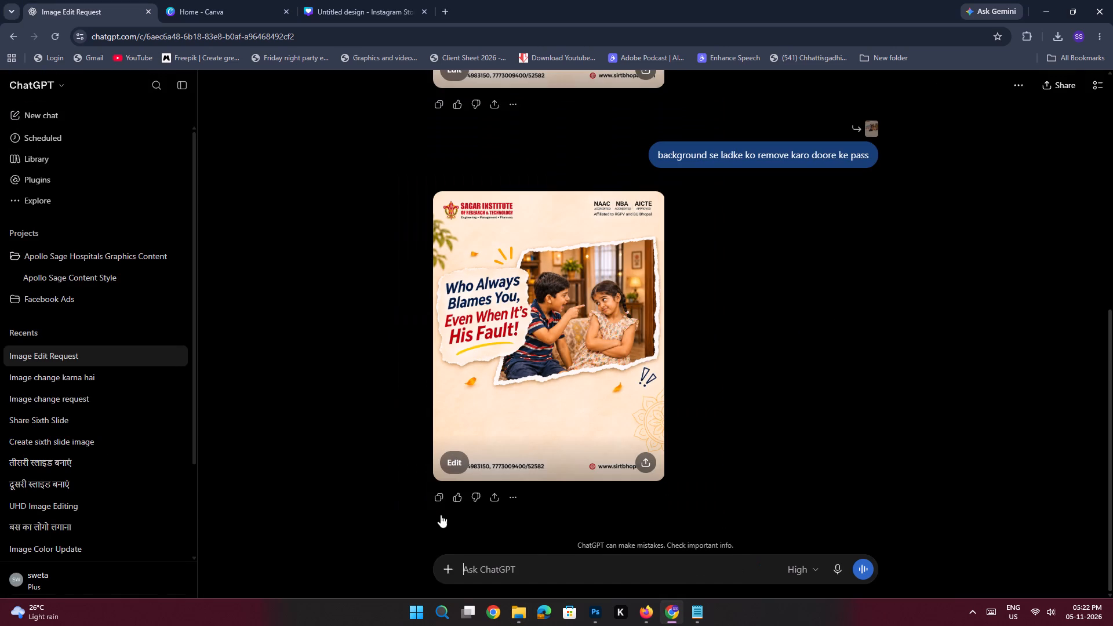
left_click(443, 573)
left_click(485, 352)
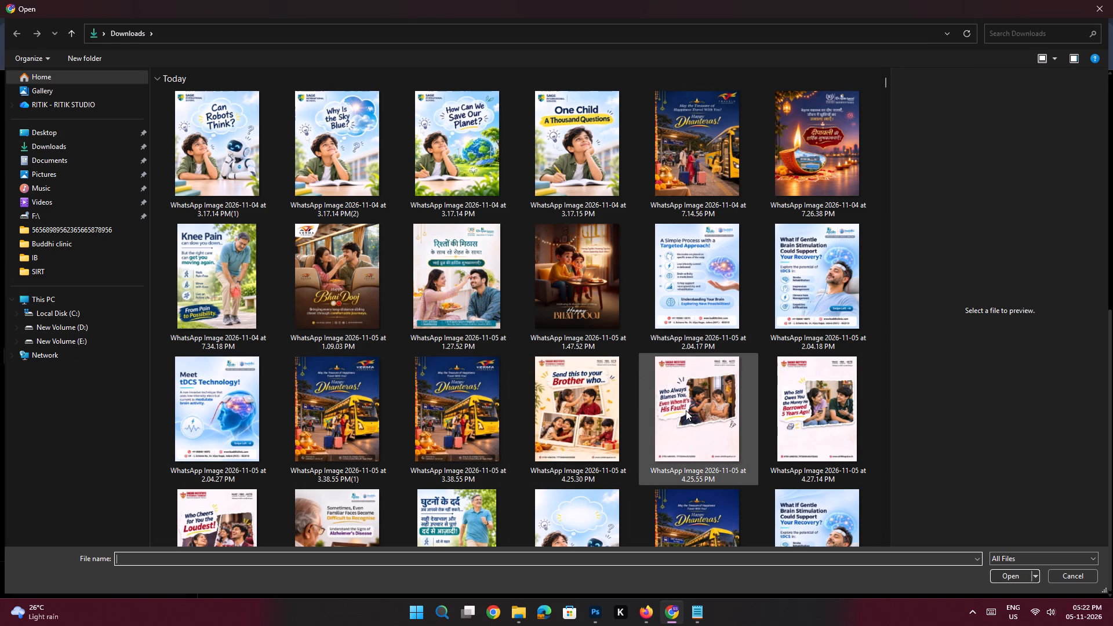
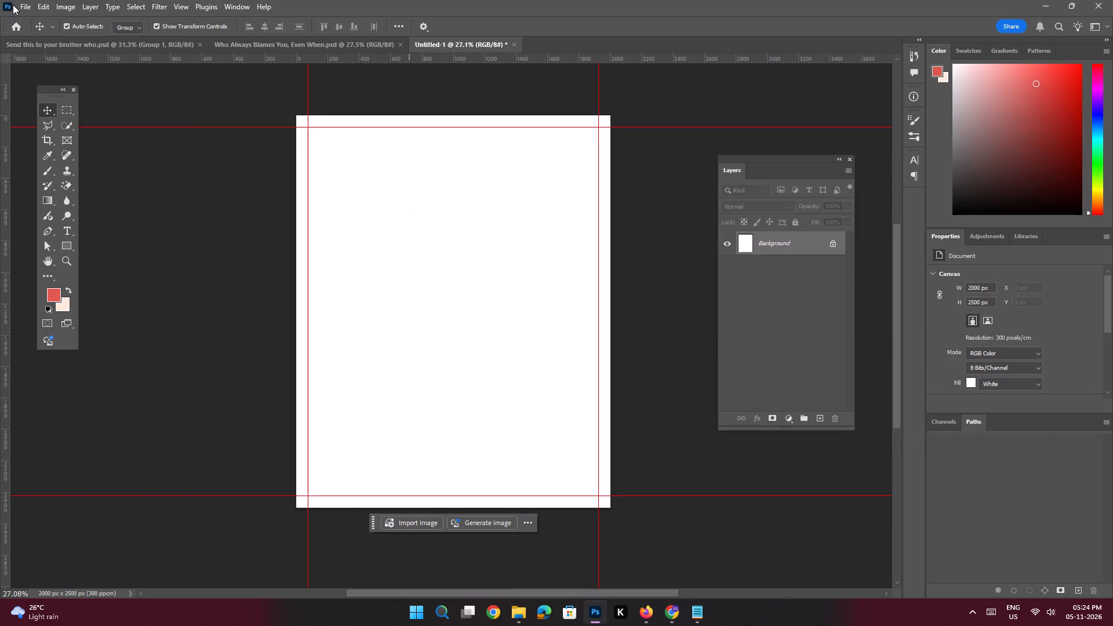
left_click(21, 7)
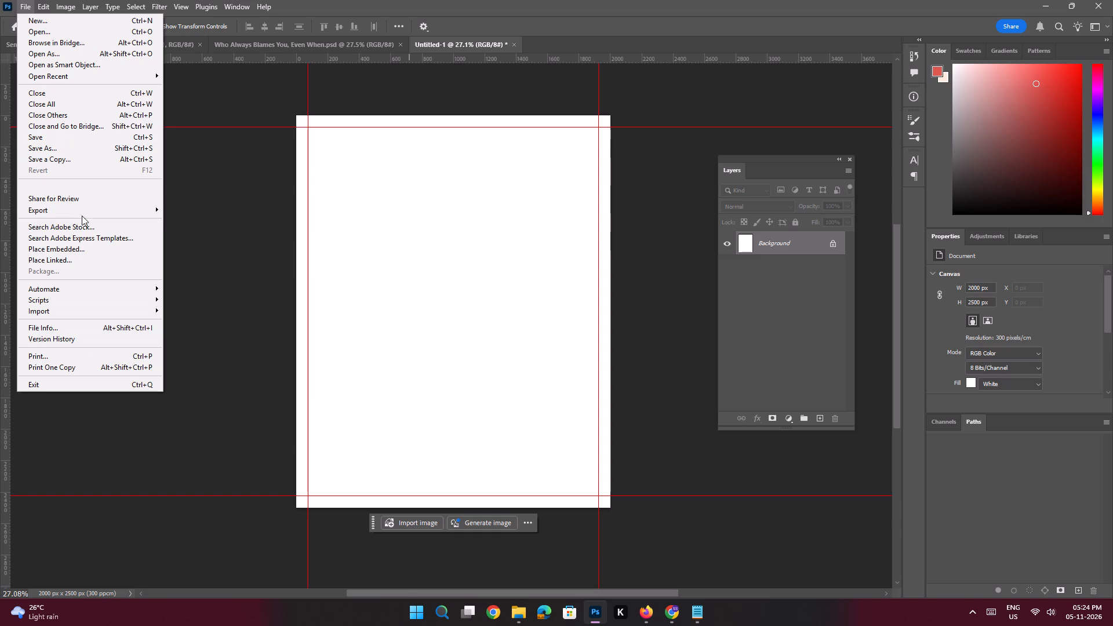
left_click(84, 251)
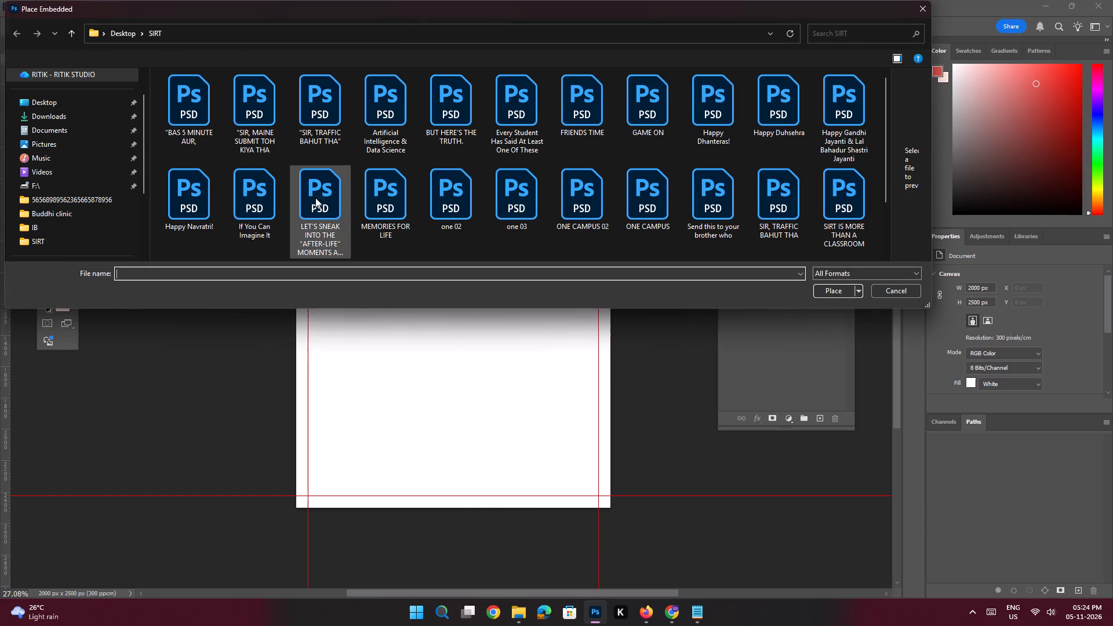
double_click(64, 118)
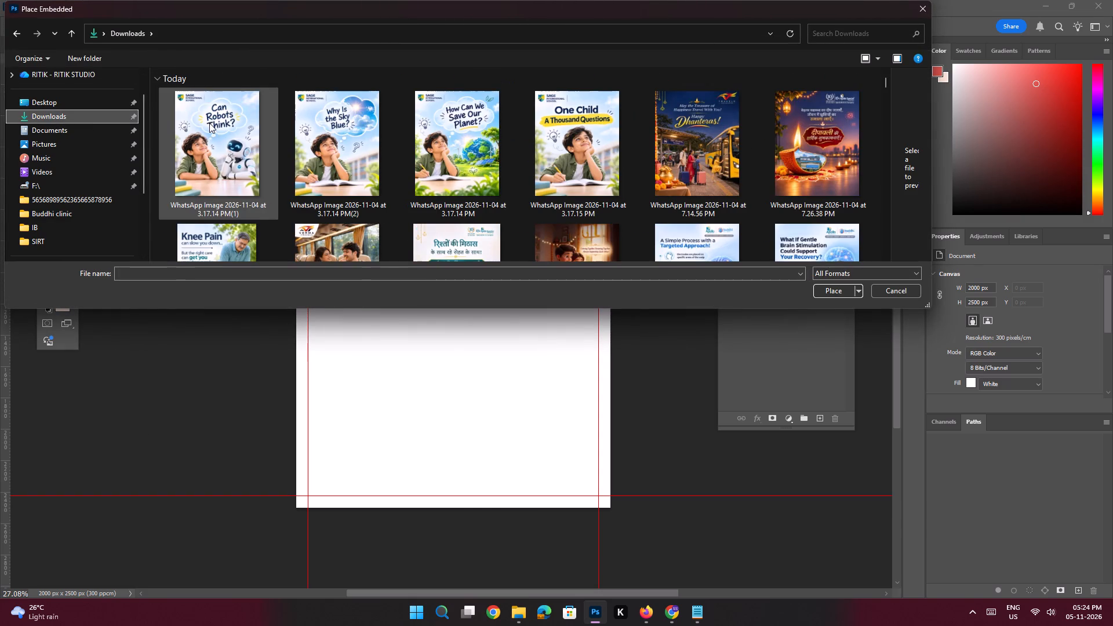
scroll(434, 148, "down", 1)
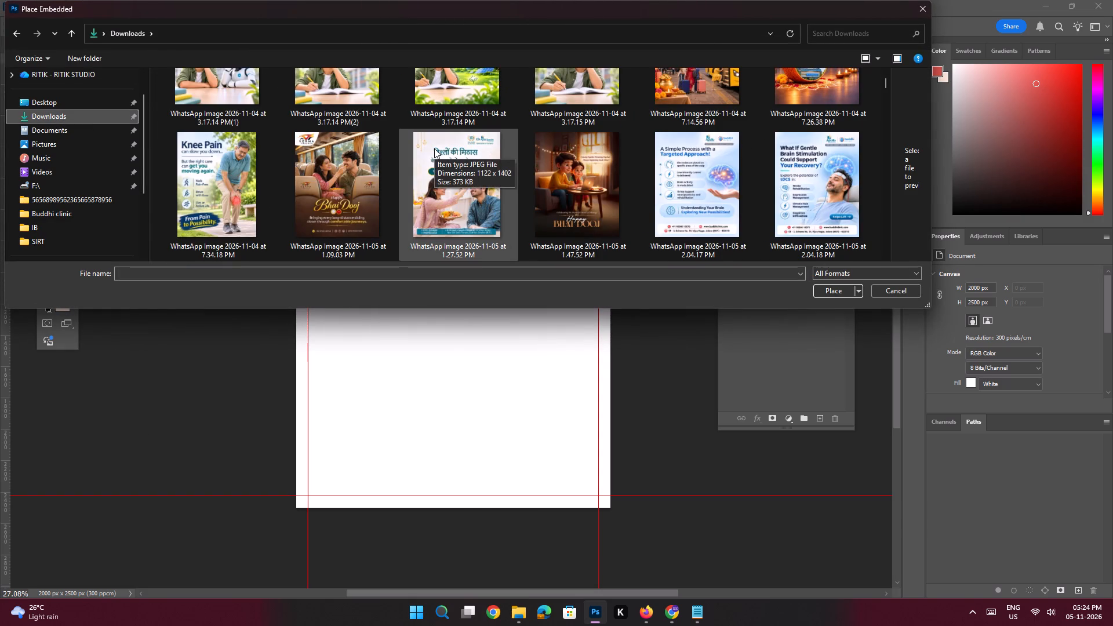
scroll(434, 148, "down", 1)
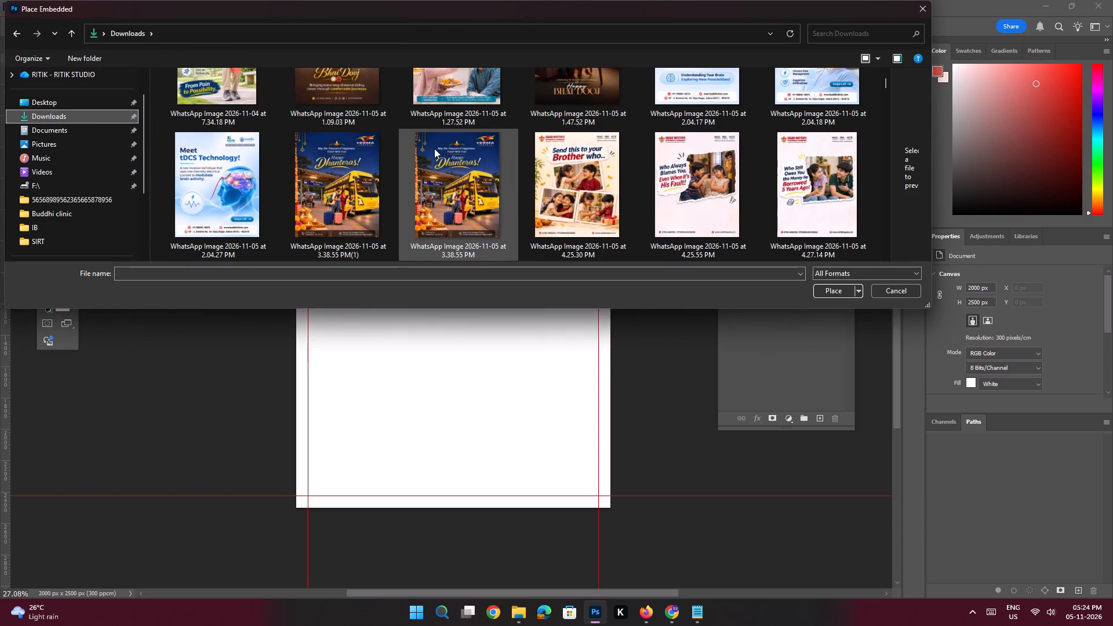
scroll(434, 148, "down", 1)
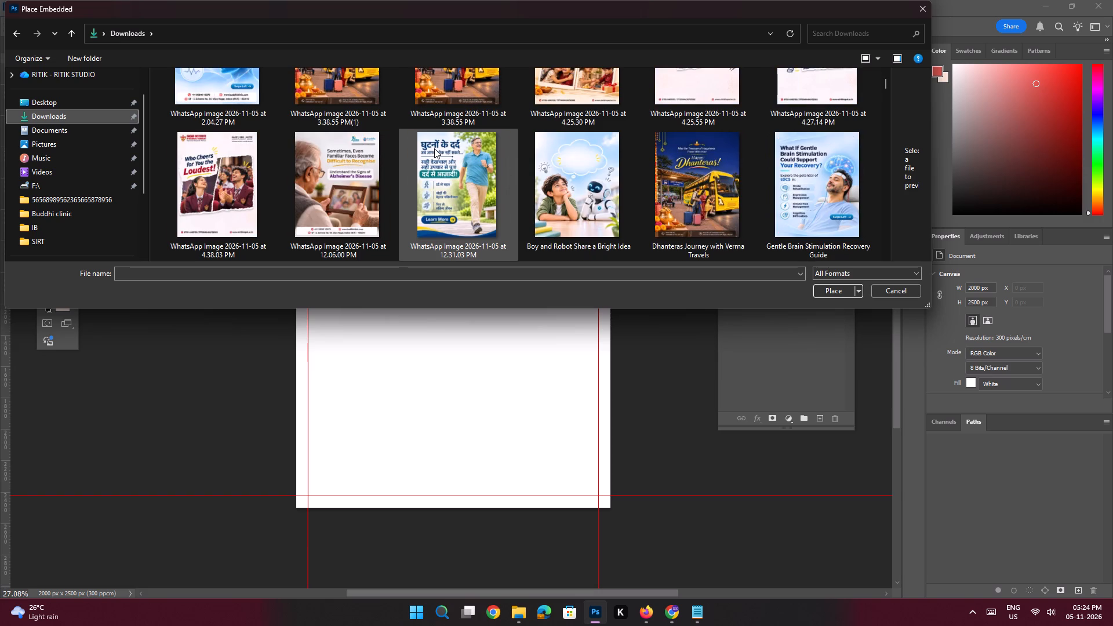
scroll(434, 148, "down", 1)
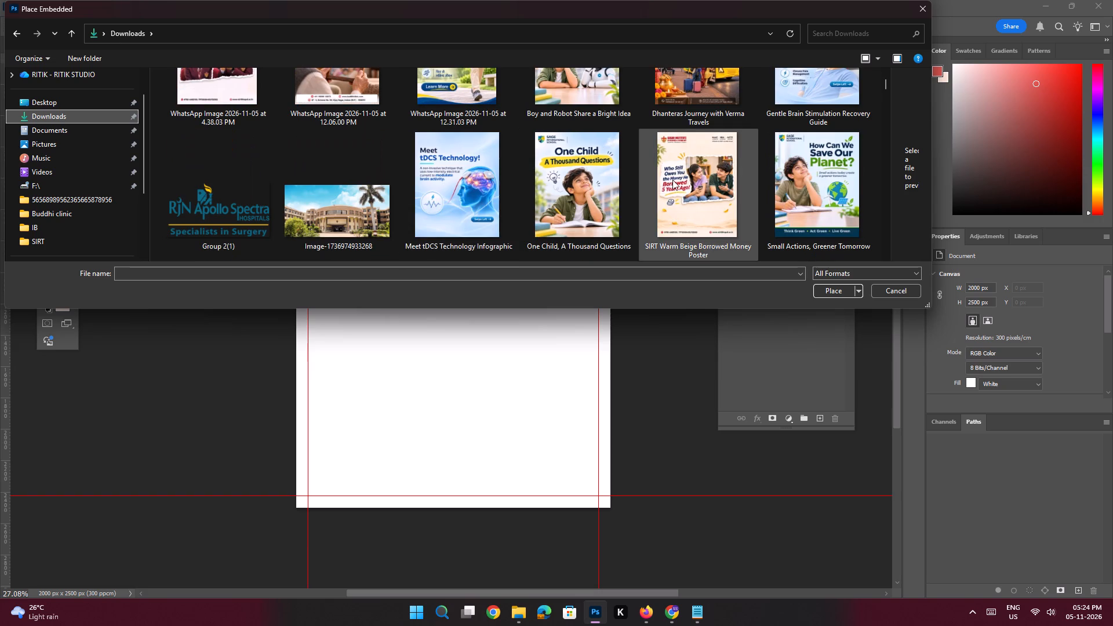
left_click(689, 183)
left_click(834, 289)
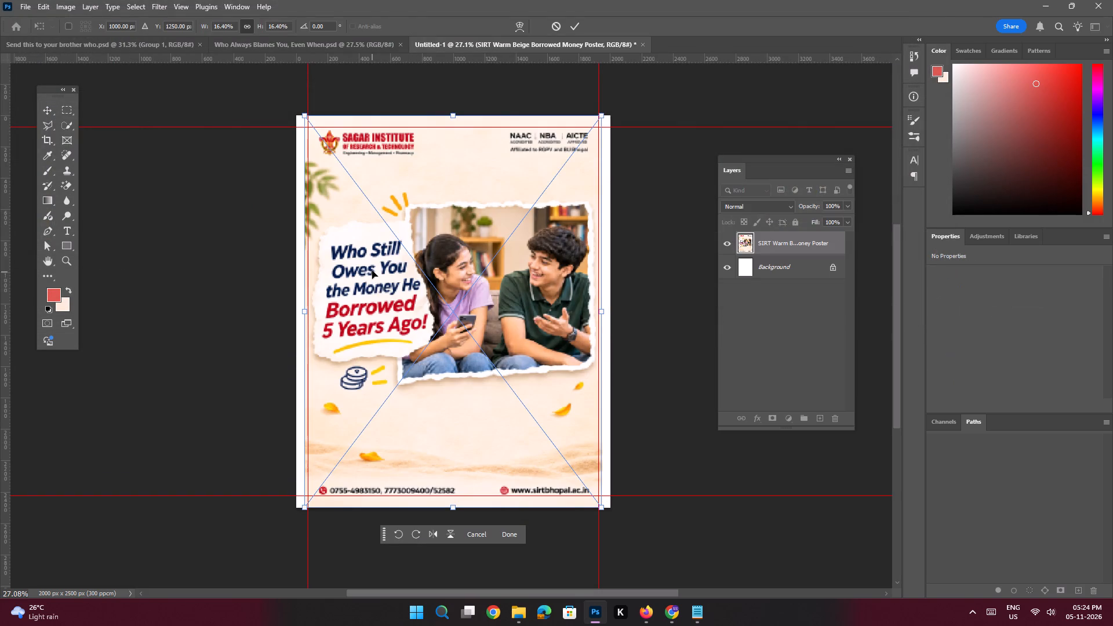
key("space")
key("space")
key("space")
key("space")
key("space")
key("space")
key("space")
key("space")
key("space")
left_click(390, 319)
key("Return")
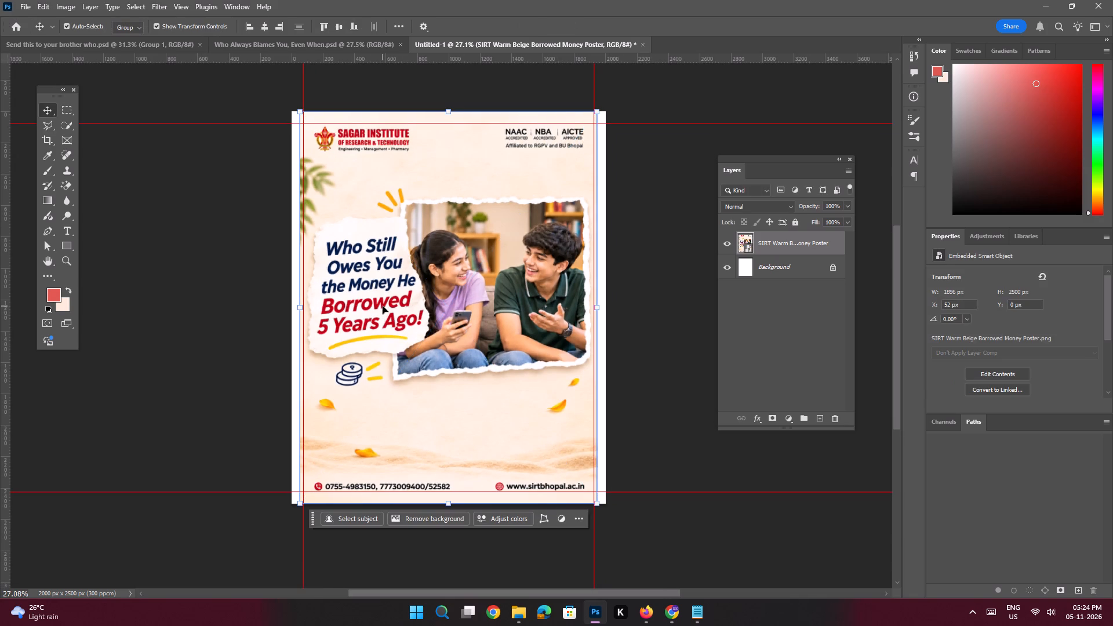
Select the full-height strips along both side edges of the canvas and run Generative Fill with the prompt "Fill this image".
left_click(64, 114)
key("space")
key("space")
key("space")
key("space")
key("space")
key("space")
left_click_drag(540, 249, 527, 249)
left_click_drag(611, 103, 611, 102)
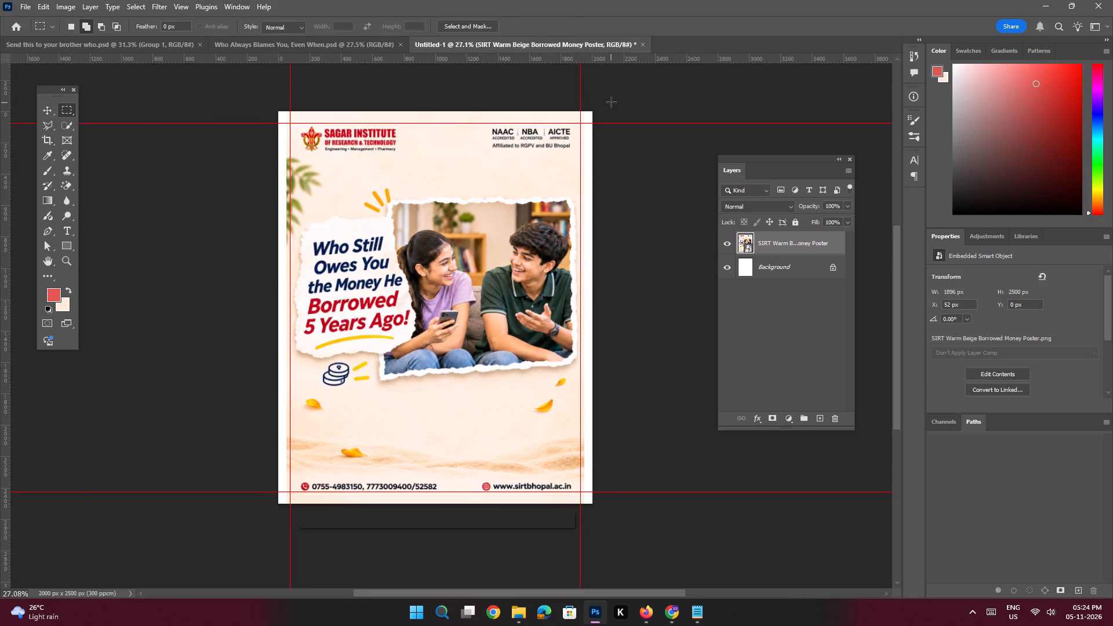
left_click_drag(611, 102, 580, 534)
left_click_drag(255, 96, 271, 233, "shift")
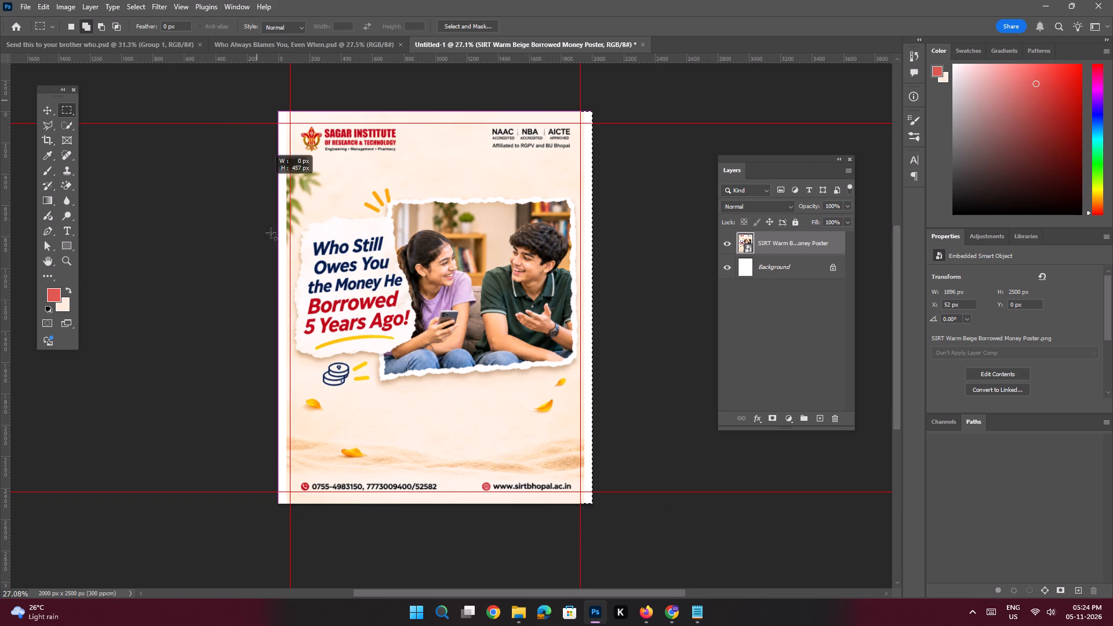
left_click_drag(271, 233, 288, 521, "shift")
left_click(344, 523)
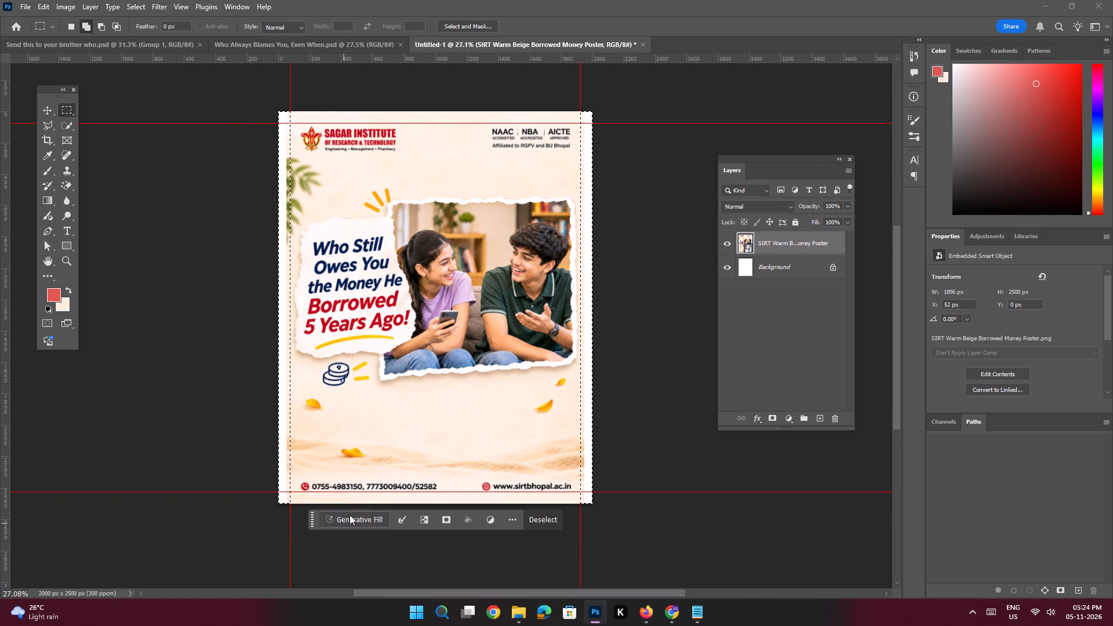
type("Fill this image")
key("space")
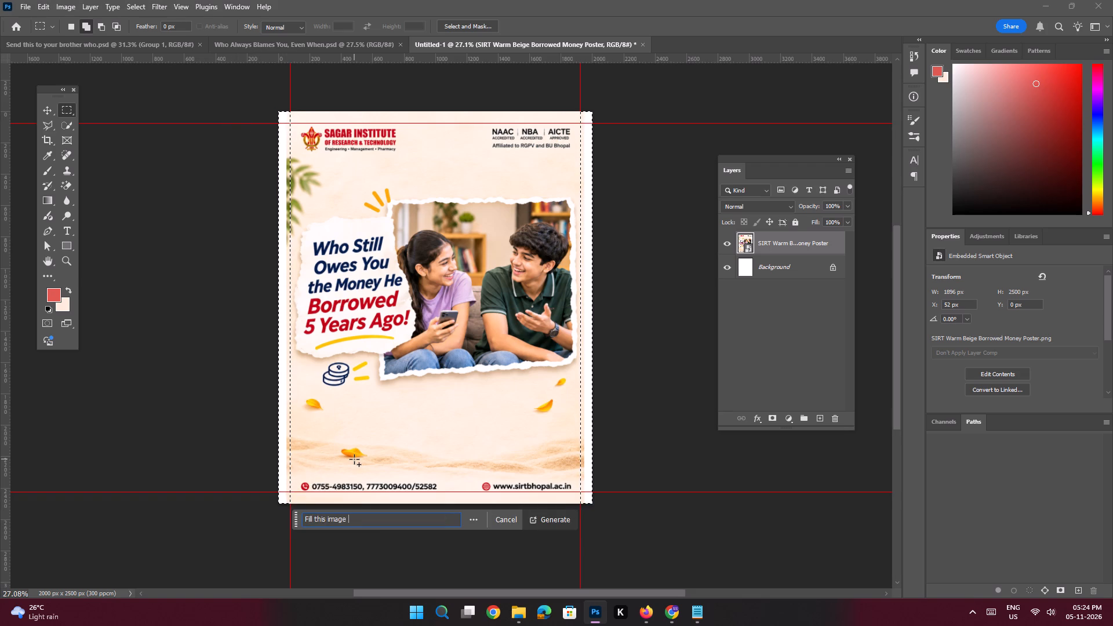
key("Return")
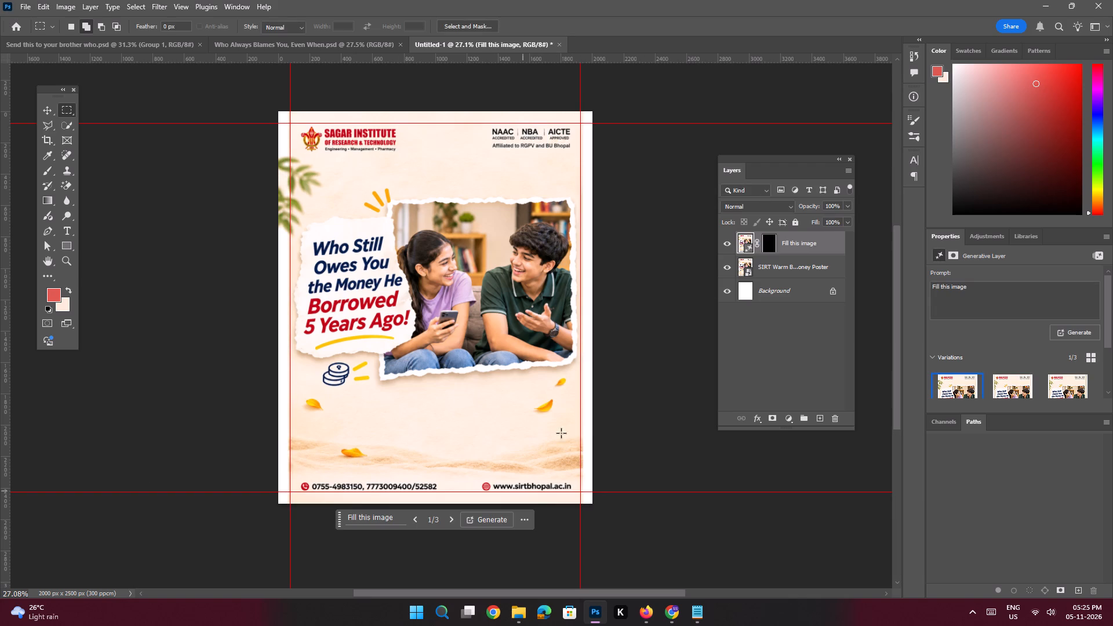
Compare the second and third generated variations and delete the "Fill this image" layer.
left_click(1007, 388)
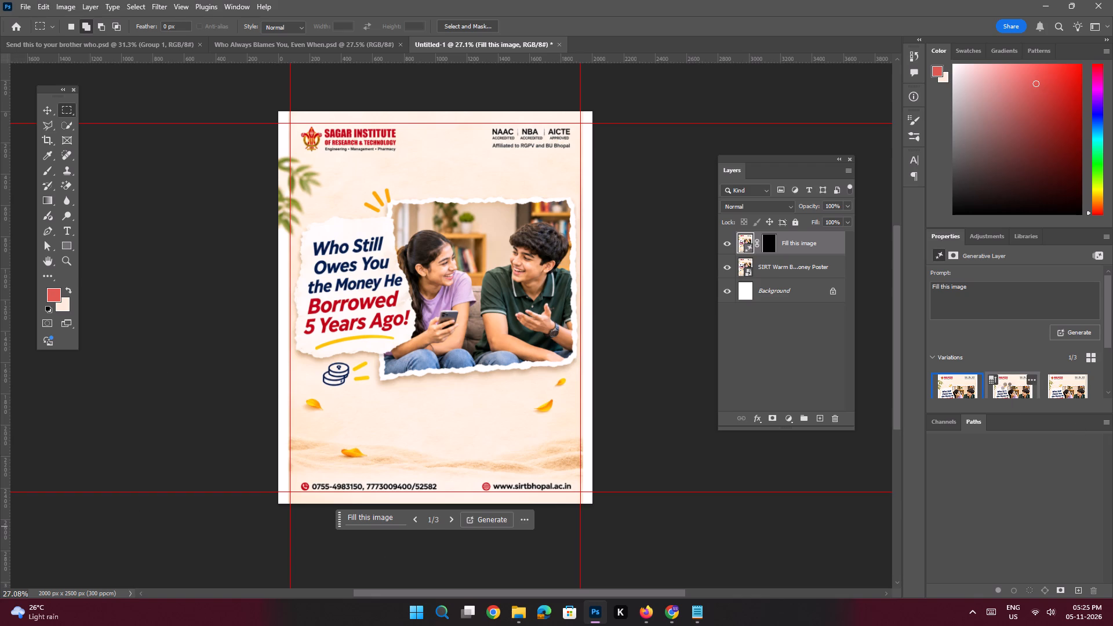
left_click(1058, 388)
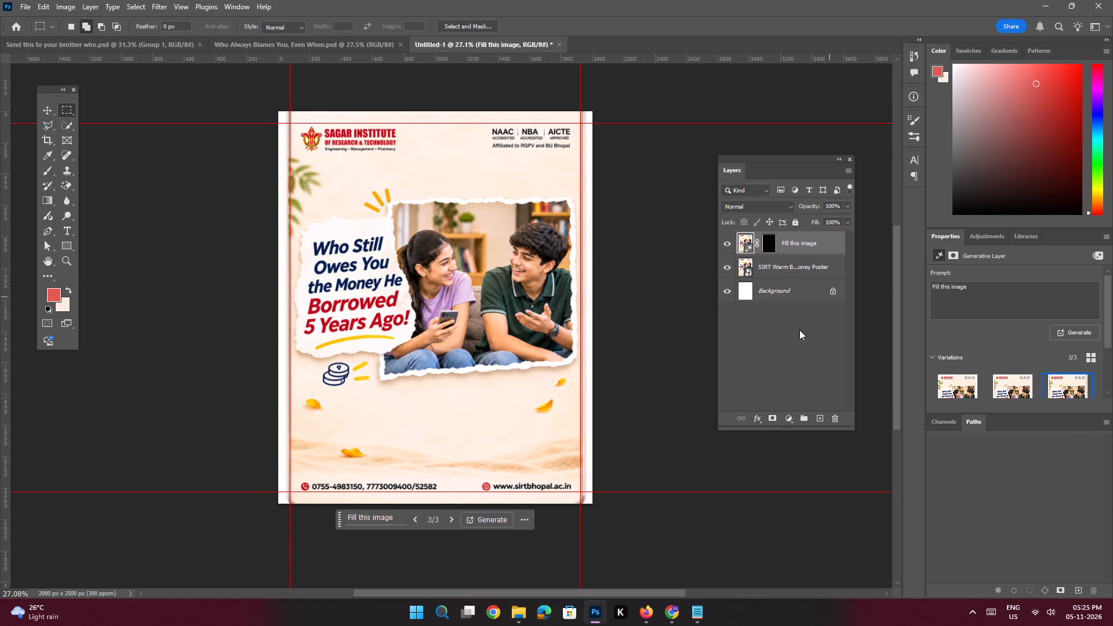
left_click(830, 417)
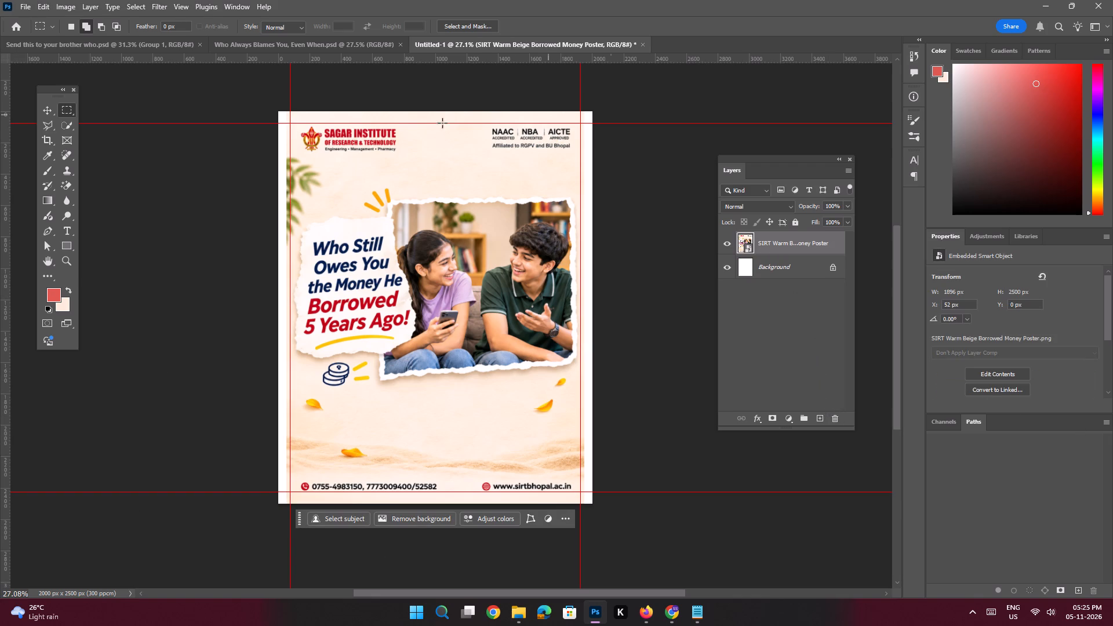
Rasterize the placed poster's smart object into a pixel layer.
key("e")
left_click(450, 253)
left_click(510, 232)
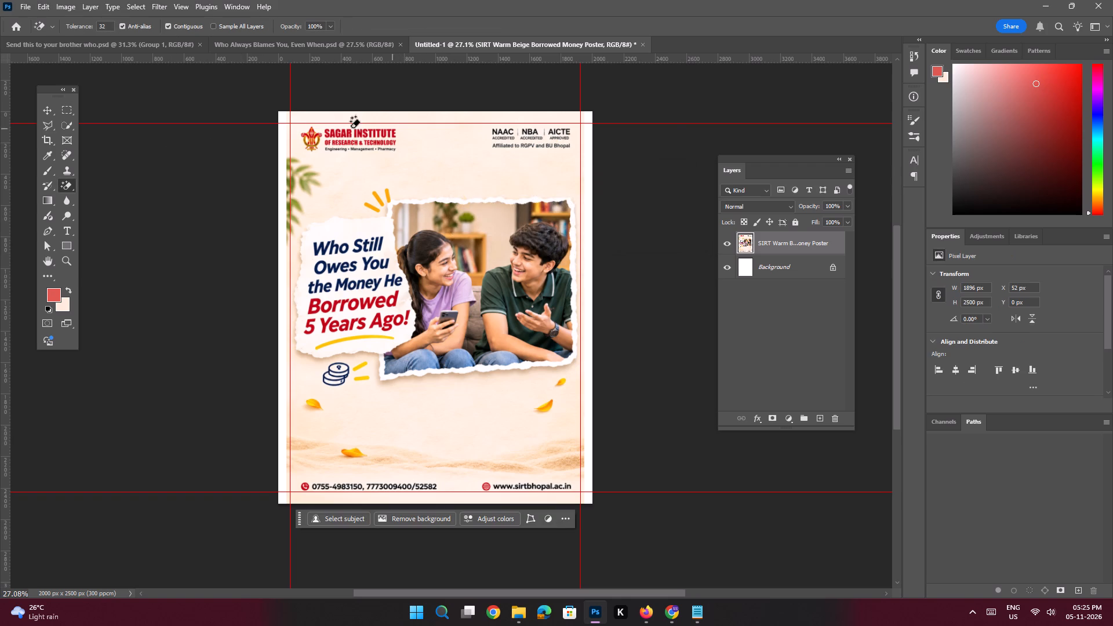
Select the full-height 75 px strips along both side edges of the poster layer and fill each with Content-Aware fill.
left_click(70, 111)
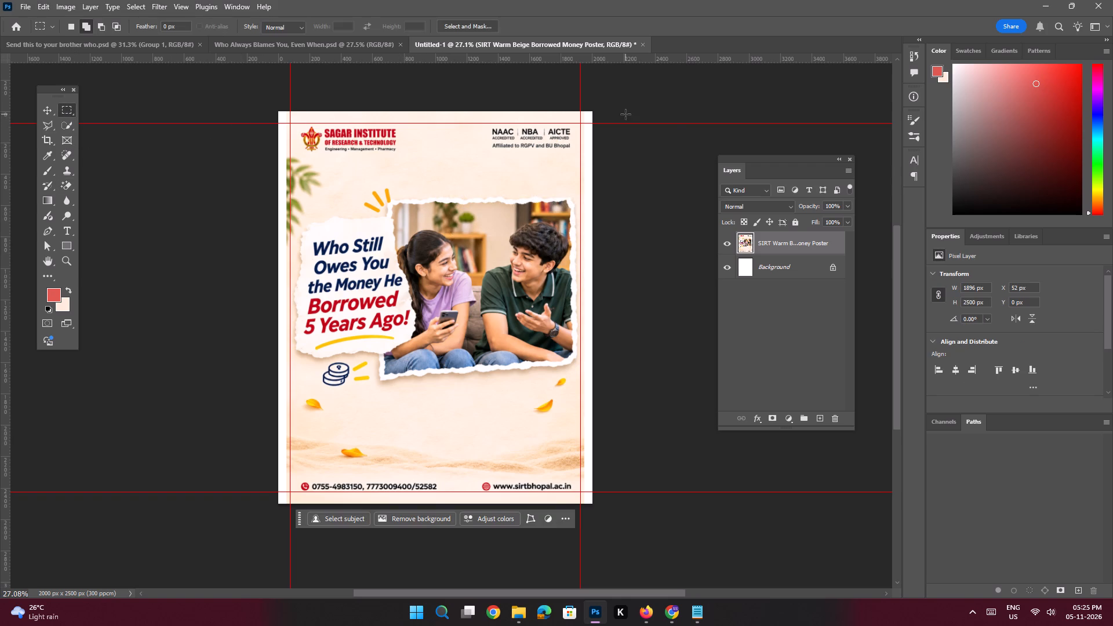
left_click_drag(622, 110, 583, 535)
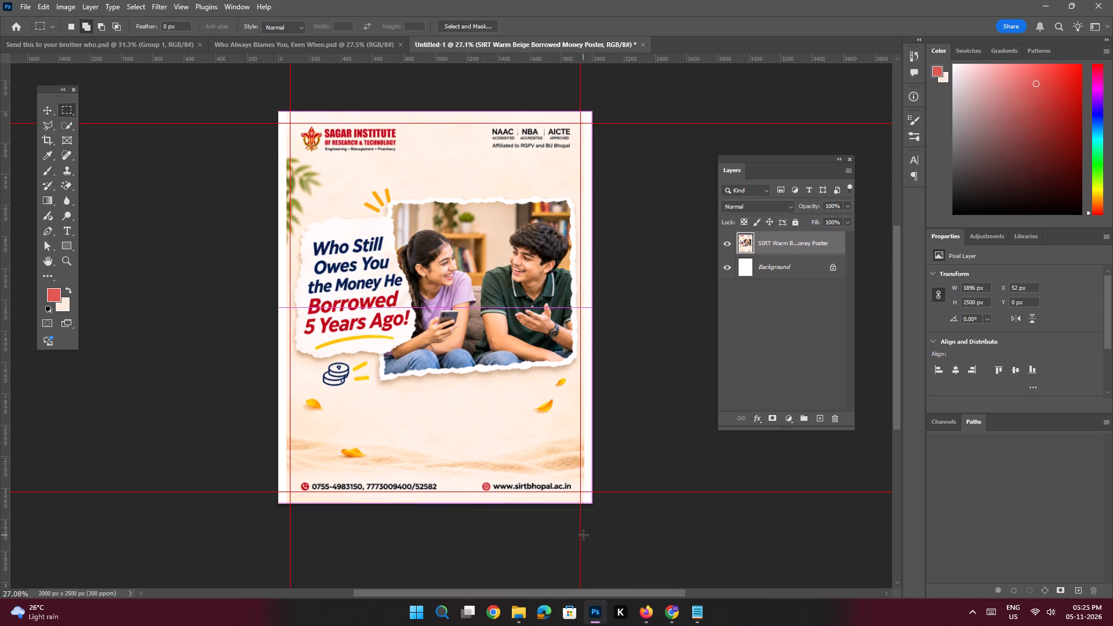
key("shift+BackSpace")
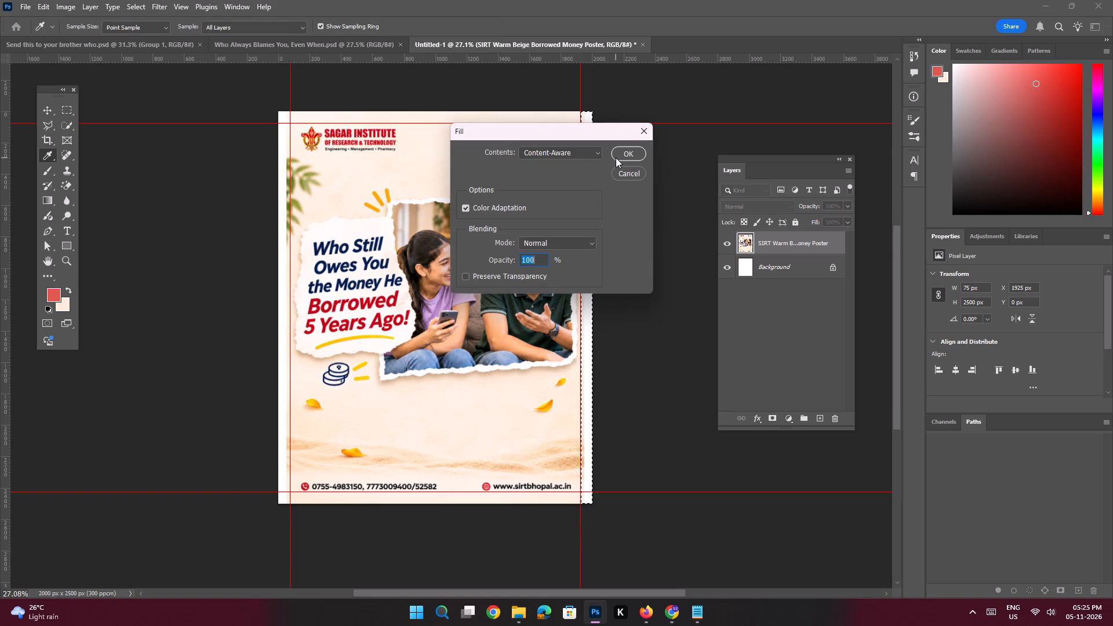
left_click(620, 155)
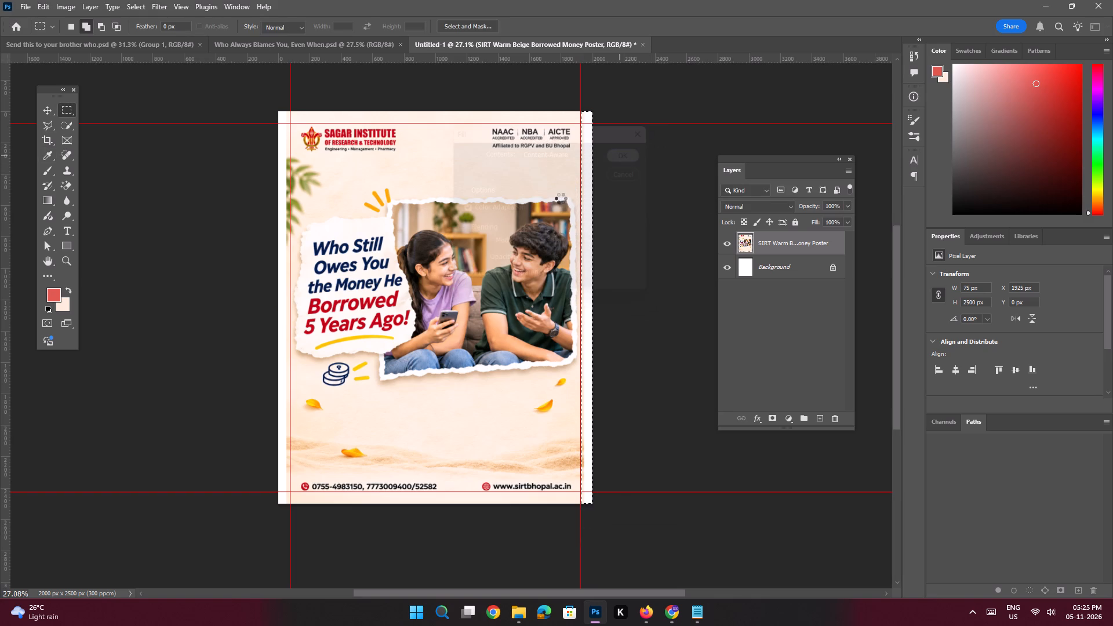
key("ctrl+d")
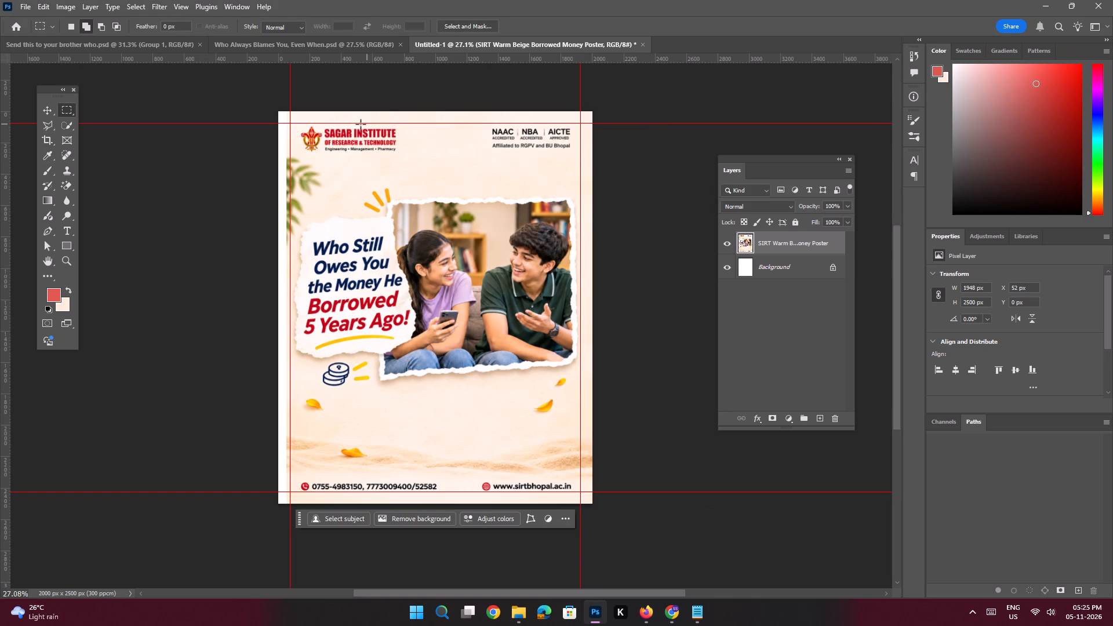
left_click_drag(261, 103, 285, 515)
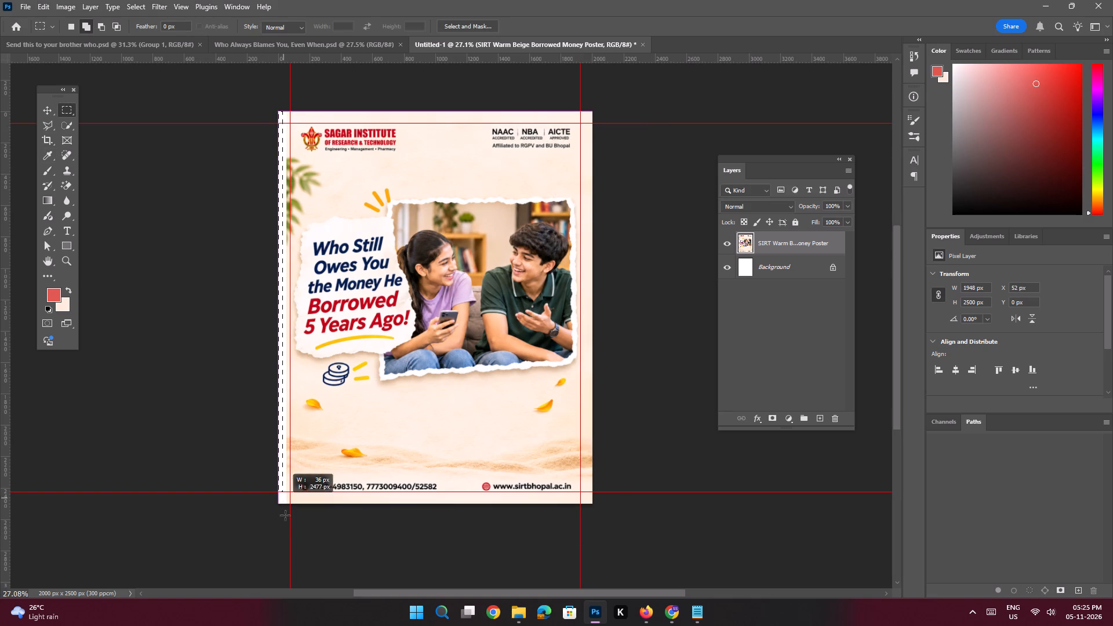
left_click_drag(285, 515, 289, 534)
key("shift+BackSpace")
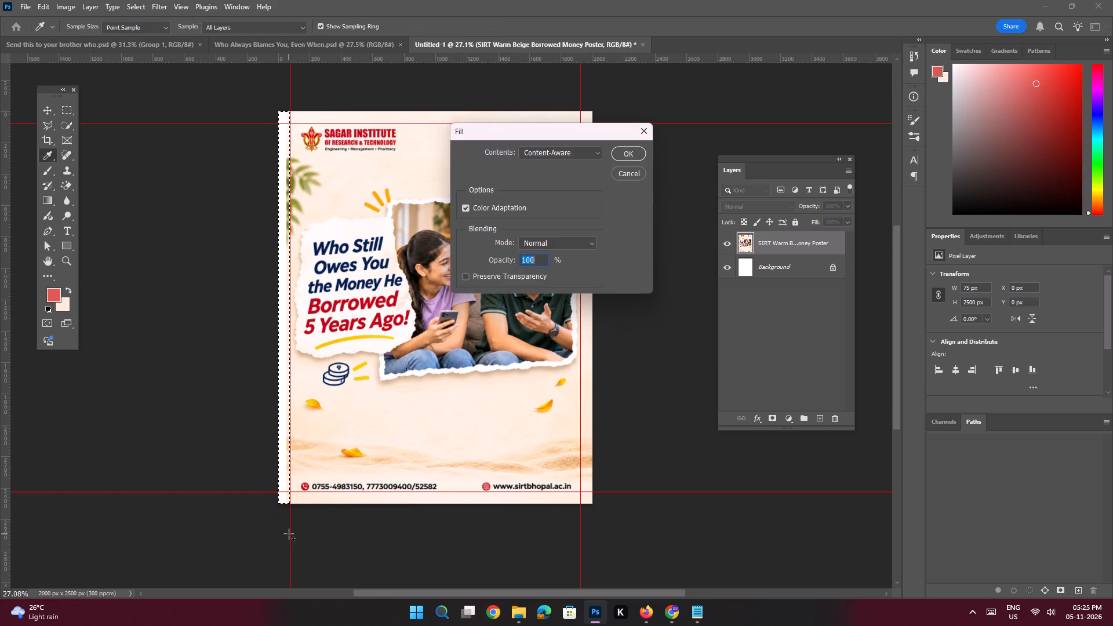
key("Return")
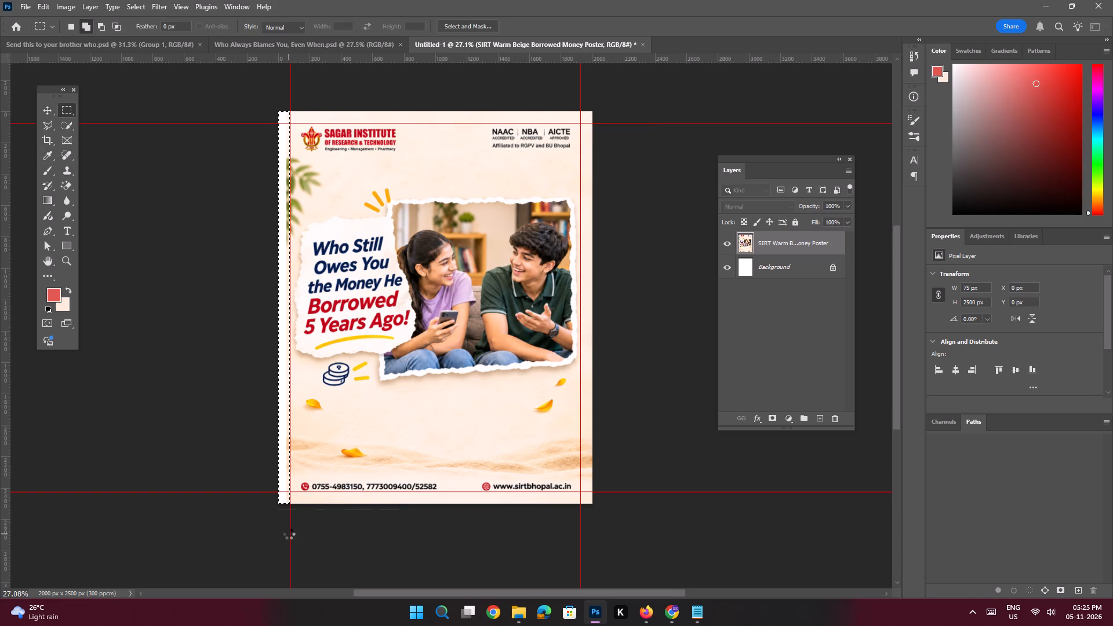
key("ctrl+d")
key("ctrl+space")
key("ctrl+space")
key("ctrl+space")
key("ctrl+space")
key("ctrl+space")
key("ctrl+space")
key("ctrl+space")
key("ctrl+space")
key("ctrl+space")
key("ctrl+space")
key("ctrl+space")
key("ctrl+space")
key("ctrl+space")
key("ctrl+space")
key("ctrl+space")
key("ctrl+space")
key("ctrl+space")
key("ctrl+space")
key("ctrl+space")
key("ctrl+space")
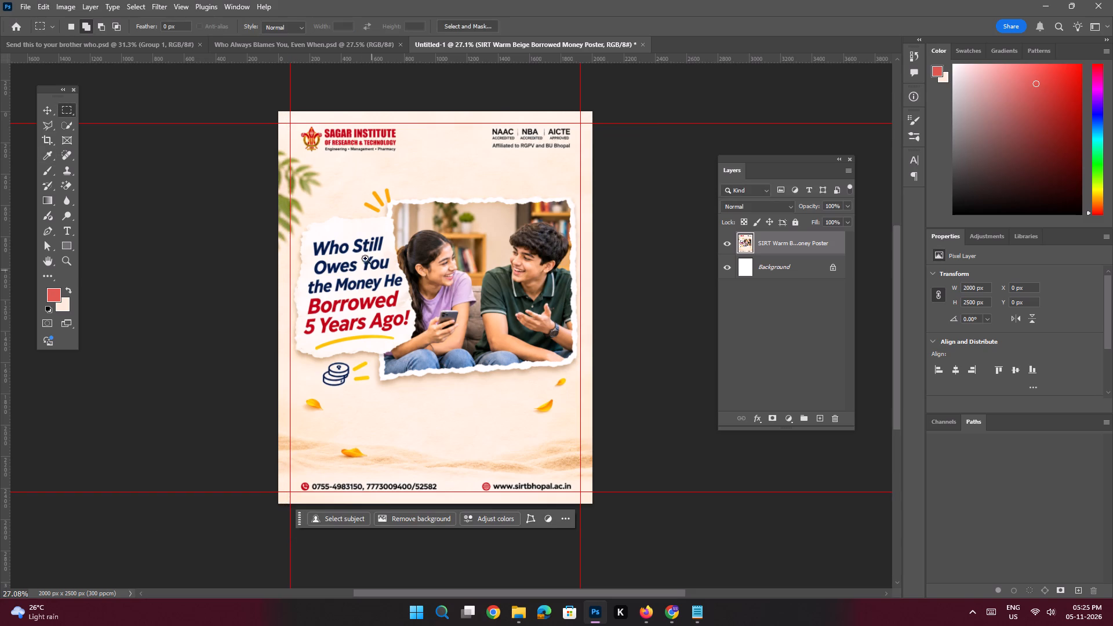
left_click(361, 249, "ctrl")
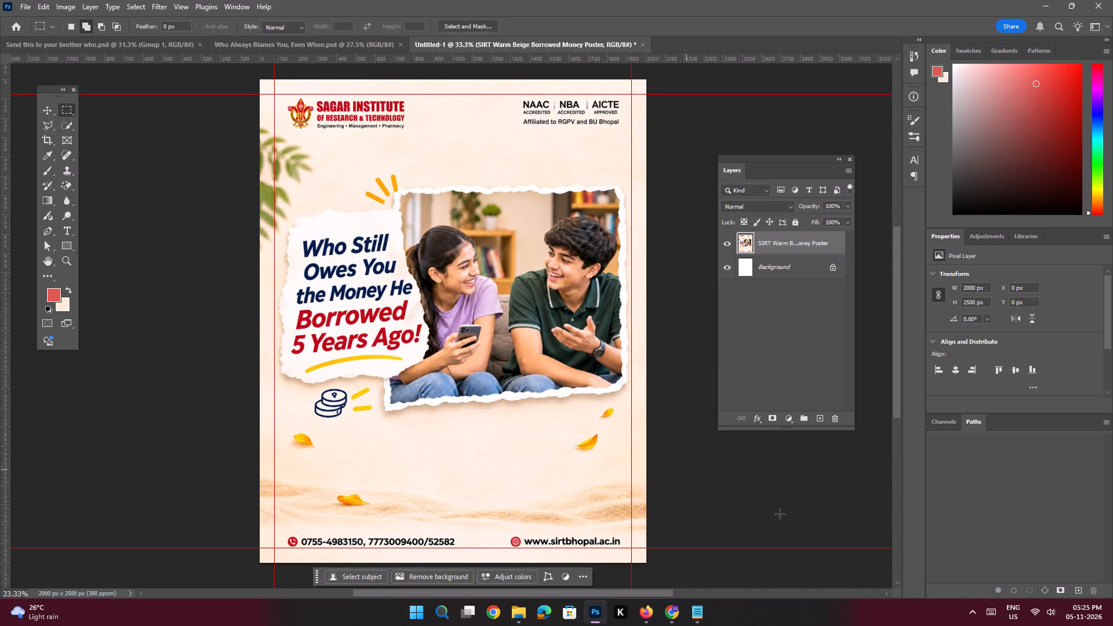
Copy "Who Still Owes You the" from the Frame 3 notes and save the document under that name in the Desktop's SIRT folder.
left_click(700, 615)
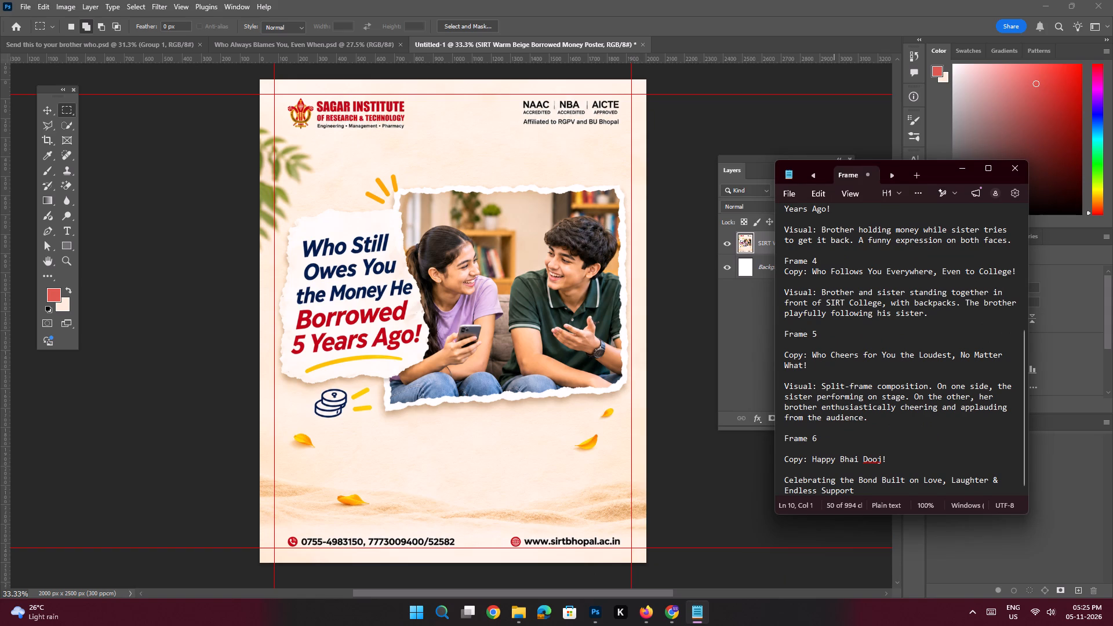
scroll(893, 327, "up", 2)
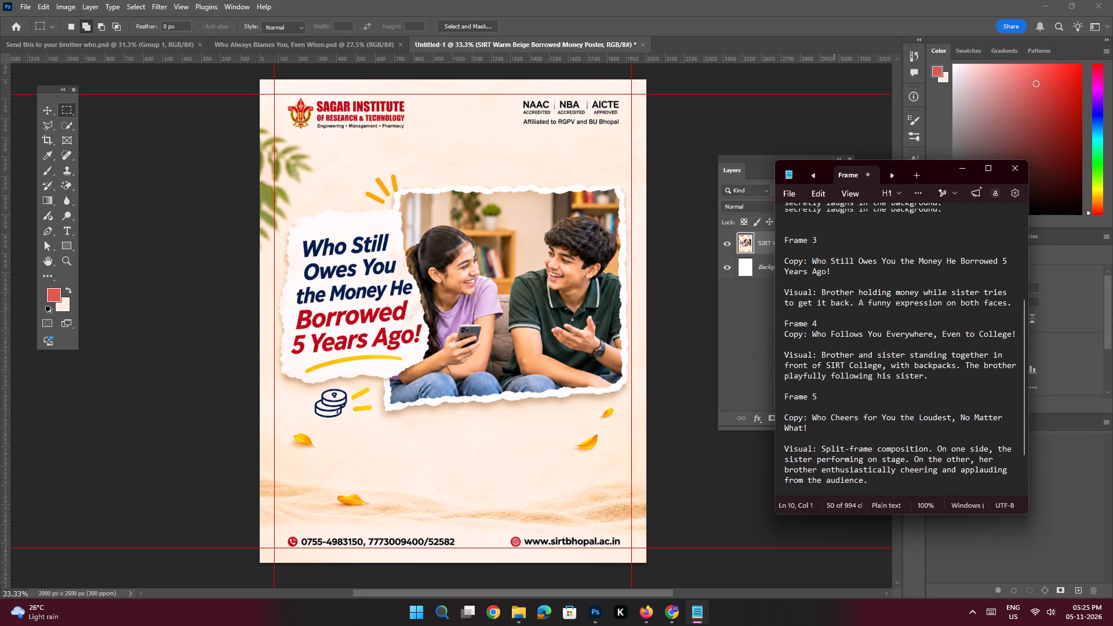
left_click_drag(915, 263, 812, 260)
key("ctrl+c")
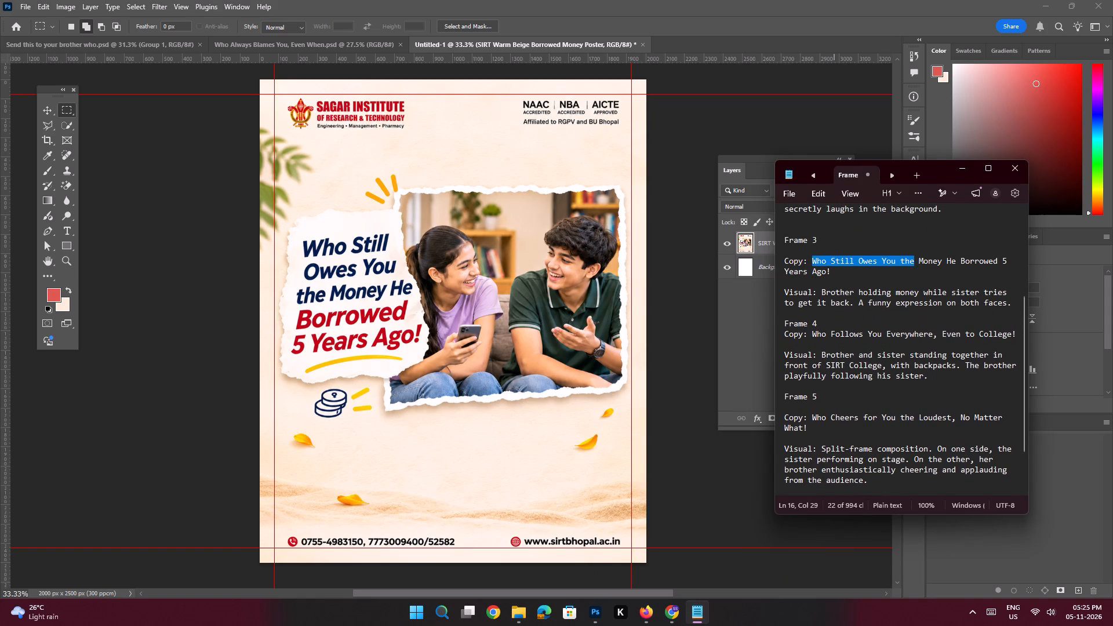
key("ctrl+c")
left_click(956, 166)
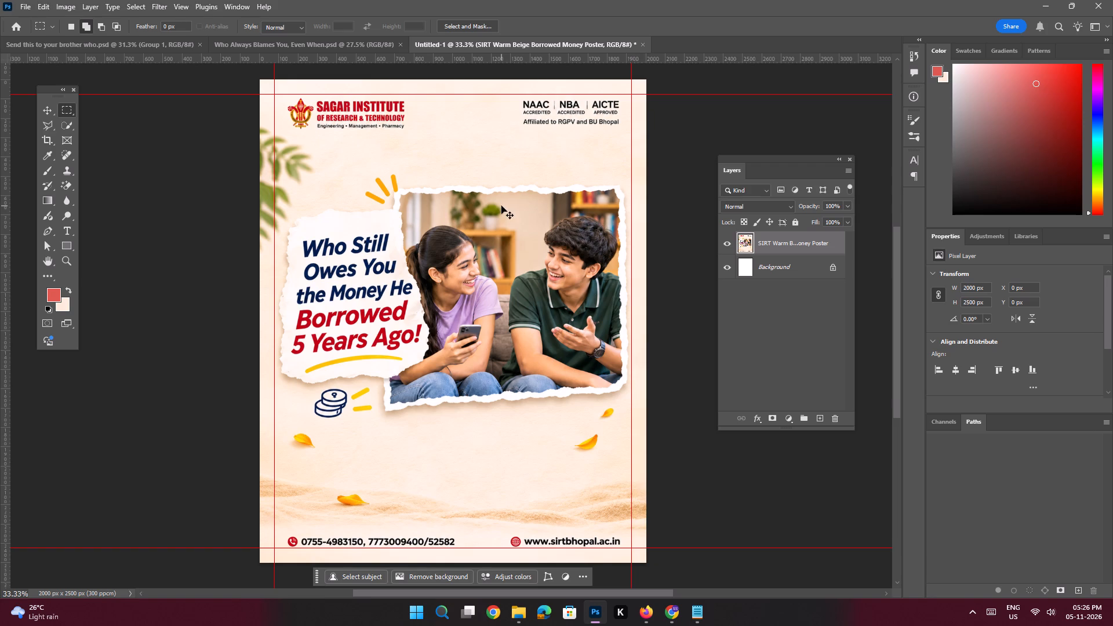
key("ctrl+s")
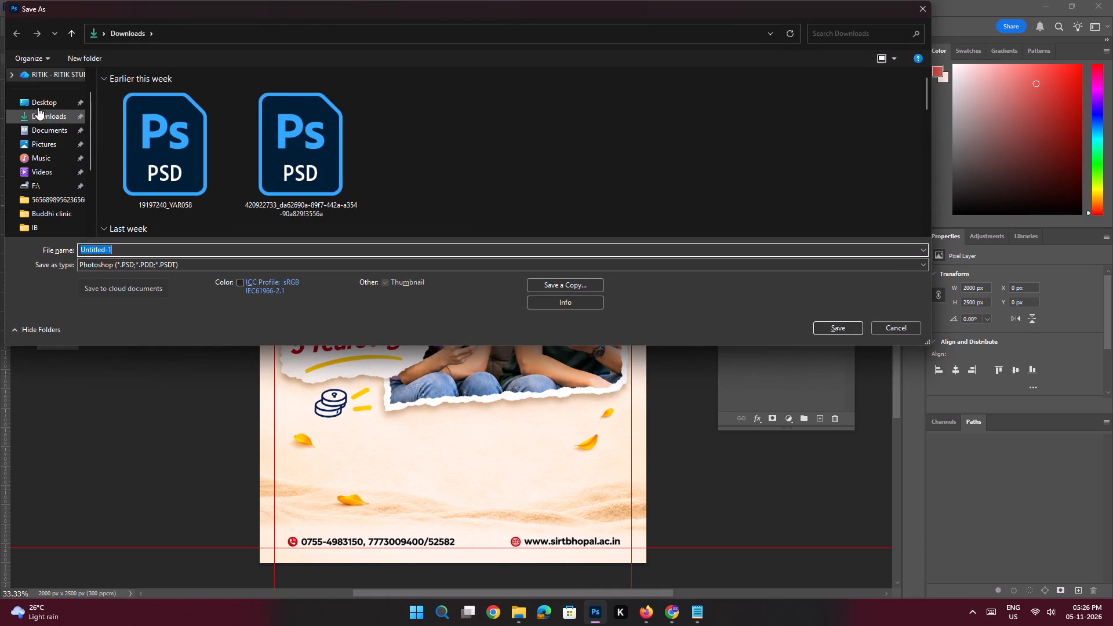
left_click(38, 103)
left_click(133, 121)
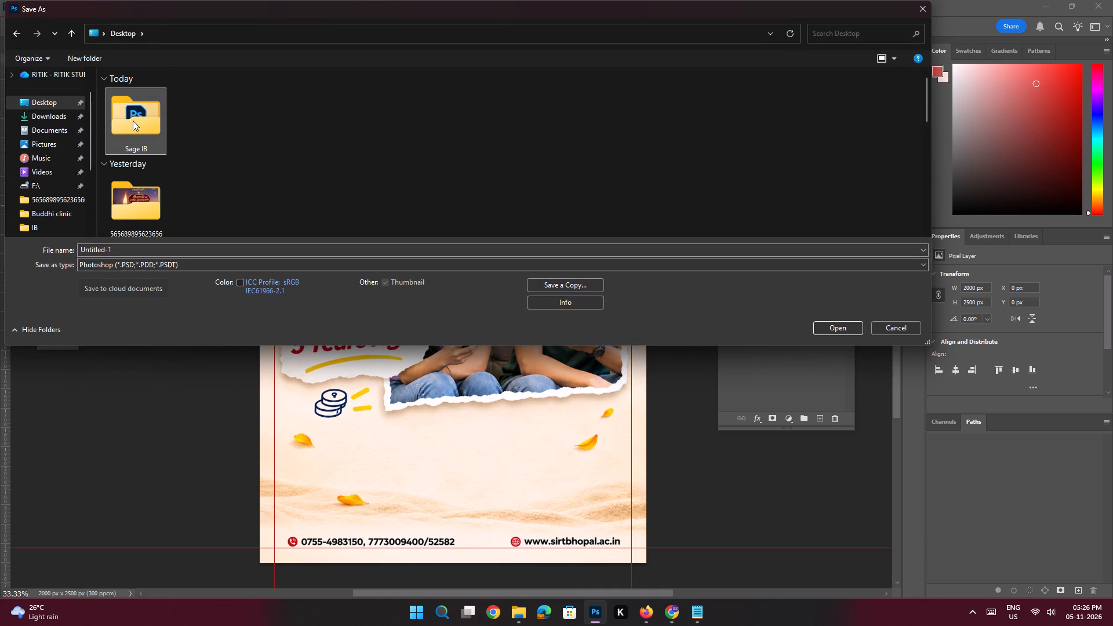
type("sirt")
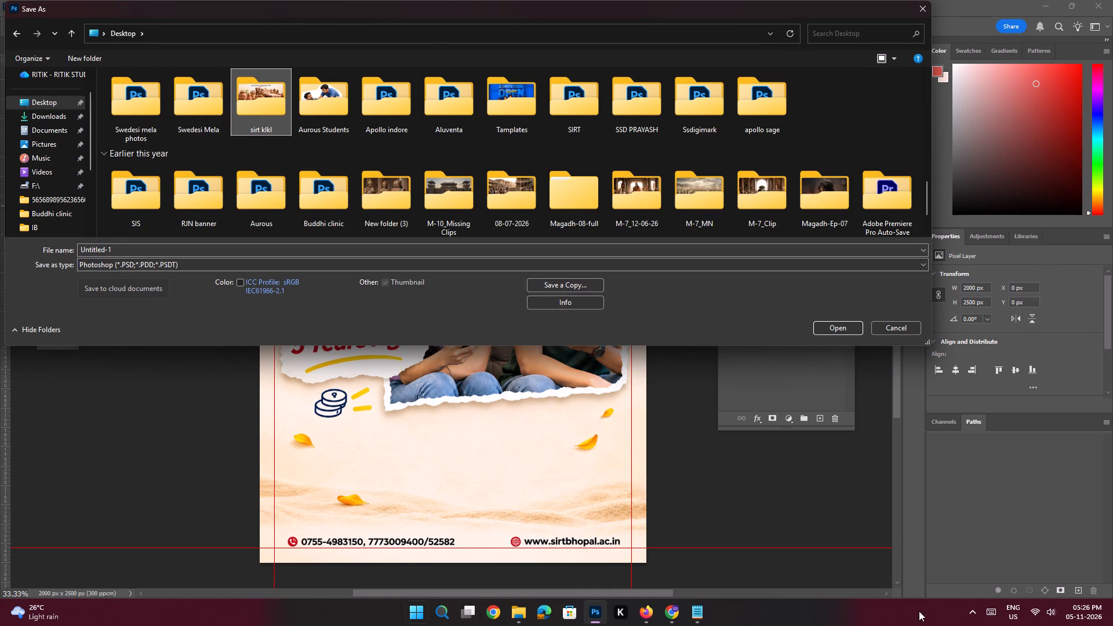
double_click(578, 118)
left_click(154, 253)
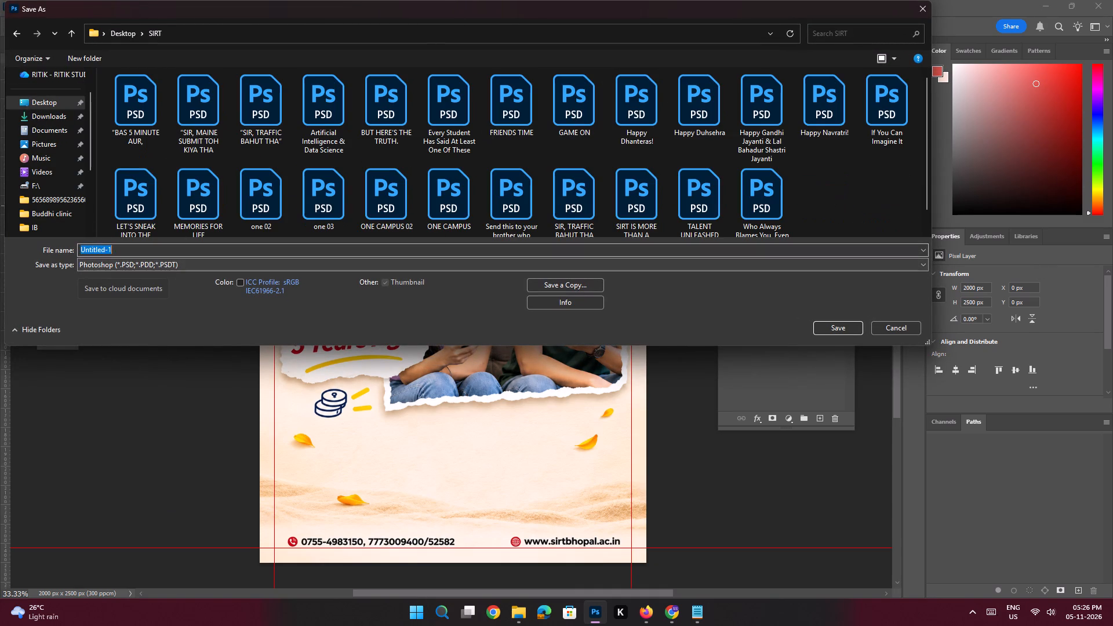
key("ctrl+v")
key("Return")
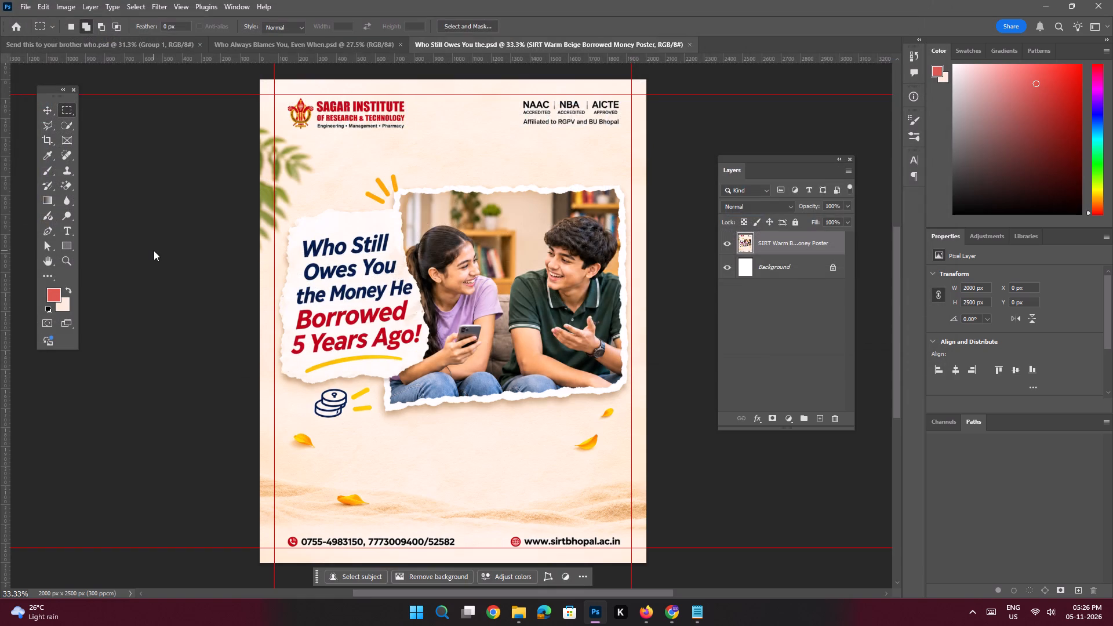
Outline the headline and yellow underline on the torn paper with the Polygonal Lasso and fill them with the sampled paper colour #fdfaf5.
key("ctrl+space")
key("ctrl+space")
key("ctrl+space")
key("ctrl+space")
key("ctrl+space")
key("ctrl+space")
key("ctrl+space")
key("ctrl+space")
key("ctrl+space")
key("ctrl+space")
key("ctrl+space")
key("ctrl+space")
key("ctrl+space")
left_click_drag(333, 272, 352, 301, "ctrl")
left_click(381, 270)
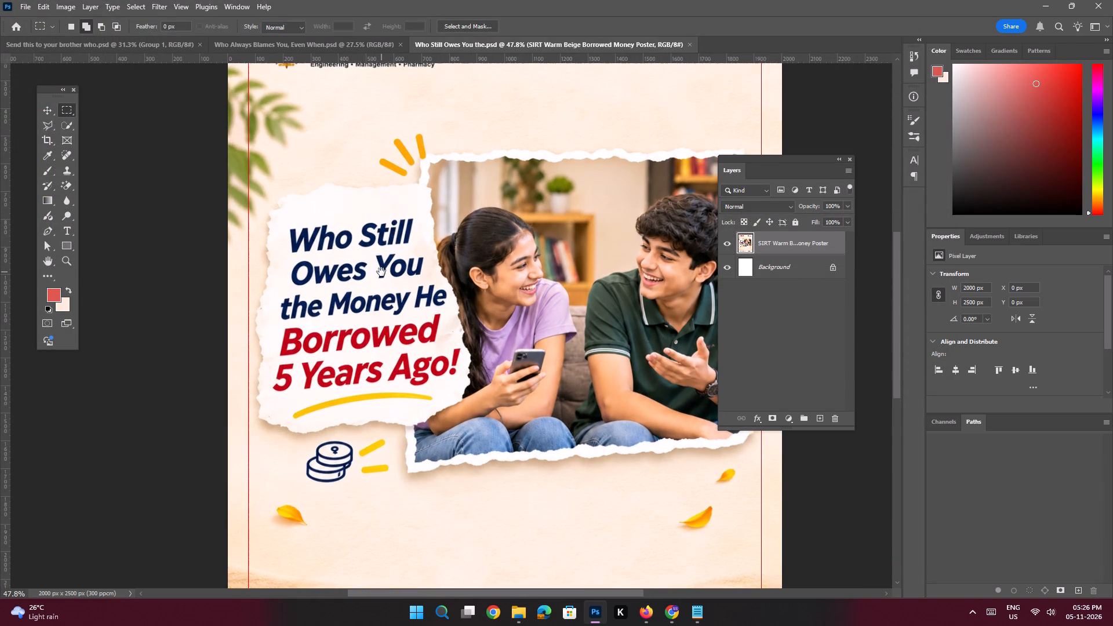
left_click(48, 128)
key("space")
left_click_drag(326, 247, 341, 289, "ctrl")
left_click_drag(349, 283, 328, 279)
left_click(247, 245)
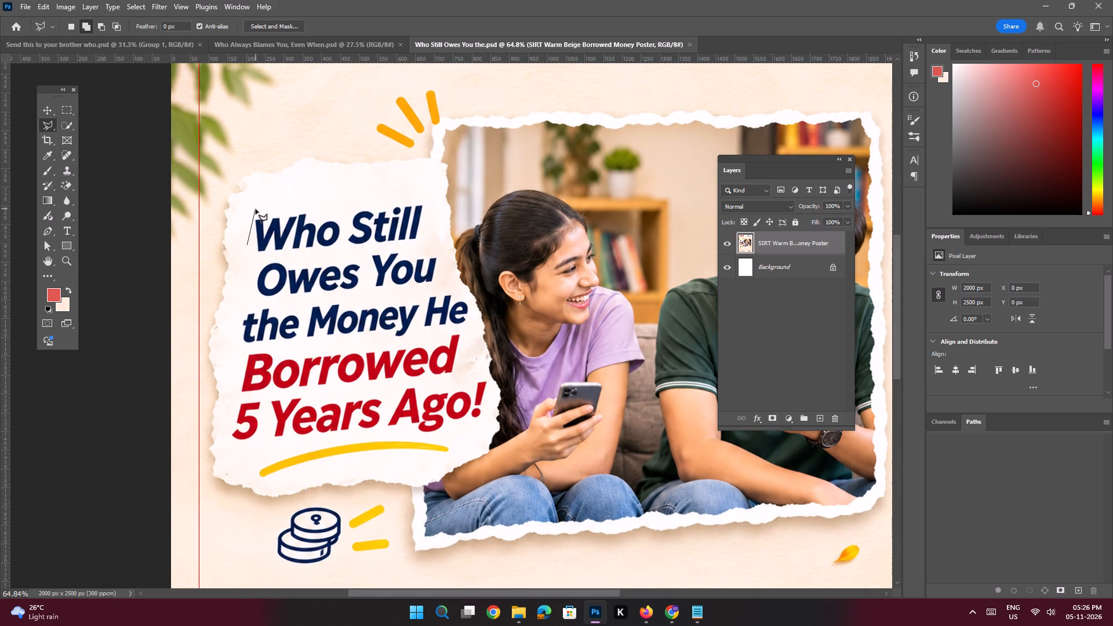
left_click(256, 209)
left_click(406, 194)
left_click(423, 199)
left_click(426, 225)
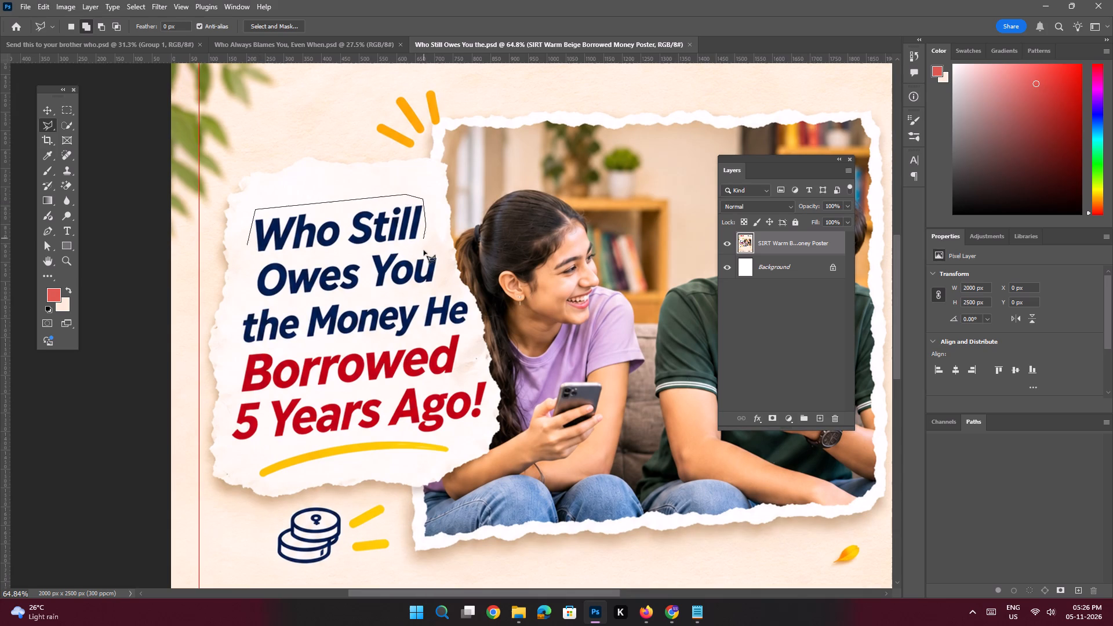
left_click(424, 250)
left_click(443, 253)
left_click(448, 292)
left_click(465, 298)
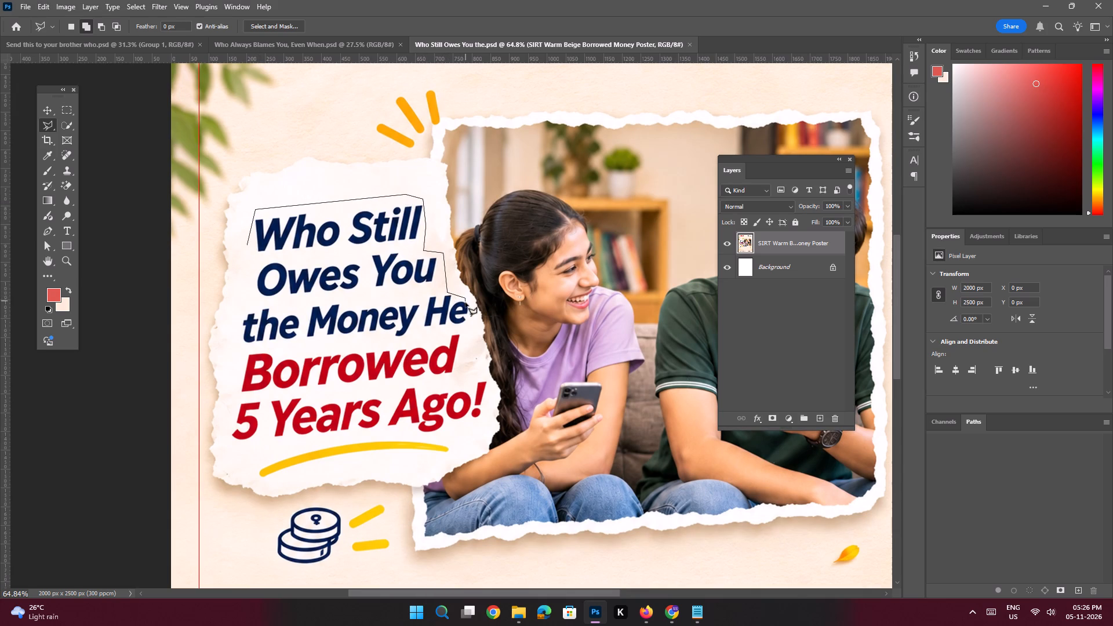
left_click(471, 308)
left_click(468, 351)
left_click(464, 388)
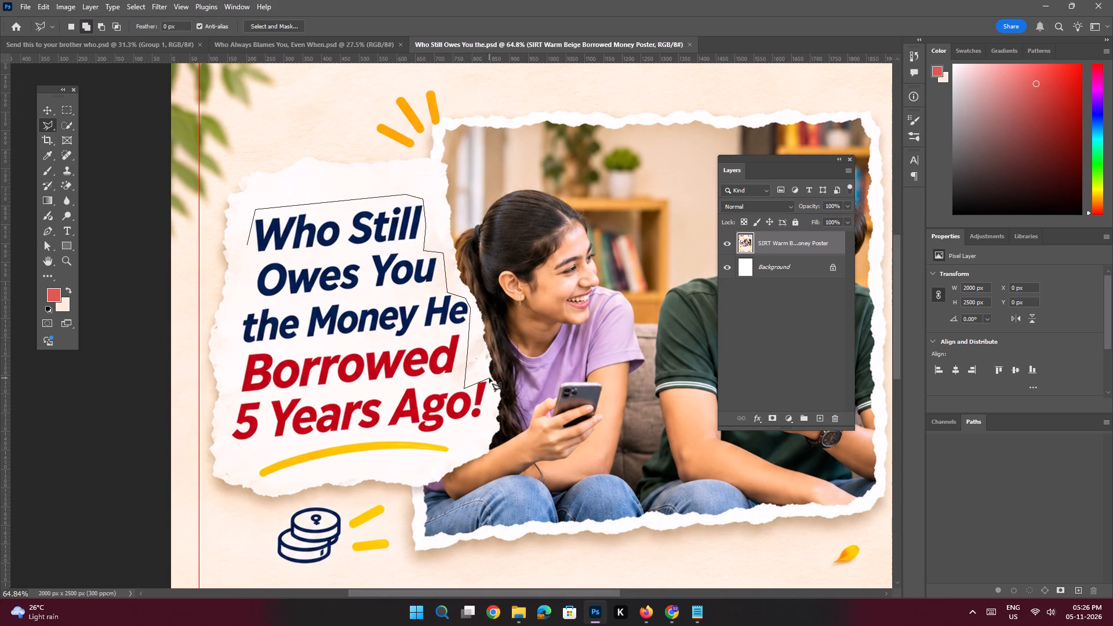
left_click(482, 378)
left_click(489, 381)
left_click(486, 409)
left_click(483, 431)
left_click(467, 447)
left_click(449, 457)
left_click(299, 466)
left_click(262, 480)
left_click_drag(245, 465, 243, 458)
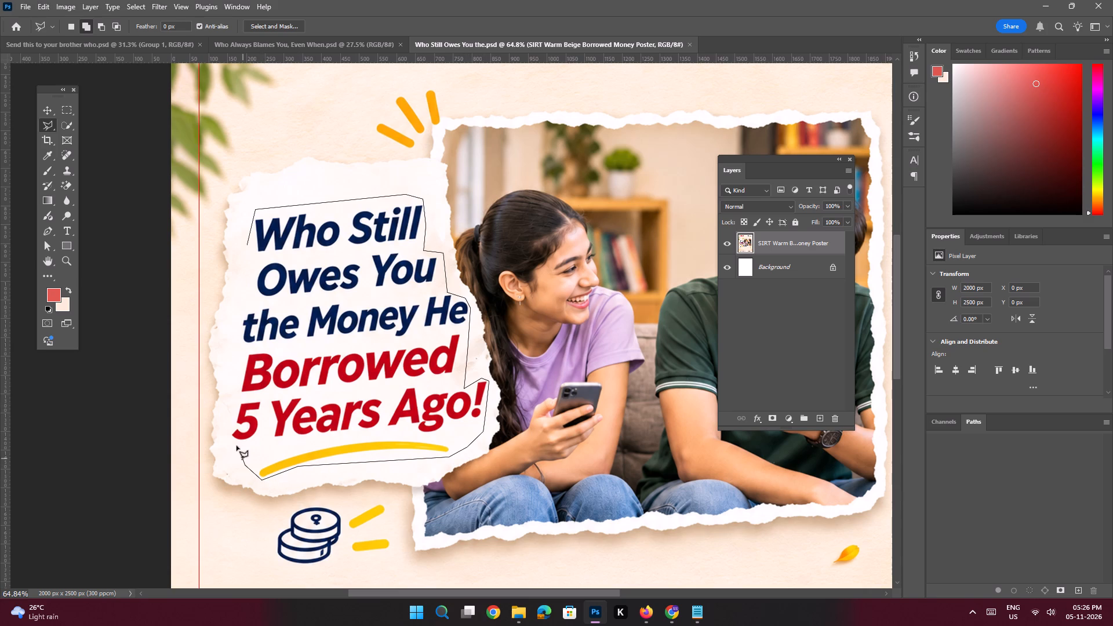
left_click(228, 439)
left_click(247, 257)
double_click(246, 242)
key("shift+BackSpace")
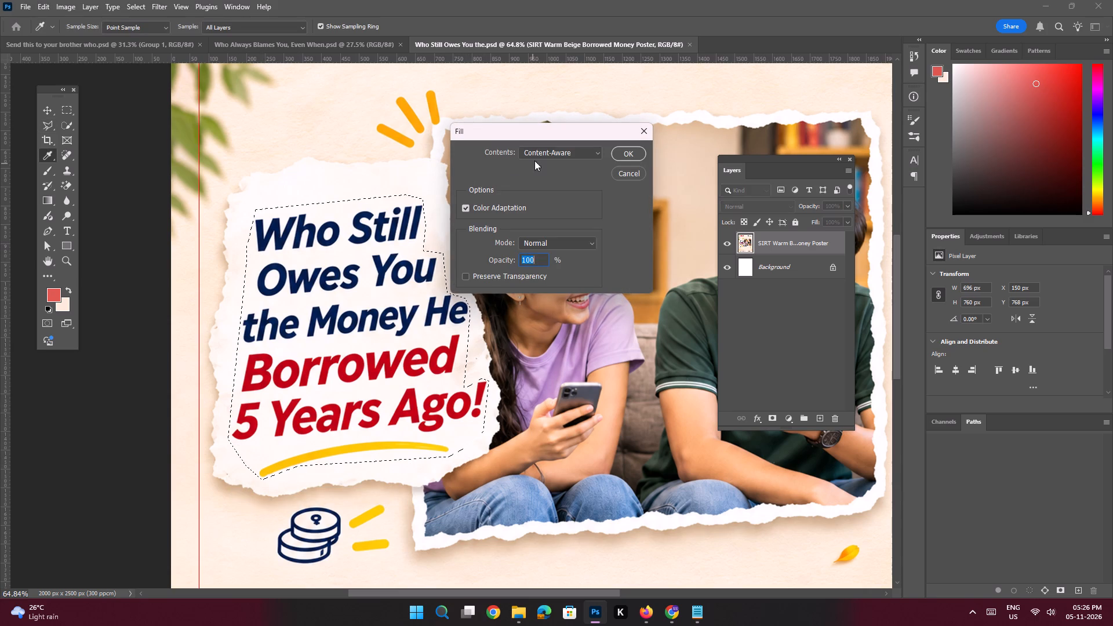
left_click(536, 154)
left_click(537, 180)
left_click(357, 185)
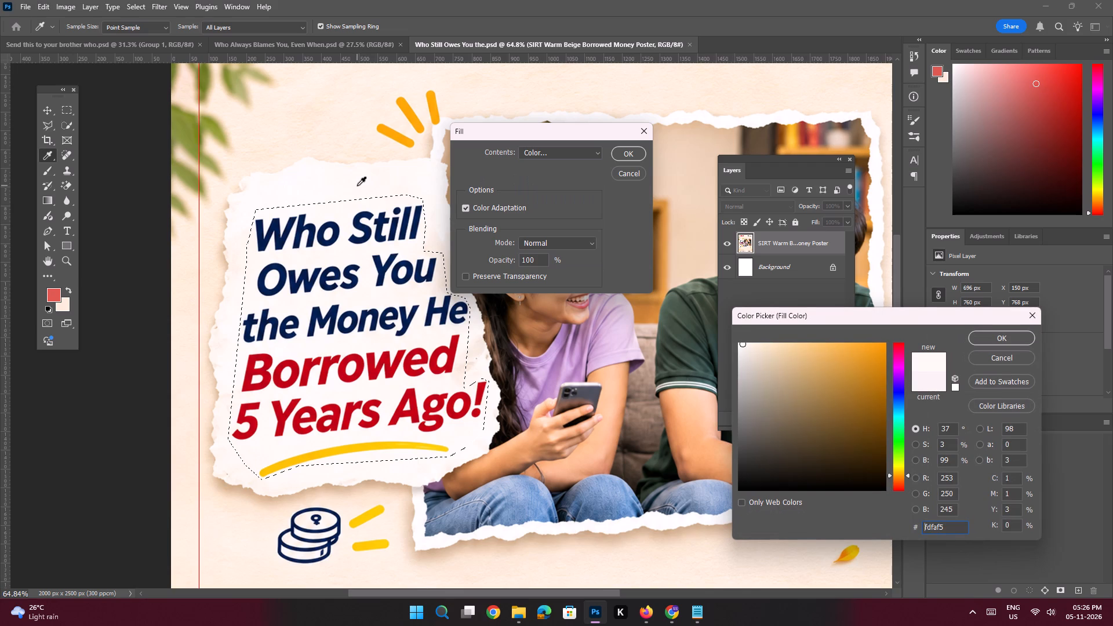
key("Return")
key("Return")
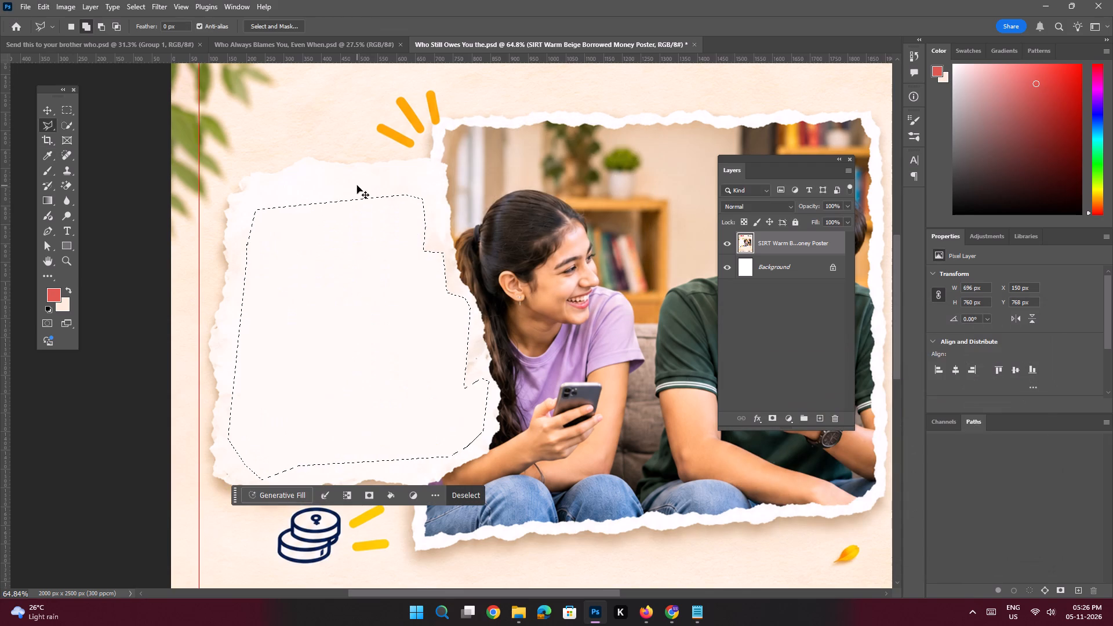
key("ctrl+d")
Copy the headline text layer from "Who Always Blames You, Even When" into "Who Still Owes You the" and position it on the blank torn paper.
key("ctrl+space")
key("ctrl+space")
key("ctrl+space")
key("ctrl+space")
key("ctrl+space")
key("ctrl+space")
key("ctrl+space")
key("ctrl+space")
key("ctrl+space")
key("ctrl+space")
key("ctrl+space")
key("ctrl+space")
key("ctrl+space")
key("ctrl+space")
key("ctrl+space")
key("ctrl+space")
key("ctrl+space")
key("ctrl+space")
key("ctrl+space")
key("ctrl+space")
left_click_drag(472, 253, 454, 252, "ctrl")
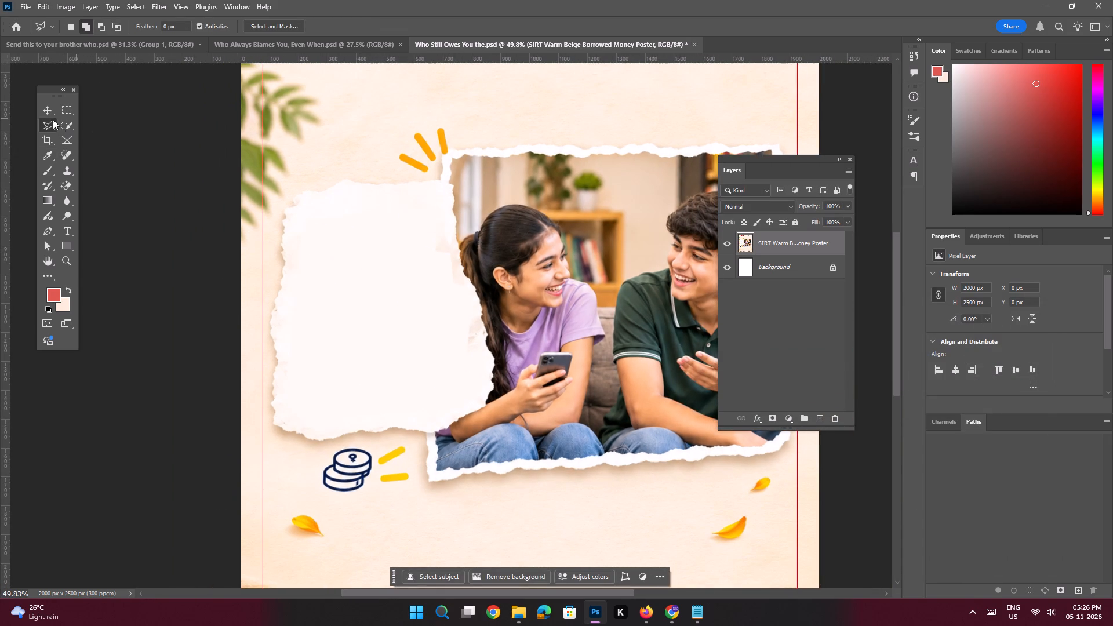
left_click(50, 112)
left_click(118, 163)
left_click(351, 42)
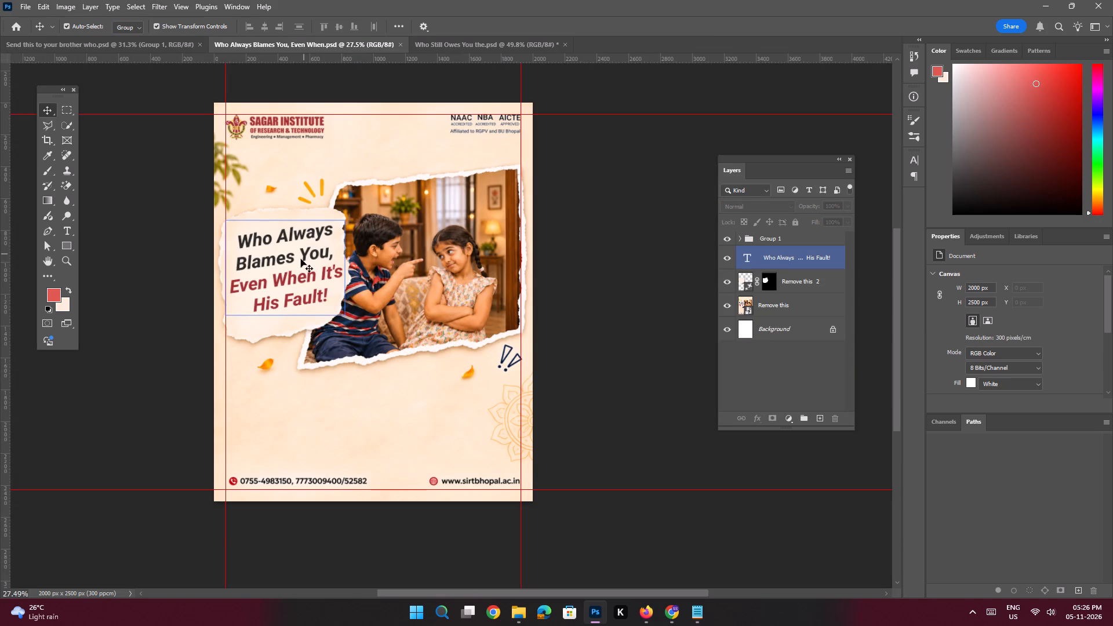
left_click(301, 259)
left_click_drag(769, 259, 397, 284)
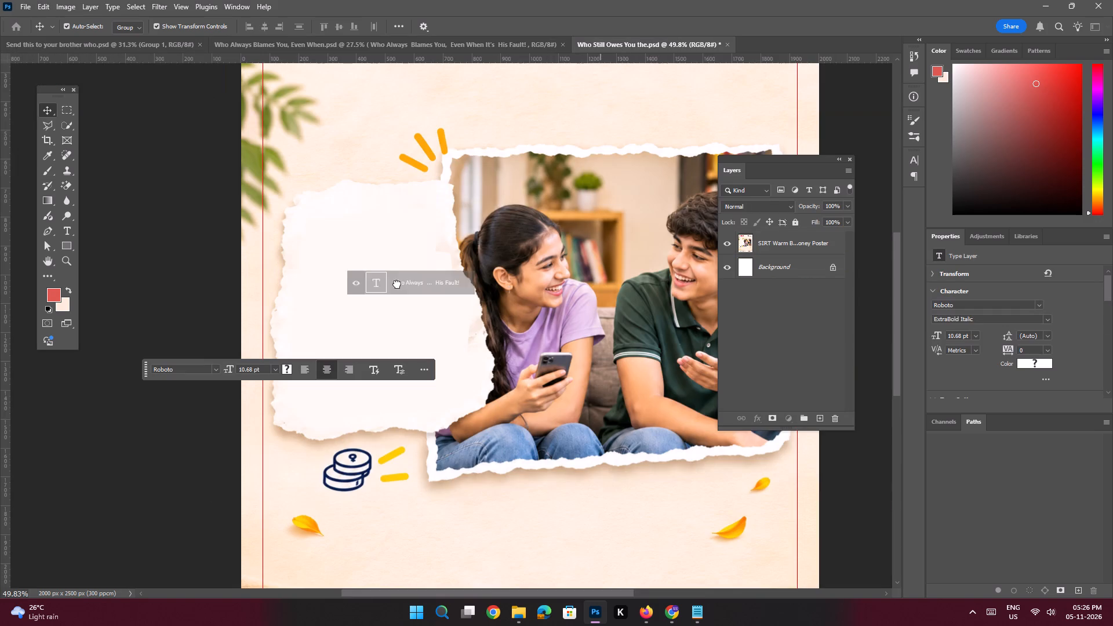
left_click_drag(397, 284, 391, 293)
left_click_drag(414, 268, 398, 290)
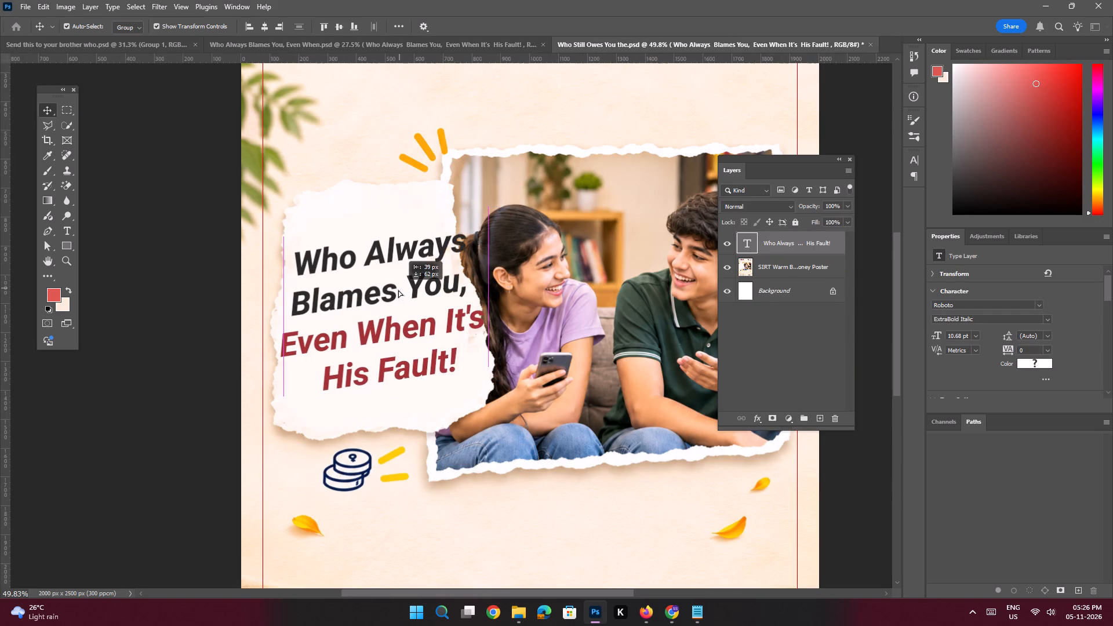
left_click_drag(398, 290, 401, 292)
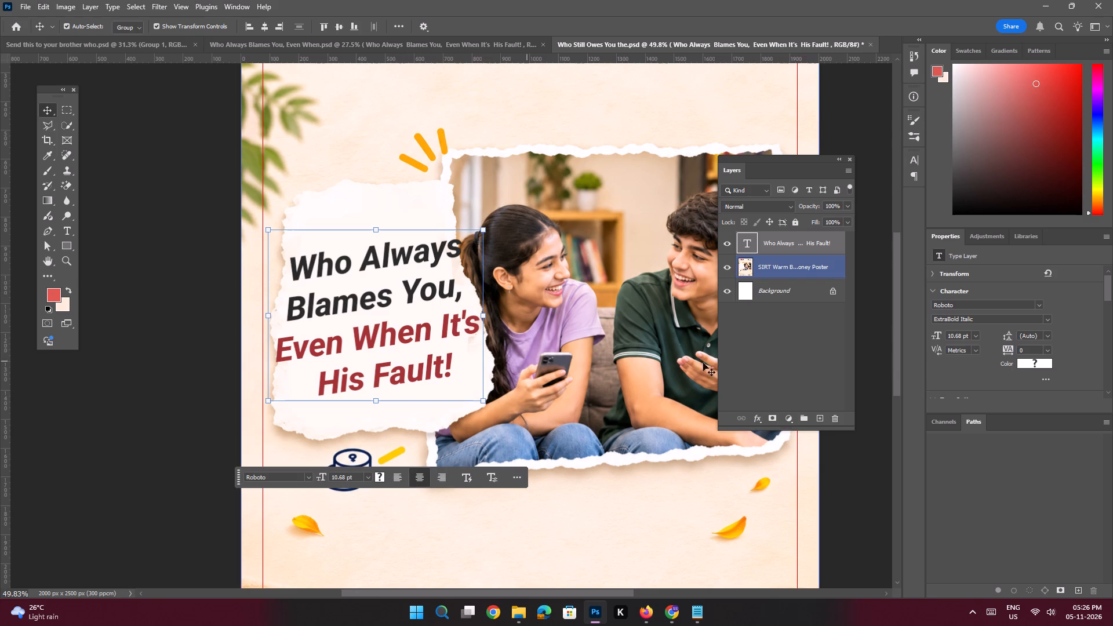
Set the copied headline's font size to 9 pt.
left_click_drag(964, 336, 927, 316)
key("9")
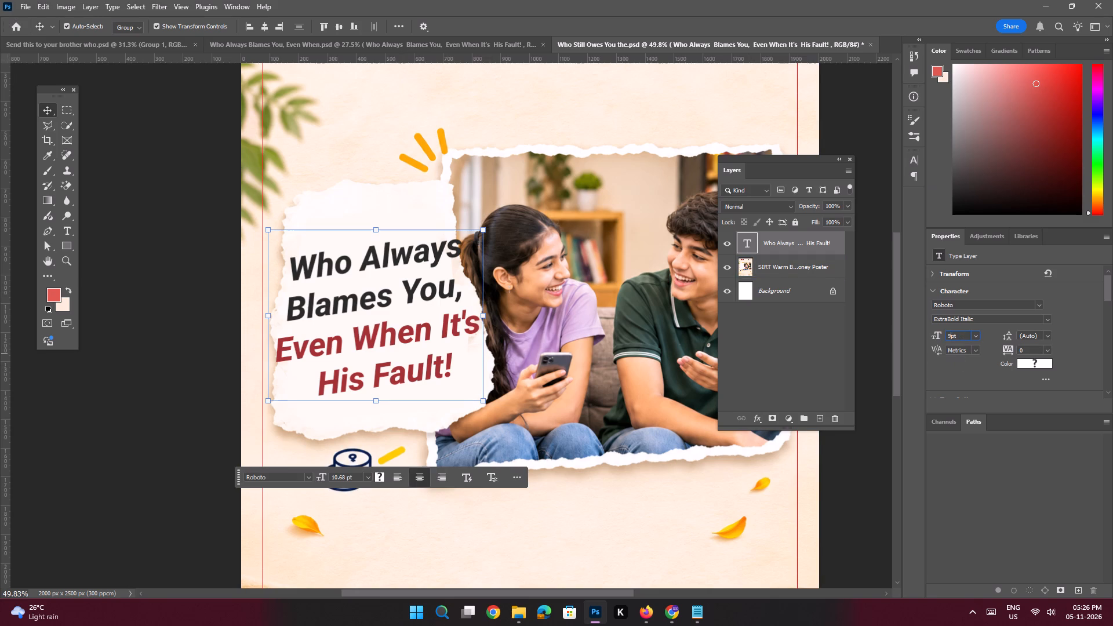
key("Return")
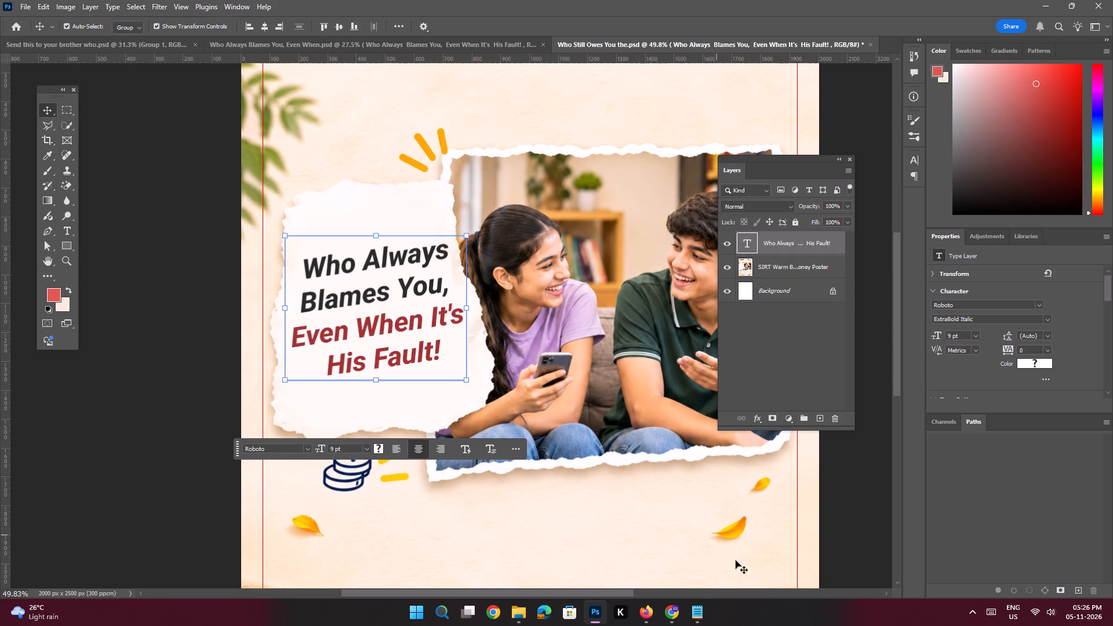
Switch to the Downloads folder in File Explorer.
left_click(704, 616)
left_click(704, 616)
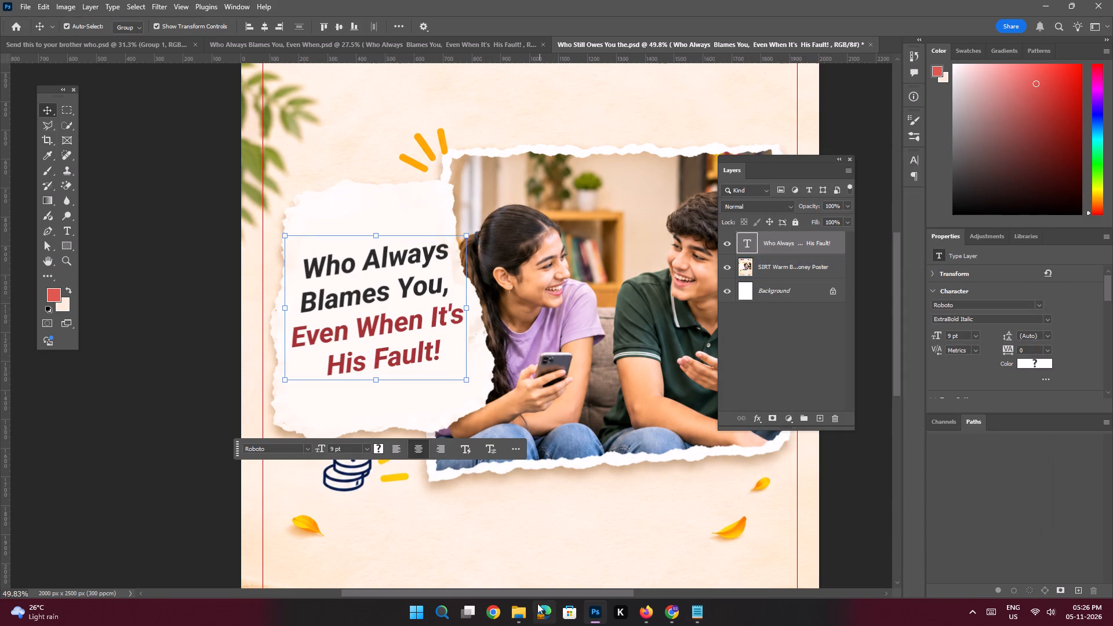
left_click(496, 570)
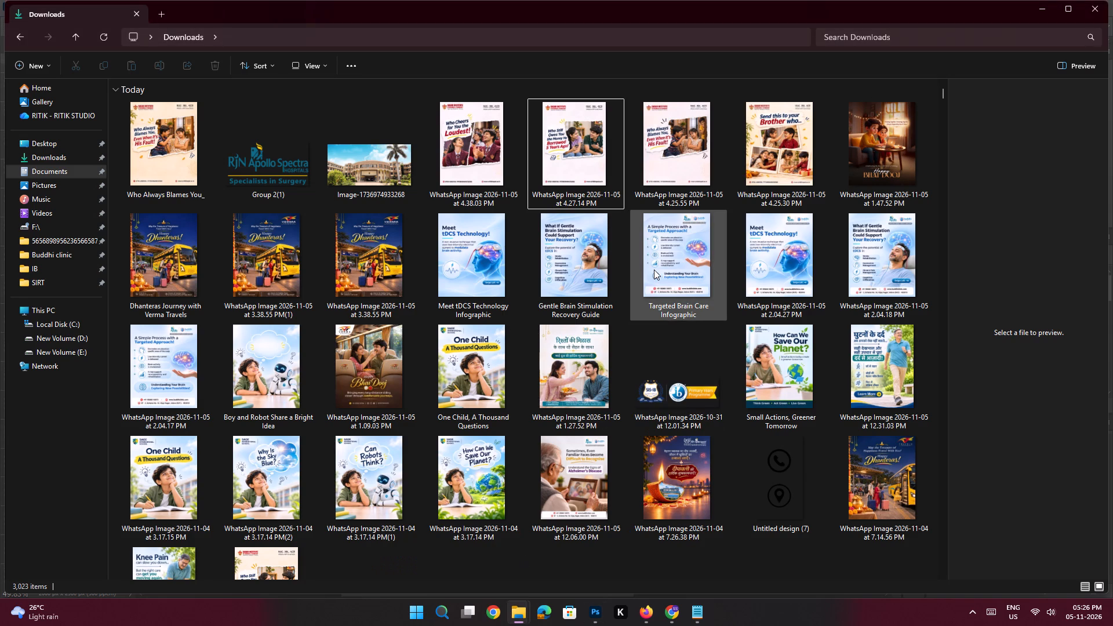
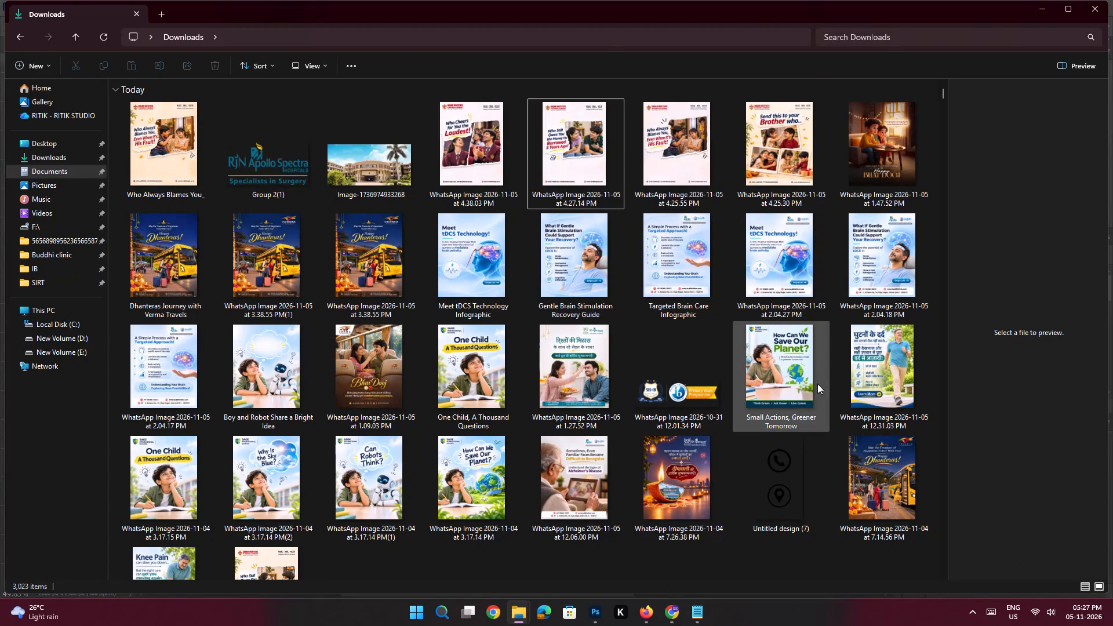
Review the Frame 3 copy in Notepad and the "Who Still Owes You" reference poster in the Downloads folder.
left_click(598, 614)
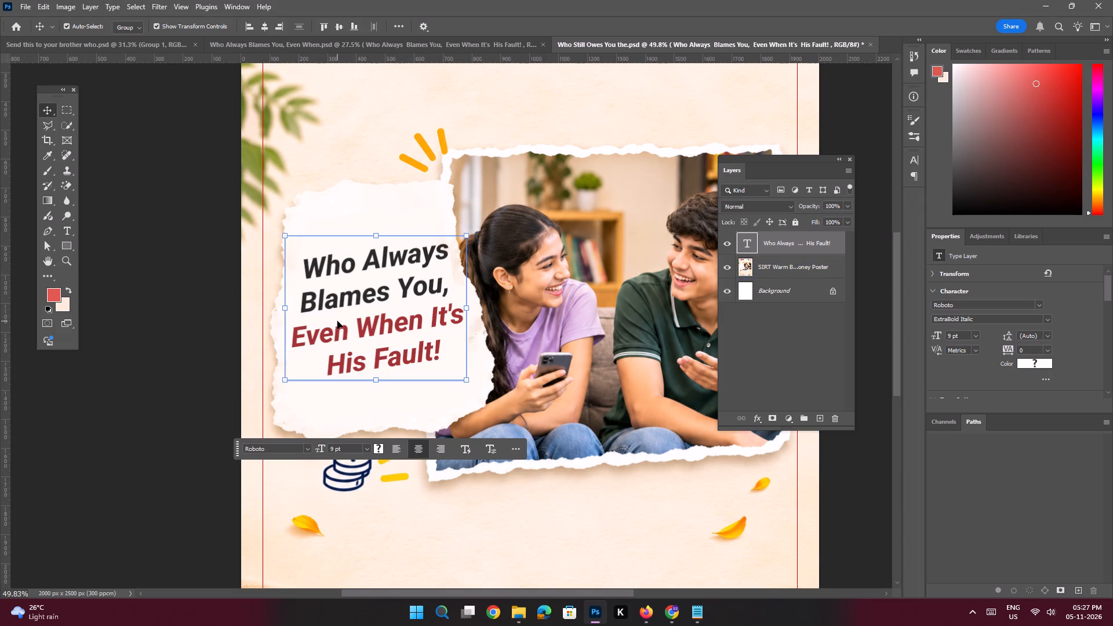
left_click(697, 609)
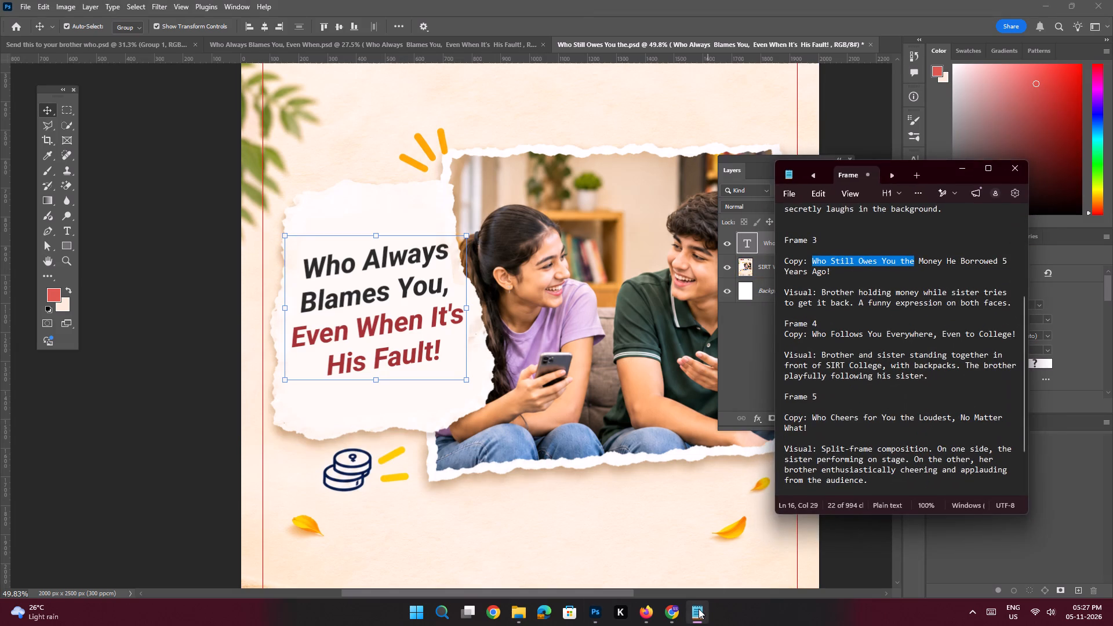
left_click(699, 609)
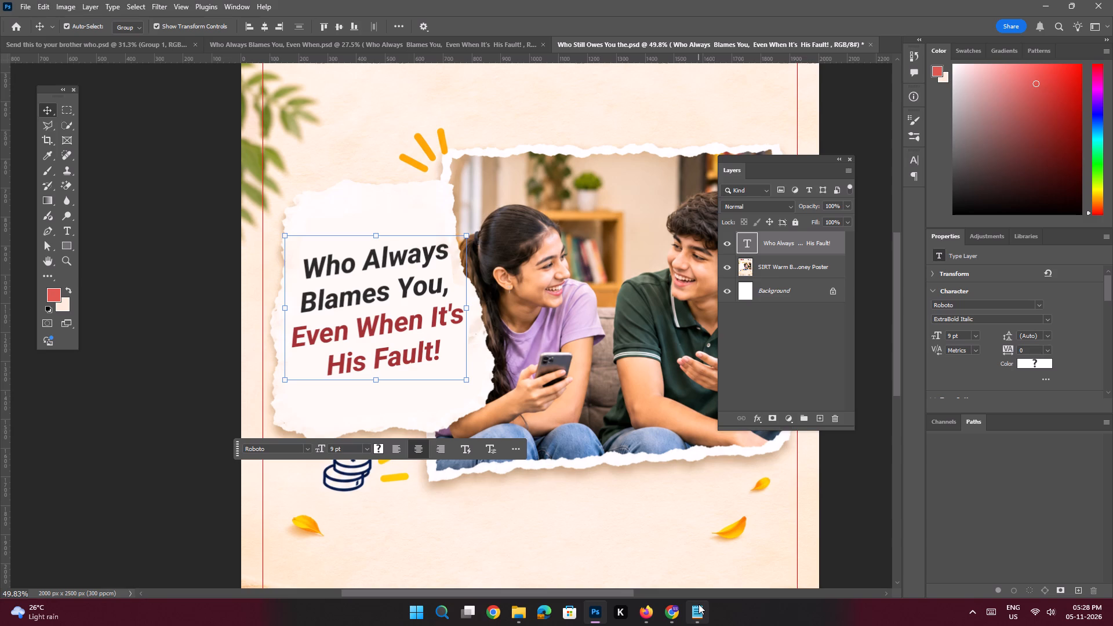
left_click(698, 609)
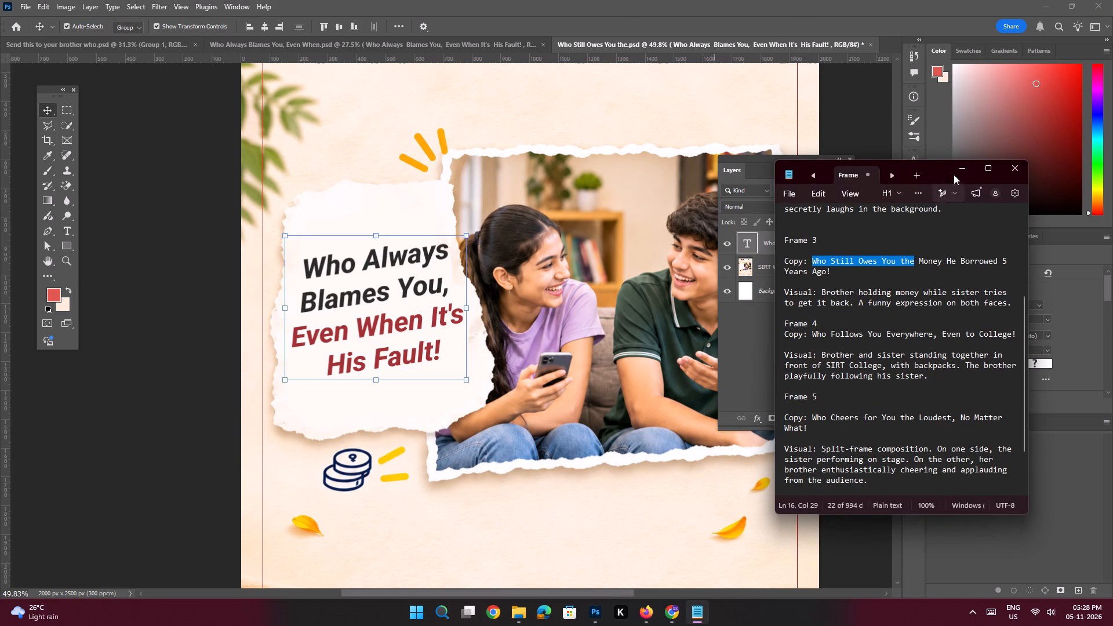
left_click(958, 166)
key("alt+Tab")
left_click(426, 312, "alt")
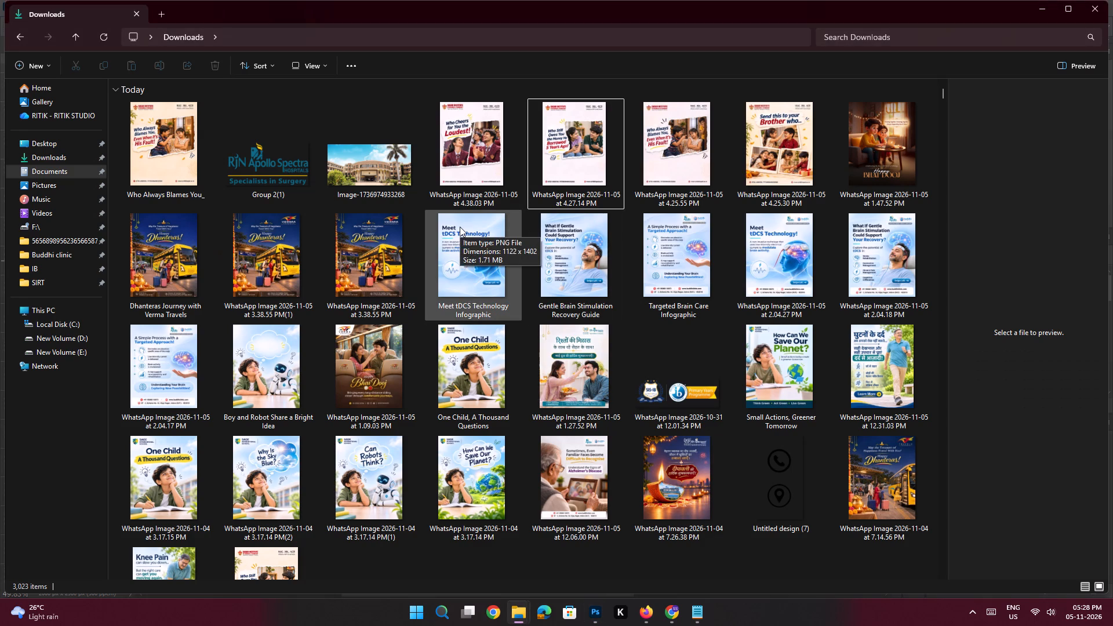
key("alt+Tab")
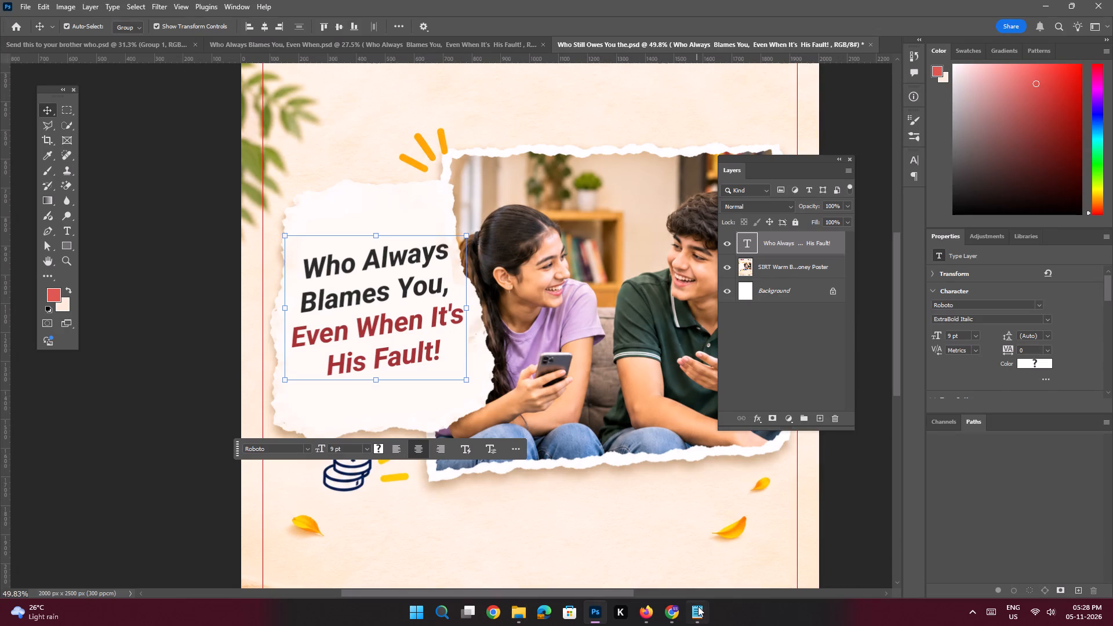
Replace the headline's first line, "Who Always", with "Who Still" copied from the Frame 3 copy in Notepad.
left_click(698, 606)
left_click(854, 265)
left_click_drag(856, 259, 839, 259)
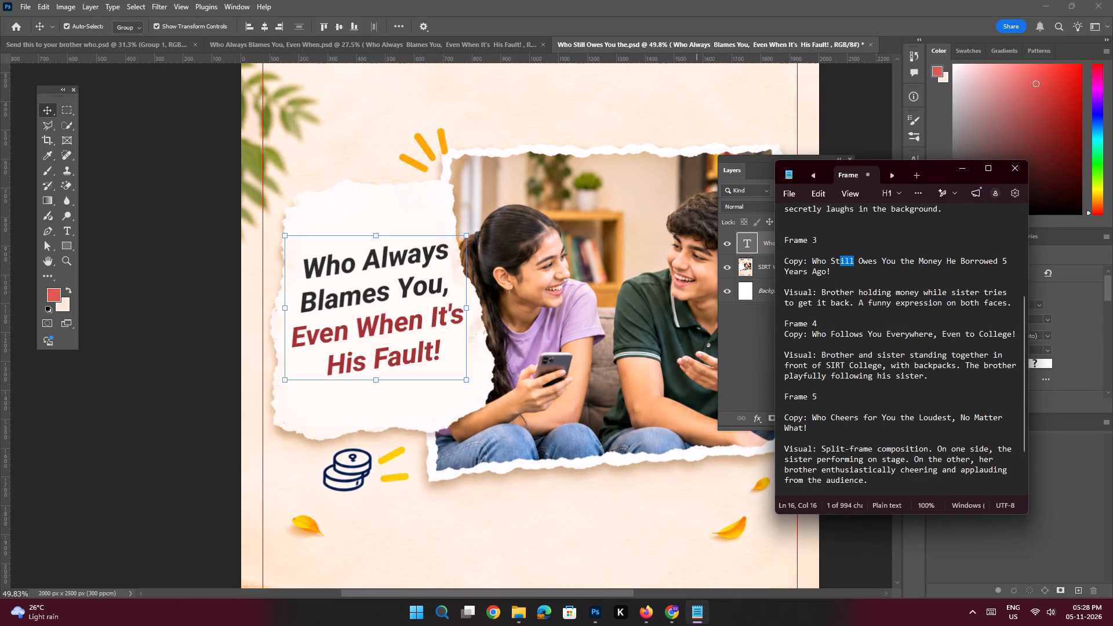
left_click_drag(839, 259, 813, 260)
key("ctrl+c")
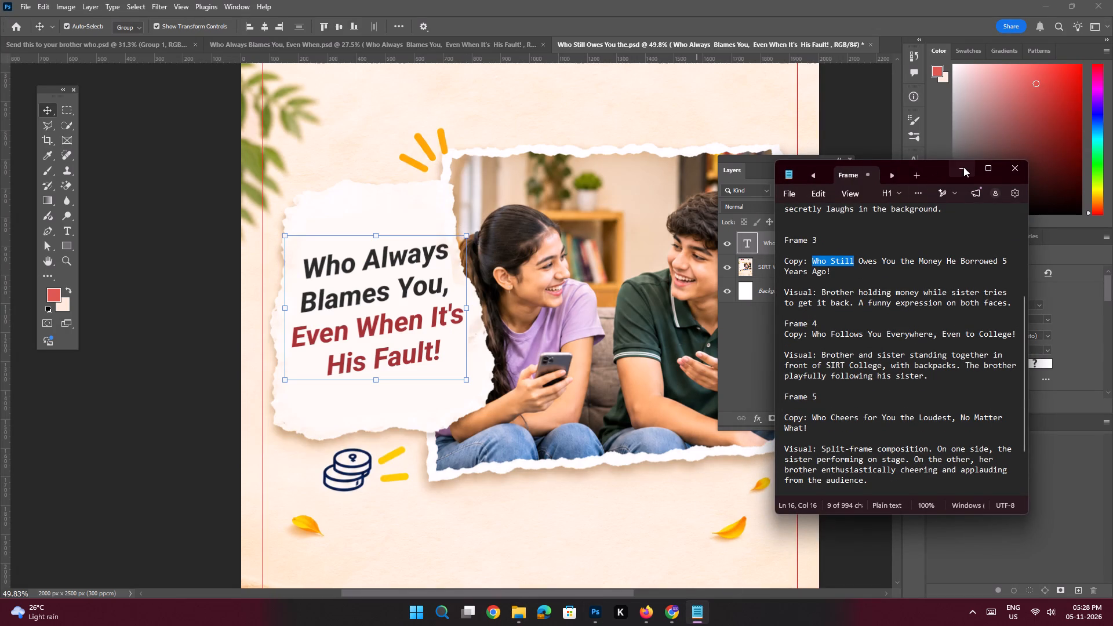
left_click(963, 167)
double_click(386, 262)
left_click(438, 250)
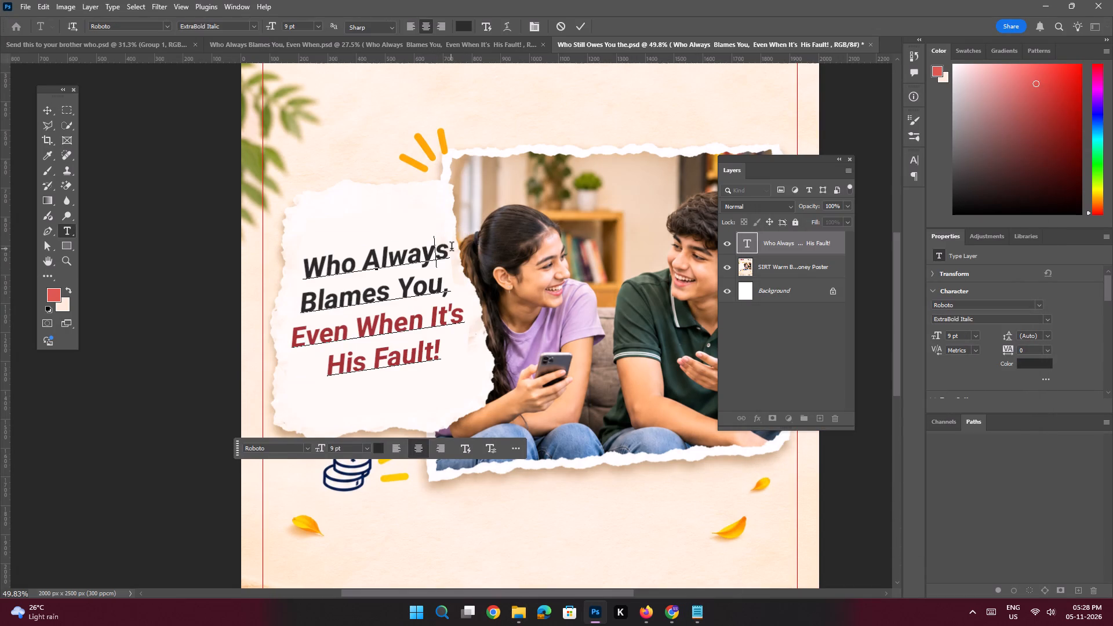
left_click_drag(452, 248, 309, 275)
key("ctrl+v")
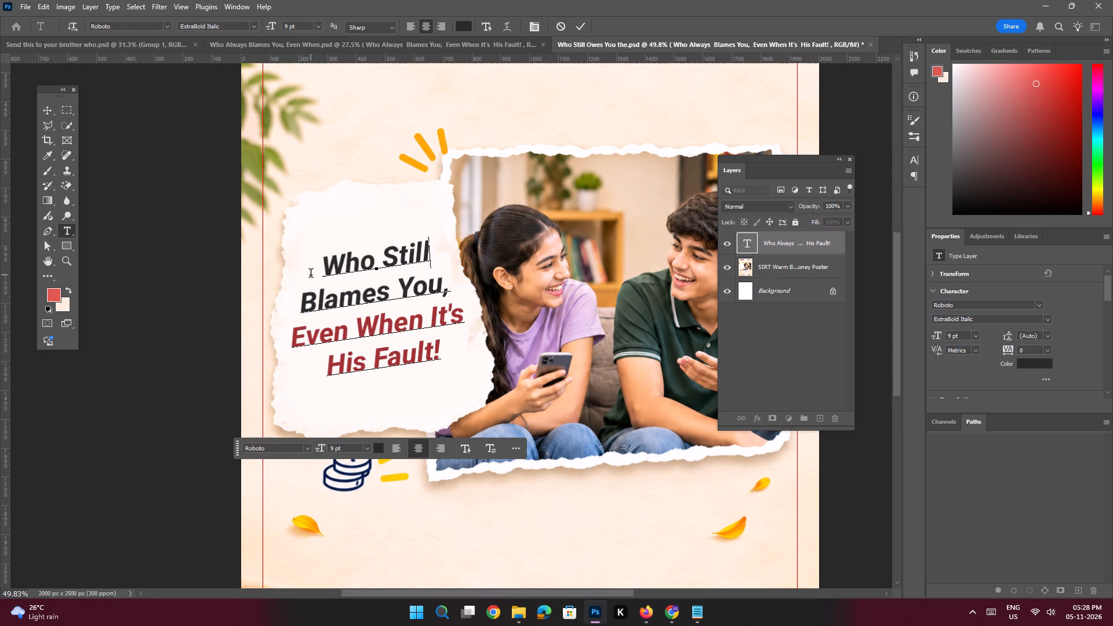
key("Return")
Replace the headline's second line, "Blames You,", with "Owes You" copied from the Frame 3 copy in Notepad.
key("alt+Tab")
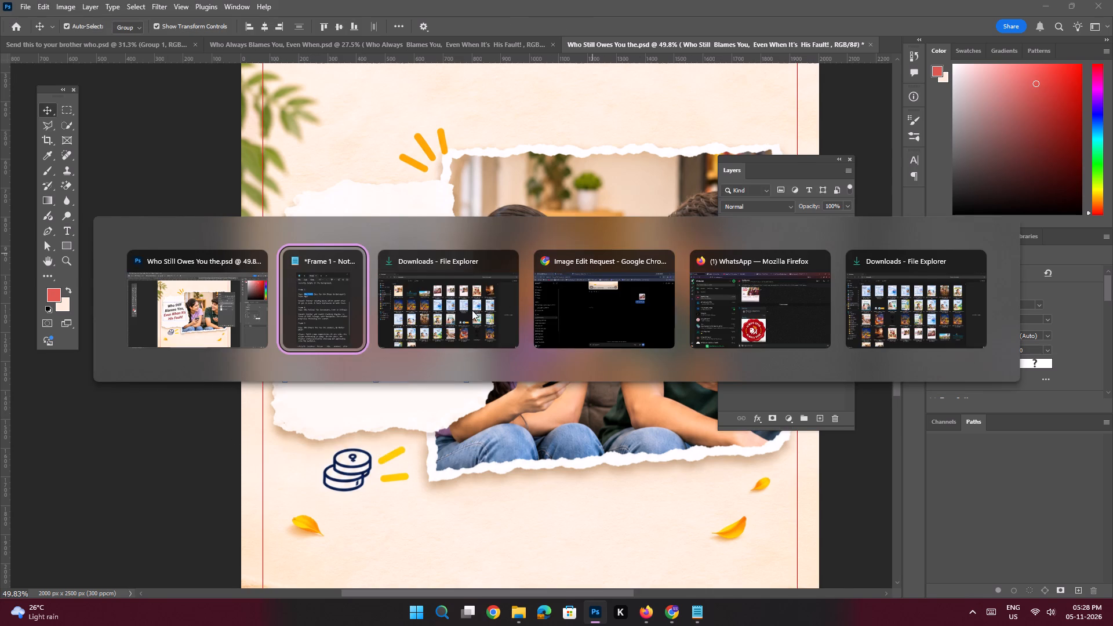
left_click(472, 310, "alt")
key("alt+Tab")
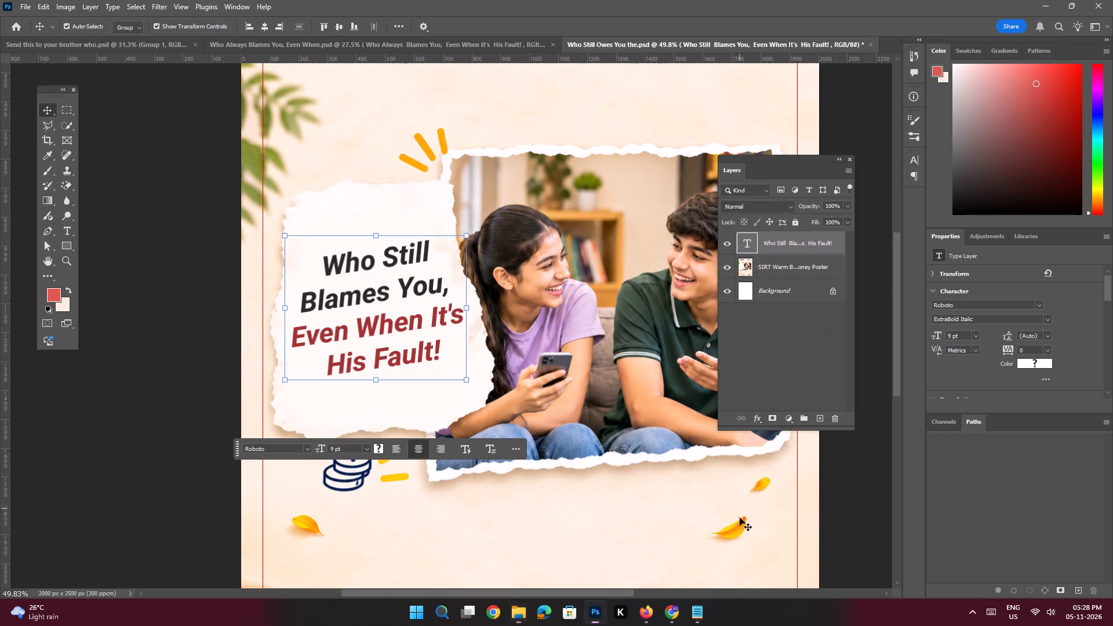
left_click(693, 613)
left_click(697, 610)
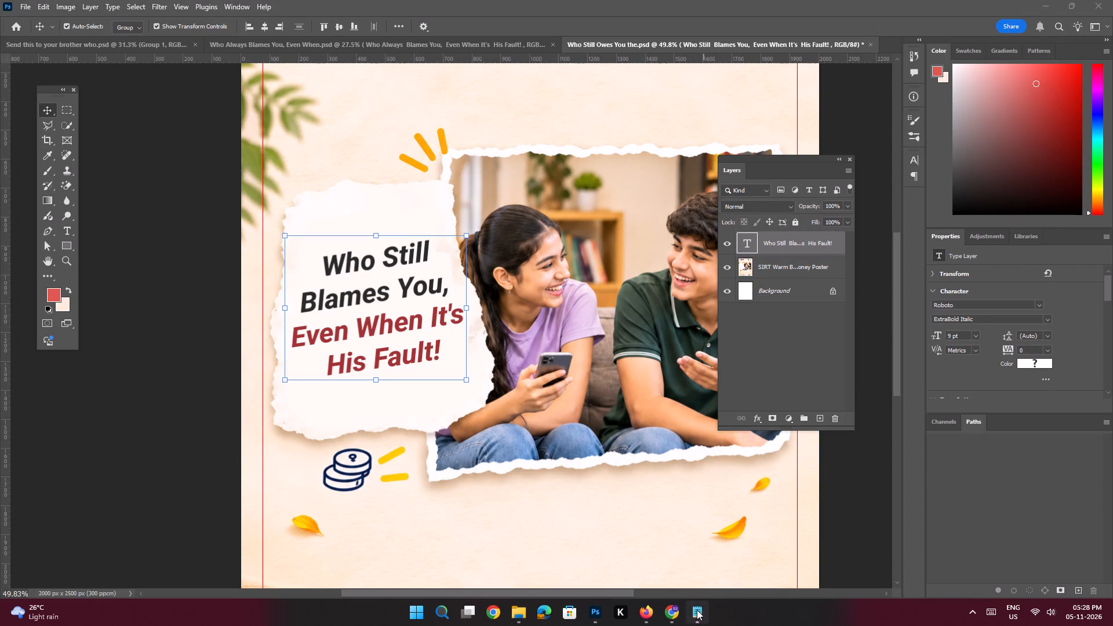
left_click_drag(896, 261, 861, 262)
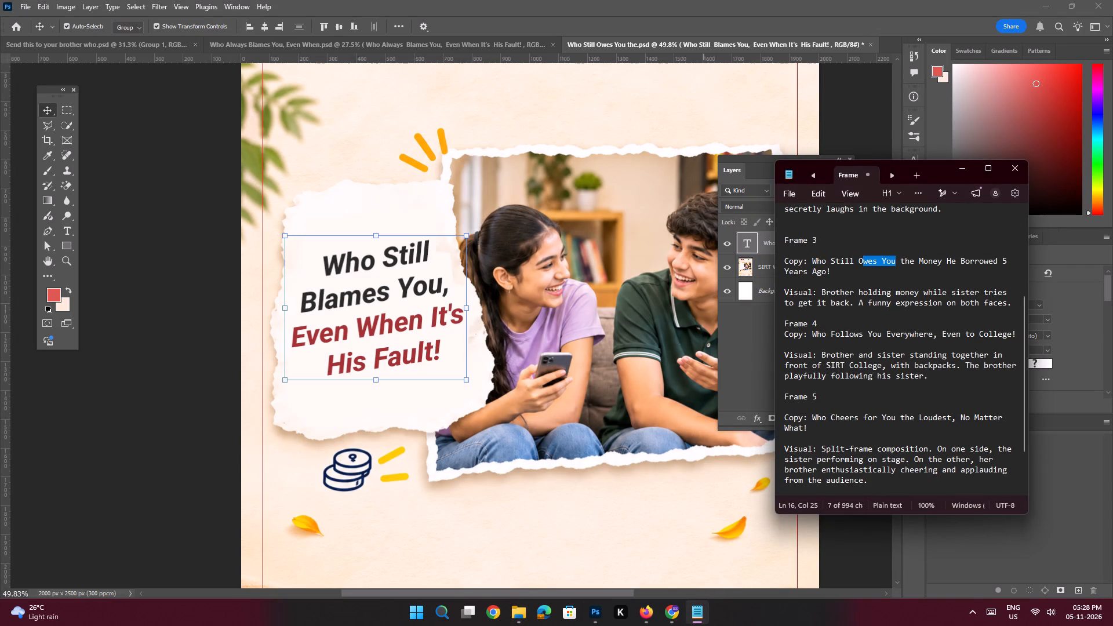
left_click_drag(861, 262, 858, 263)
key("ctrl+c")
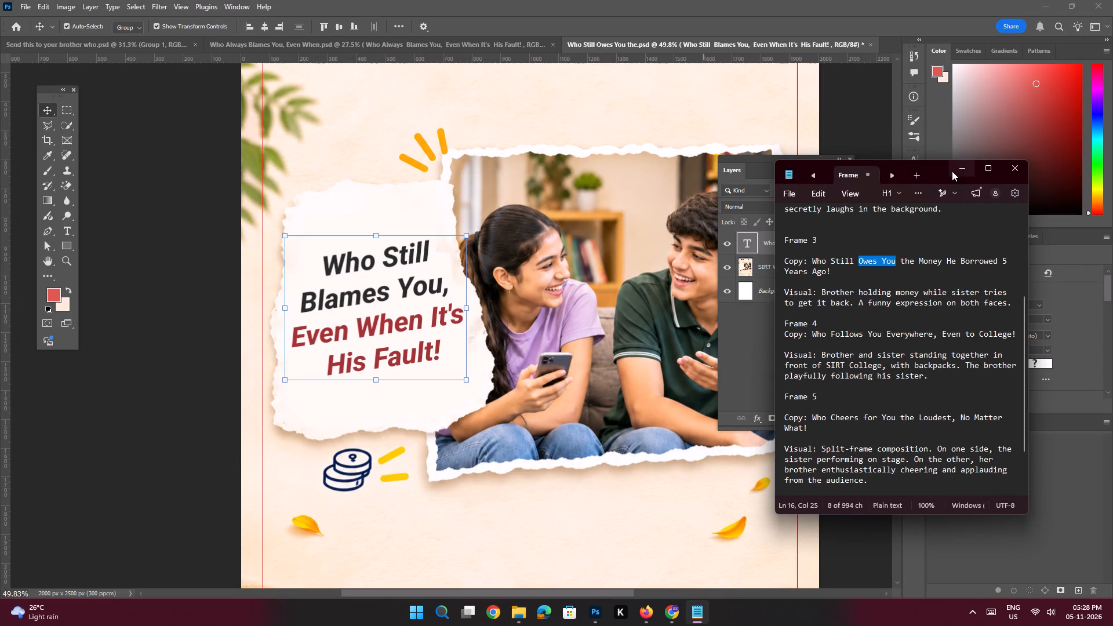
left_click(958, 168)
double_click(344, 300)
left_click(435, 282)
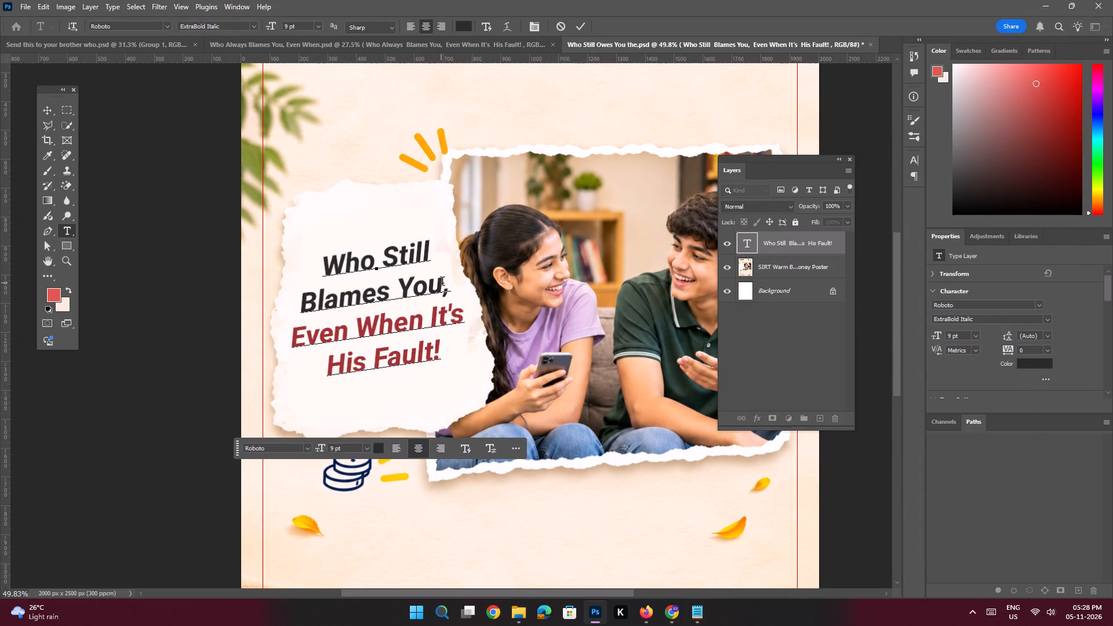
left_click_drag(449, 286, 299, 305)
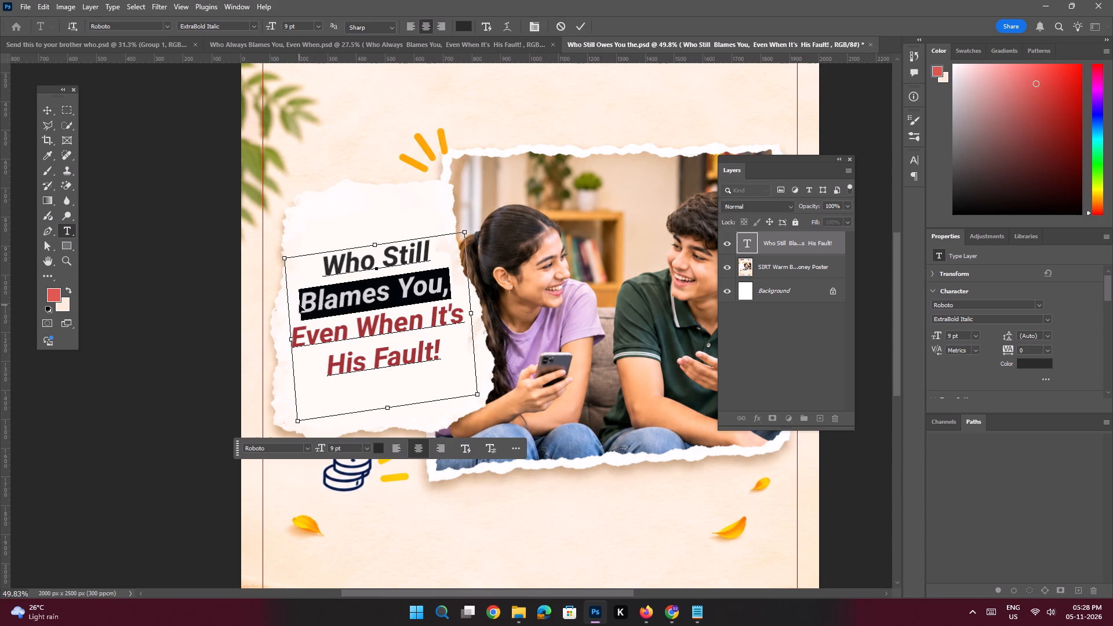
key("ctrl+v")
key("Return")
Check the reference poster's line breaks in Downloads and add "the Money He" from the Notepad copy as a new line below "Owes You".
left_click(697, 612)
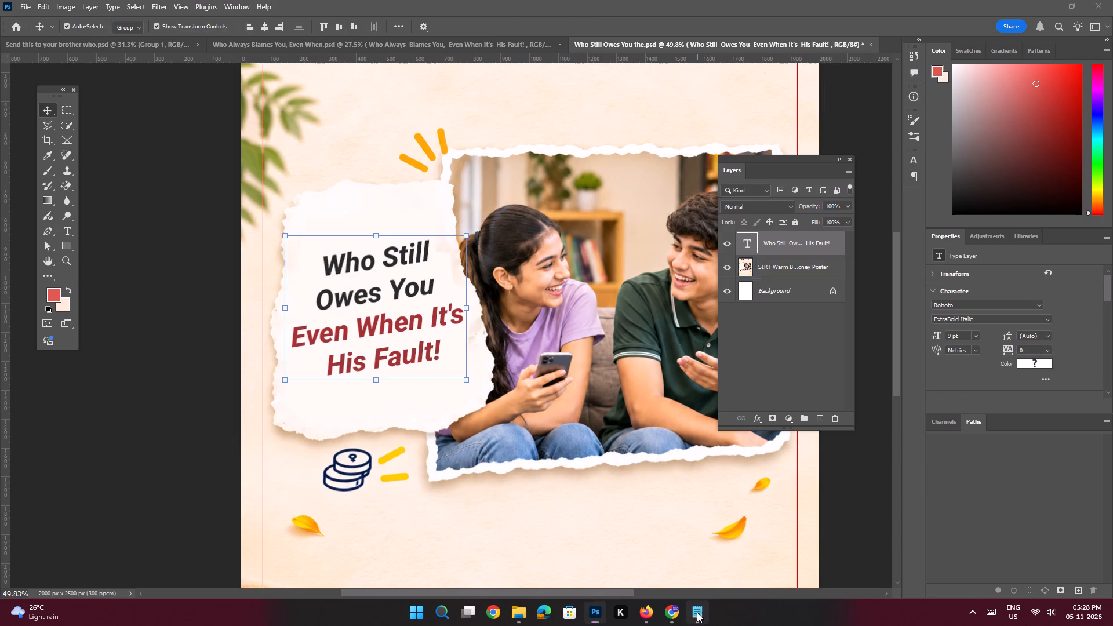
left_click(963, 169)
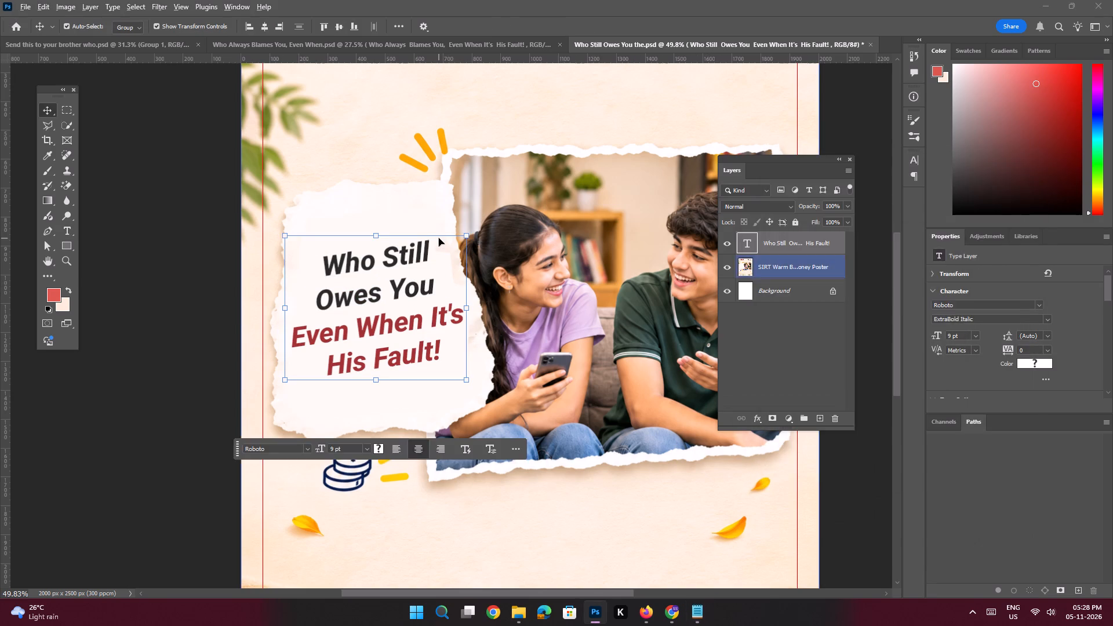
key("alt+Tab")
left_click(456, 301, "alt")
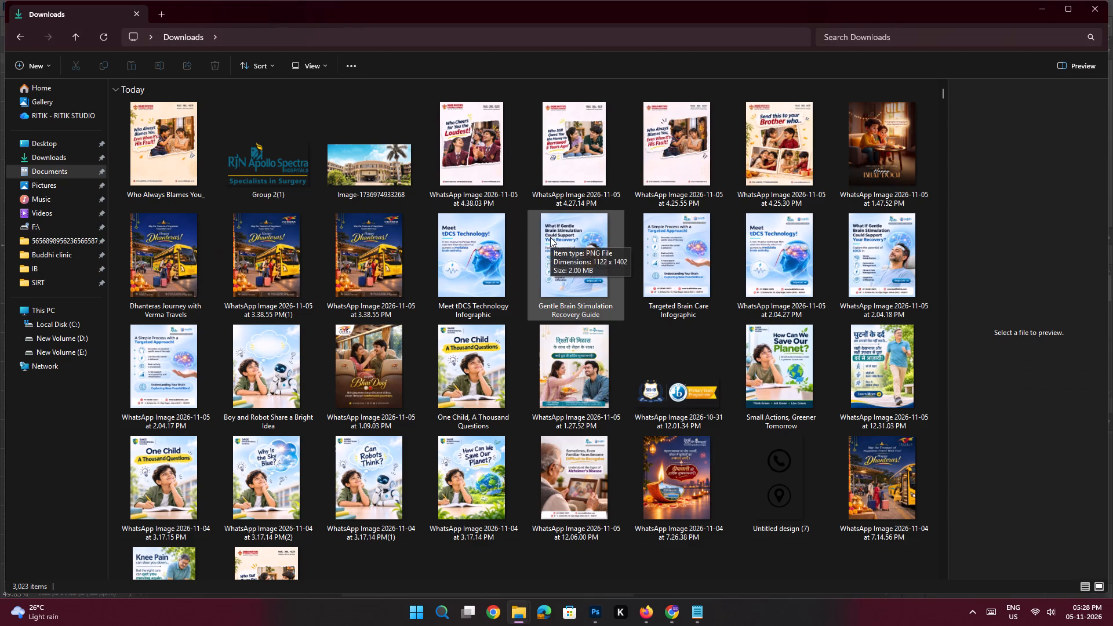
left_click(550, 171)
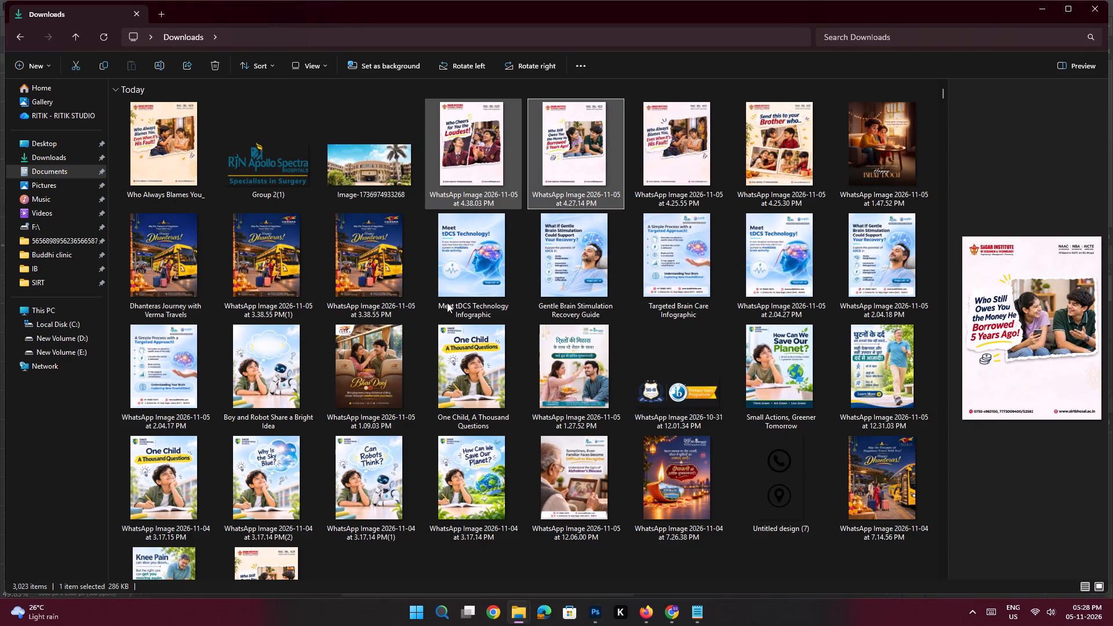
key("alt+Tab")
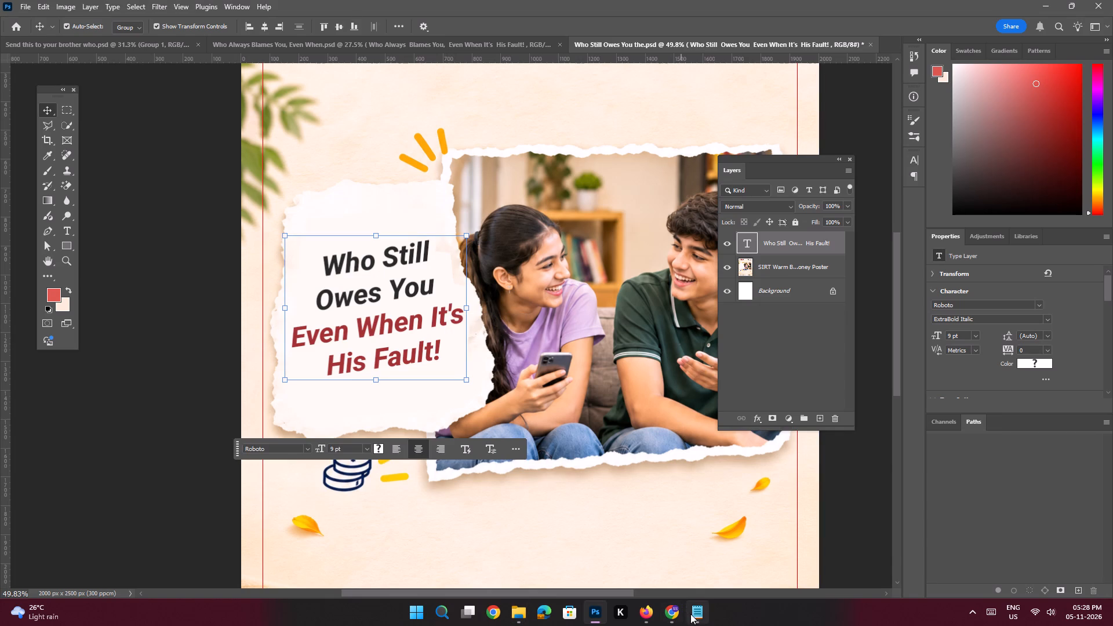
left_click(690, 614)
left_click_drag(899, 263, 905, 263)
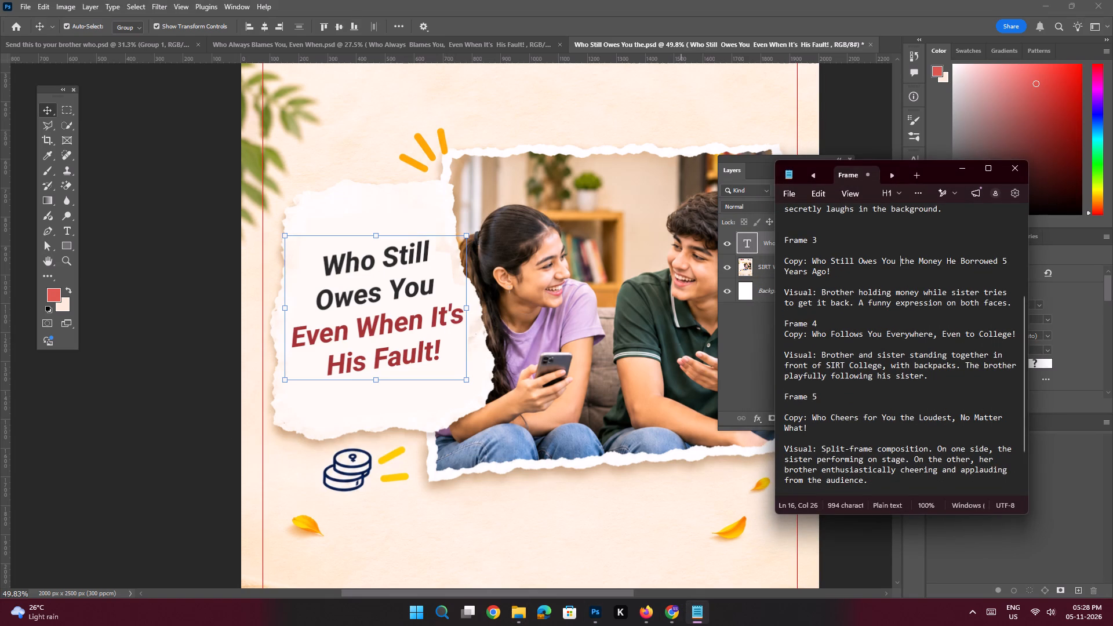
left_click_drag(905, 263, 956, 263)
key("ctrl+c")
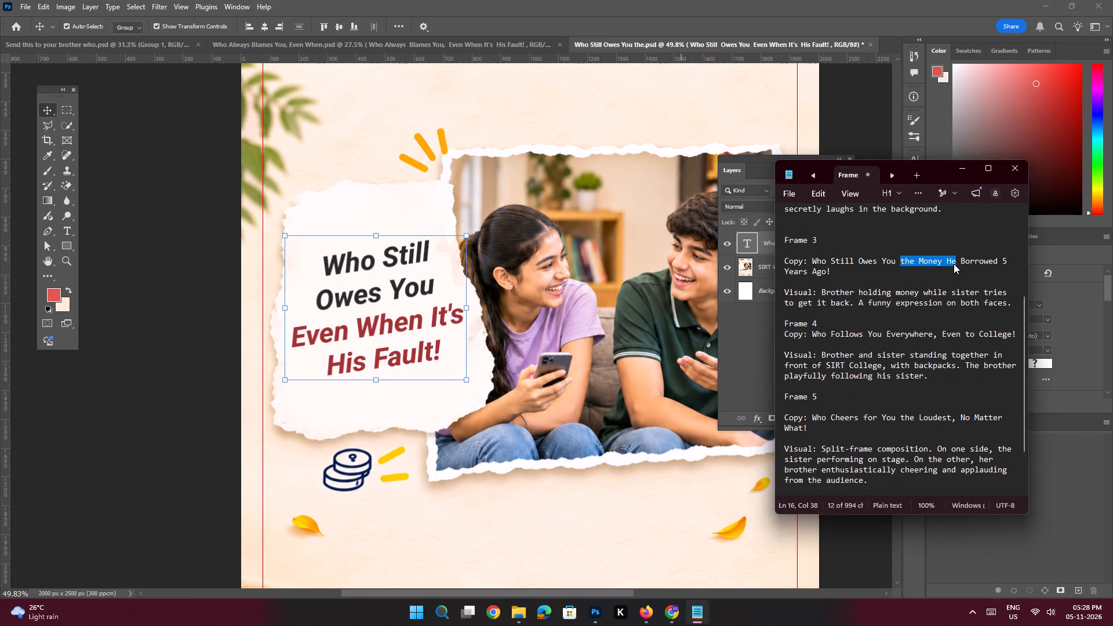
key("ctrl+c")
left_click(962, 173)
double_click(376, 300)
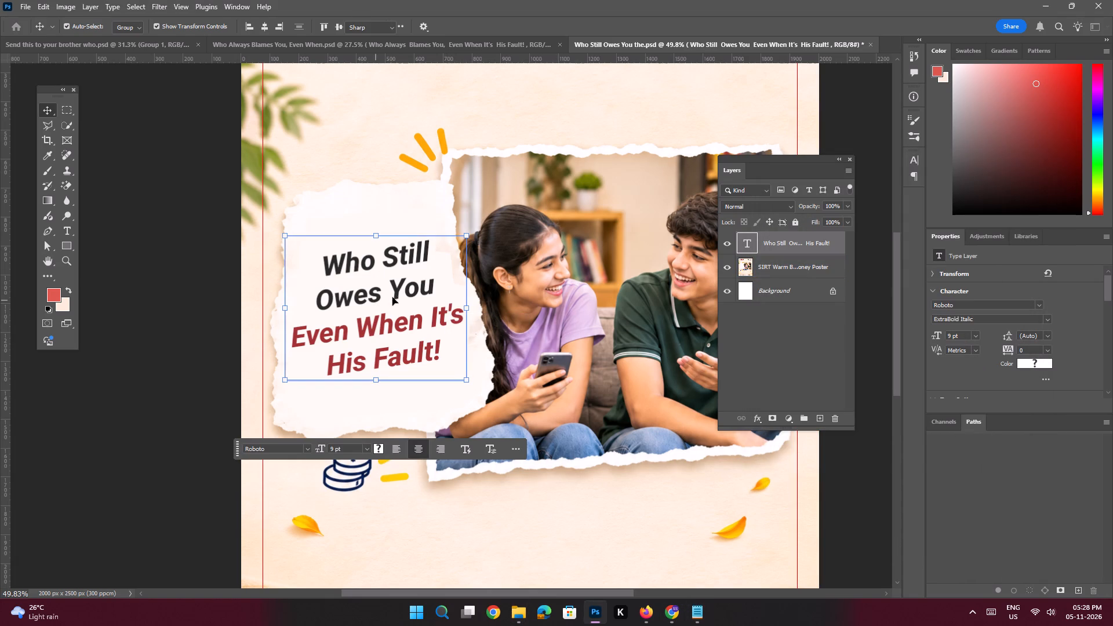
left_click(424, 291)
left_click(435, 290)
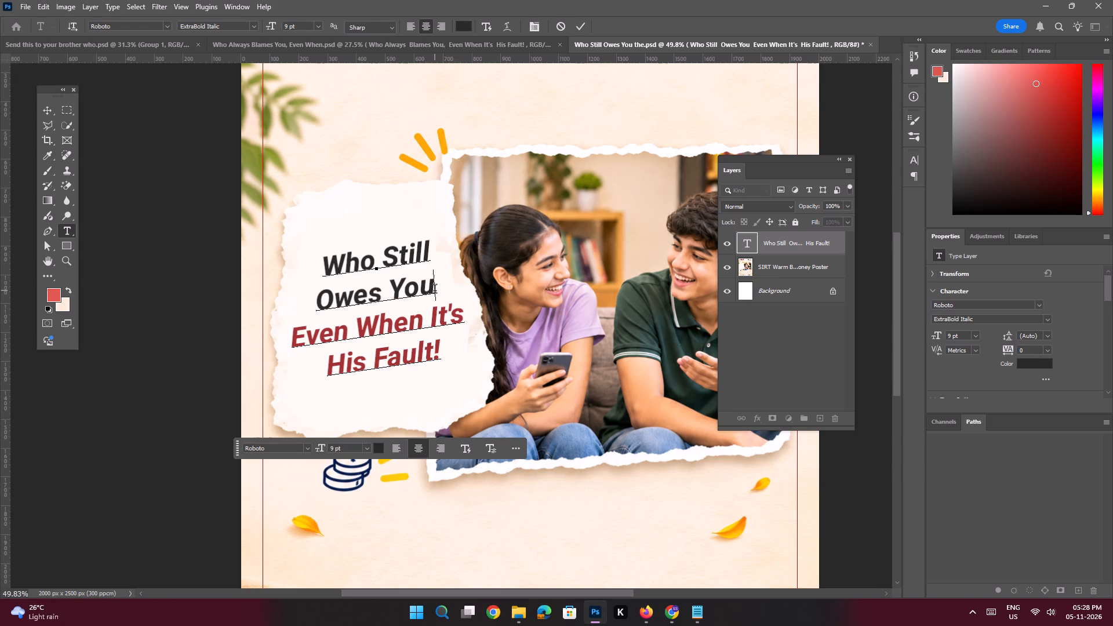
key("Return")
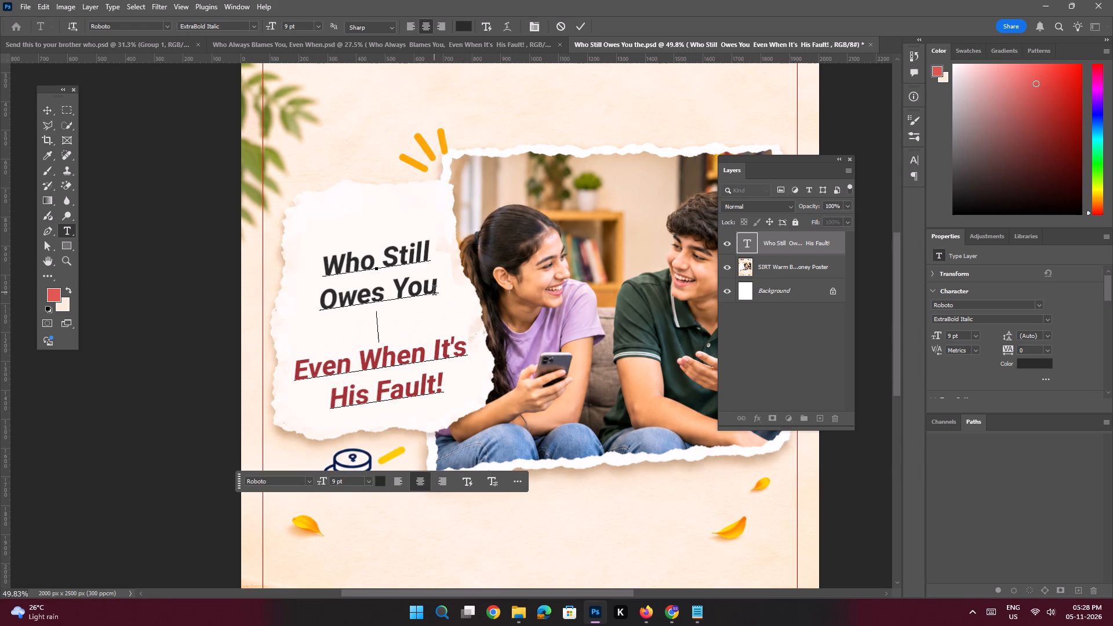
key("ctrl+v")
key("Return")
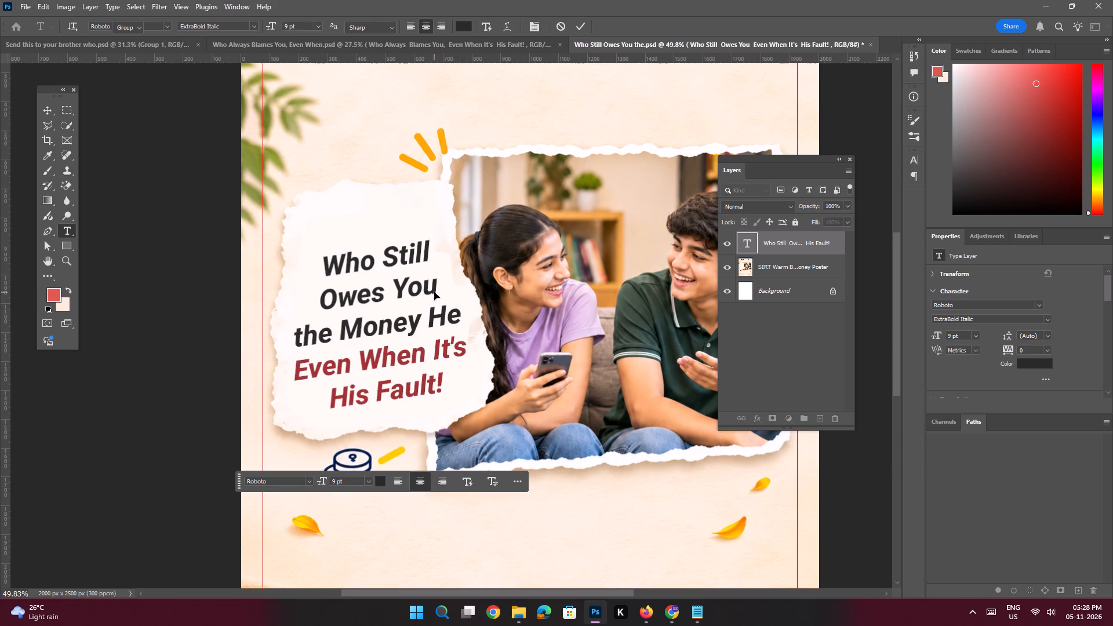
Check the reference poster in Downloads and replace the headline line "Even When It's" with "Borrowed" copied from the Frame 3 copy in Notepad.
left_click(703, 622)
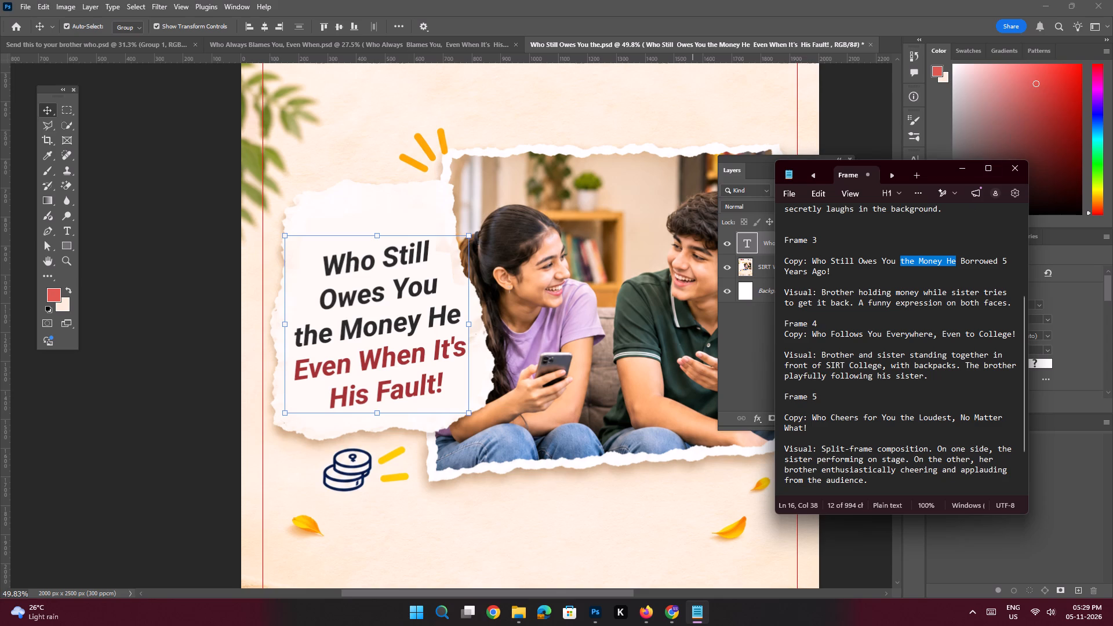
left_click_drag(960, 263, 998, 263)
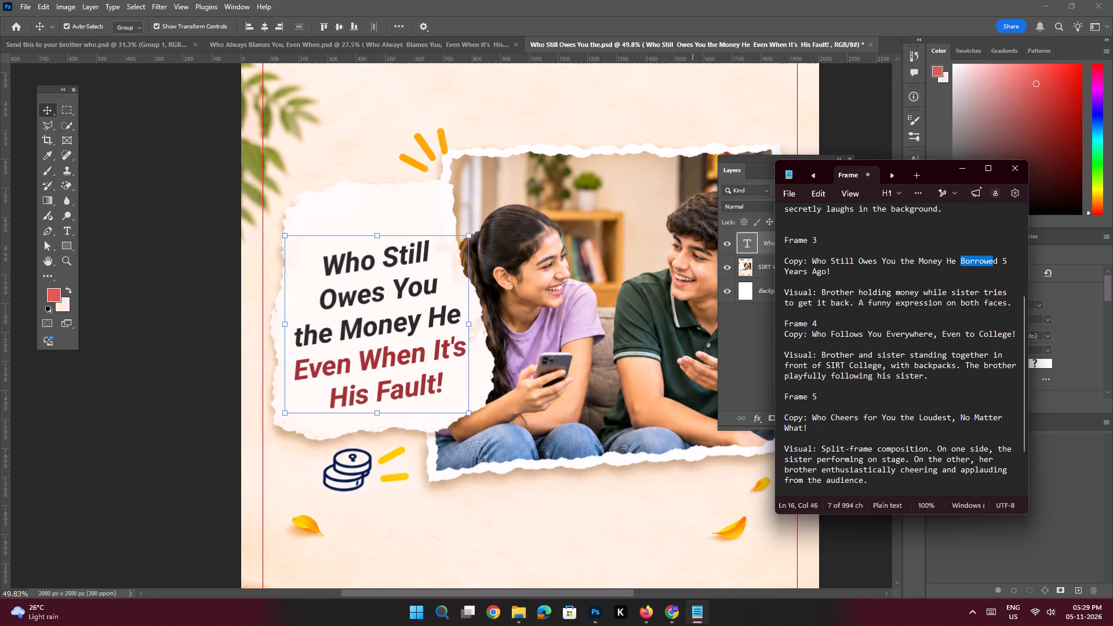
left_click_drag(998, 263, 999, 263)
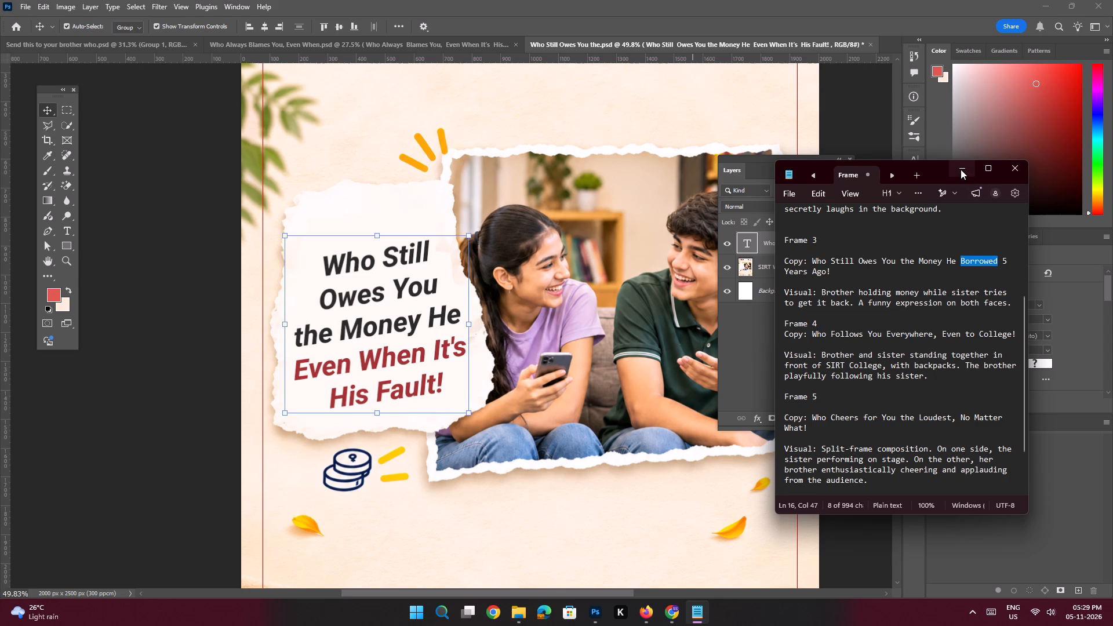
left_click(958, 166)
key("alt+Tab")
left_click(437, 302, "alt")
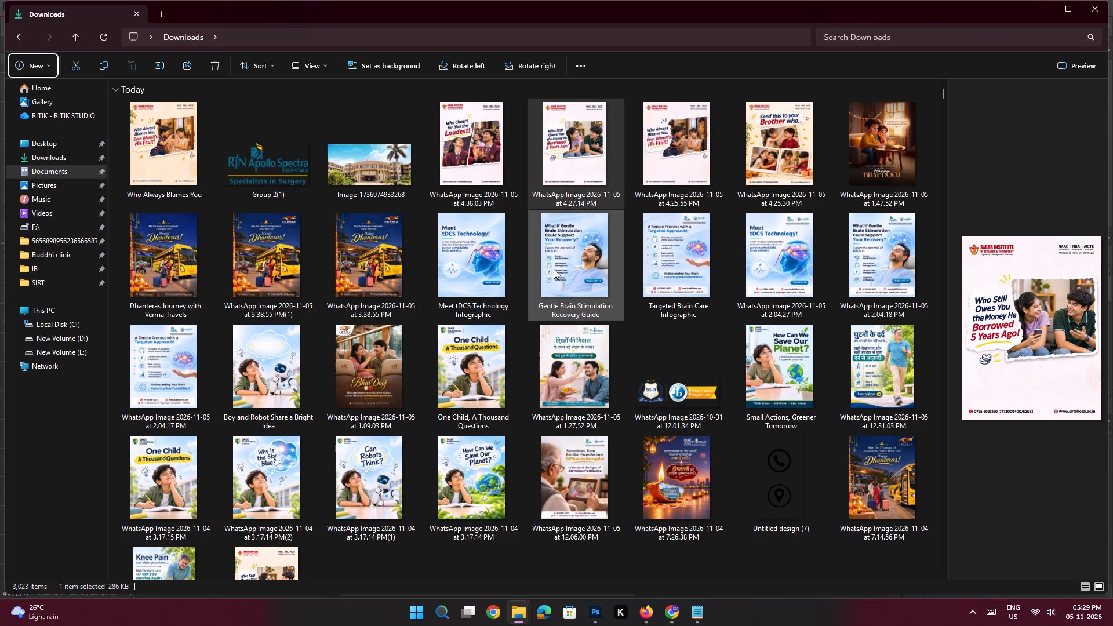
key("alt+Tab")
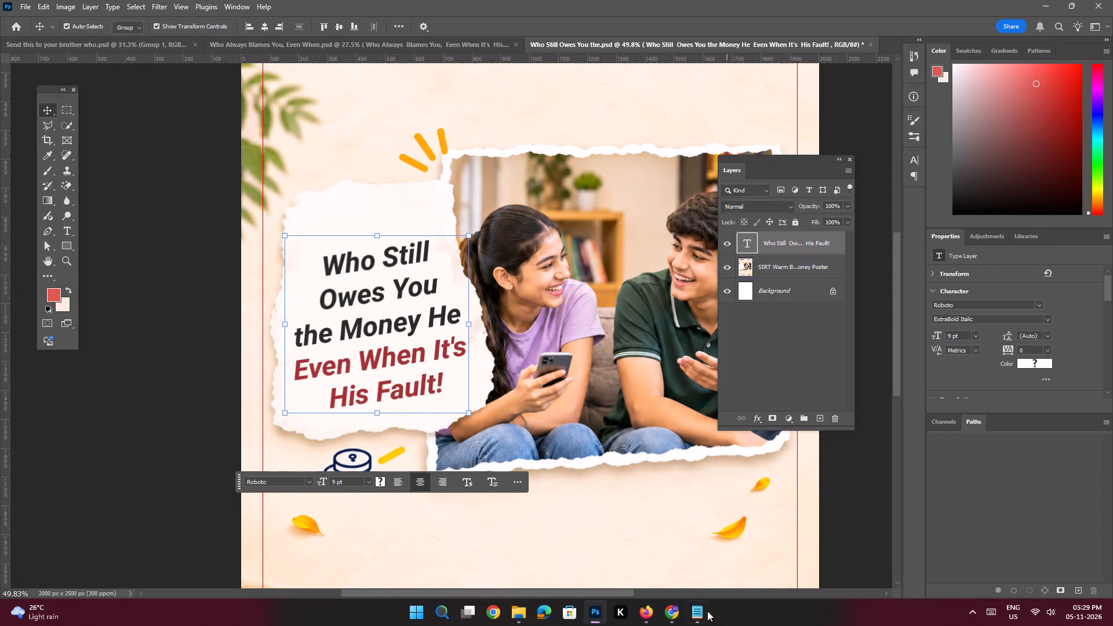
left_click(700, 611)
key("ctrl+c")
key("ctrl+c")
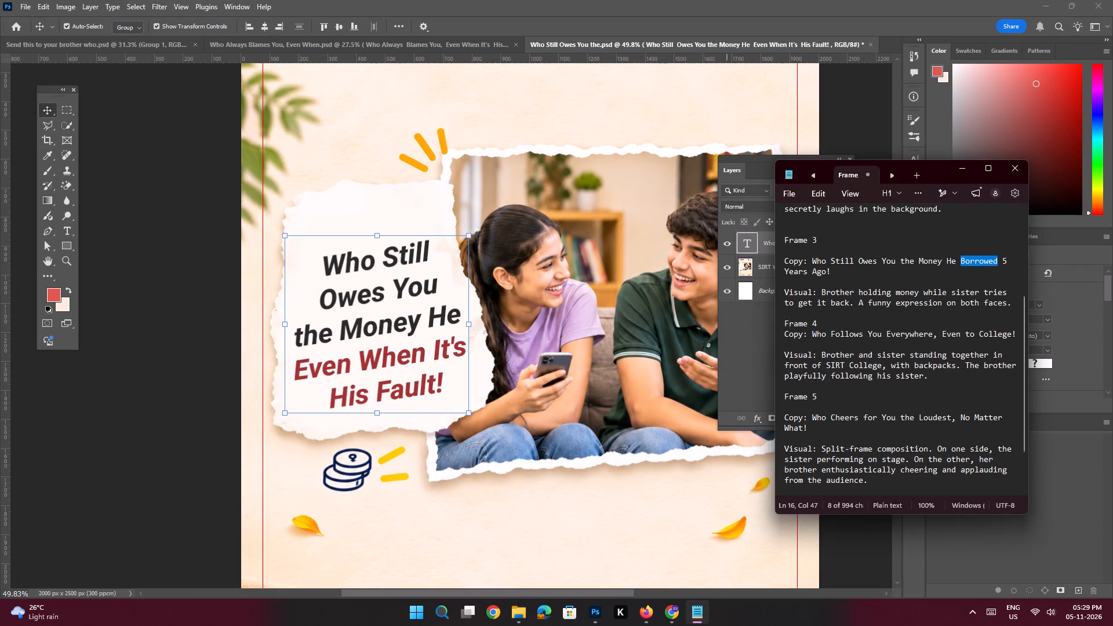
left_click(965, 167)
double_click(367, 363)
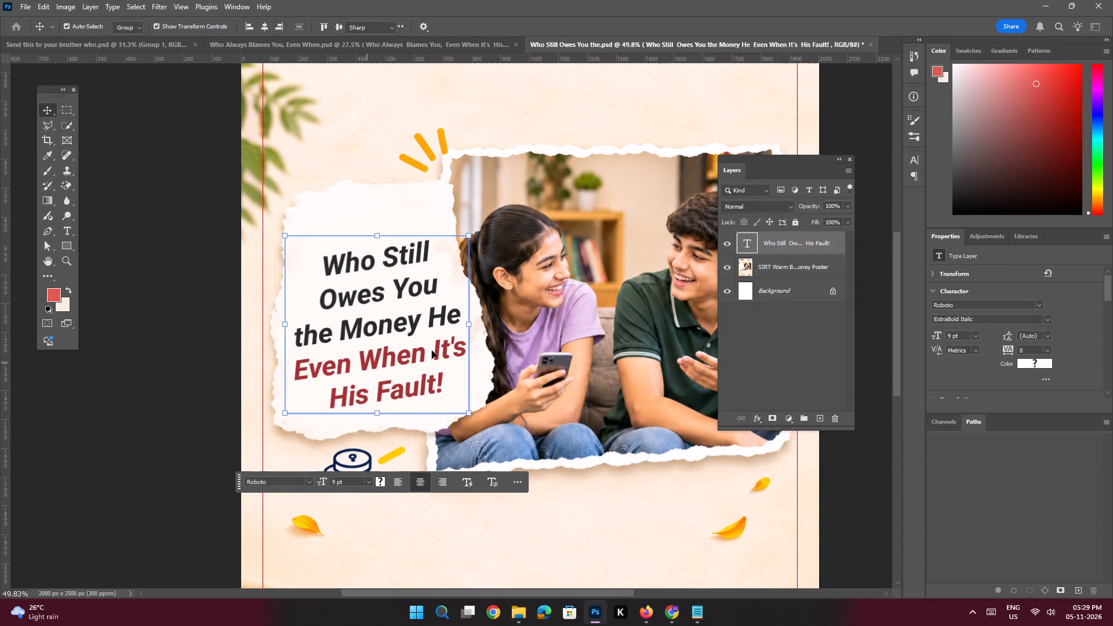
left_click(444, 347)
left_click_drag(465, 350, 292, 370)
key("ctrl+v")
key("Return")
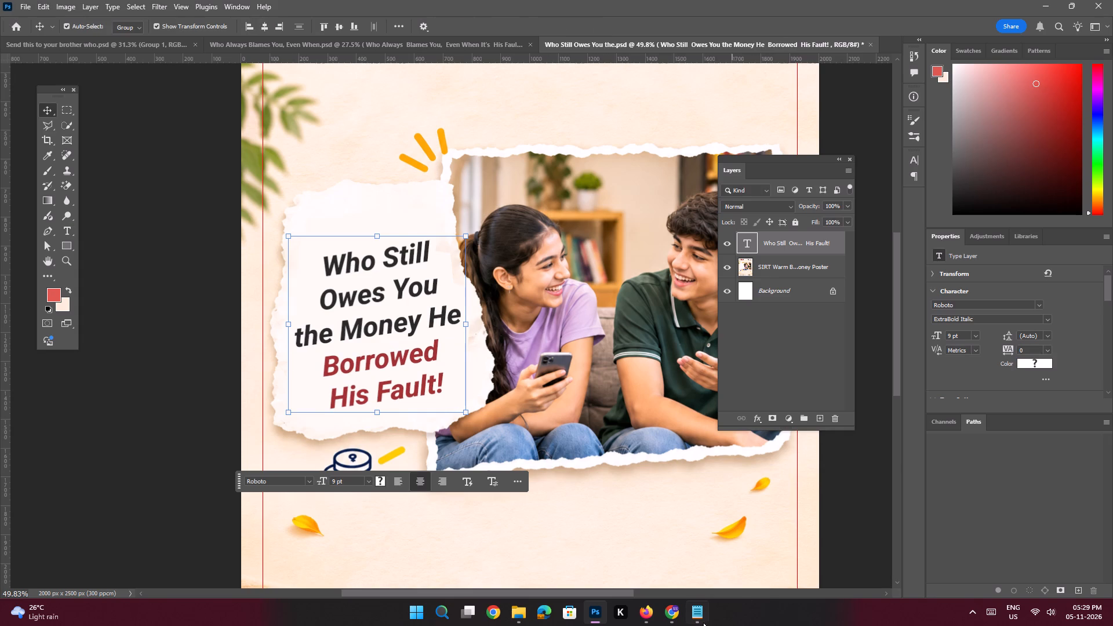
Replace the headline's last line, "His Fault!", with "5 Years Ago!" copied from the Frame 3 copy in Notepad.
left_click(702, 623)
left_click_drag(1002, 264, 1017, 271)
key("ctrl+c")
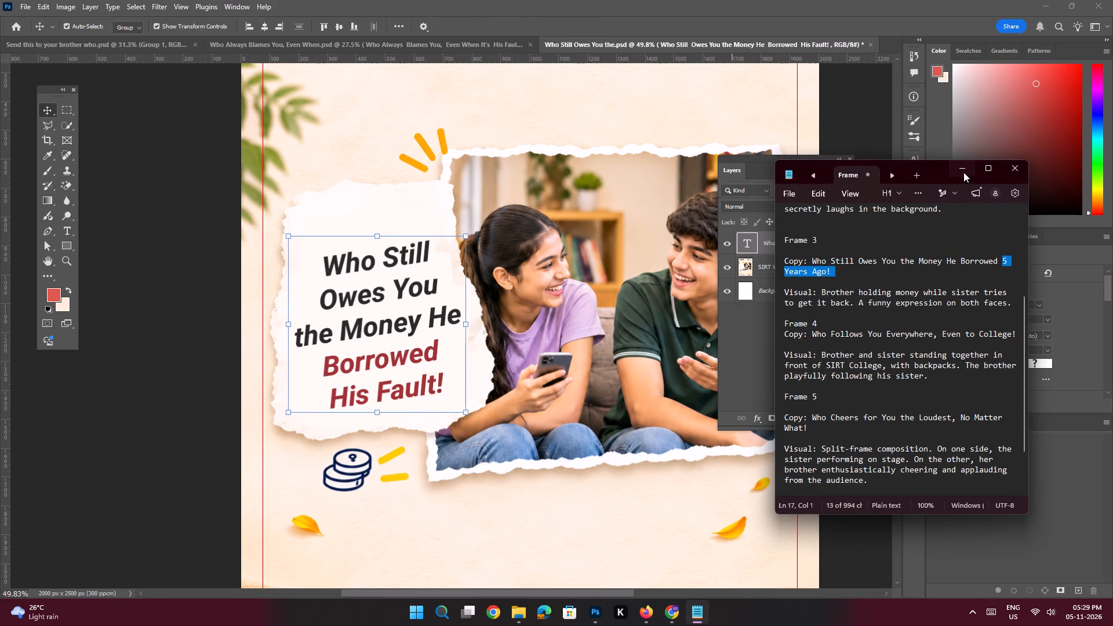
left_click(963, 172)
double_click(404, 369)
left_click(440, 380)
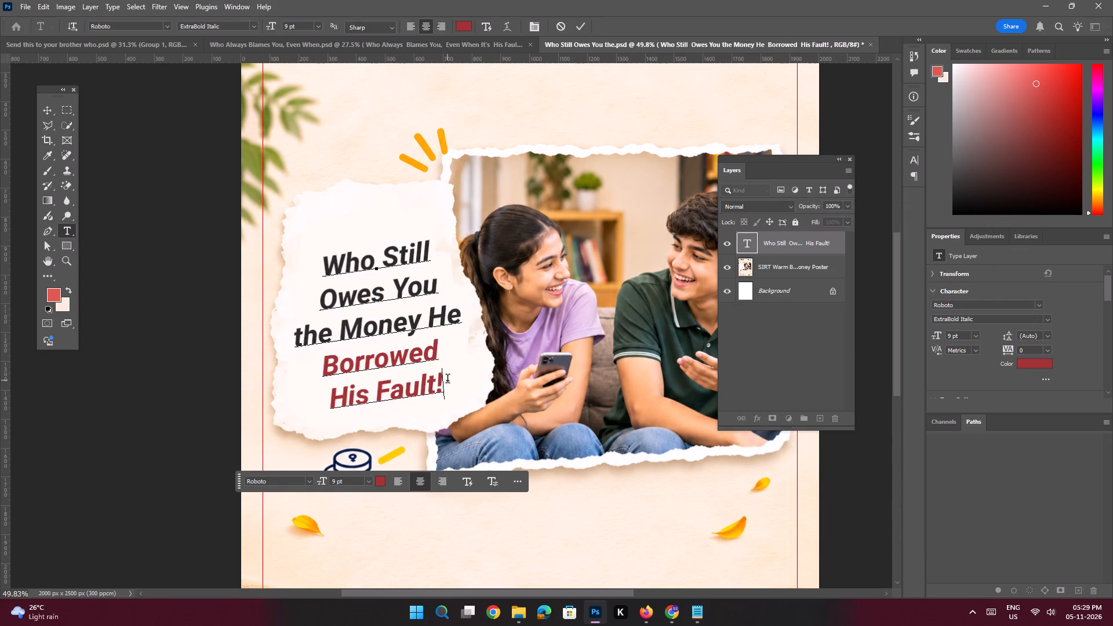
left_click_drag(448, 380, 296, 407)
key("ctrl+v")
key("Return")
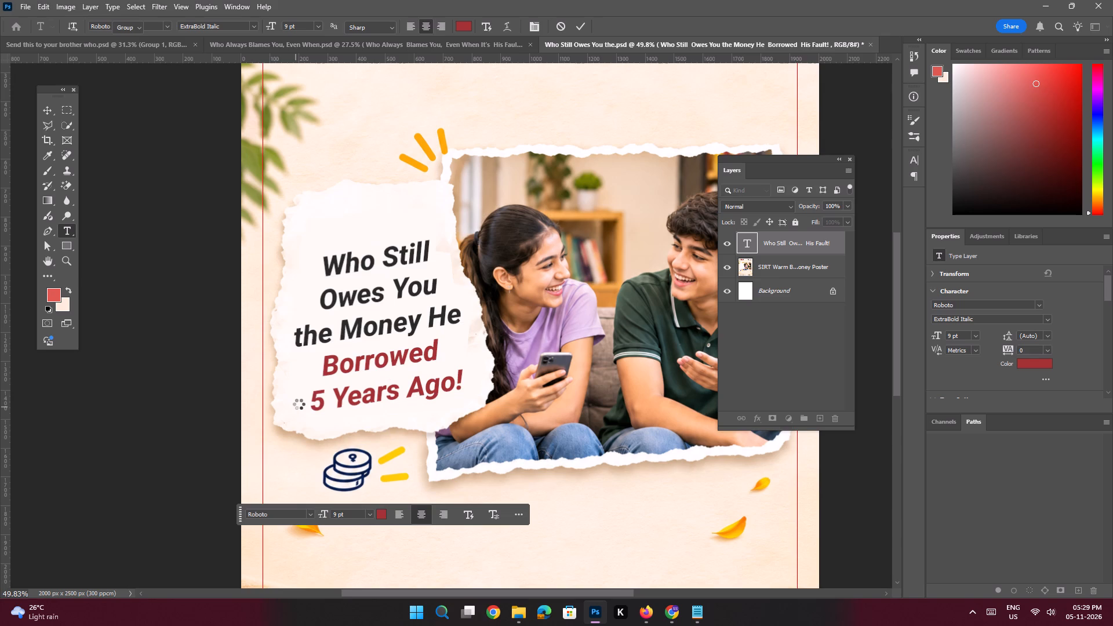
Move the five-line headline slightly up to centre it vertically on the torn white paper.
left_click_drag(365, 351, 364, 327)
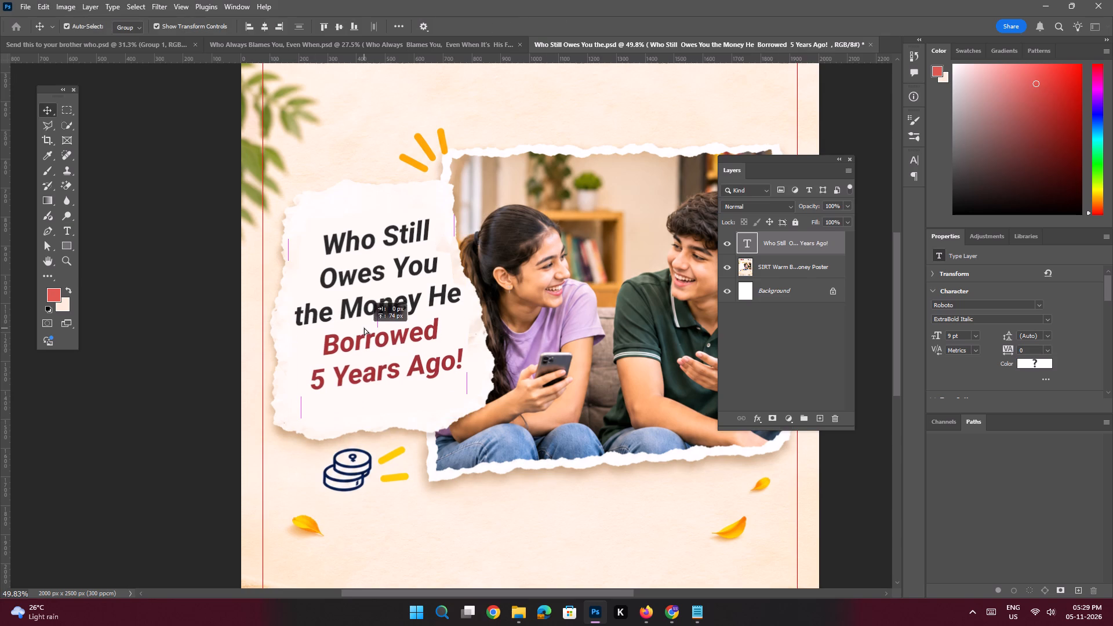
left_click_drag(364, 327, 363, 334)
key("space")
left_click_drag(391, 308, 336, 297, "ctrl")
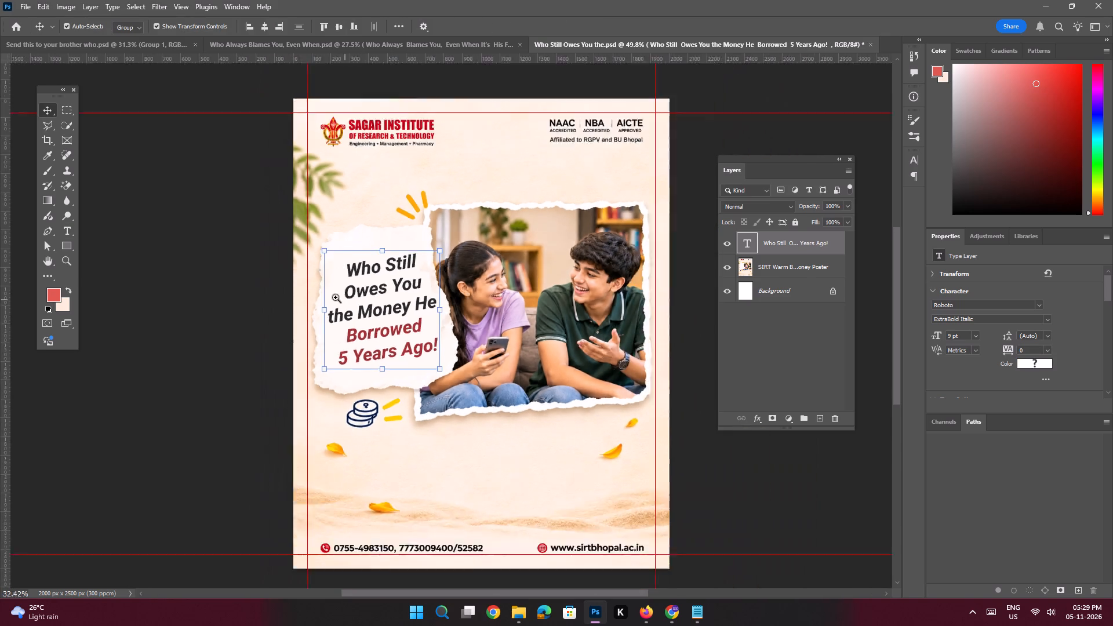
left_click_drag(336, 297, 330, 297, "ctrl")
left_click(250, 314)
Tighten the headline's leading, trying 9 pt first and settling on 10 pt.
left_click(389, 314)
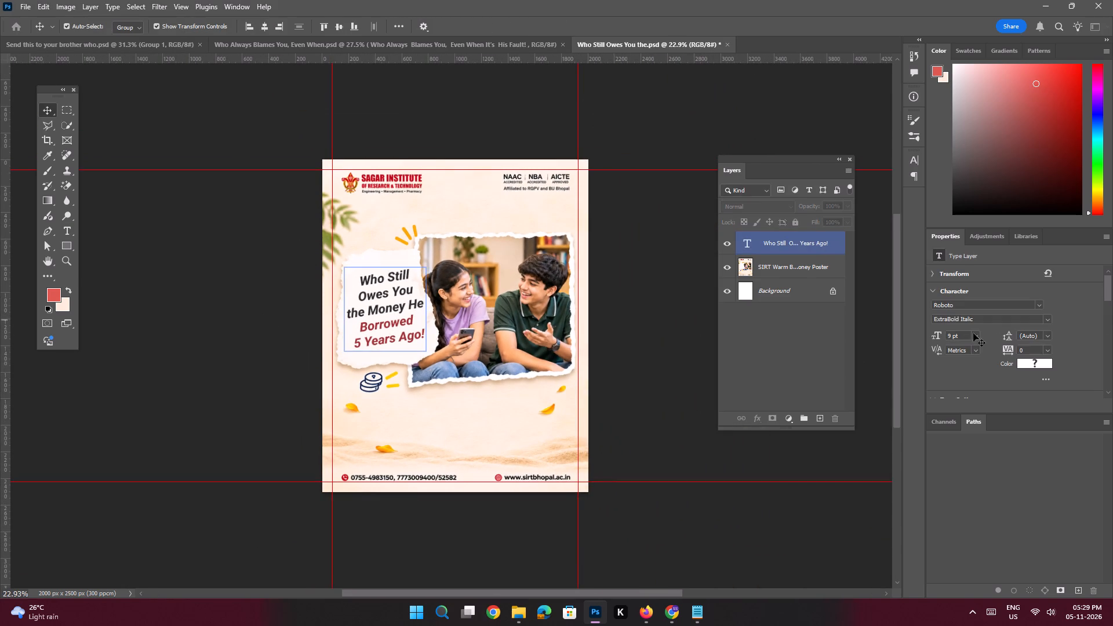
left_click_drag(1036, 334, 983, 312)
key("9")
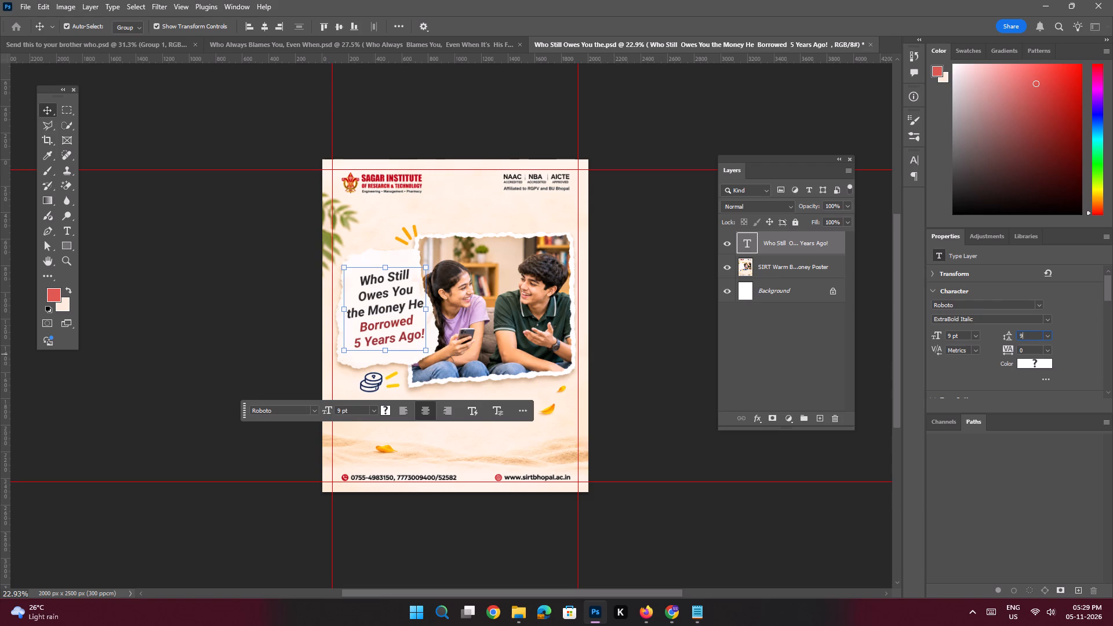
key("Return")
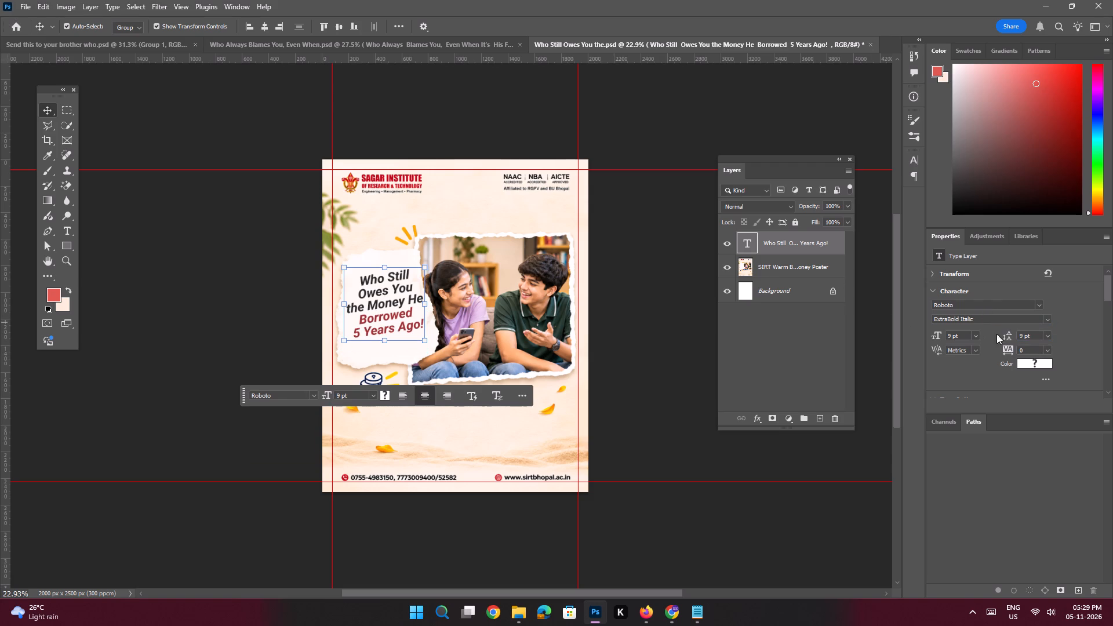
left_click_drag(1024, 335, 981, 311)
type("10")
key("Return")
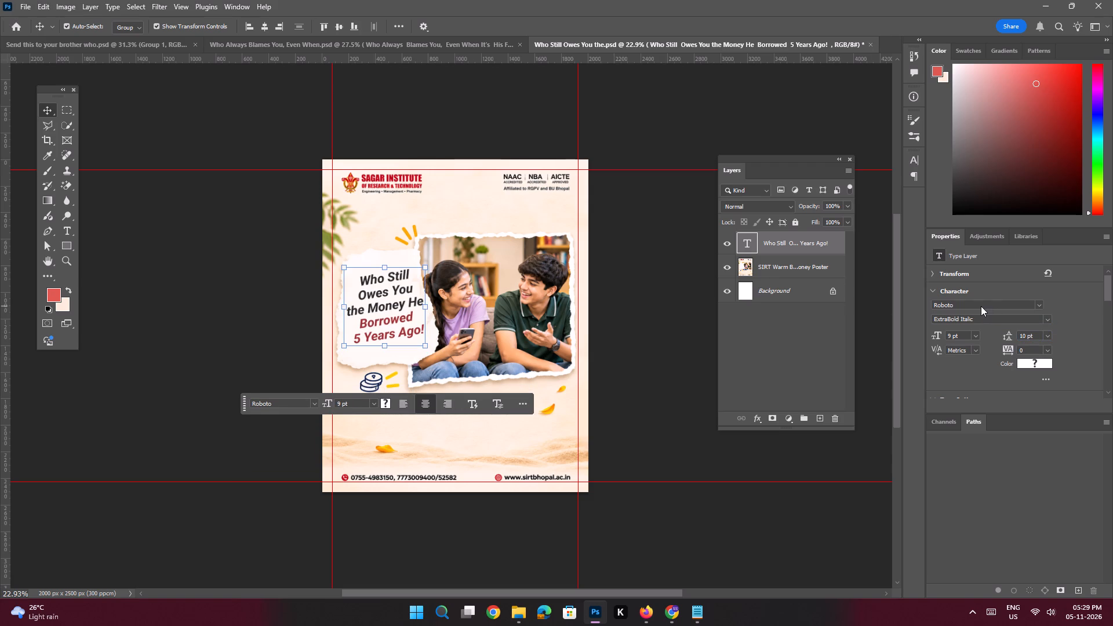
left_click(274, 279)
Save the "Who Still Owes You the" document.
key("space")
key("space")
key("space")
key("space")
key("space")
key("space")
key("space")
key("space")
key("space")
key("space")
key("space")
key("space")
key("space")
key("space")
key("space")
key("space")
key("space")
key("space")
key("space")
key("space")
left_click_drag(454, 290, 425, 311)
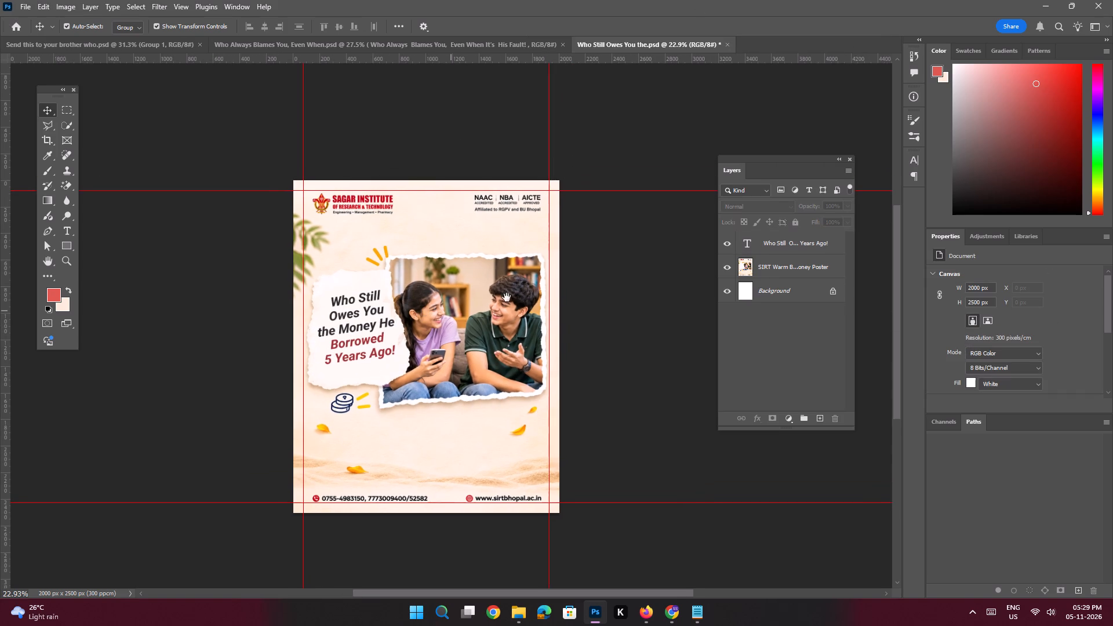
left_click_drag(507, 296, 492, 296)
key("ctrl+s")
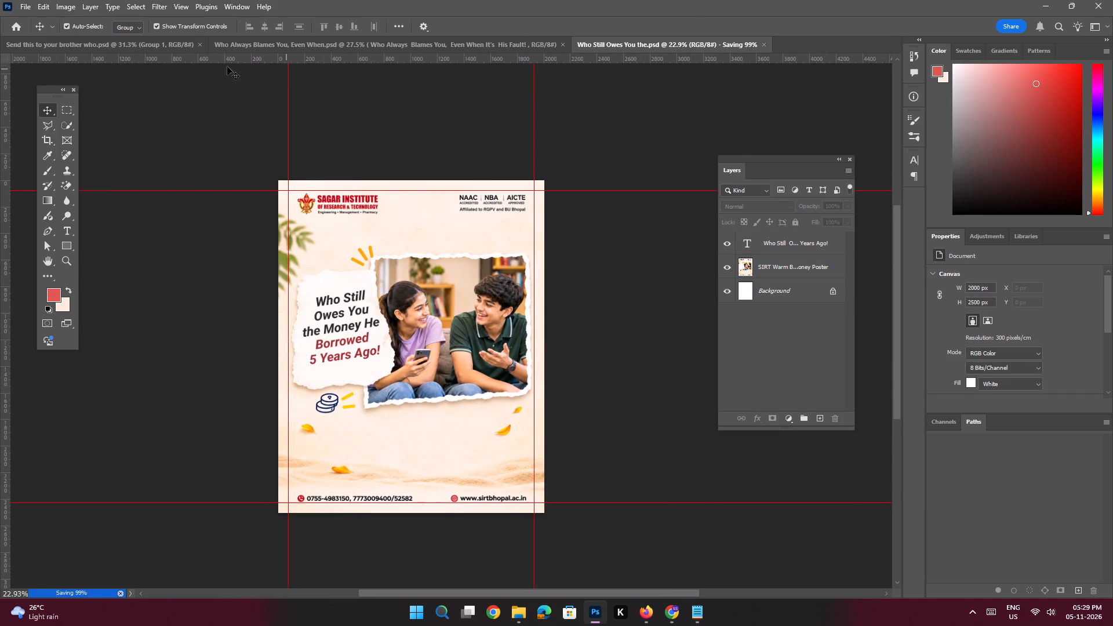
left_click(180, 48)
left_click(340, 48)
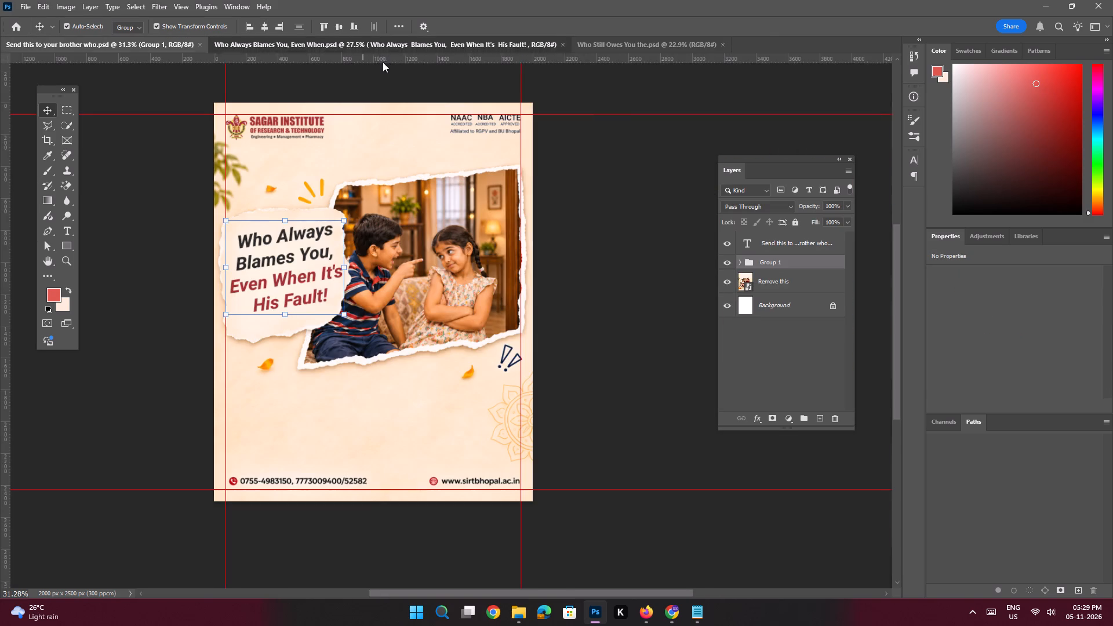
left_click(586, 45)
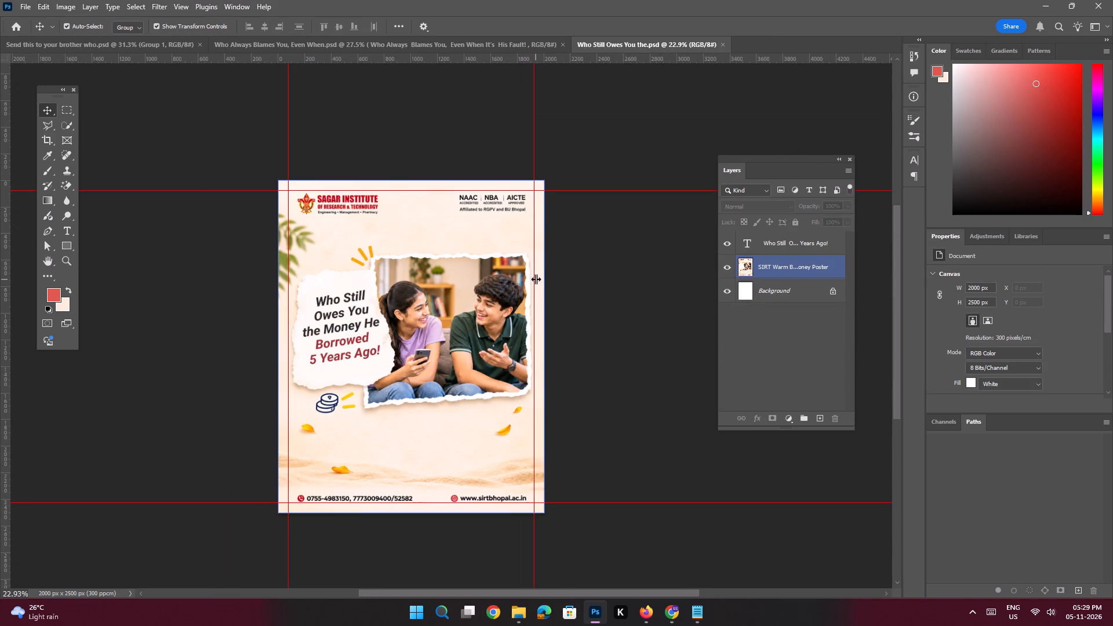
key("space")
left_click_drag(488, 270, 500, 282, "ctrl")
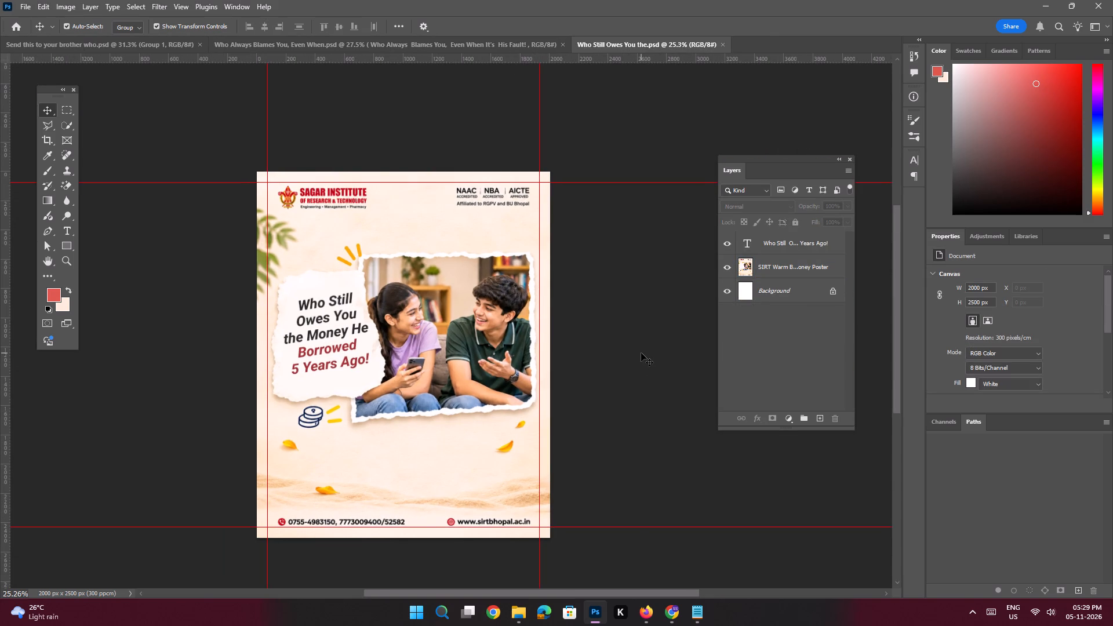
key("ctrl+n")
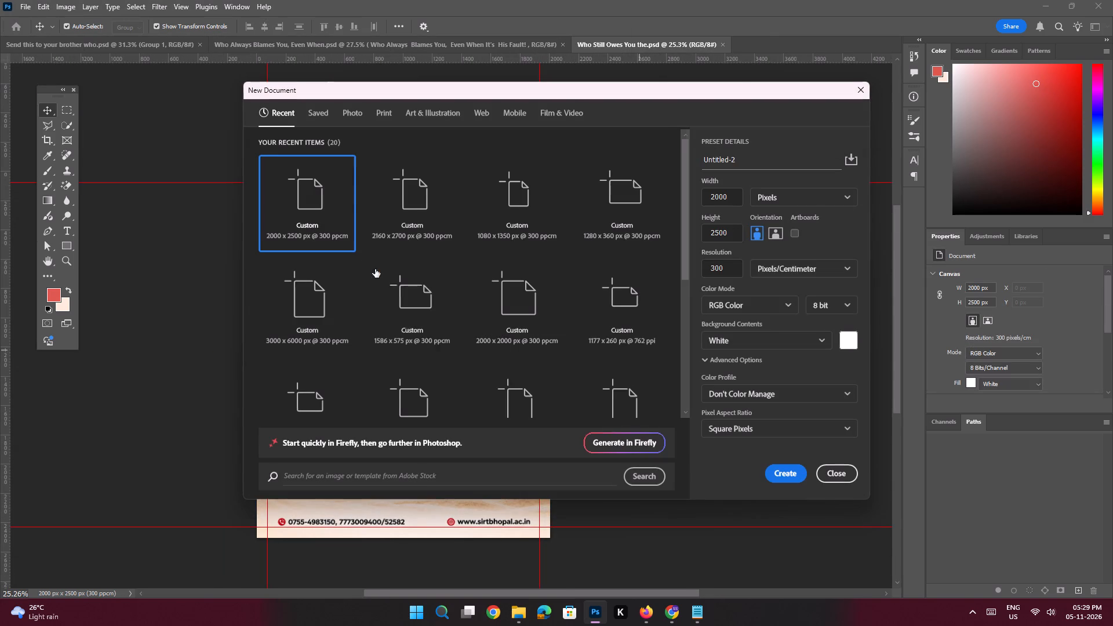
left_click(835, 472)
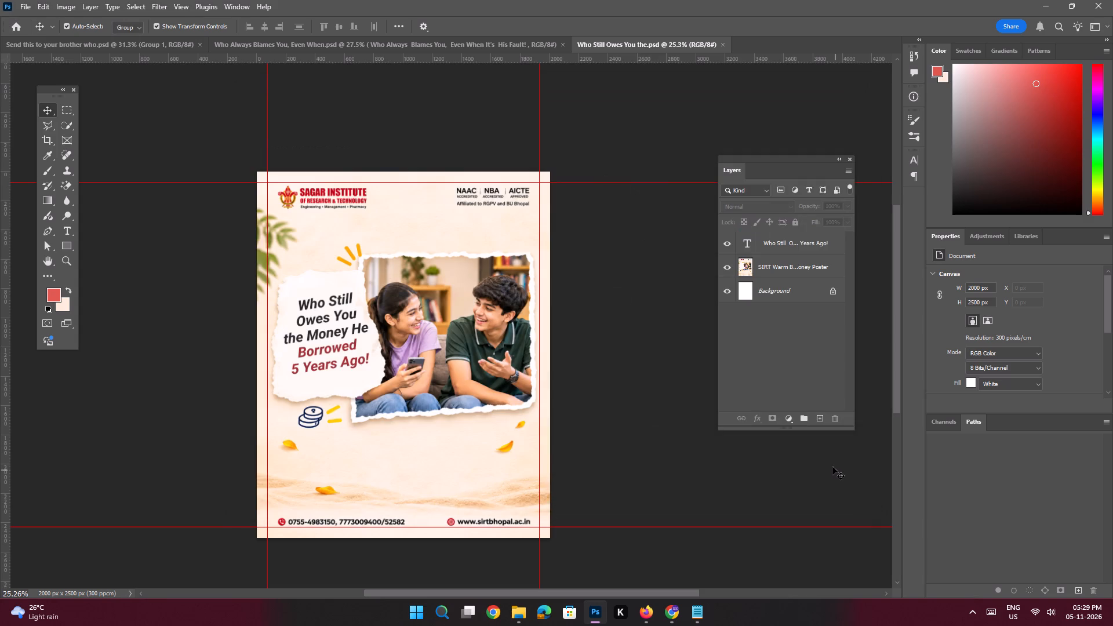
Erase the college logo and the NAAC, NBA and AICTE text from the poster image layer with a polygonal selection and Content-Aware fill.
key("space")
left_click_drag(399, 190, 431, 247, "ctrl")
left_click_drag(425, 232, 438, 254)
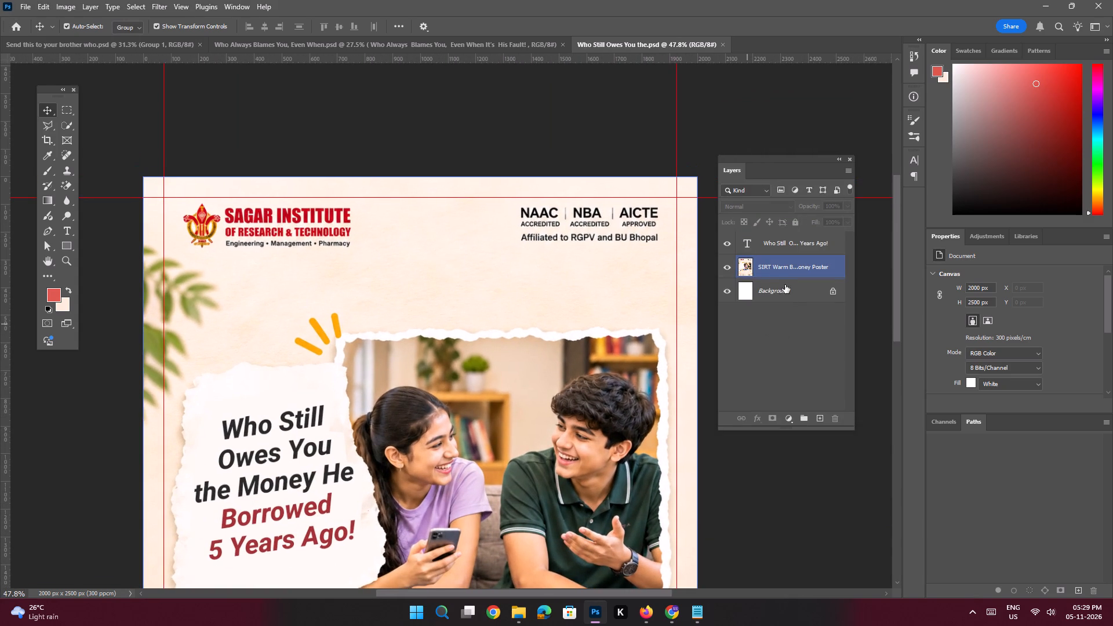
left_click(768, 264)
left_click(50, 125)
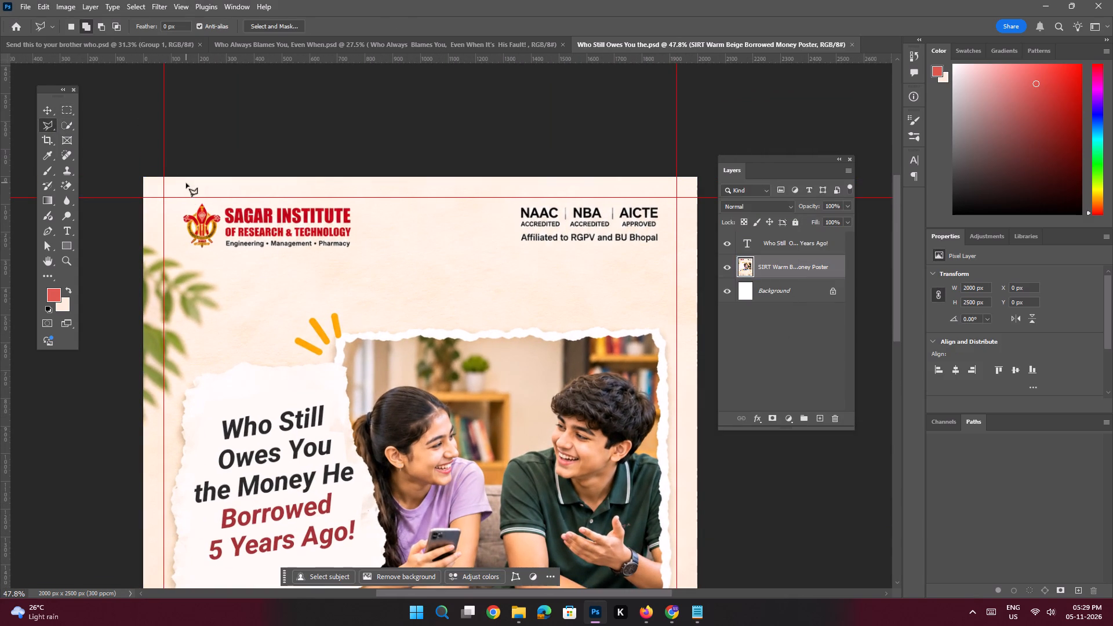
left_click(177, 197)
left_click(675, 199, "shift")
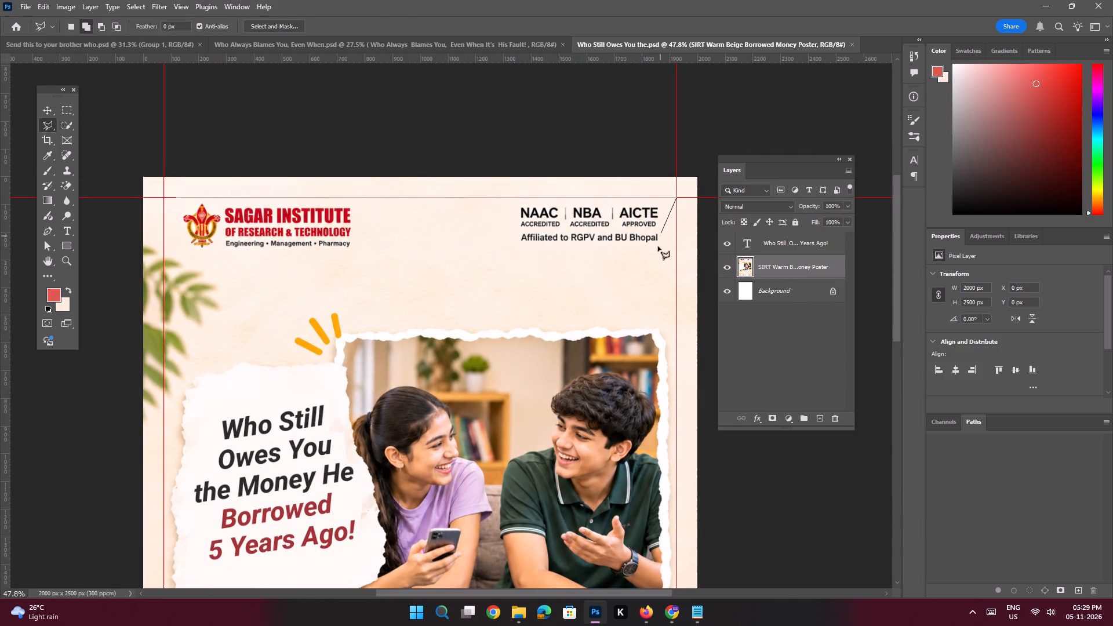
left_click(657, 251)
left_click(209, 252, "shift")
left_click(181, 246)
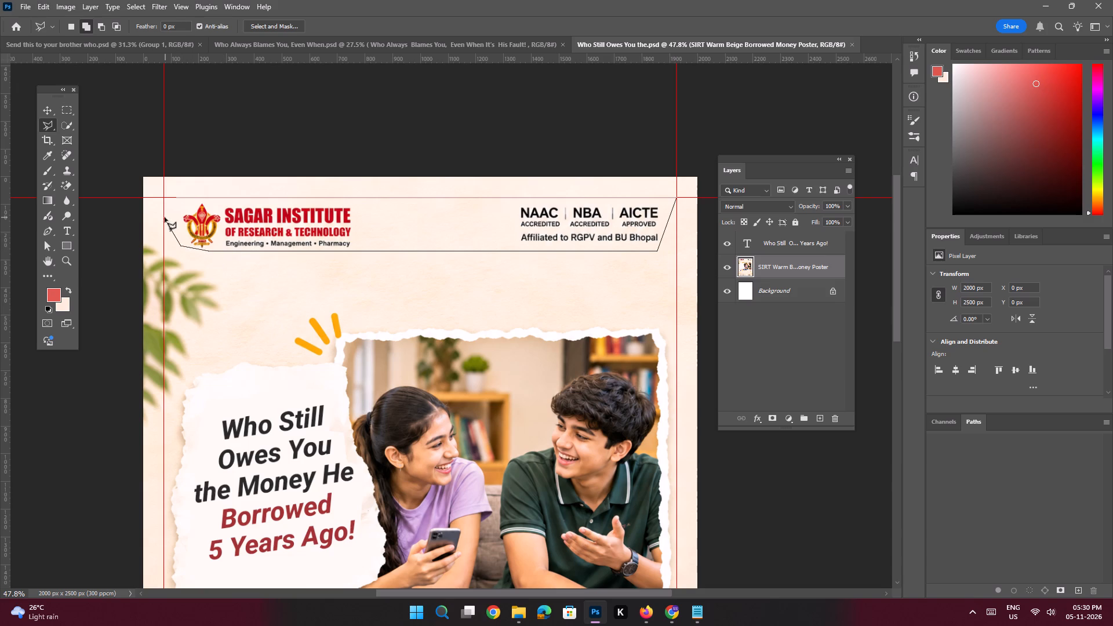
left_click(165, 217)
left_click(178, 195)
key("shift+BackSpace")
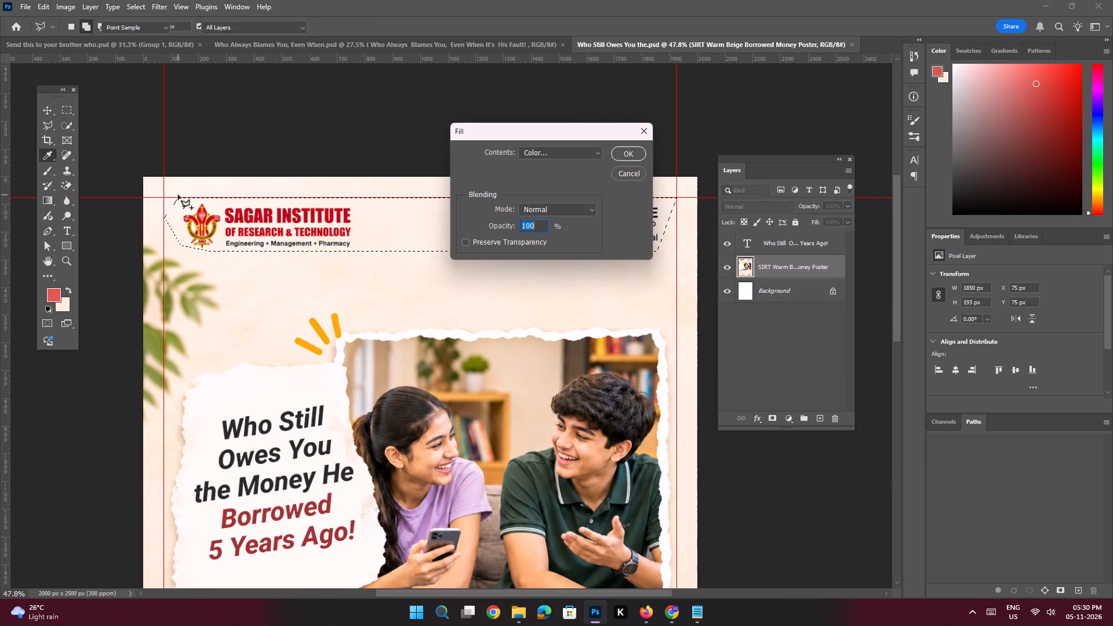
left_click(532, 149)
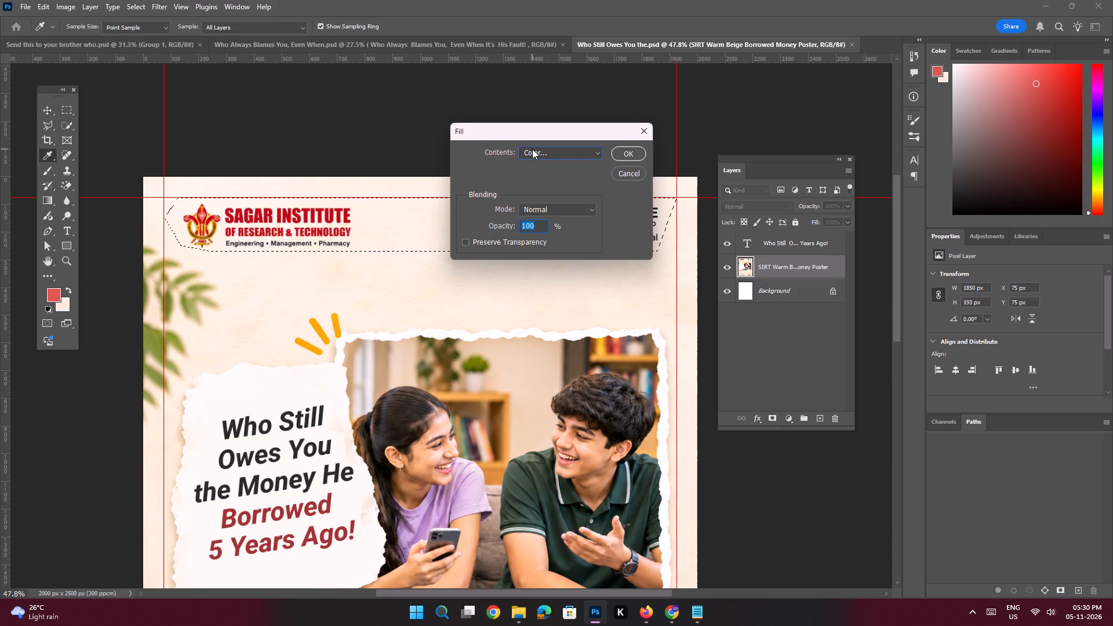
left_click(560, 203)
left_click(621, 150)
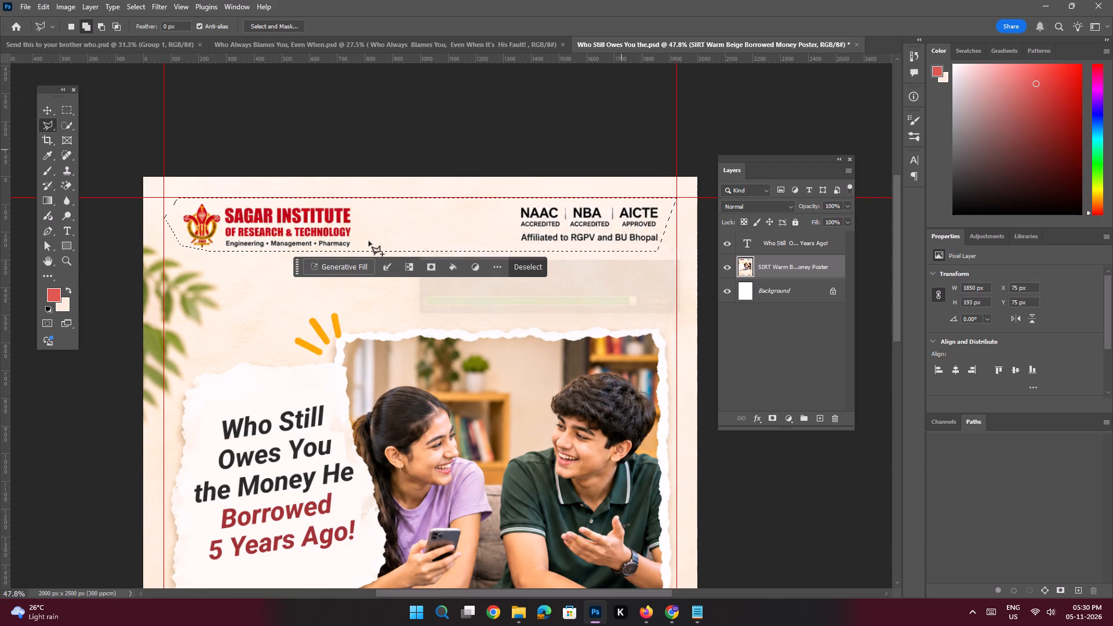
key("ctrl+d")
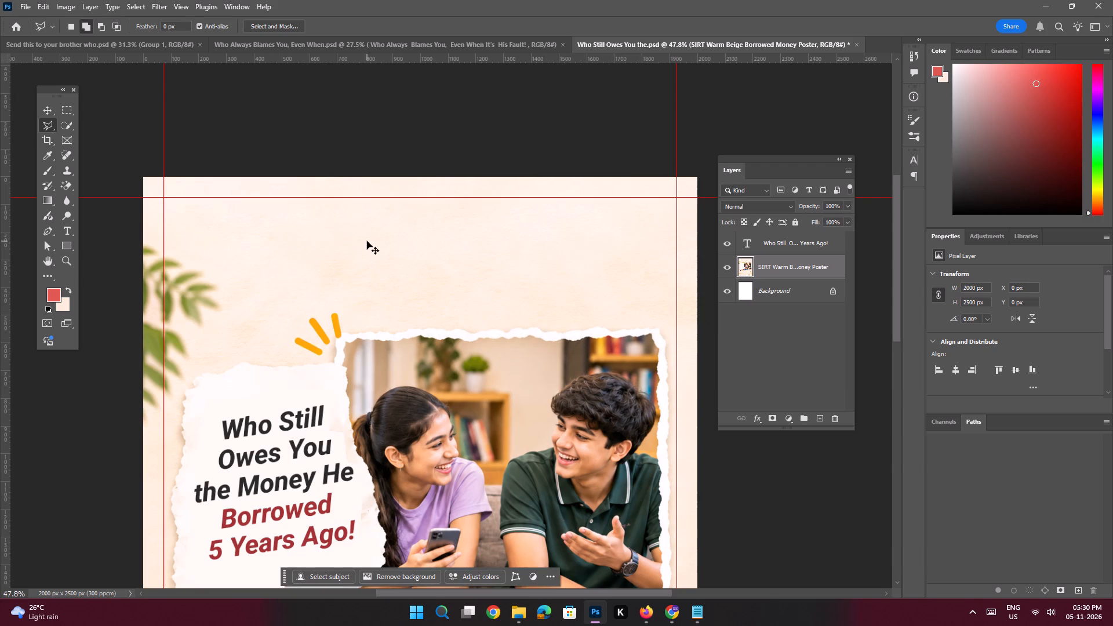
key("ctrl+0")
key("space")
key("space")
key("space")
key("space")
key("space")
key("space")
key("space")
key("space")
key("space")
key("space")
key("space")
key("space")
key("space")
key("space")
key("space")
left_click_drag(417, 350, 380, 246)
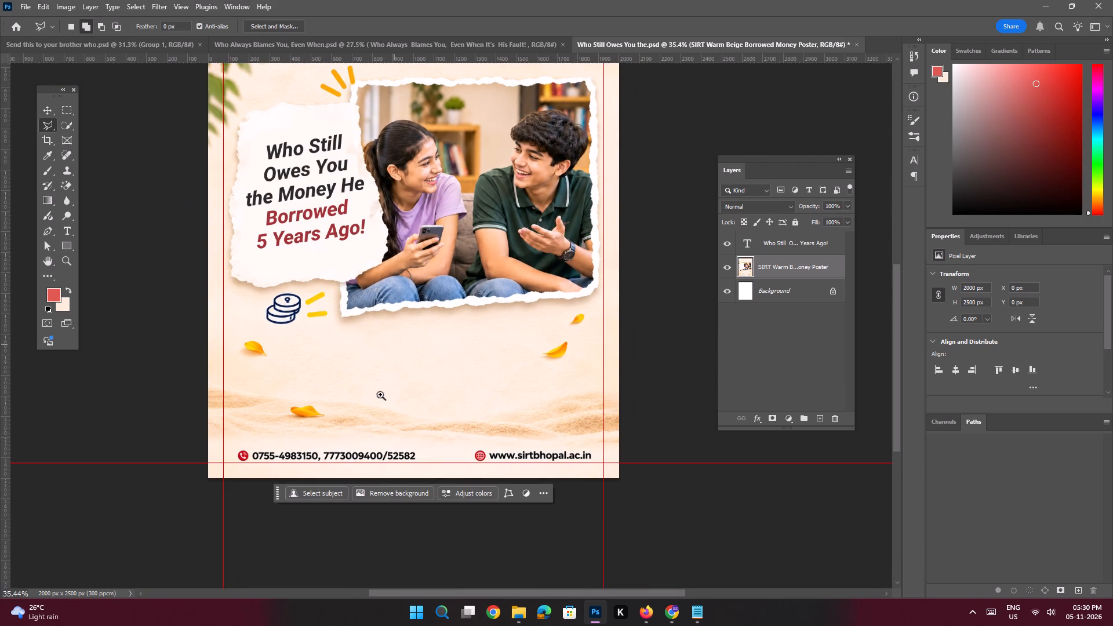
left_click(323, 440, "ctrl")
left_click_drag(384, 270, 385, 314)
Copy the SIRT logo and accreditation header group from the "Who Always Blames You" document into the "Who Still Owes You the" document.
left_click(483, 40)
key("space")
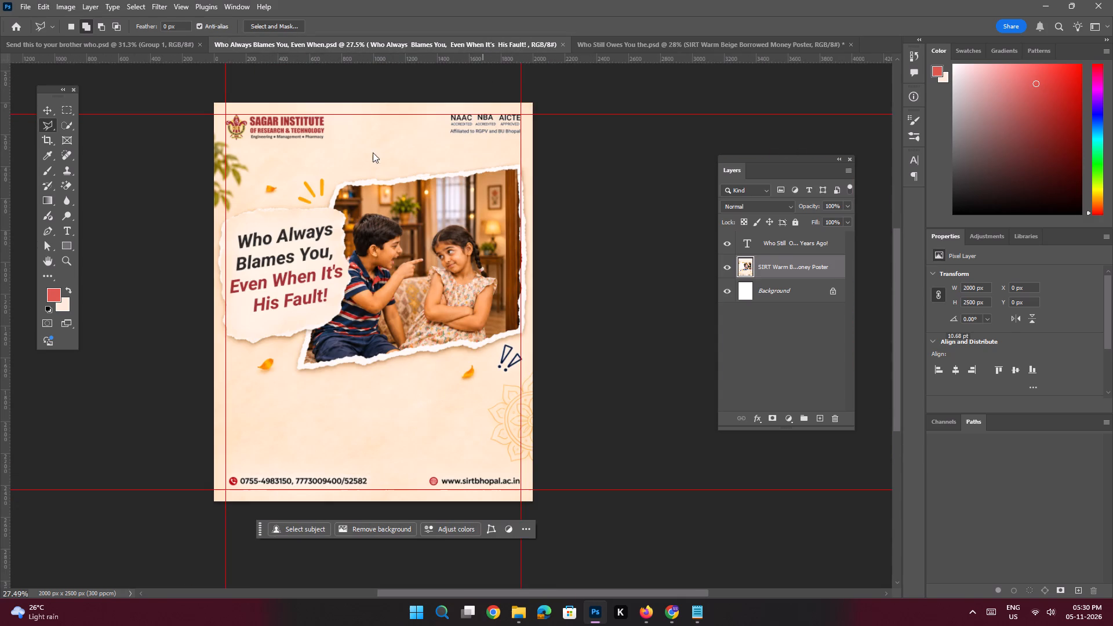
left_click(44, 108)
left_click(117, 152)
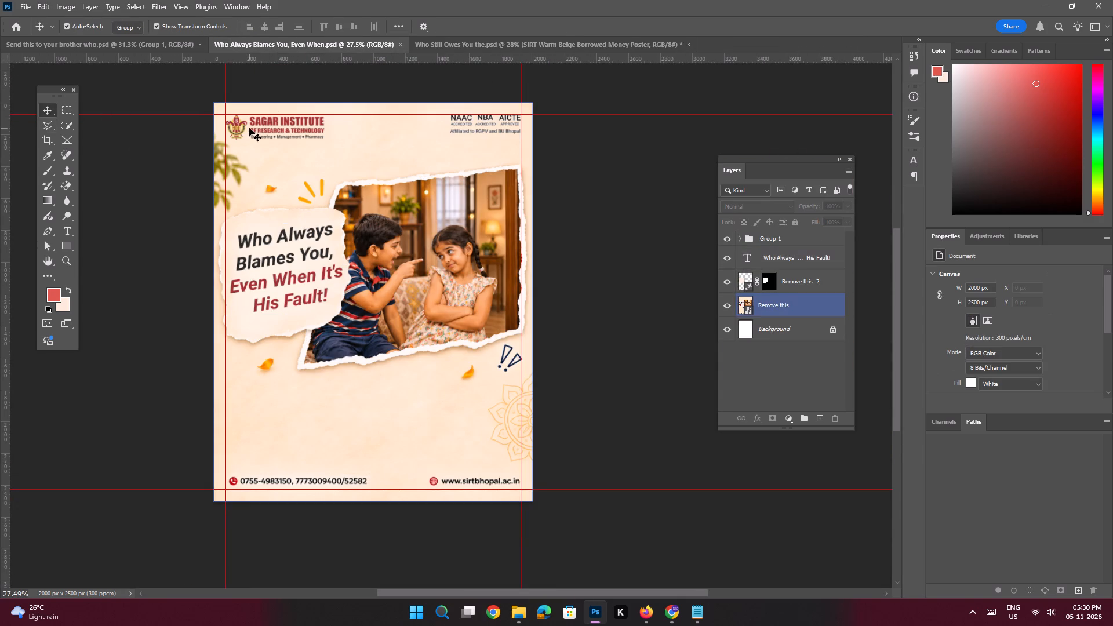
left_click(288, 129)
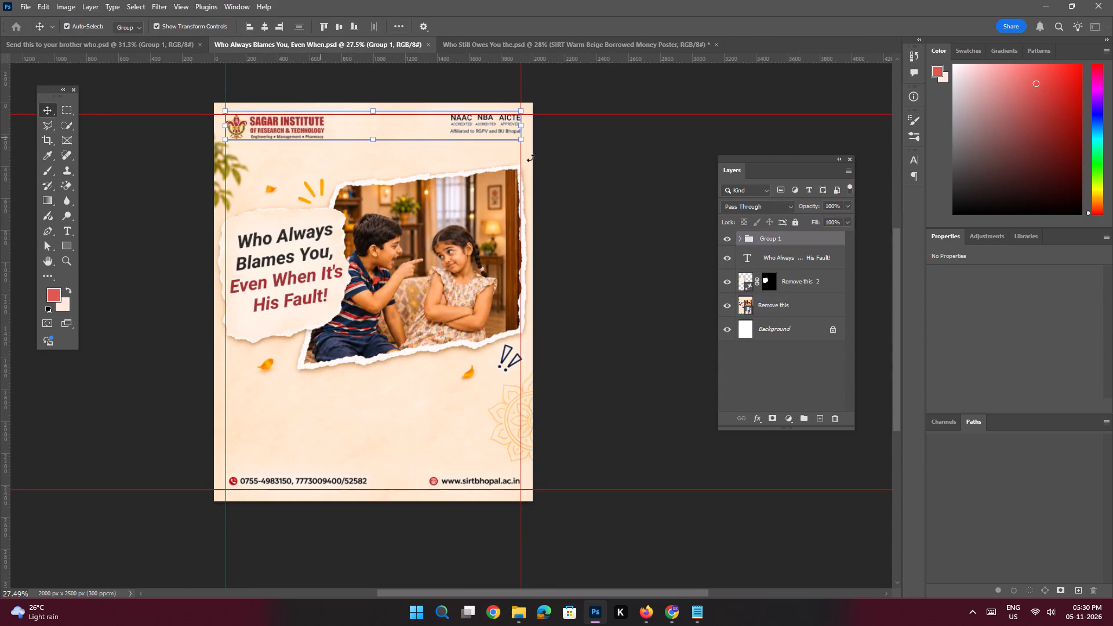
left_click_drag(787, 241, 599, 40)
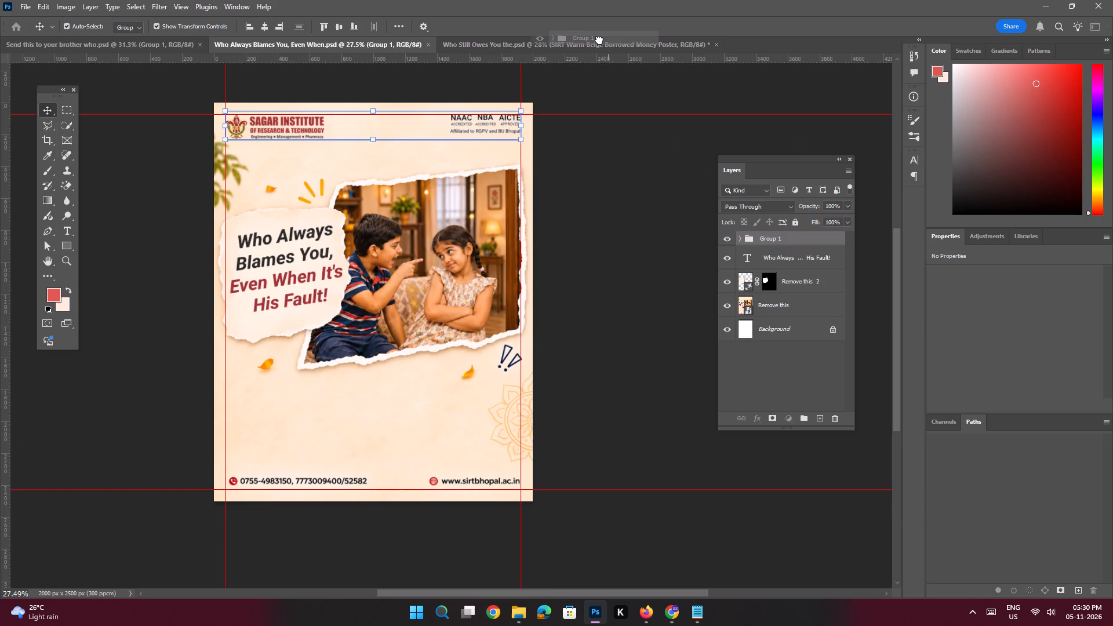
left_click_drag(599, 40, 399, 150)
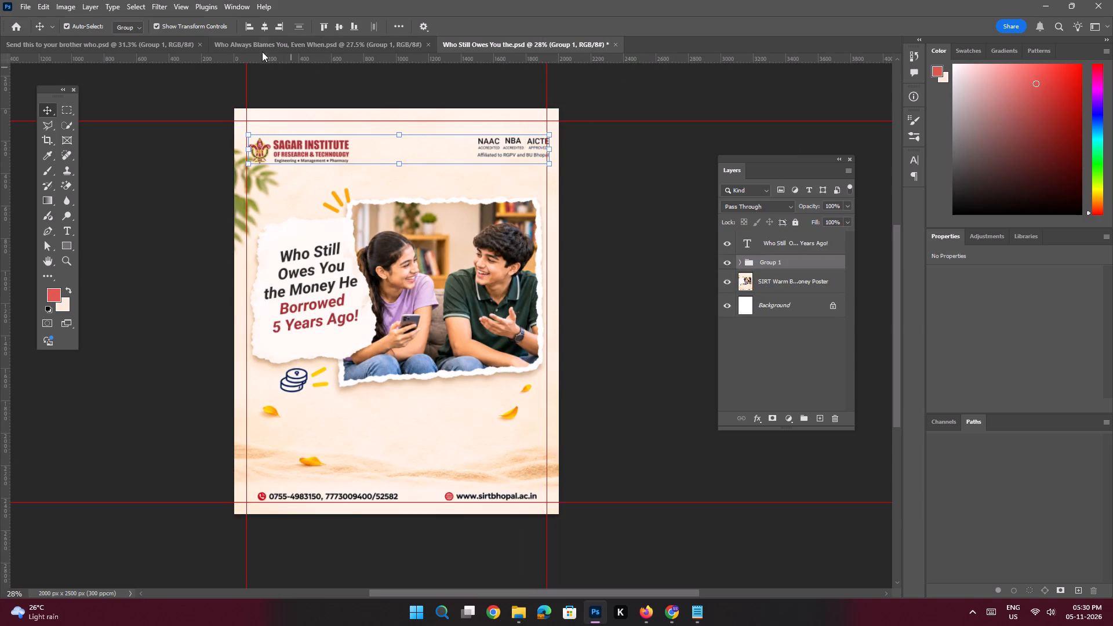
Centre the header group horizontally on the poster and move it up to the top margin guide.
double_click(264, 27)
key("space")
left_click_drag(273, 133, 332, 254, "ctrl")
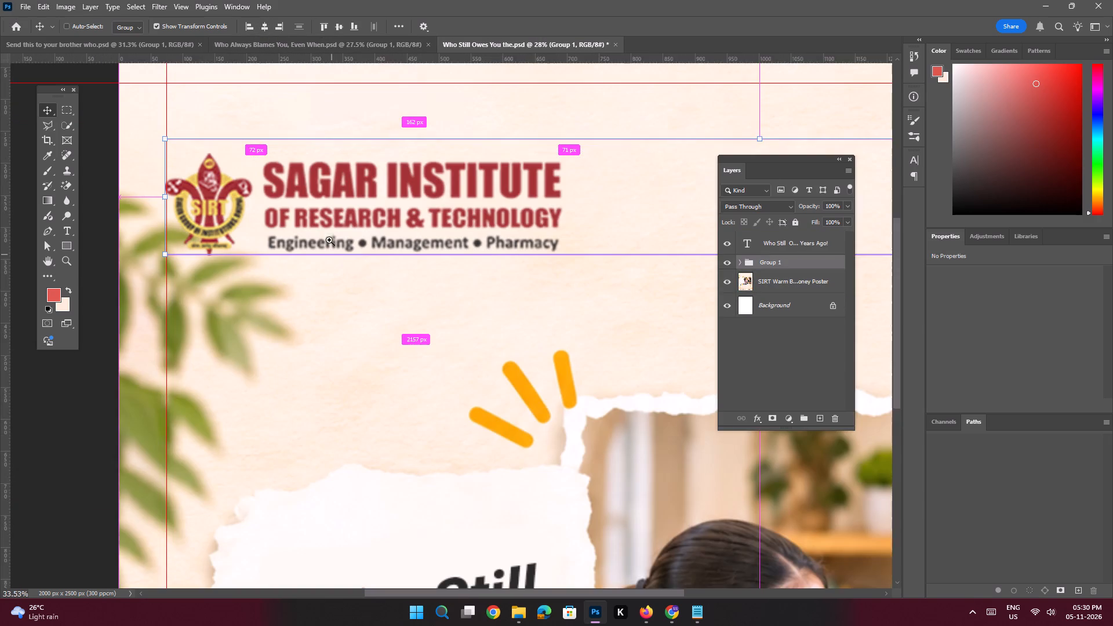
left_click_drag(317, 206, 341, 268)
left_click_drag(337, 241, 336, 193, "shift")
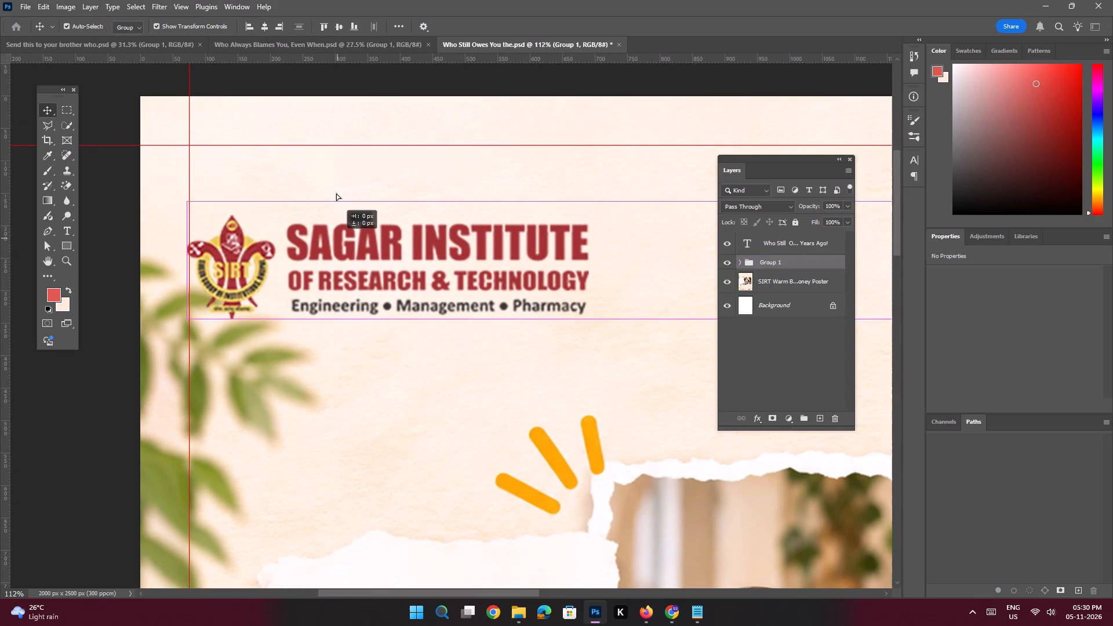
left_click_drag(336, 193, 337, 171, "shift")
Save the "Who Still Owes You the" document with its new header.
key("ctrl+0")
key("ctrl+0")
key("ctrl+s")
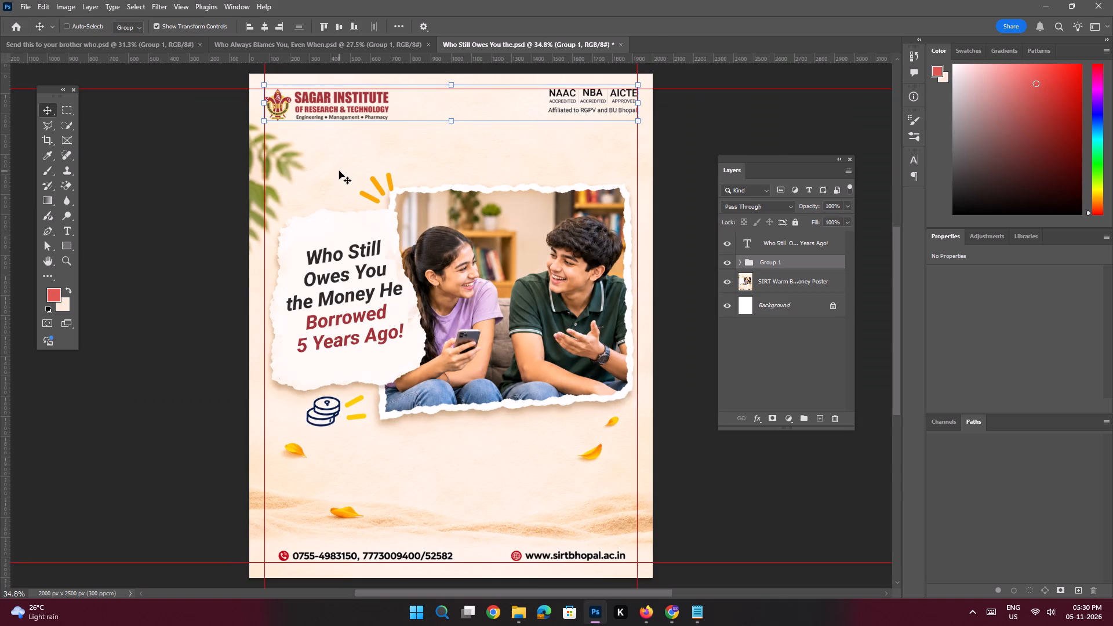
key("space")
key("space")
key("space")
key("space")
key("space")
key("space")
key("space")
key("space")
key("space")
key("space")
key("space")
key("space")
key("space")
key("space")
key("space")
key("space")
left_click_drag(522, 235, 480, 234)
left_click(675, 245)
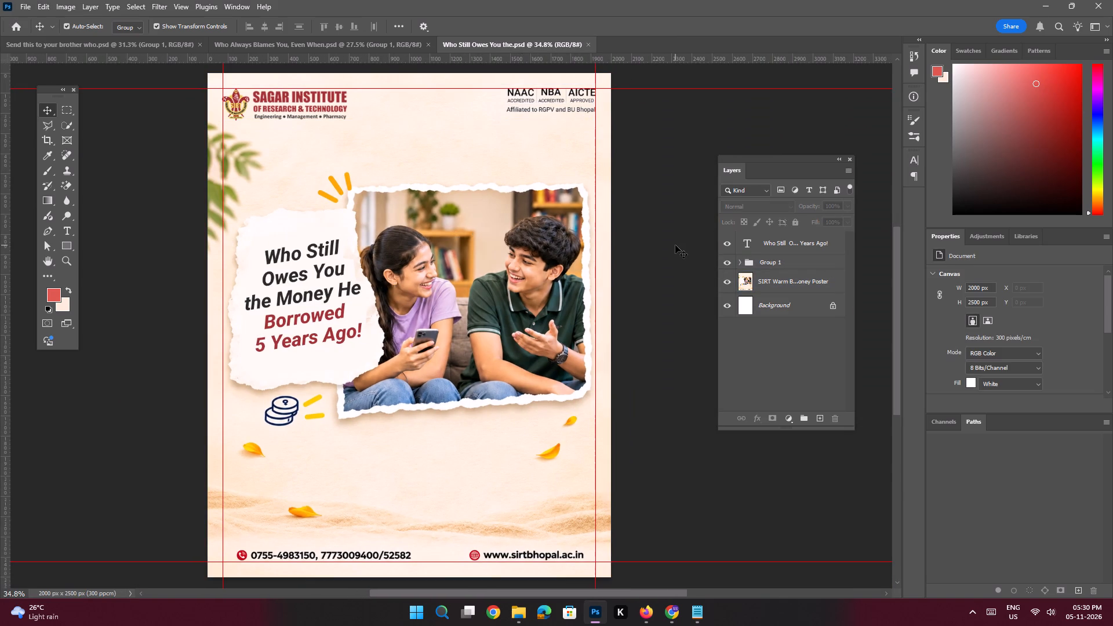
Create a new blank 2000 x 2500 px RGB document at 300 pixels/cm with a white background.
key("ctrl+n")
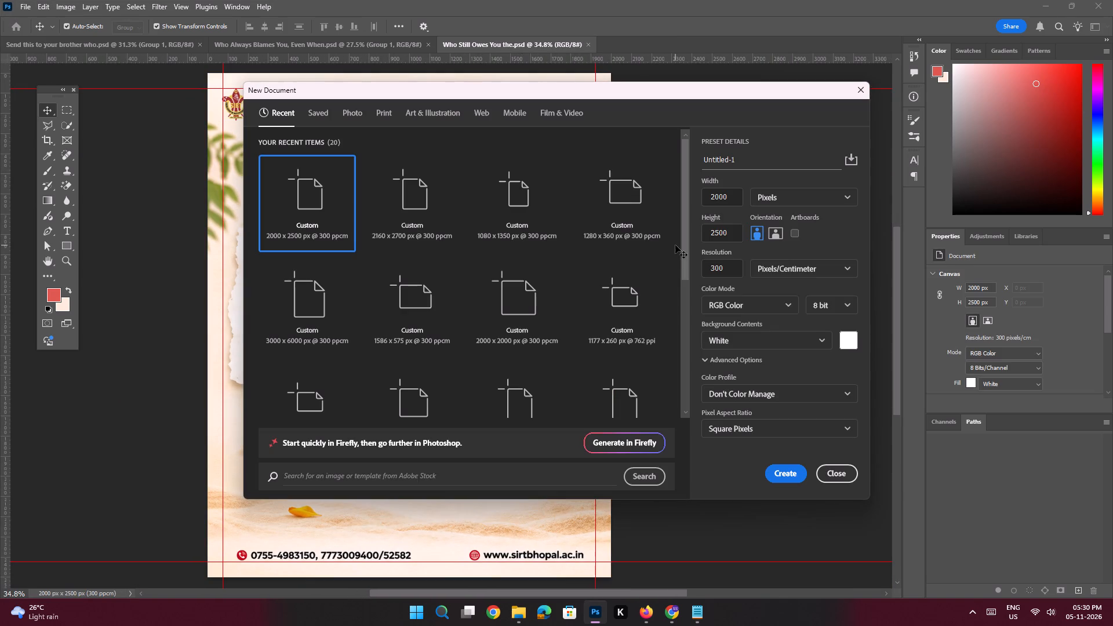
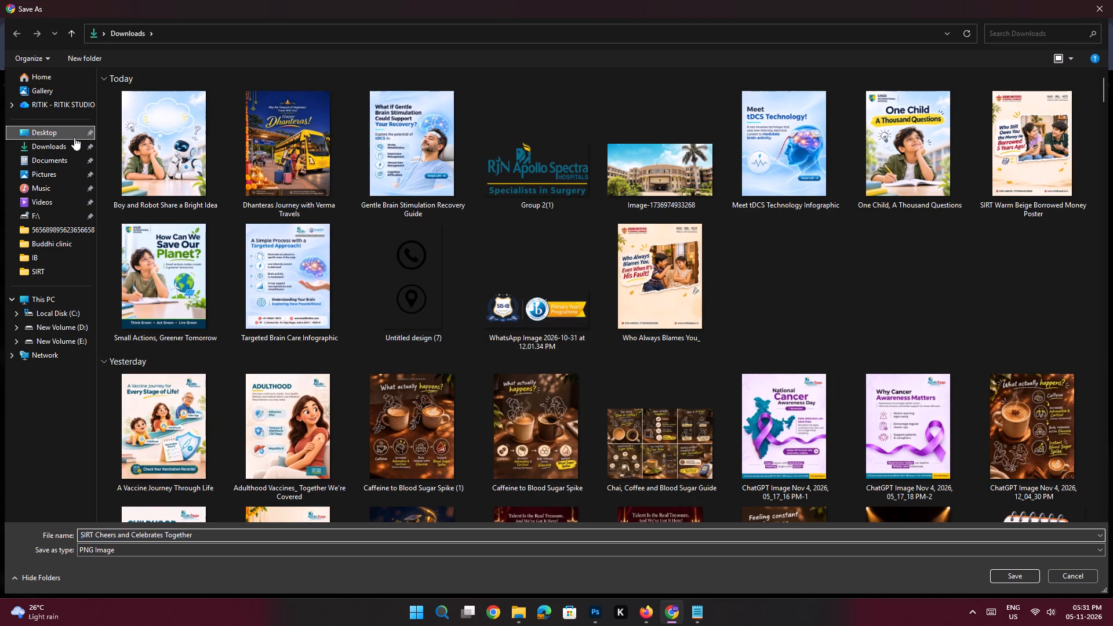
double_click(135, 123)
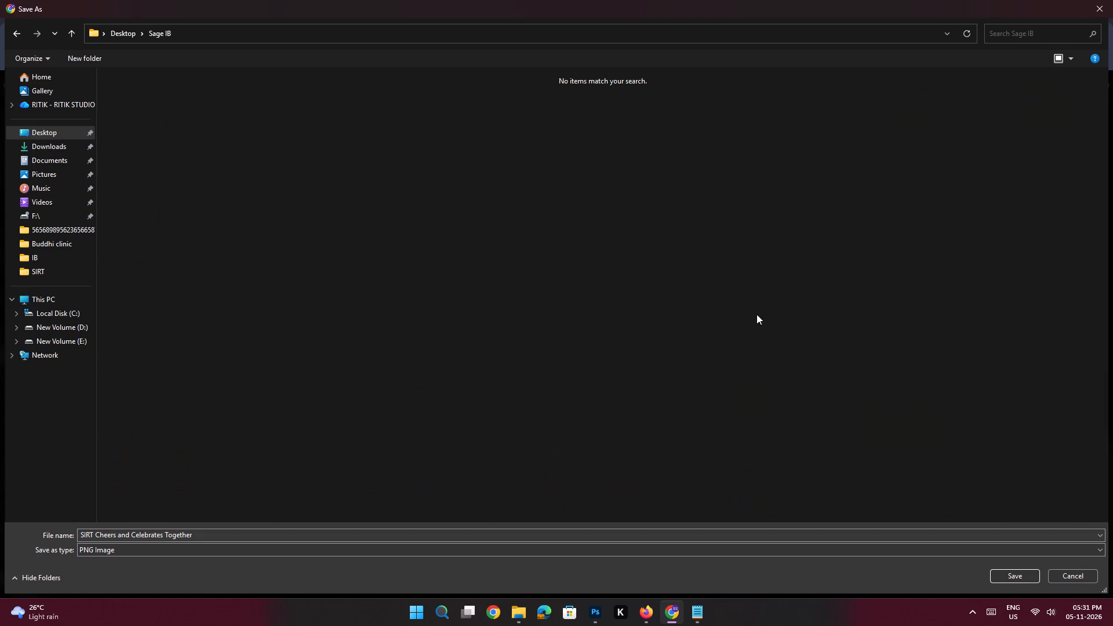
left_click(1008, 577)
Switch to Photoshop and add a guide layout marking the margins on all four sides of the blank document.
left_click(595, 613)
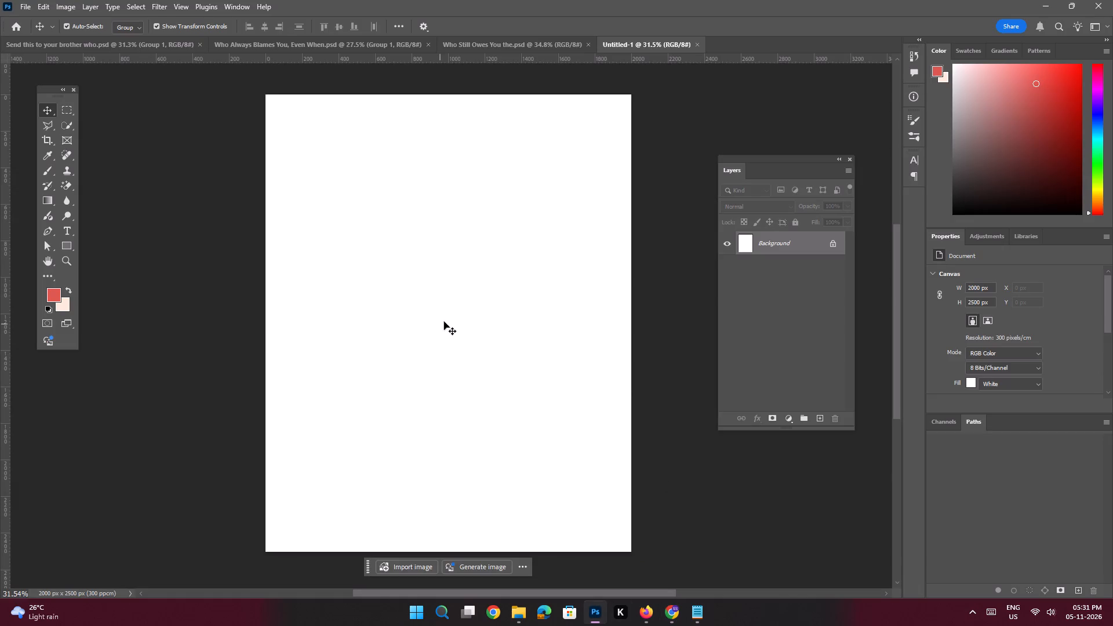
key("space")
key("space")
key("space")
key("space")
key("space")
key("space")
key("space")
key("space")
key("space")
key("space")
key("space")
key("space")
key("space")
key("space")
key("space")
key("space")
key("space")
key("space")
key("space")
left_click_drag(479, 294, 481, 310)
left_click_drag(481, 310, 481, 302)
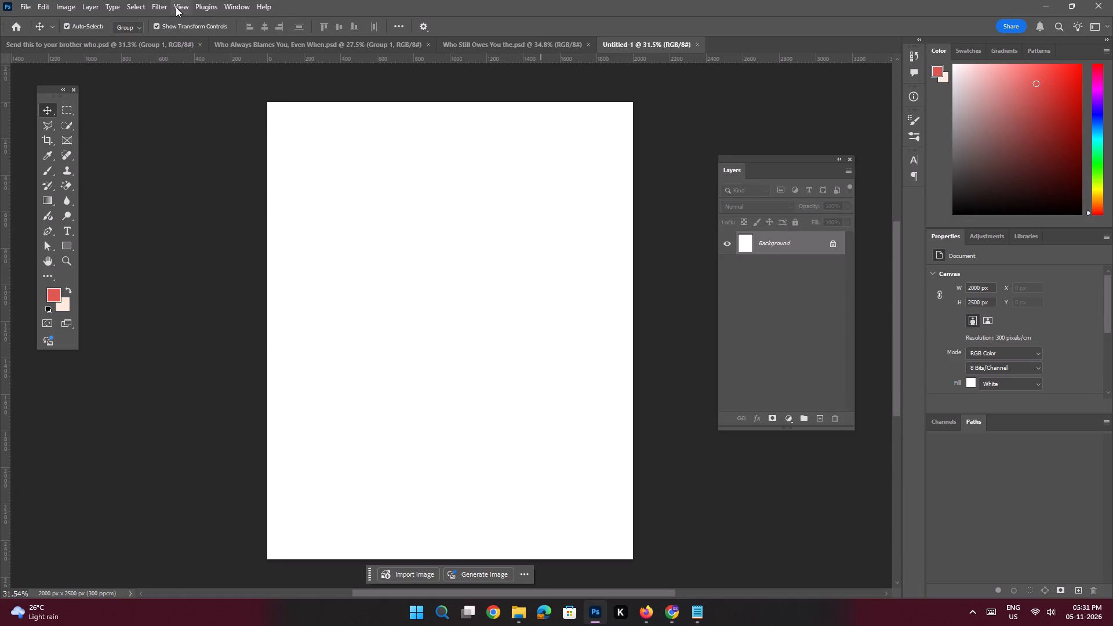
left_click(176, 7)
left_click(328, 388)
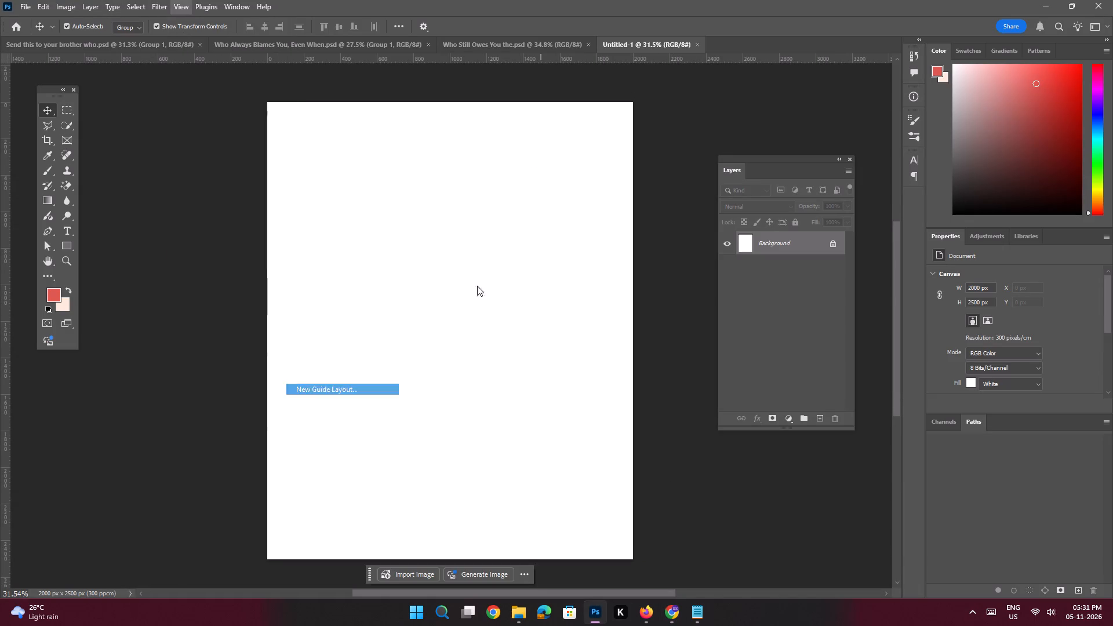
left_click(631, 129)
Place the "SIRT Cheers and Celebrates Together" image from the Desktop's Sage IB folder as an embedded object at full canvas height.
key("space")
key("space")
key("space")
key("space")
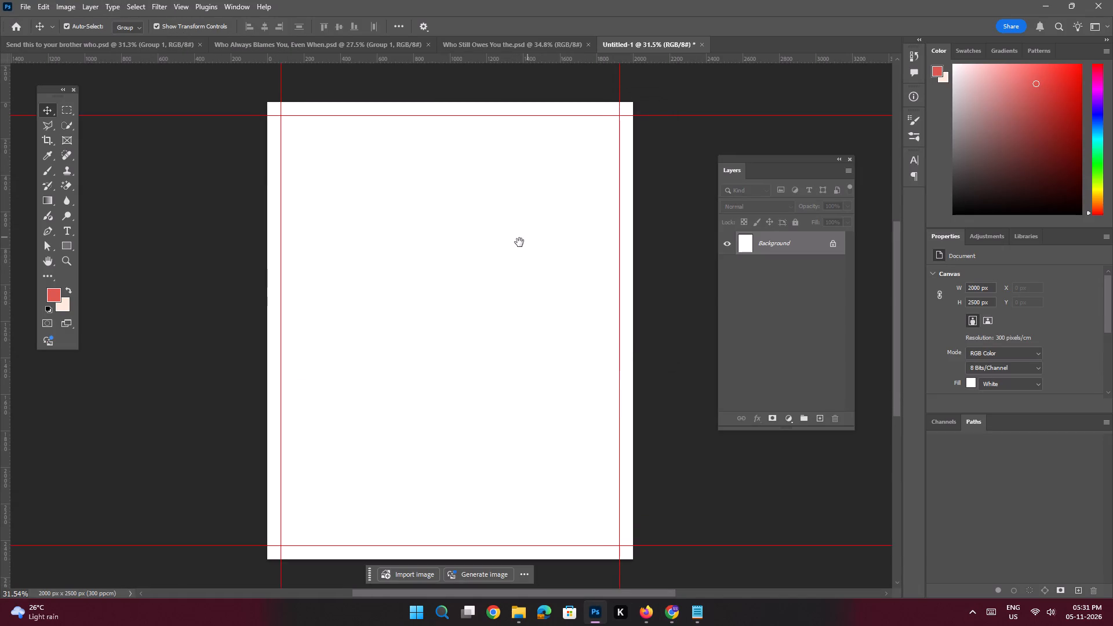
left_click(519, 243)
left_click(27, 9)
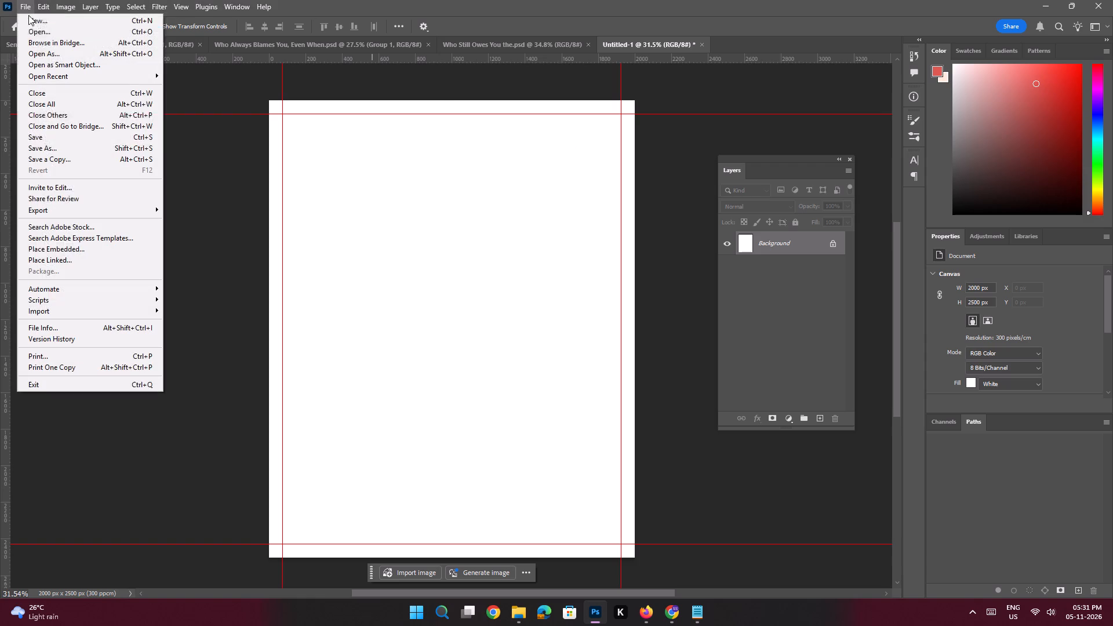
left_click(65, 254)
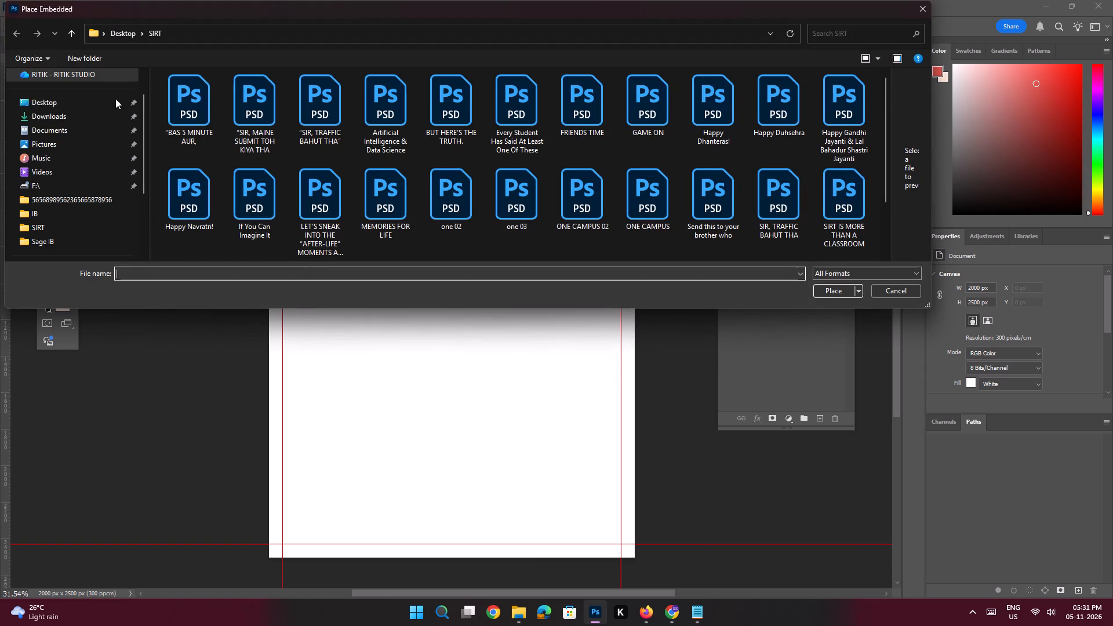
left_click(55, 97)
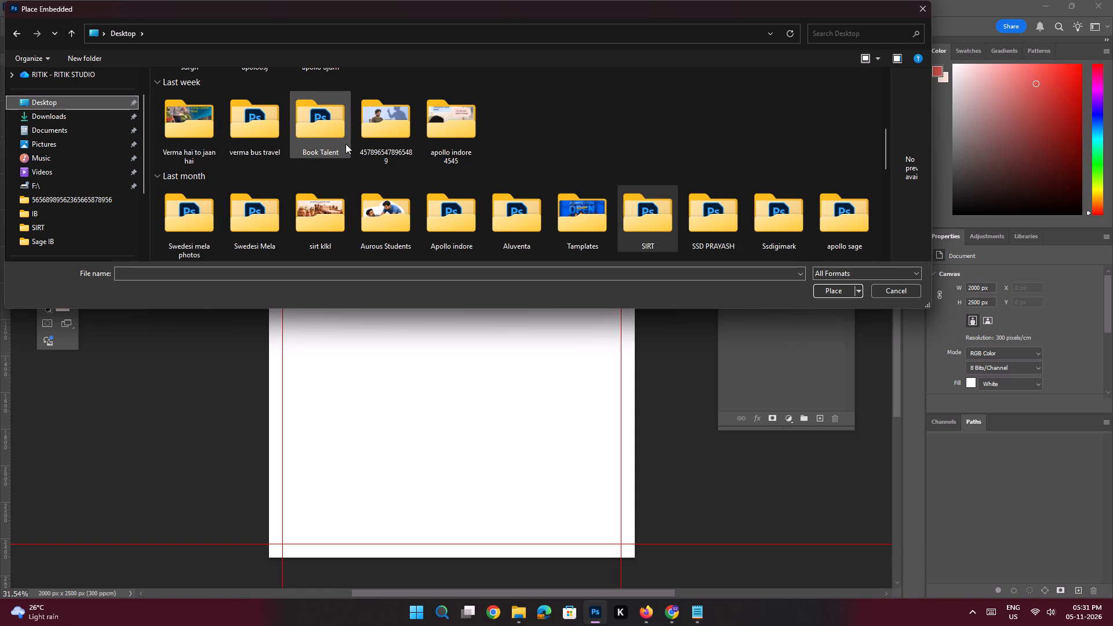
left_click(46, 119)
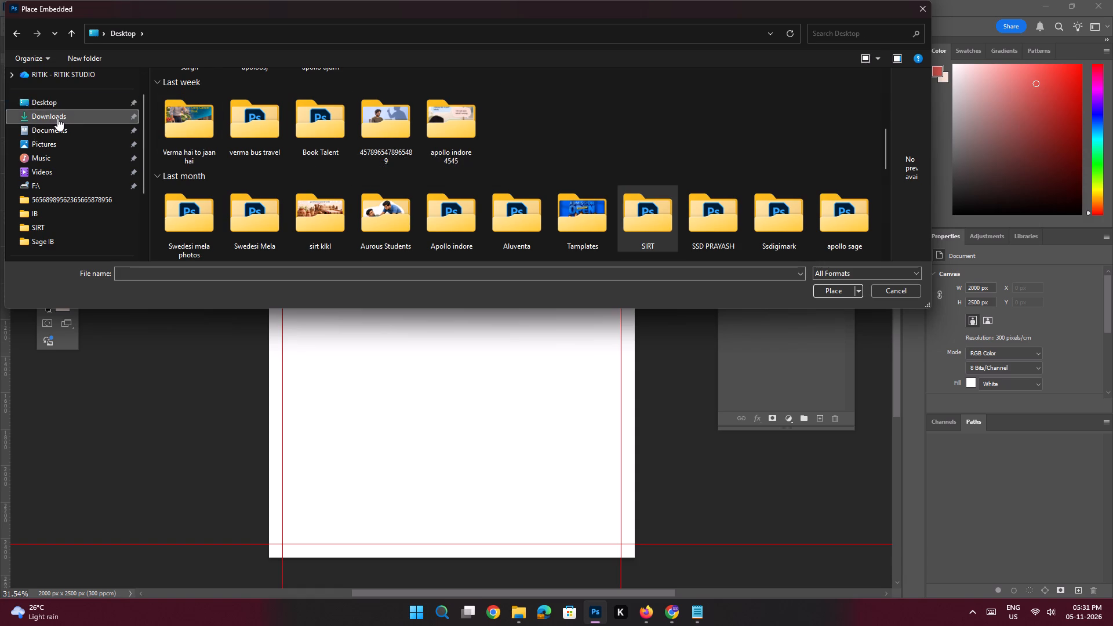
left_click(67, 105)
left_click(201, 130)
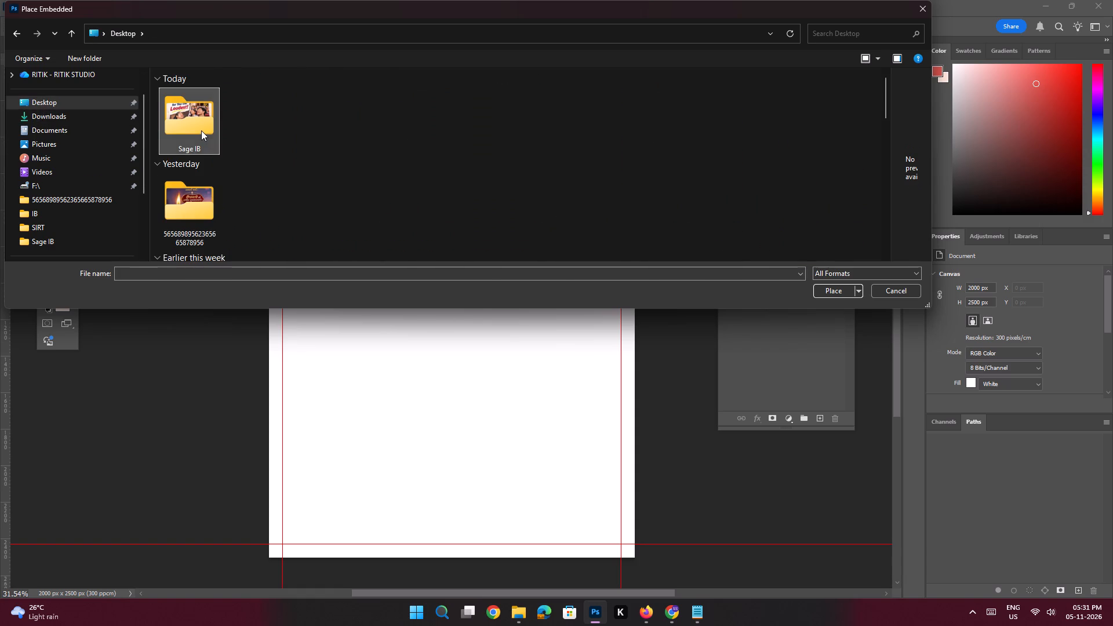
double_click(200, 208)
scroll(395, 147, "down", 3)
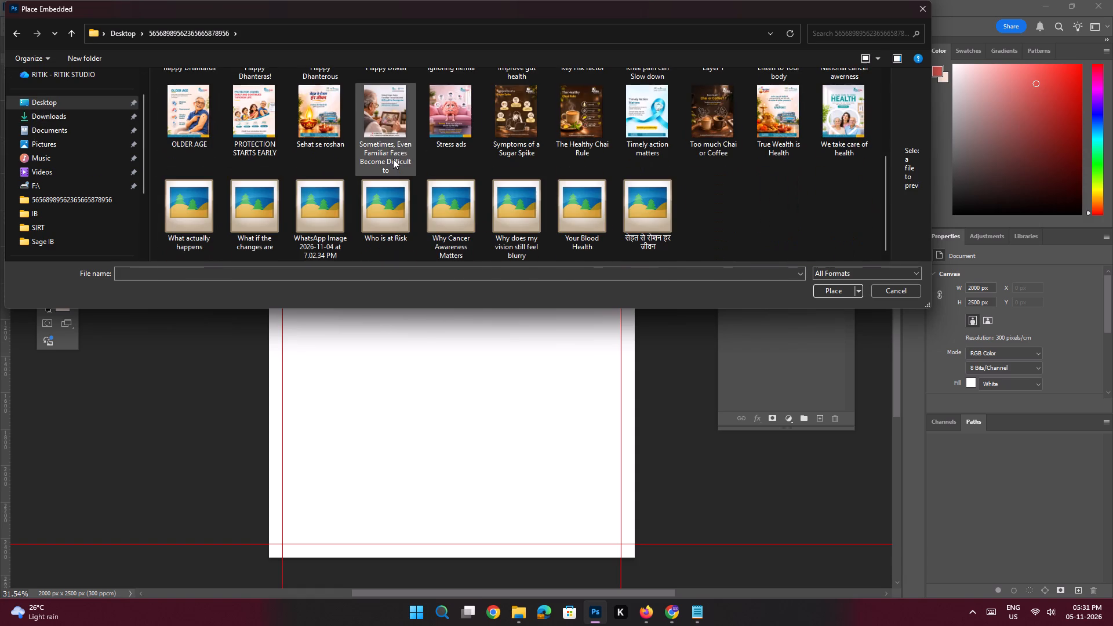
scroll(393, 159, "down", 8)
scroll(393, 160, "up", 10)
left_click(68, 108)
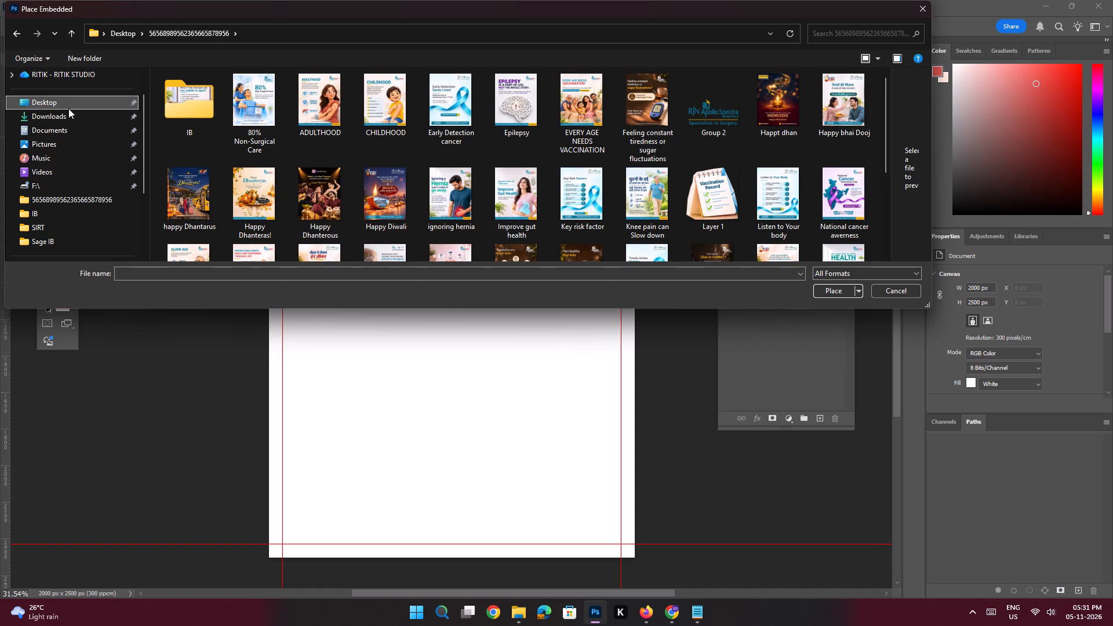
double_click(186, 122)
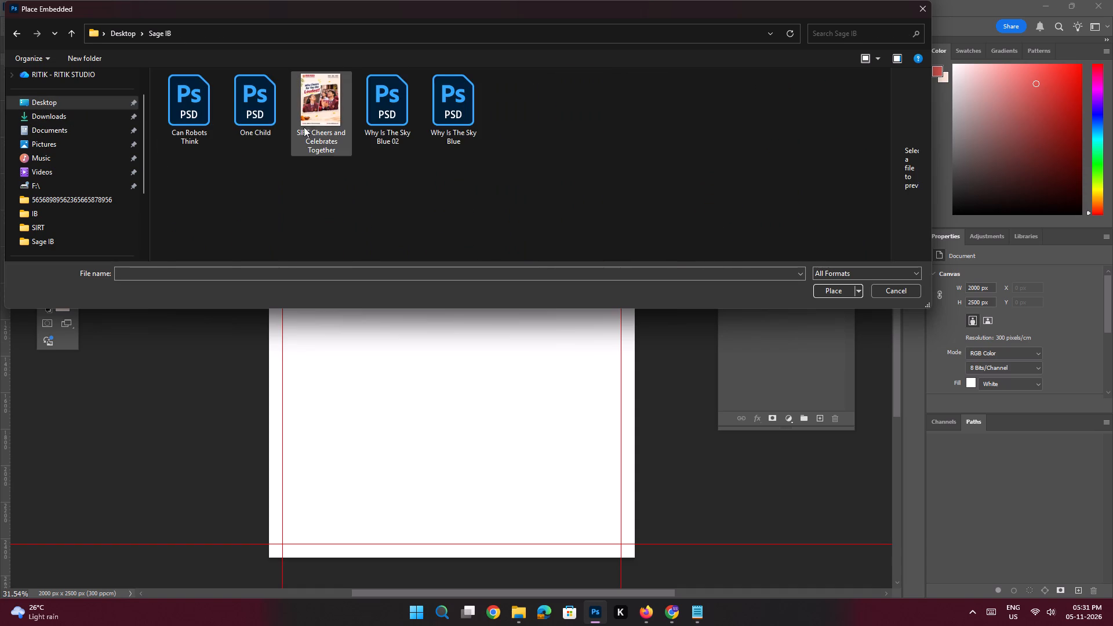
left_click(317, 121)
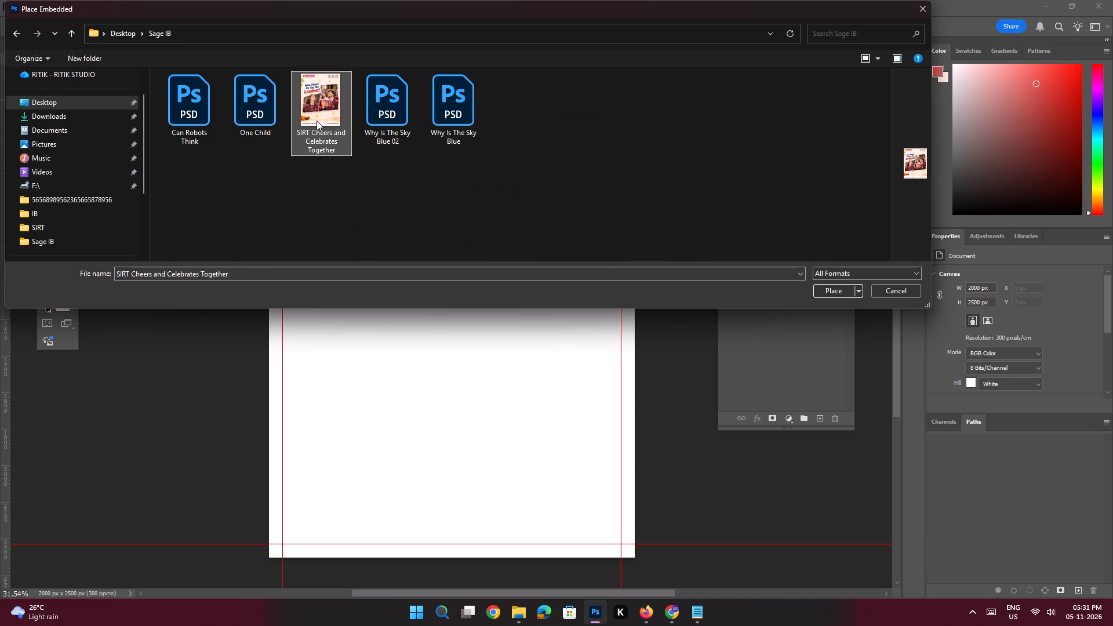
key("Return")
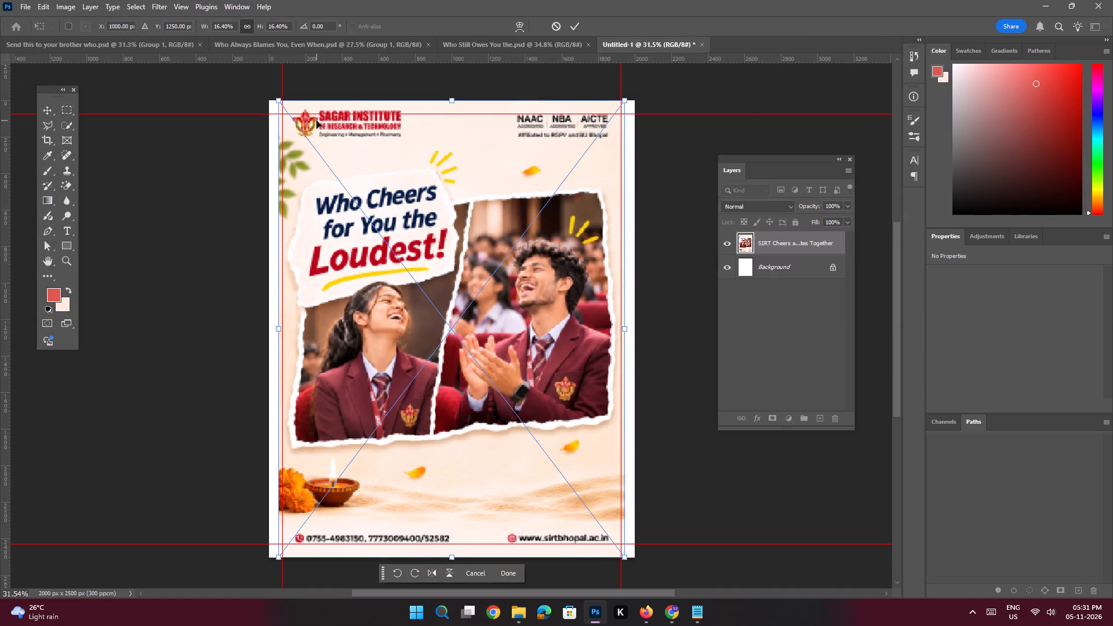
key("Return")
key("Return")
key("Return")
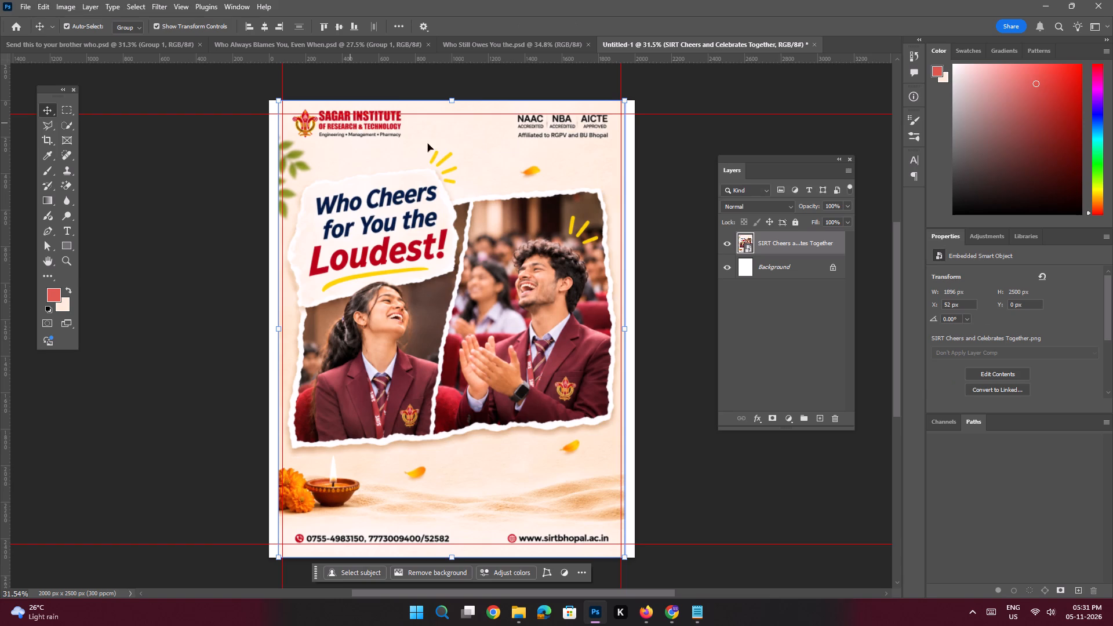
Make a full-height rectangular selection along the poster's right edge, from the canvas edge to the right margin guide.
key("space")
key("space")
key("space")
key("space")
key("space")
key("space")
key("space")
key("space")
key("space")
key("space")
key("space")
key("space")
key("space")
key("space")
key("space")
key("space")
left_click_drag(466, 217, 432, 214)
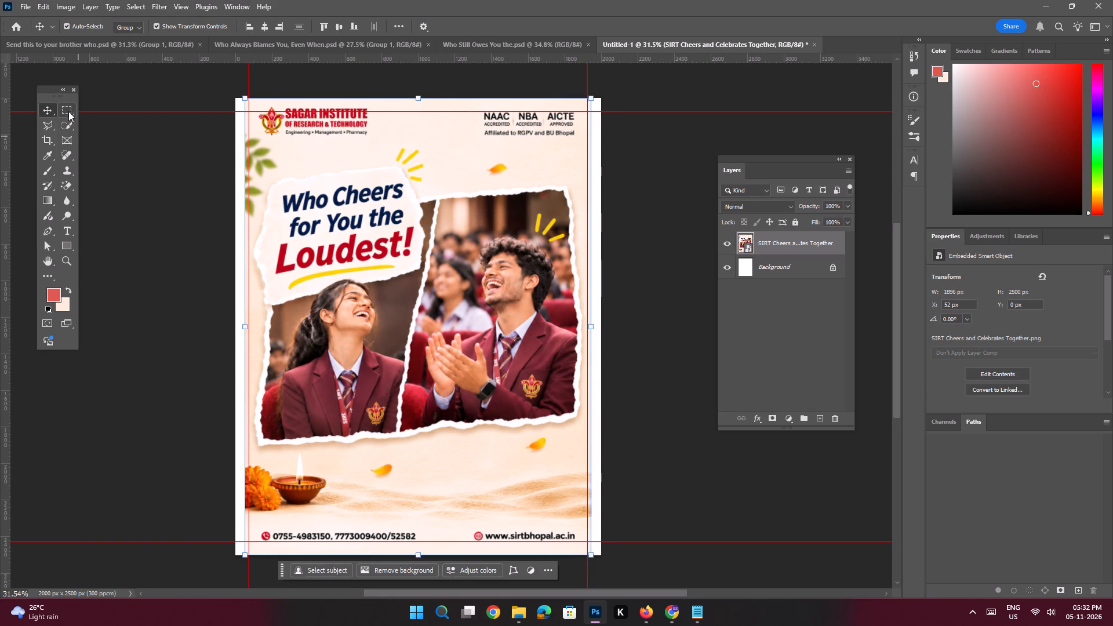
left_click(68, 111)
key("space")
key("space")
key("space")
key("space")
key("space")
key("space")
key("space")
key("space")
key("space")
key("space")
key("space")
key("space")
key("space")
key("space")
key("space")
key("space")
key("space")
key("space")
key("space")
left_click_drag(617, 248, 587, 247)
left_click_drag(558, 511, 598, 534, "ctrl")
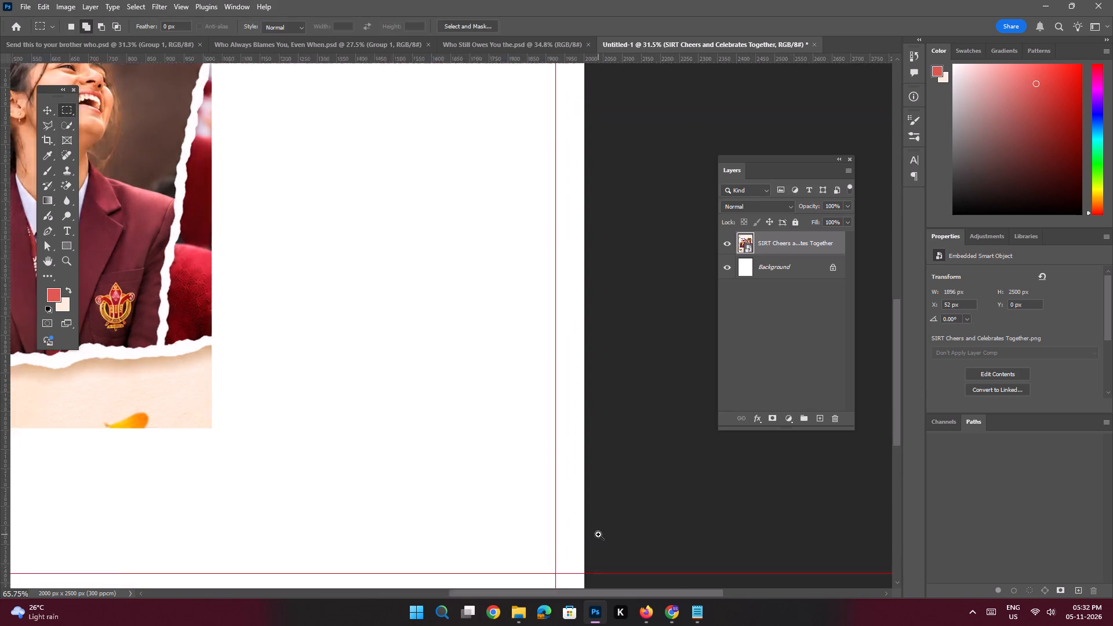
left_click_drag(598, 534, 599, 534, "ctrl")
left_click_drag(598, 530, 596, 441)
left_click_drag(592, 516, 578, 13)
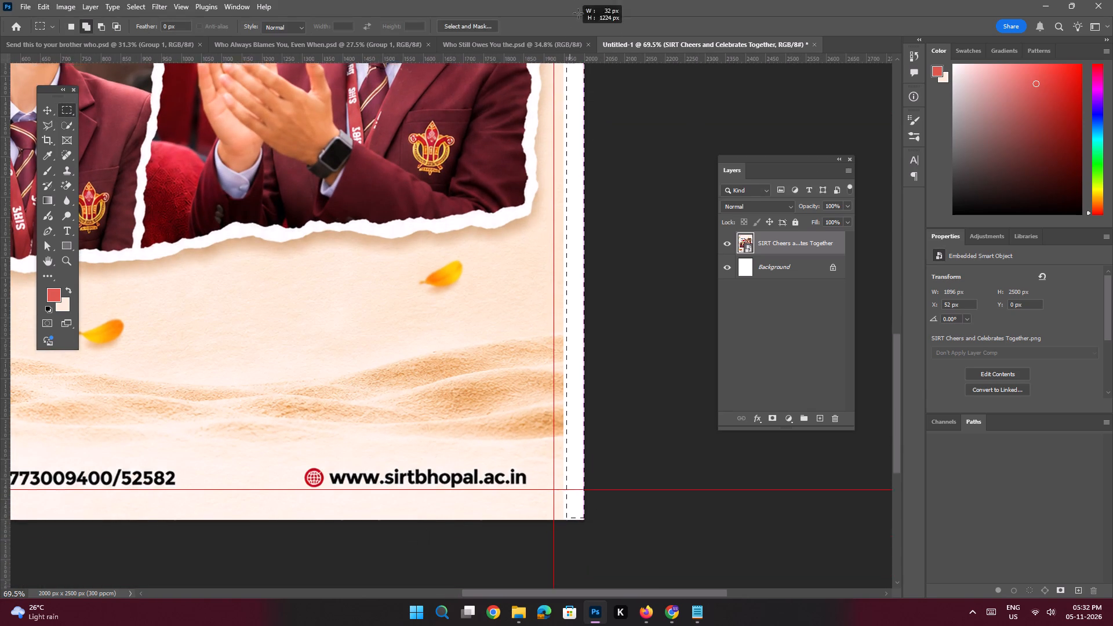
left_click_drag(578, 13, 559, 187)
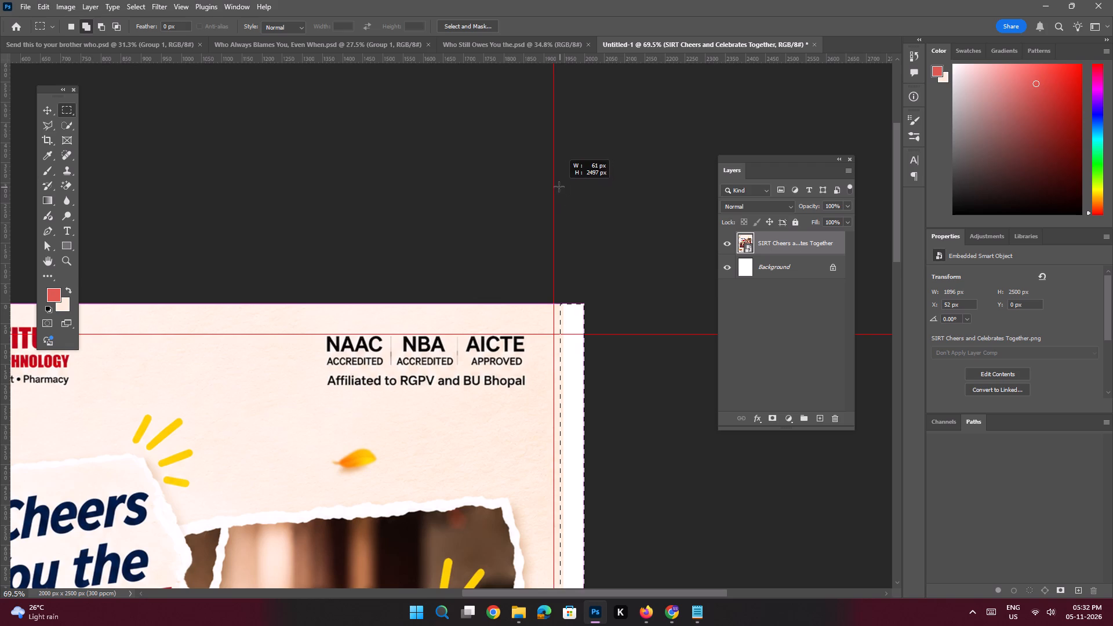
left_click_drag(559, 187, 556, 186)
Add a full-height strip along the poster's left edge to the selection, from the canvas edge to the left margin guide.
key("space")
key("space")
key("space")
key("space")
key("space")
key("space")
key("space")
key("space")
key("space")
key("space")
key("space")
key("space")
key("space")
key("space")
key("space")
key("space")
key("space")
key("space")
key("space")
key("space")
left_click_drag(297, 210, 446, 169)
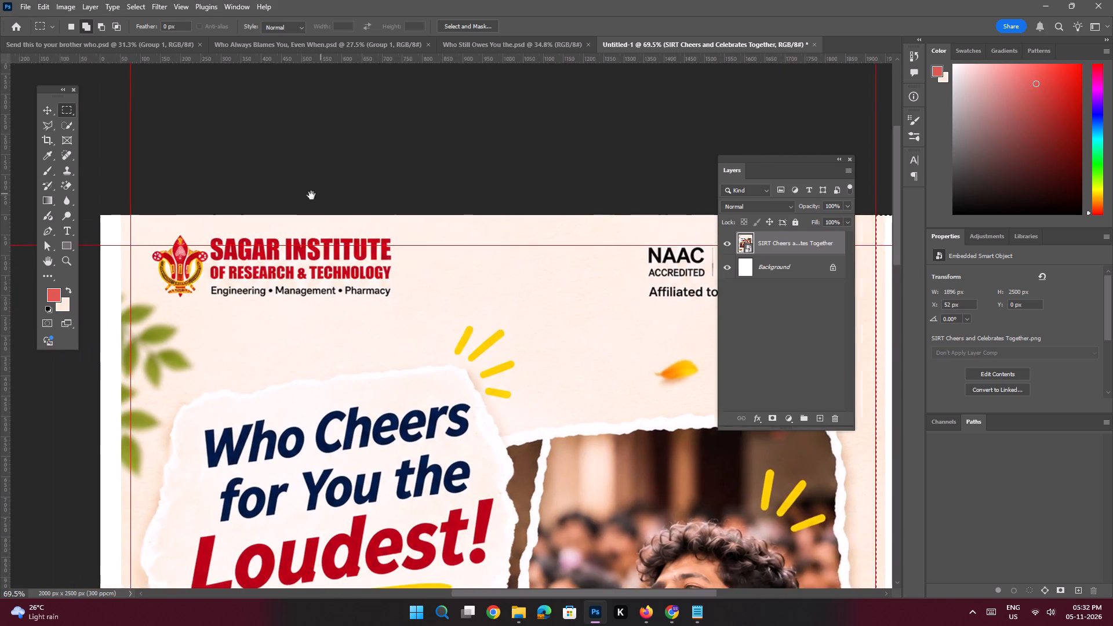
left_click_drag(305, 196, 350, 194)
left_click_drag(241, 169, 268, 374, "shift")
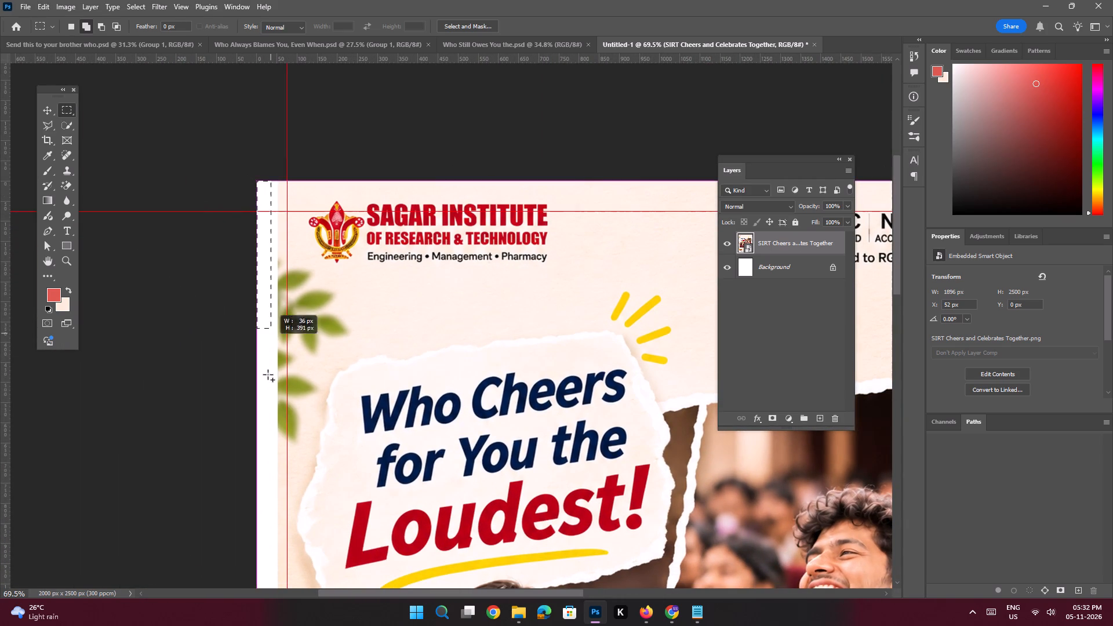
left_click_drag(268, 374, 279, 512, "shift")
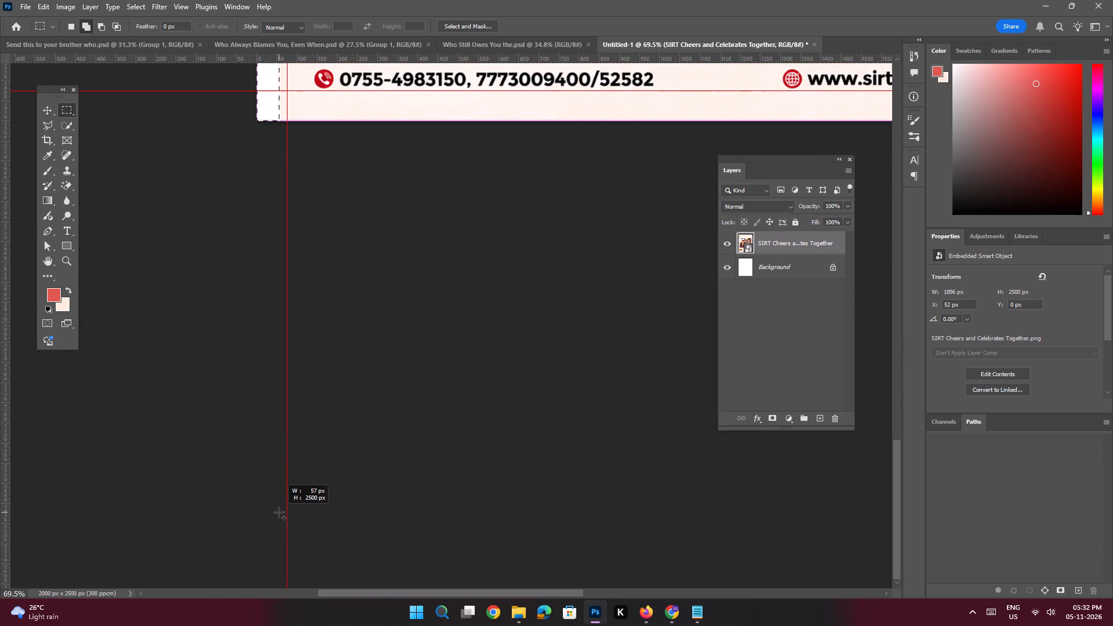
left_click_drag(279, 512, 285, 515, "shift")
Rasterize the placed poster smart object into a pixel layer, keeping both edge strips selected.
key("space")
key("space")
key("space")
key("space")
key("space")
key("space")
key("space")
key("space")
key("space")
key("space")
key("space")
key("space")
key("space")
key("space")
key("space")
key("space")
key("space")
key("space")
key("space")
key("space")
left_click_drag(386, 298, 372, 451)
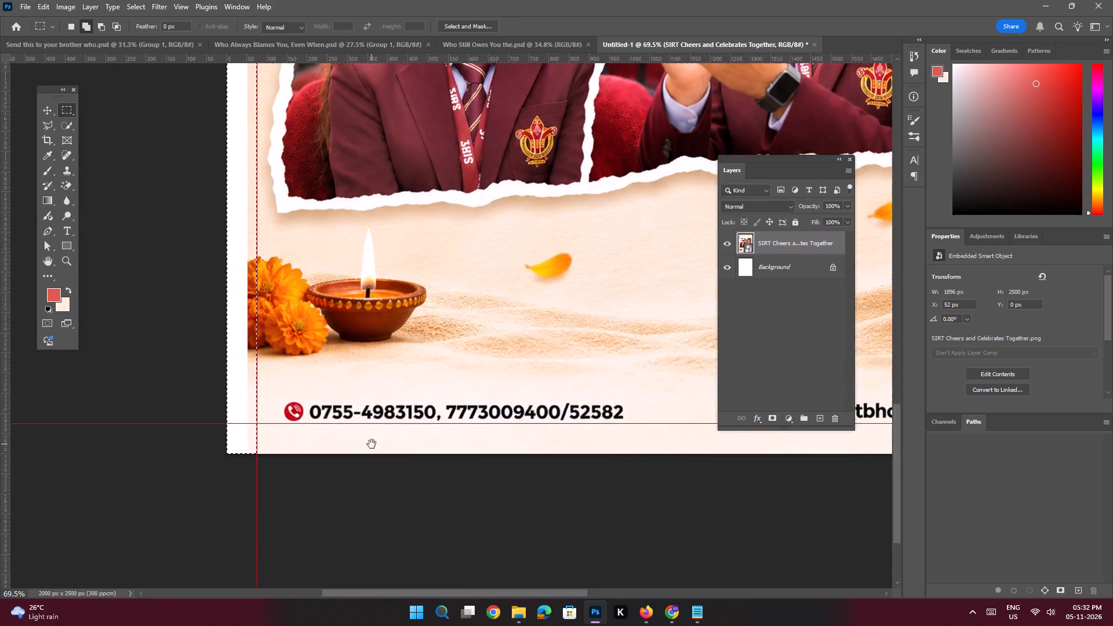
left_click_drag(372, 444, 363, 443)
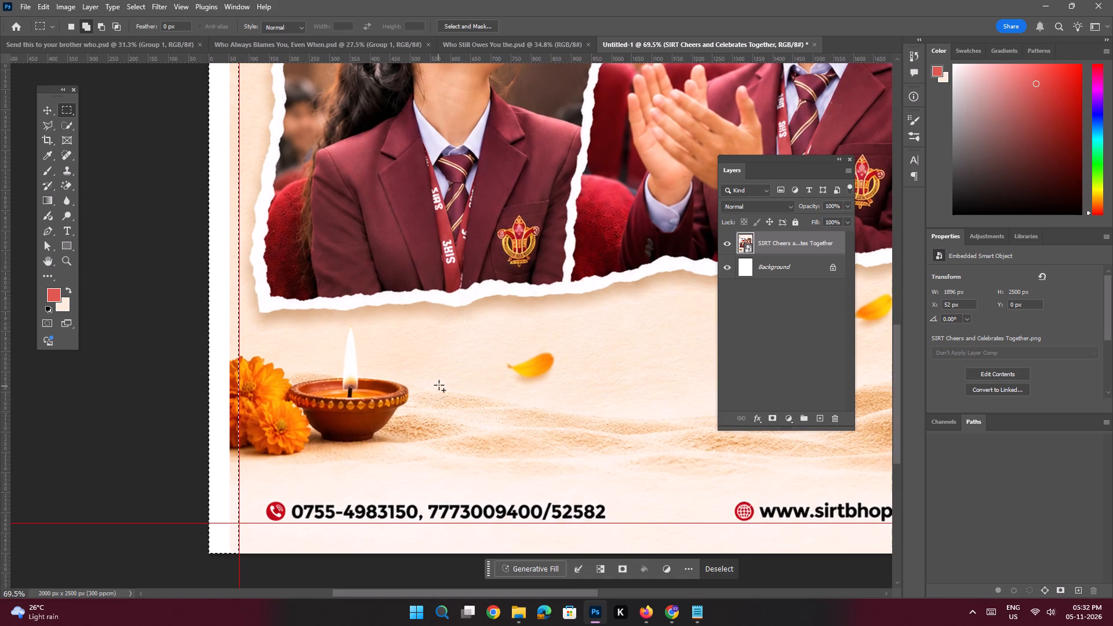
key("e")
left_click(439, 381)
left_click(513, 228)
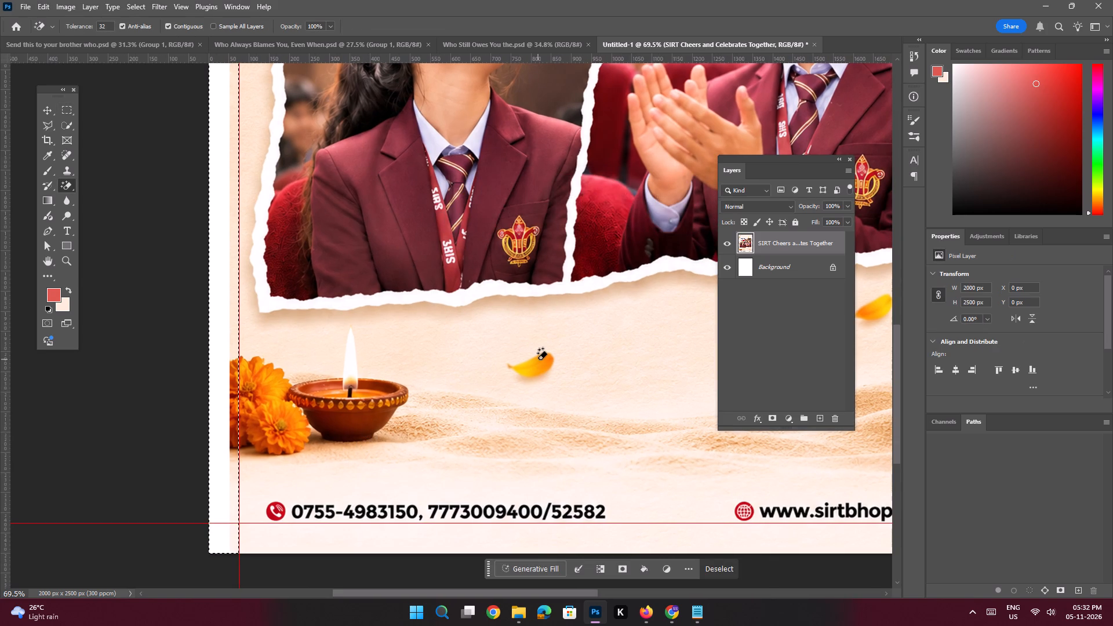
Fill both selected edge strips with content-aware artwork so the poster spans the full canvas width, and clear the selection.
key("shift+BackSpace")
key("Return")
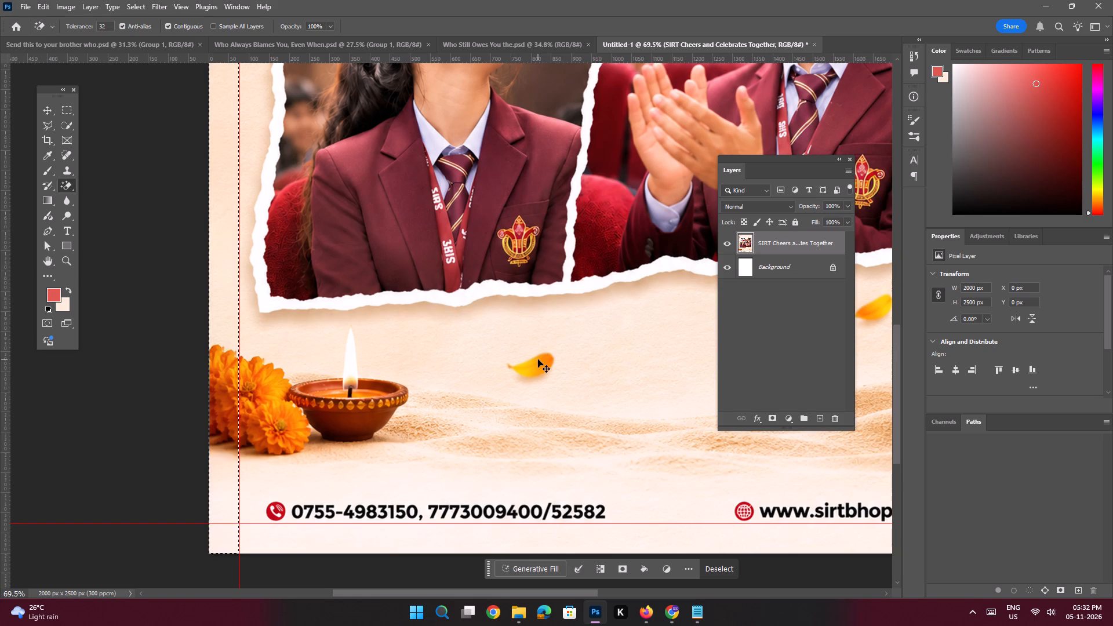
key("ctrl+d")
key("ctrl+0")
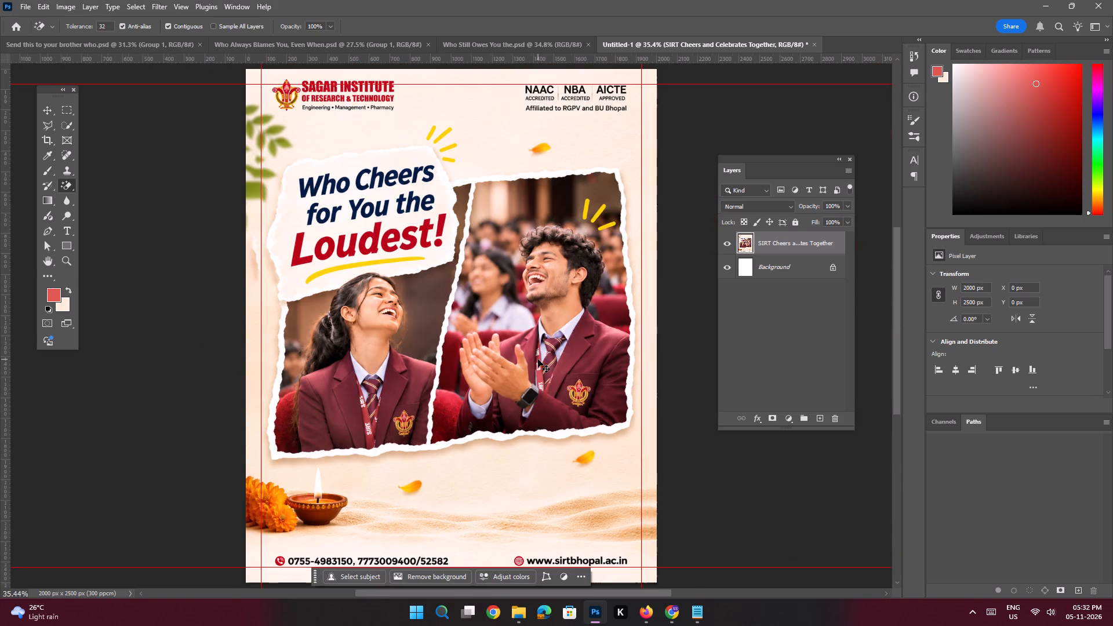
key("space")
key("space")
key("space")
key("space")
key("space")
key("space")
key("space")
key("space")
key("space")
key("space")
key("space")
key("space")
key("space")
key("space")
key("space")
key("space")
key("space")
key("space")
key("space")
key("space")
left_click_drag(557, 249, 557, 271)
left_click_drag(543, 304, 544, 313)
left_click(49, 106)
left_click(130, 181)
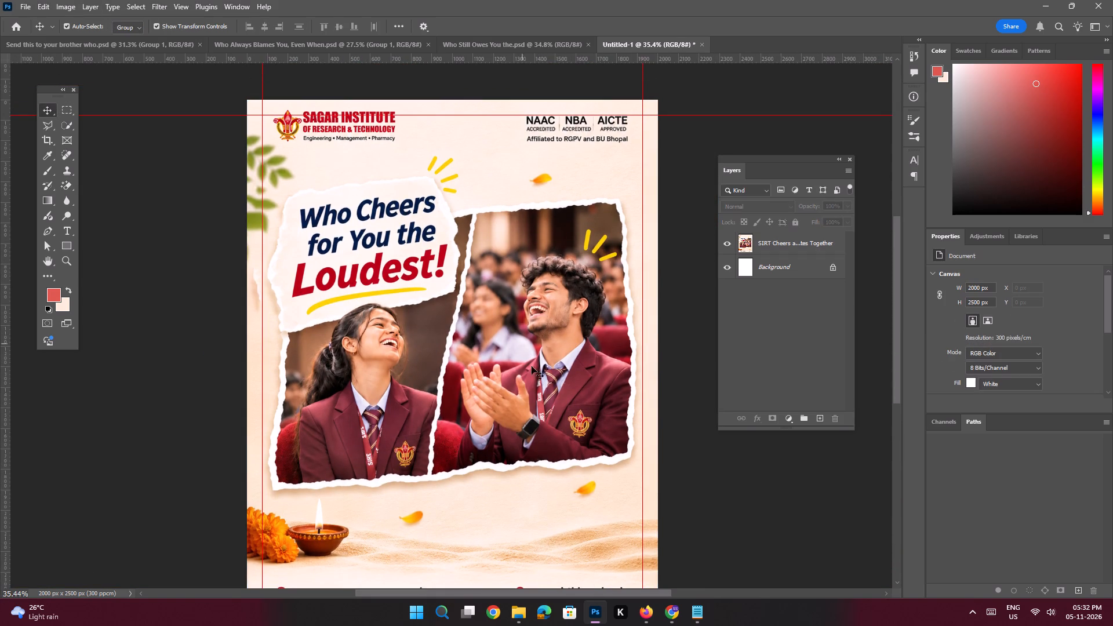
Switch to the Notepad brief and copy the Frame 5 text "Who Cheers for You the Loudest".
left_click(694, 610)
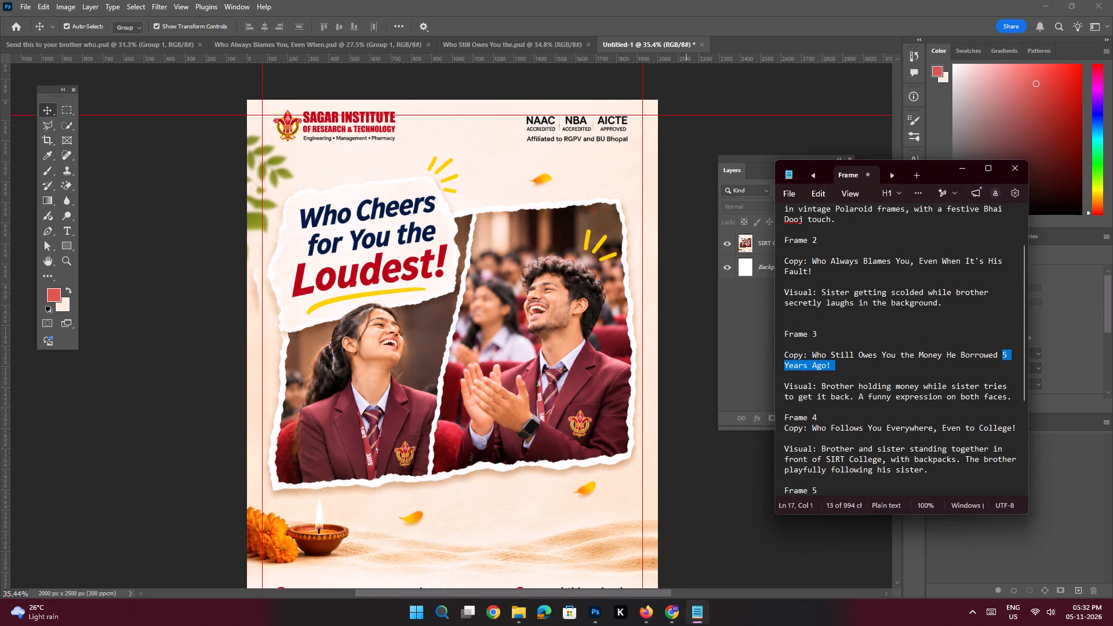
scroll(834, 392, "down", 1)
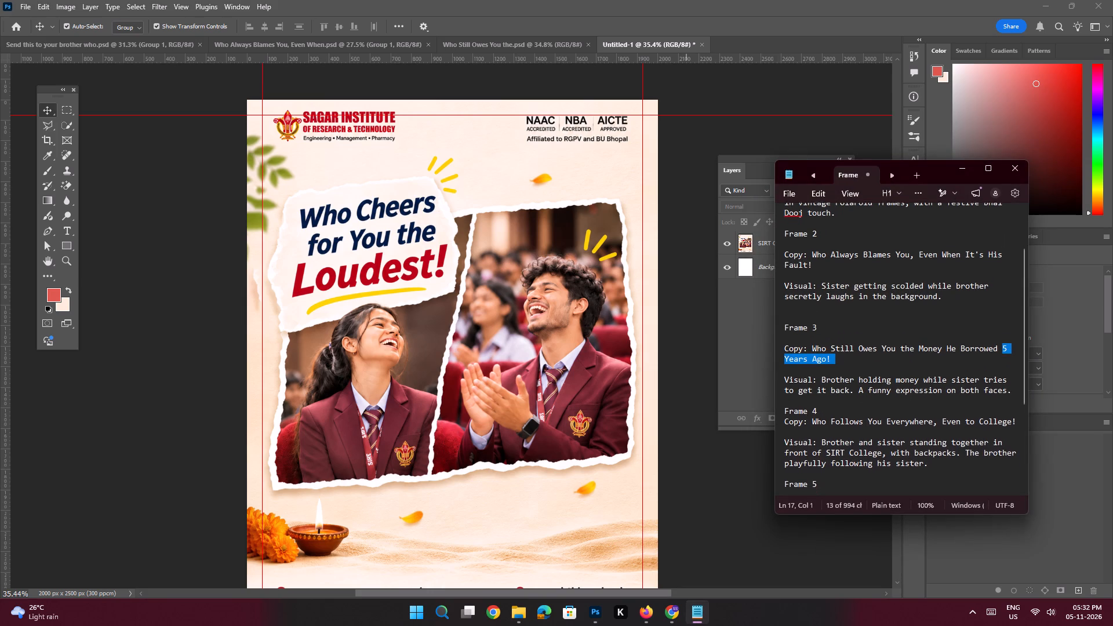
scroll(834, 392, "down", 3)
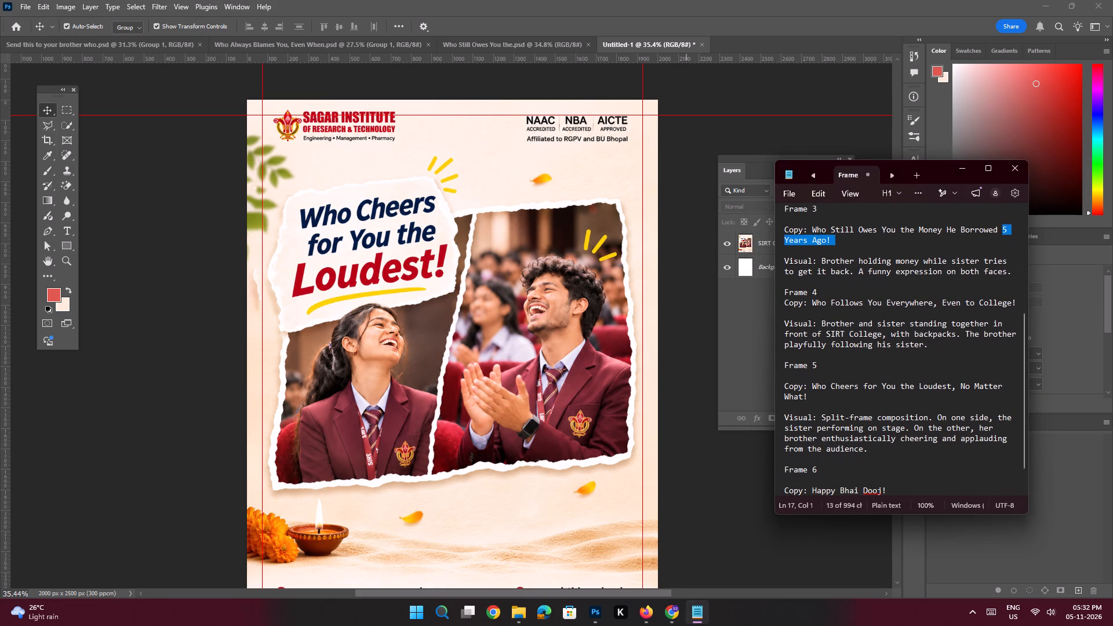
left_click(961, 166)
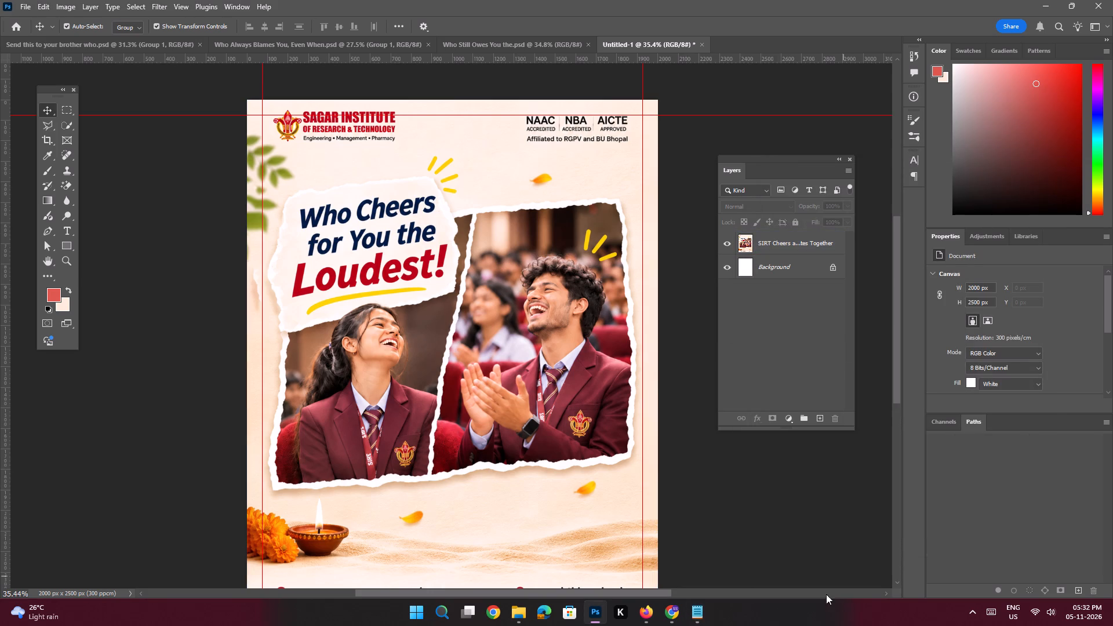
left_click(694, 616)
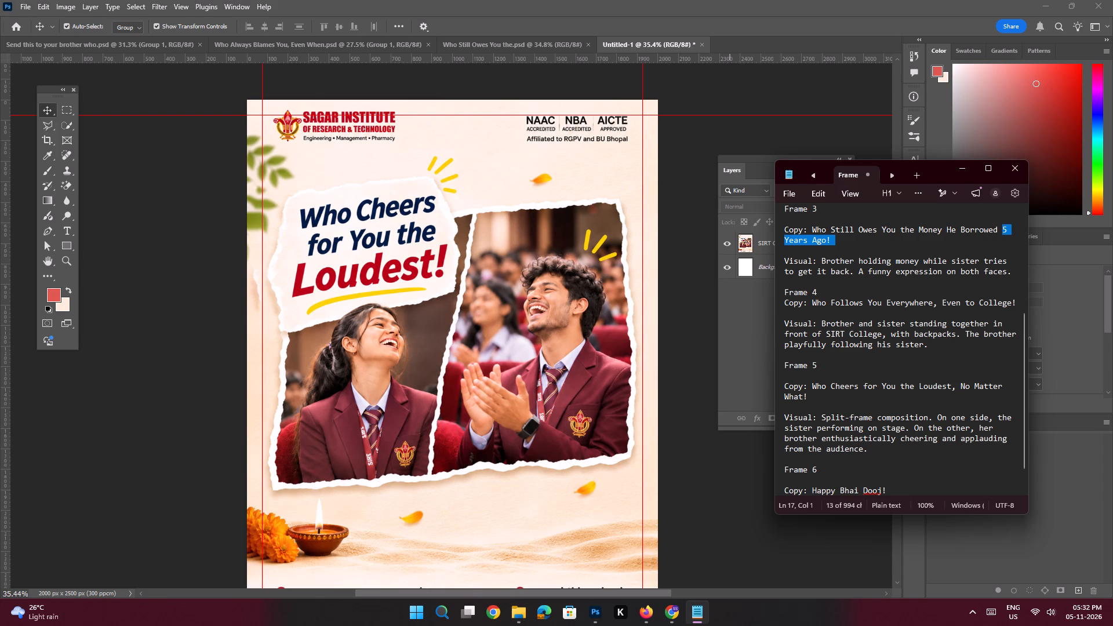
left_click_drag(952, 387, 812, 390)
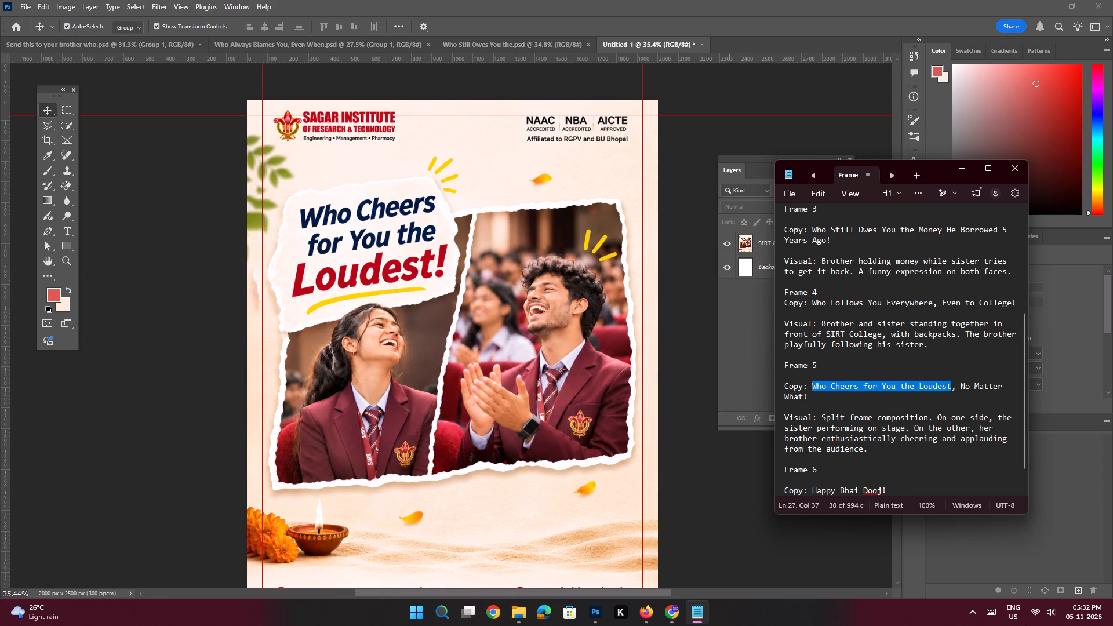
key("ctrl+c")
key("ctrl+c")
left_click(964, 163)
Save the poster as a Photoshop file named "Who Cheers for You the Loudest" in the Desktop SIRT folder.
key("ctrl+s")
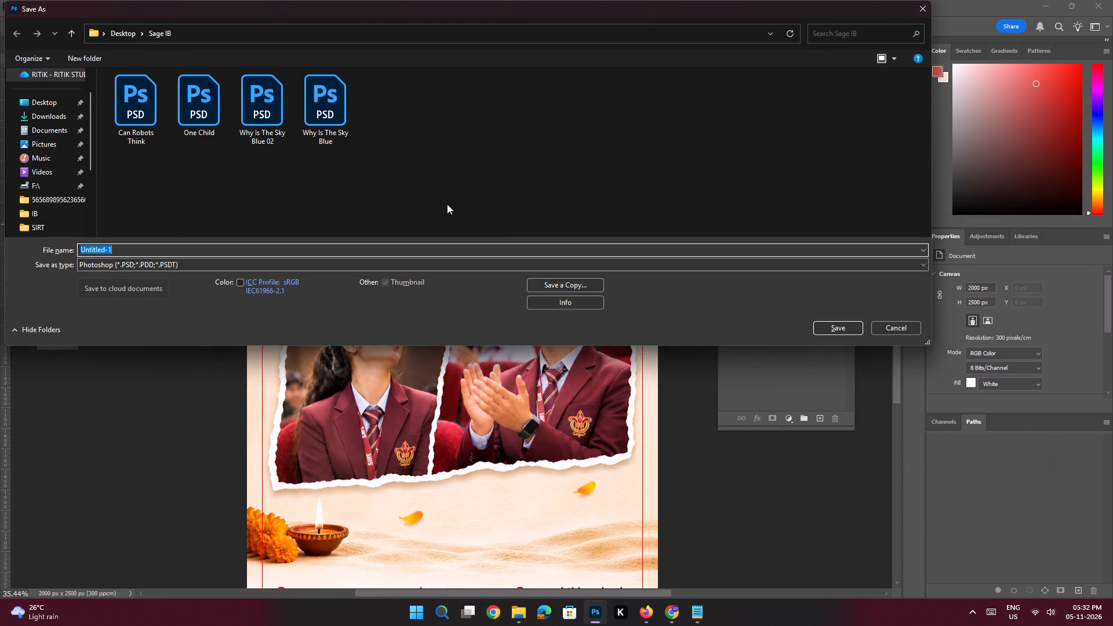
left_click(50, 100)
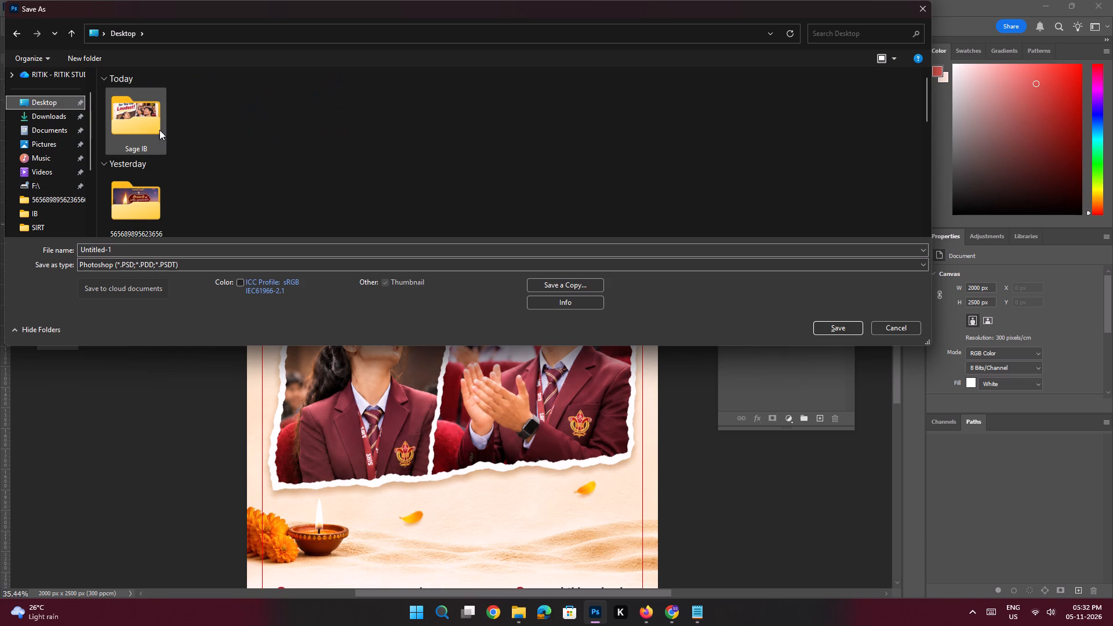
left_click(153, 129)
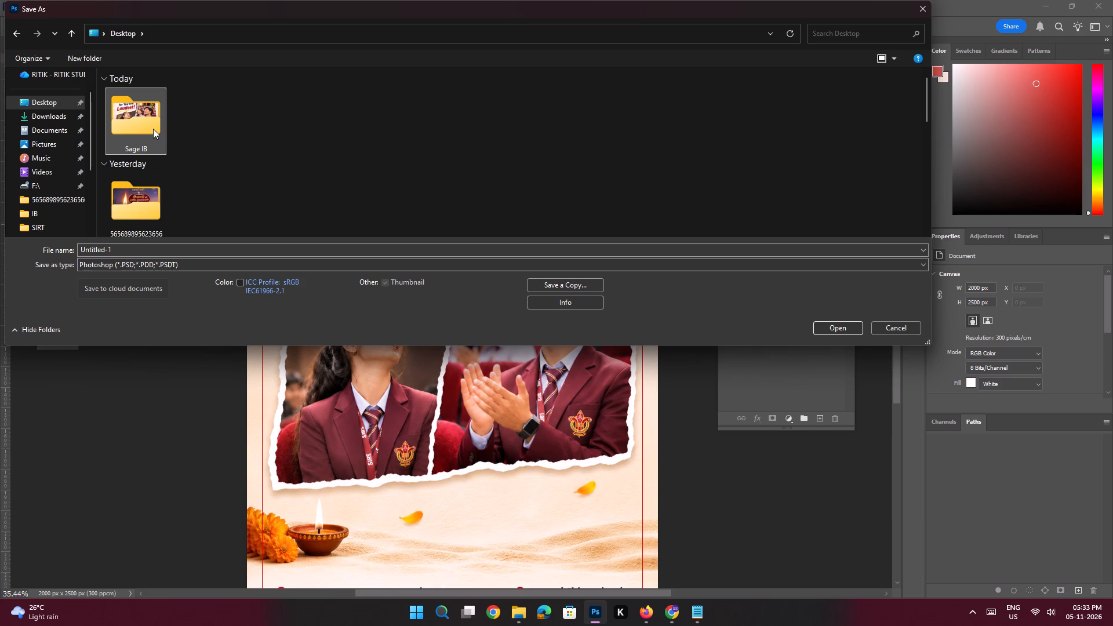
type("ai")
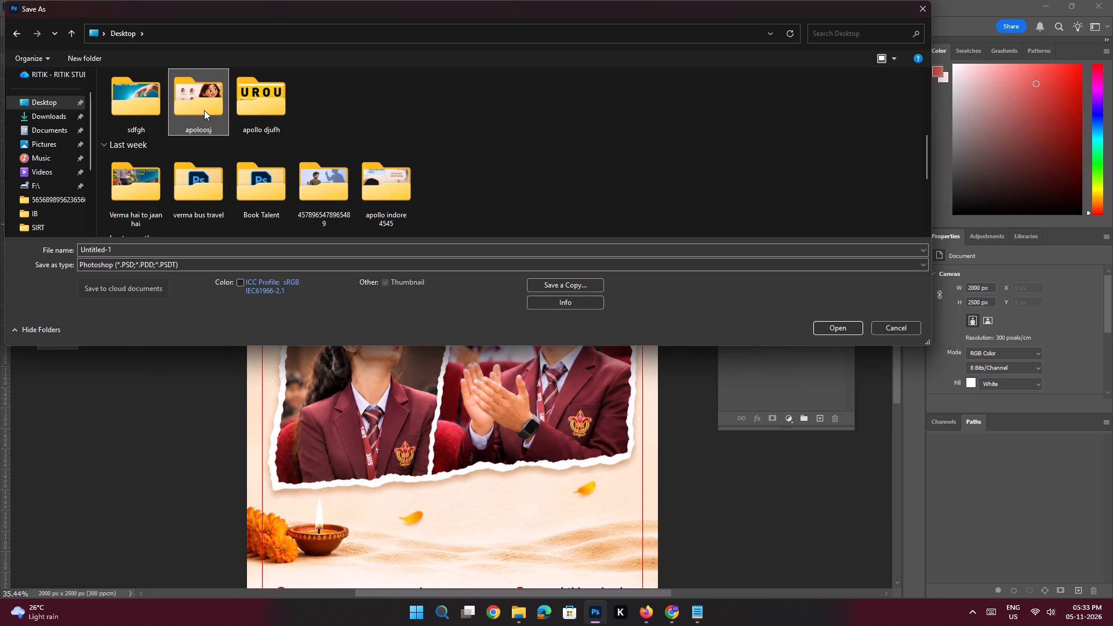
left_click(254, 112)
left_click(256, 193)
left_click(205, 195)
left_click(269, 195)
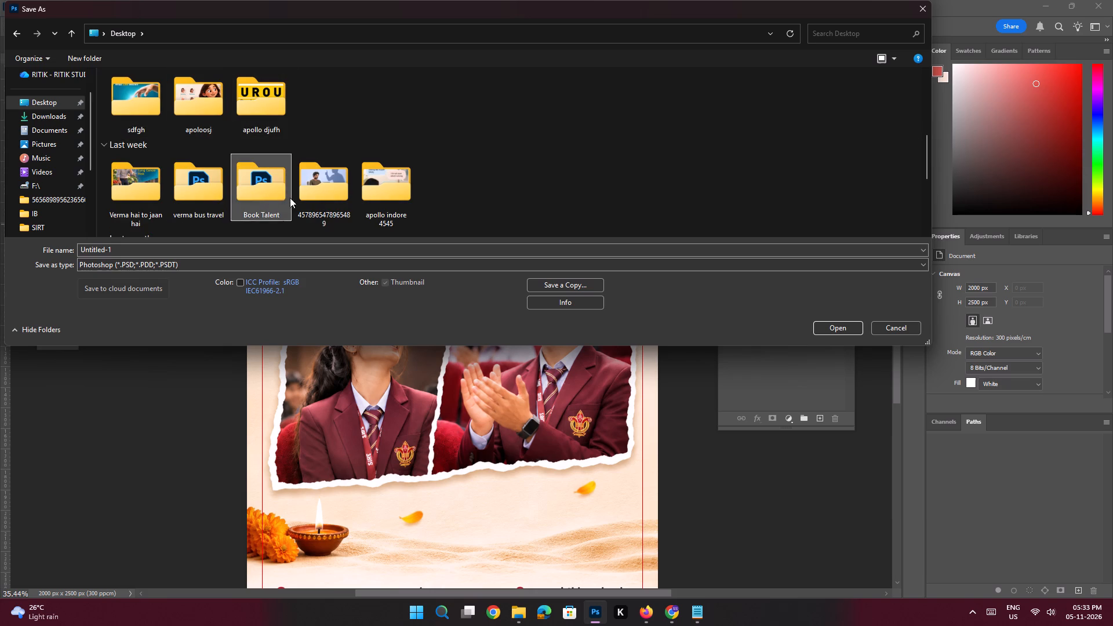
left_click(312, 195)
left_click(361, 192)
left_click(328, 195)
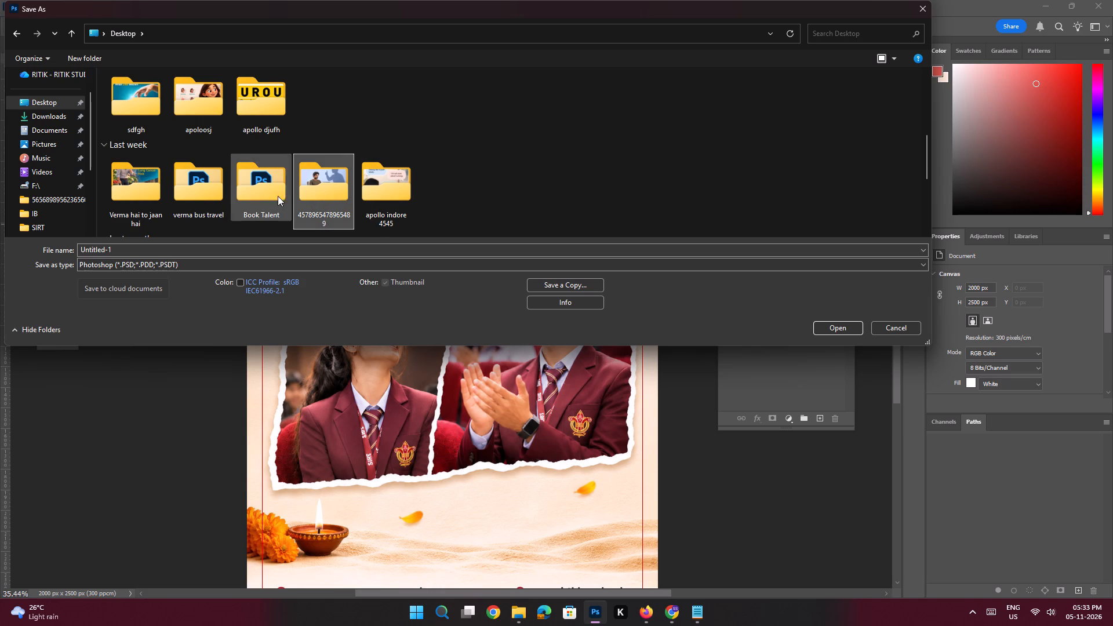
left_click(268, 196)
left_click(317, 196)
left_click(256, 195)
left_click(203, 195)
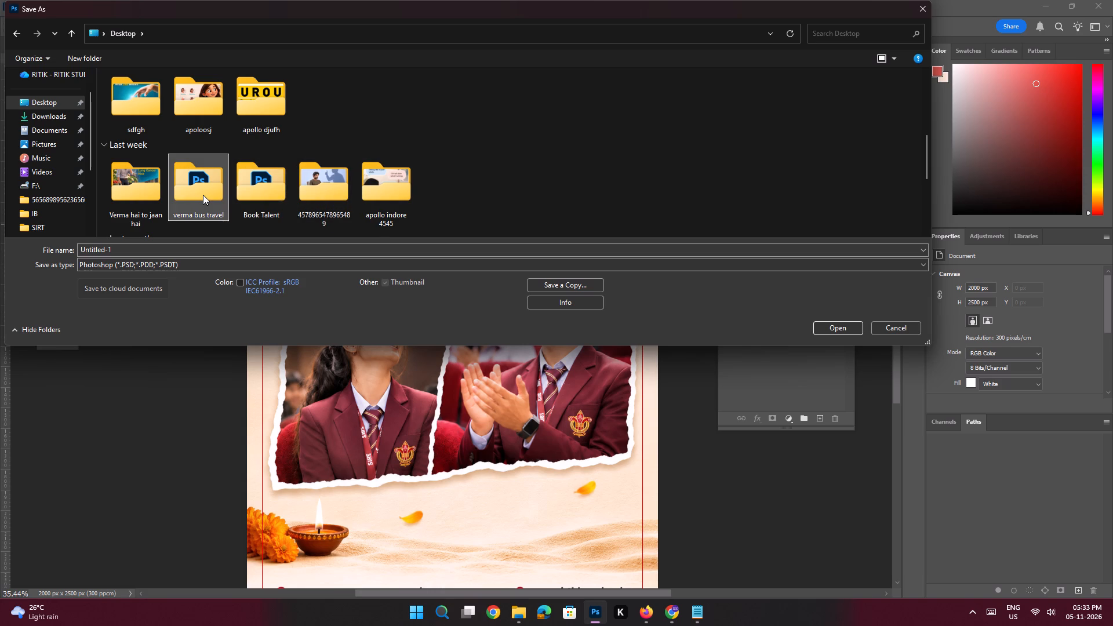
type("SIRT")
double_click(583, 112)
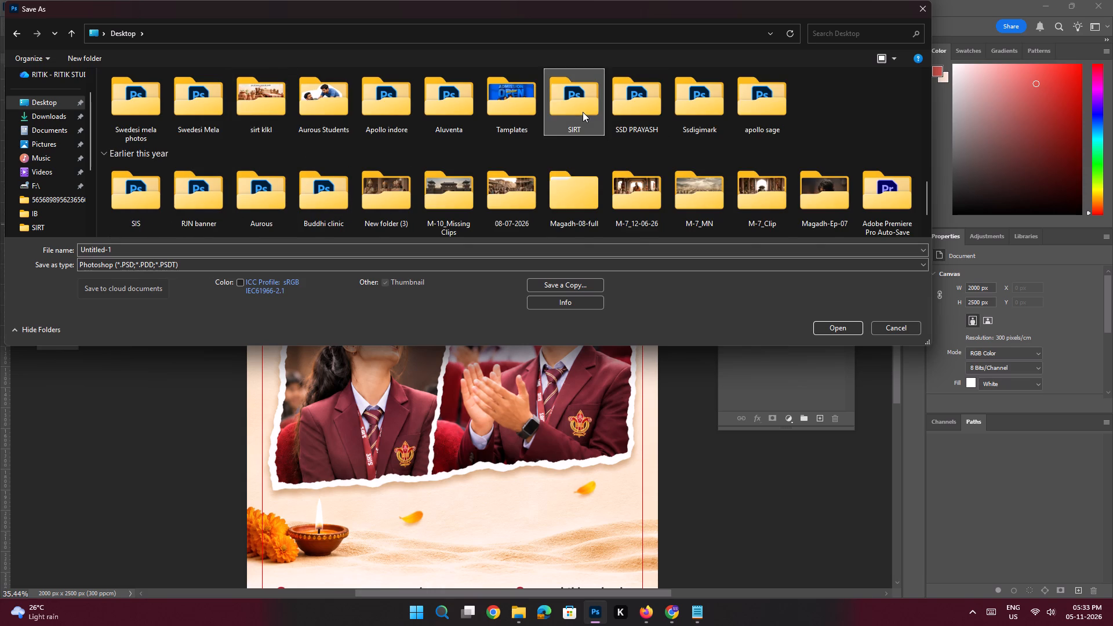
left_click(168, 249)
key("ctrl+v")
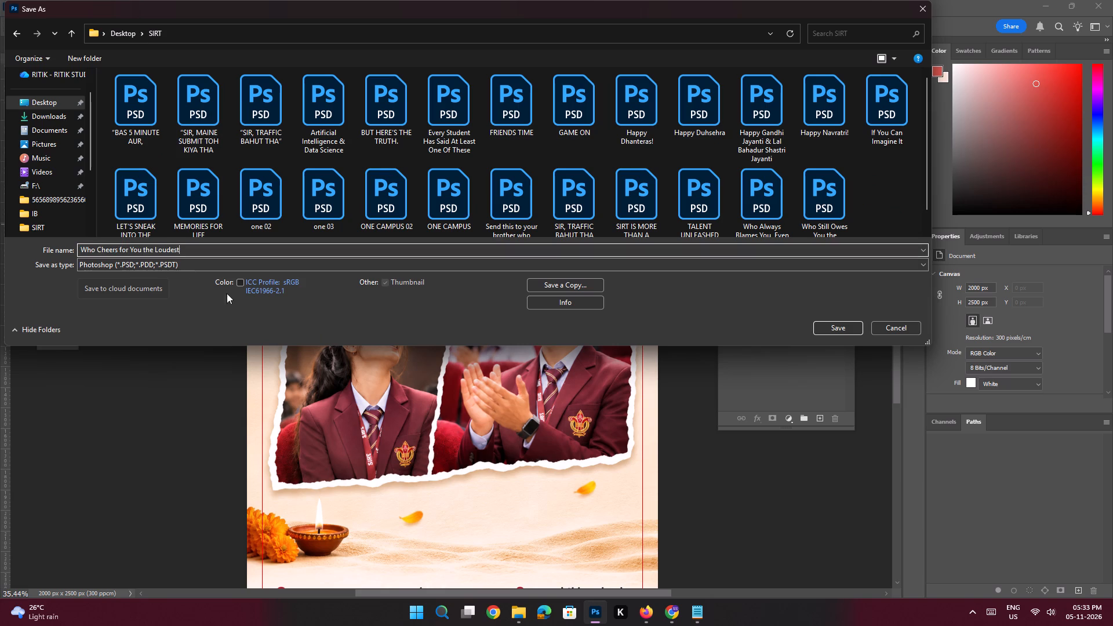
left_click(825, 329)
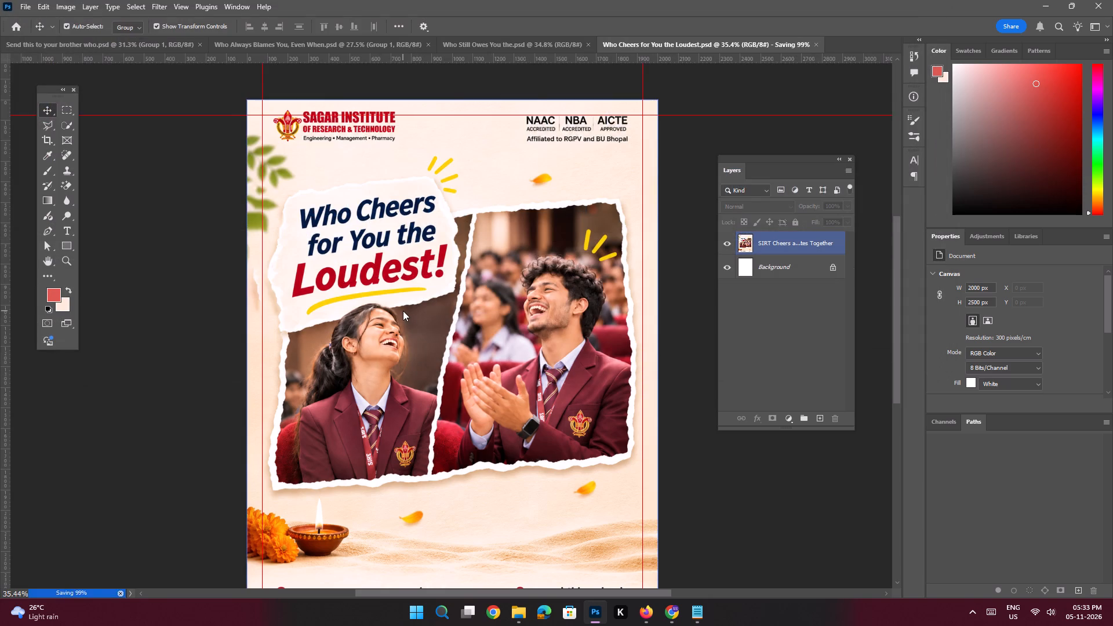
Draw a polygonal lasso selection around the whole "Who Cheers for You the Loudest!" headline and its yellow underline, inside the torn paper.
key("space")
key("space")
key("space")
key("space")
key("space")
key("space")
key("space")
key("space")
key("space")
key("space")
key("space")
key("space")
key("space")
key("space")
key("space")
key("space")
key("space")
key("space")
key("space")
key("space")
left_click_drag(409, 320, 402, 249)
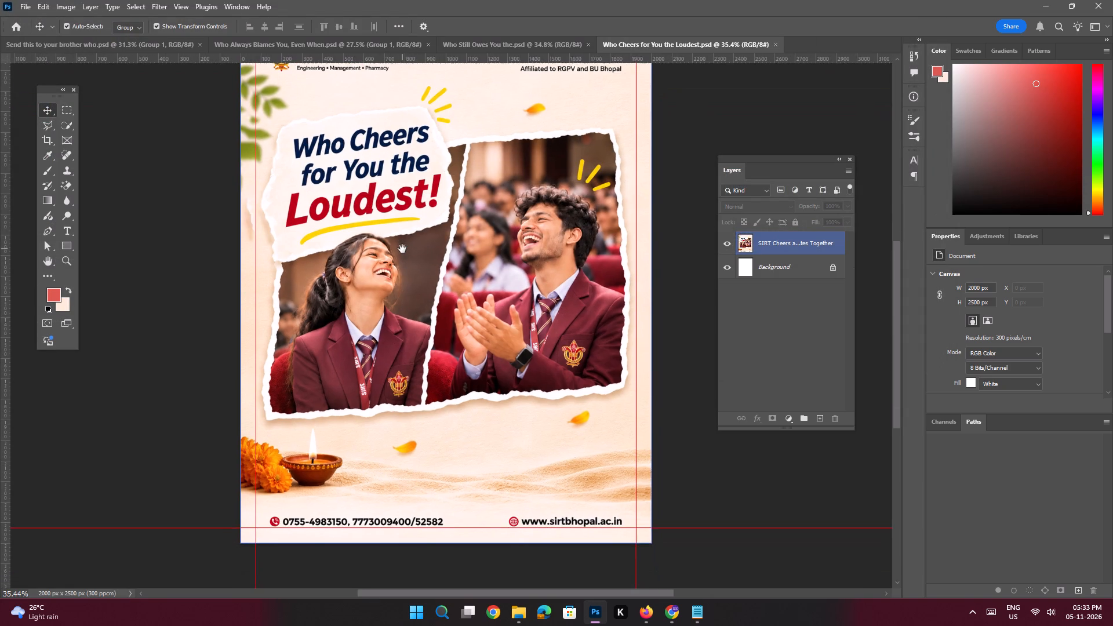
left_click_drag(402, 249, 402, 300)
left_click_drag(358, 193, 387, 280, "ctrl")
left_click_drag(384, 199, 394, 234)
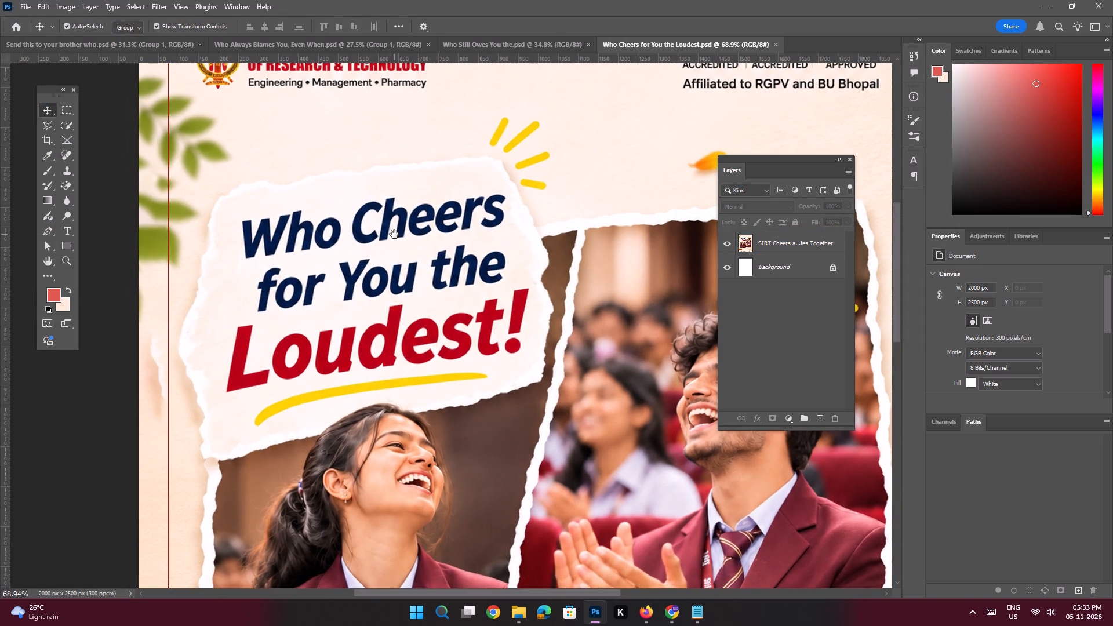
left_click(389, 244)
left_click(50, 121)
key("space")
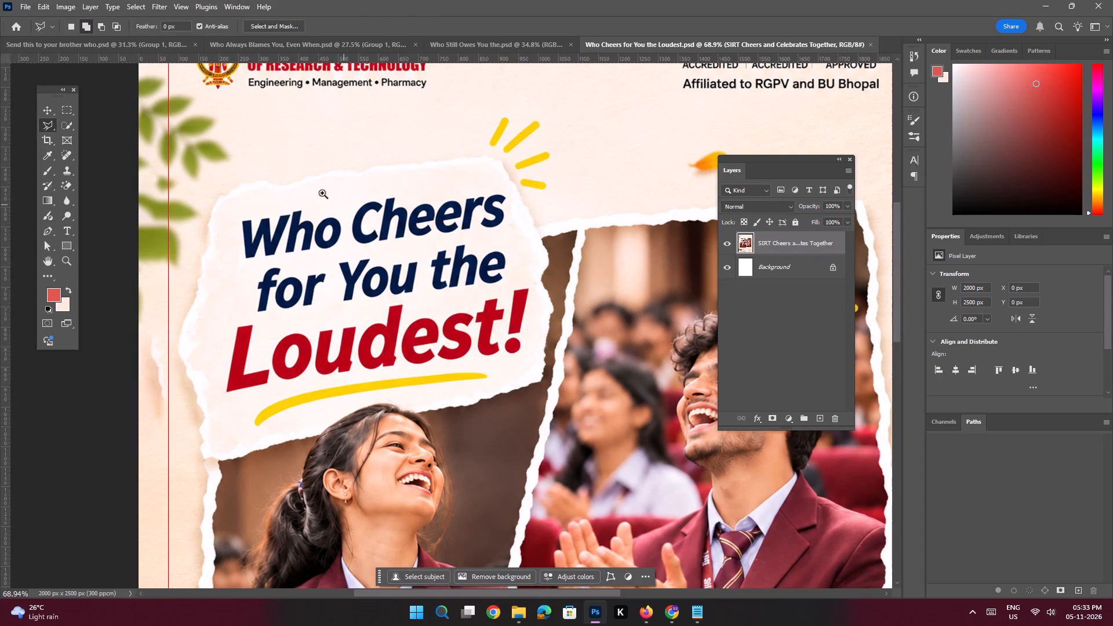
left_click_drag(322, 193, 333, 220, "ctrl")
left_click(216, 224)
left_click(454, 182)
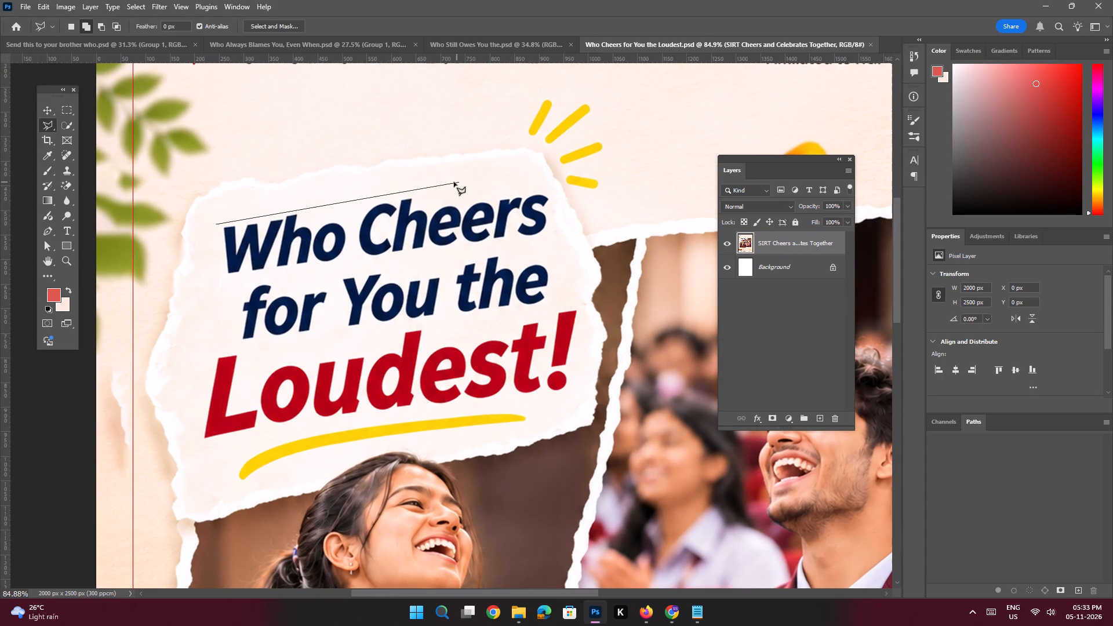
left_click(519, 185)
left_click(545, 192)
left_click(550, 207)
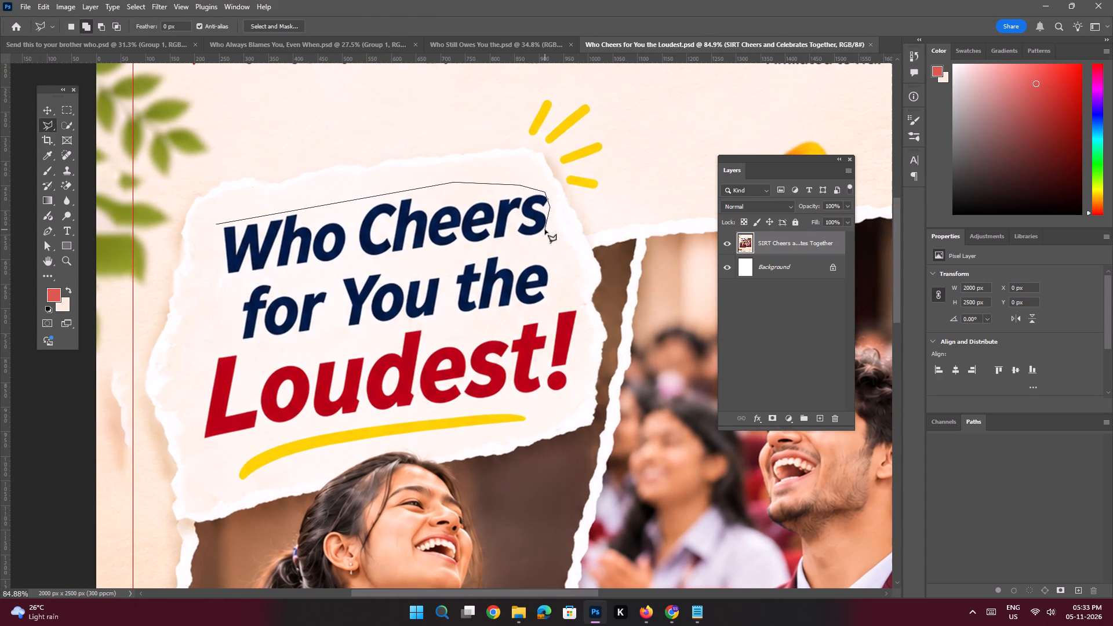
left_click(547, 239)
left_click(548, 268)
left_click(563, 294)
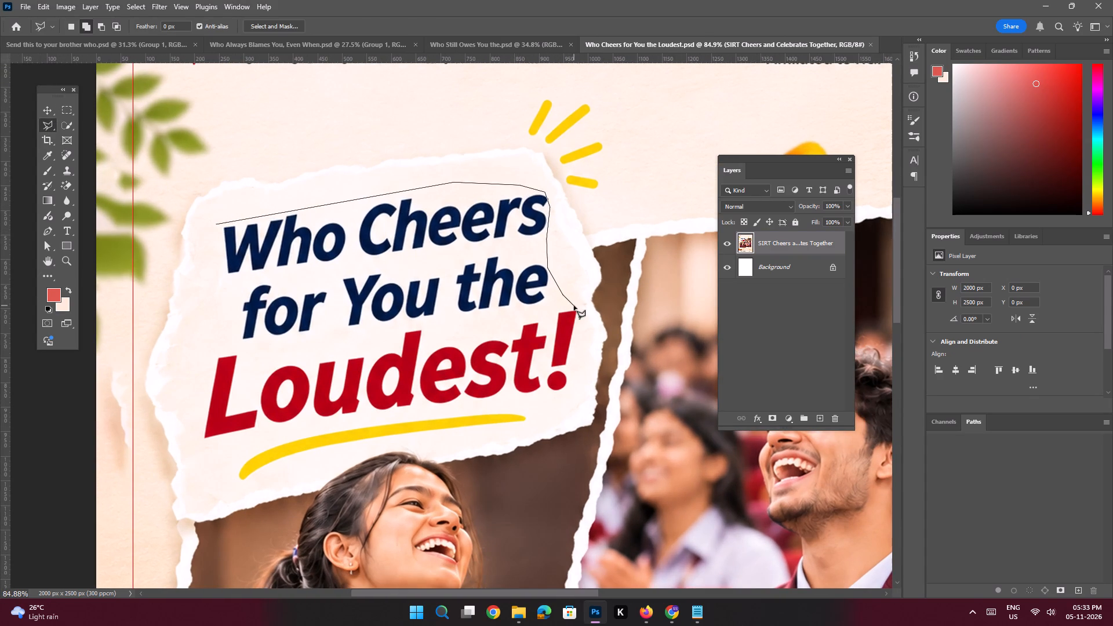
left_click(578, 305)
left_click(581, 325)
left_click(579, 369)
left_click(572, 393)
left_click(550, 421)
left_click(511, 427)
left_click(373, 442)
left_click(299, 460)
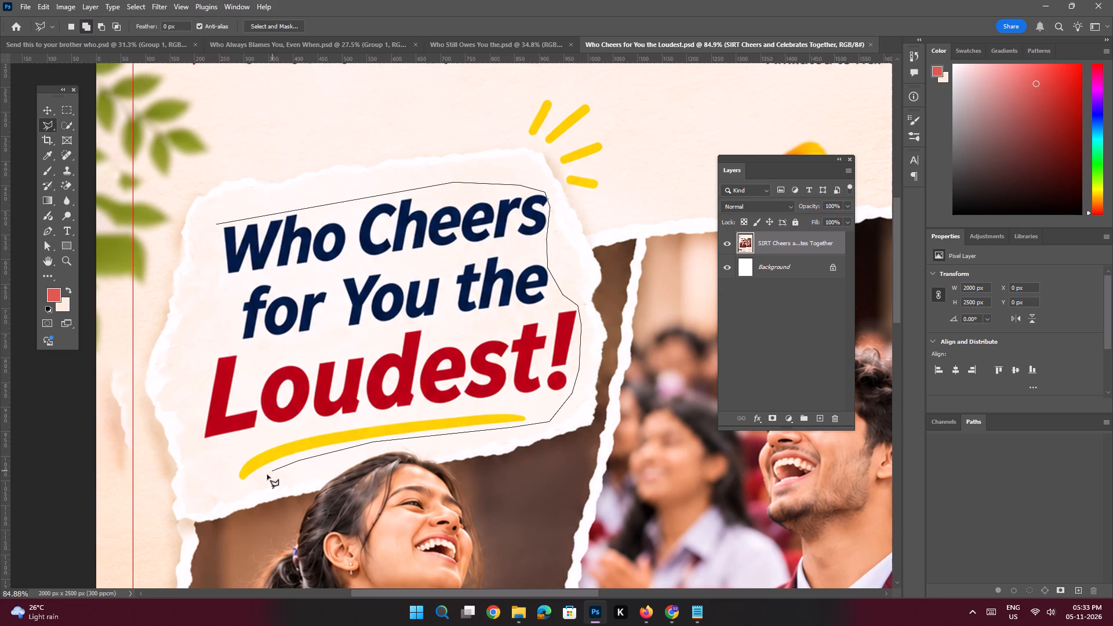
left_click(261, 479)
left_click(240, 486)
left_click(229, 476)
left_click(202, 445)
left_click(201, 438)
left_click(209, 254)
left_click(216, 224)
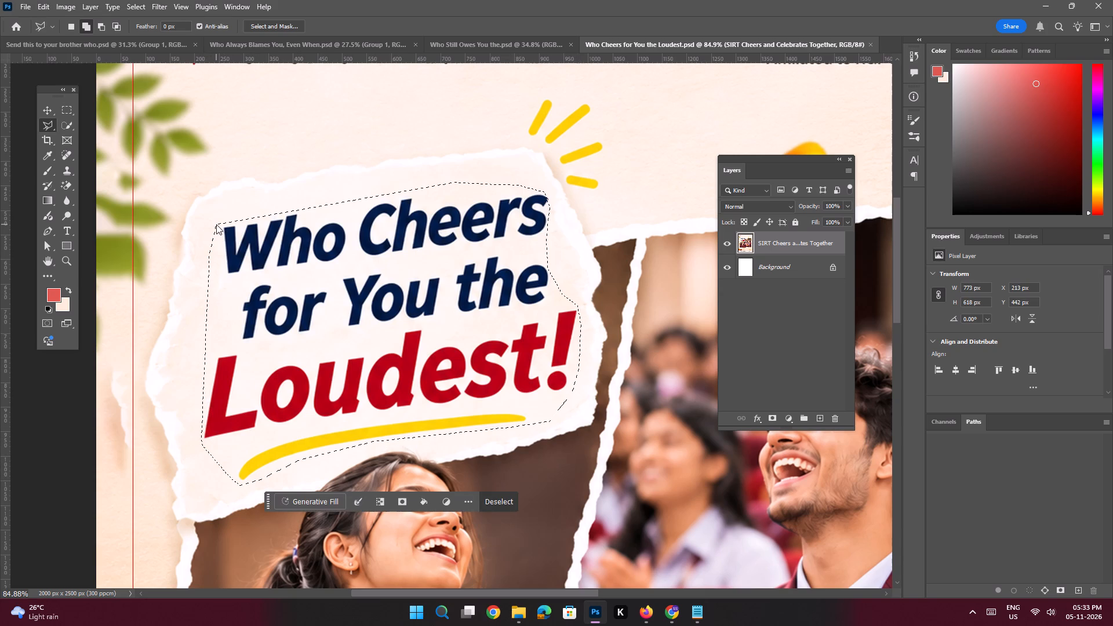
Cover the selected headline with a solid fill in the off-white sampled from the torn paper, and clear the selection.
key("shift+BackSpace")
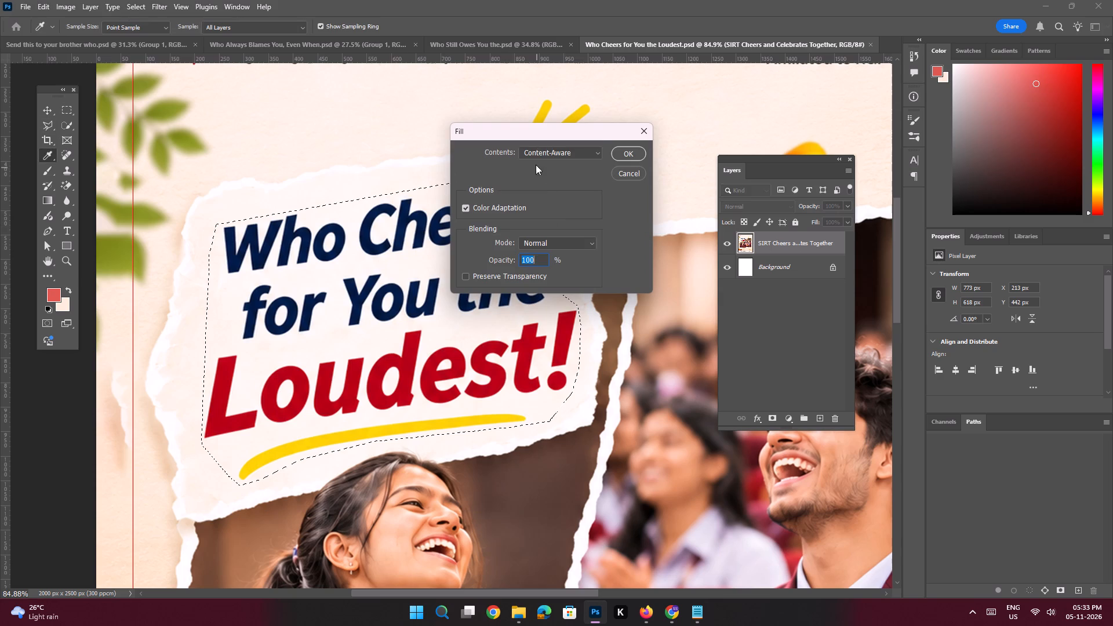
left_click(536, 151)
left_click(532, 184)
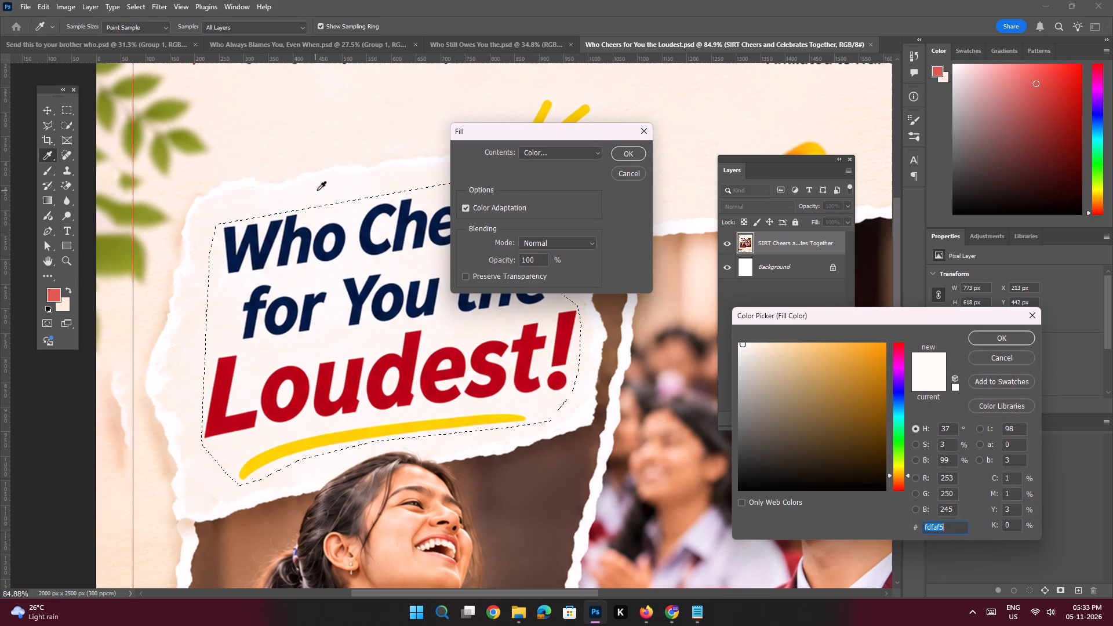
left_click(317, 190)
key("Return")
key("Return")
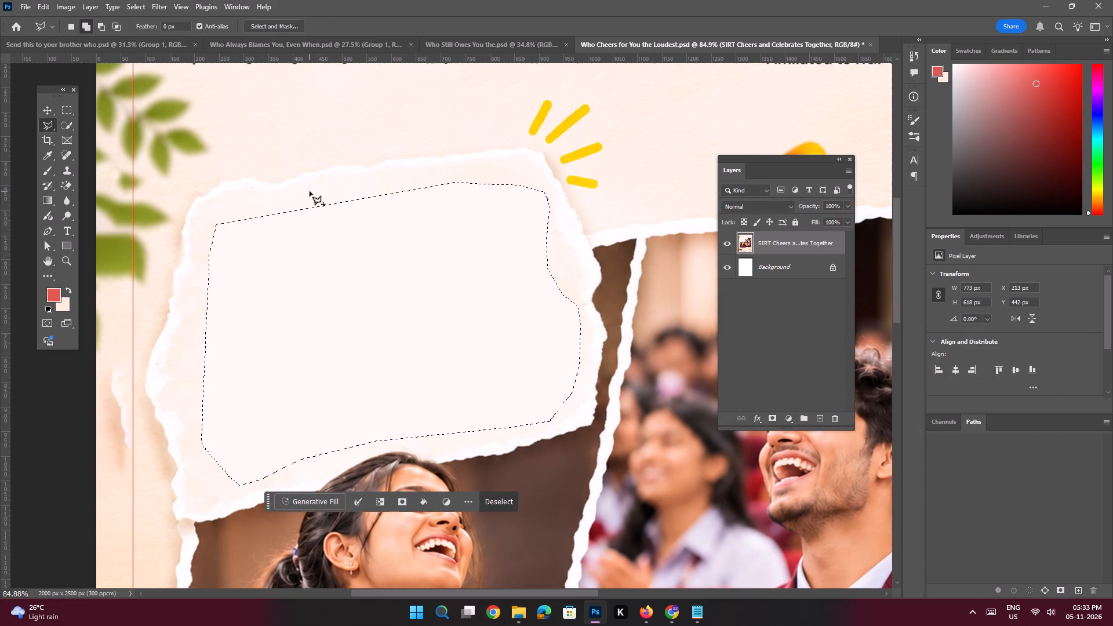
key("ctrl+d")
Copy the headline text layer from the "Who Still Owes You the" document onto this poster's blank torn paper.
key("ctrl+space")
key("ctrl+space")
key("ctrl+space")
key("ctrl+space")
key("ctrl+space")
key("ctrl+space")
key("ctrl+space")
key("ctrl+space")
key("ctrl+space")
key("ctrl+space")
key("ctrl+space")
key("ctrl+space")
key("ctrl+space")
key("ctrl+space")
key("ctrl+space")
key("ctrl+space")
key("ctrl+space")
left_click_drag(404, 265, 366, 257, "ctrl")
left_click_drag(421, 217, 423, 223)
left_click(49, 109)
left_click(152, 202)
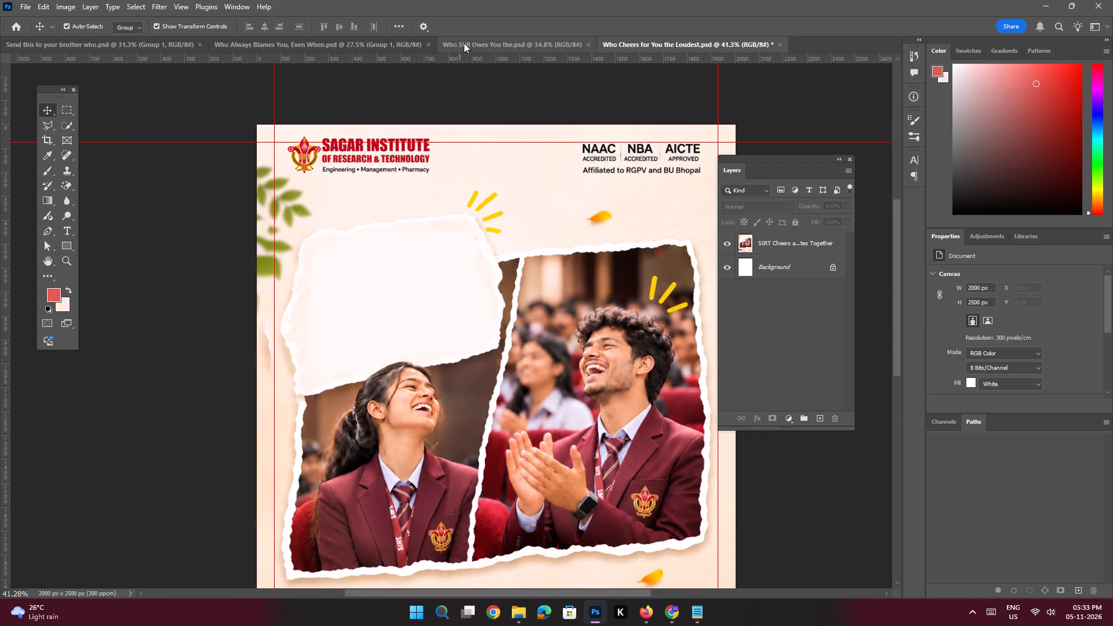
left_click(465, 38)
left_click(318, 278)
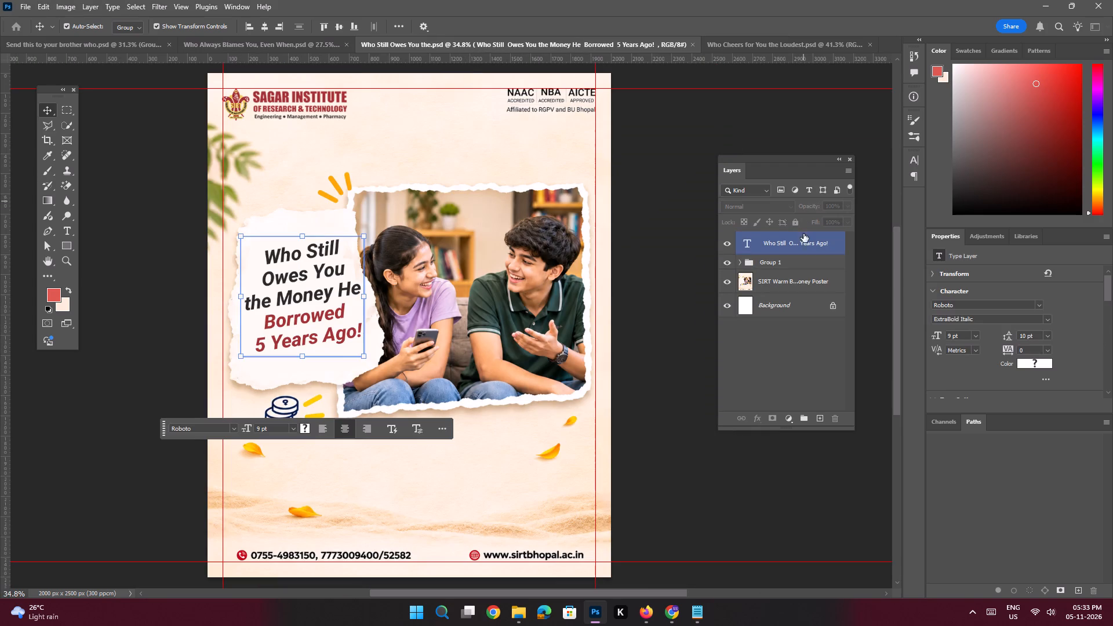
left_click_drag(783, 245, 758, 43)
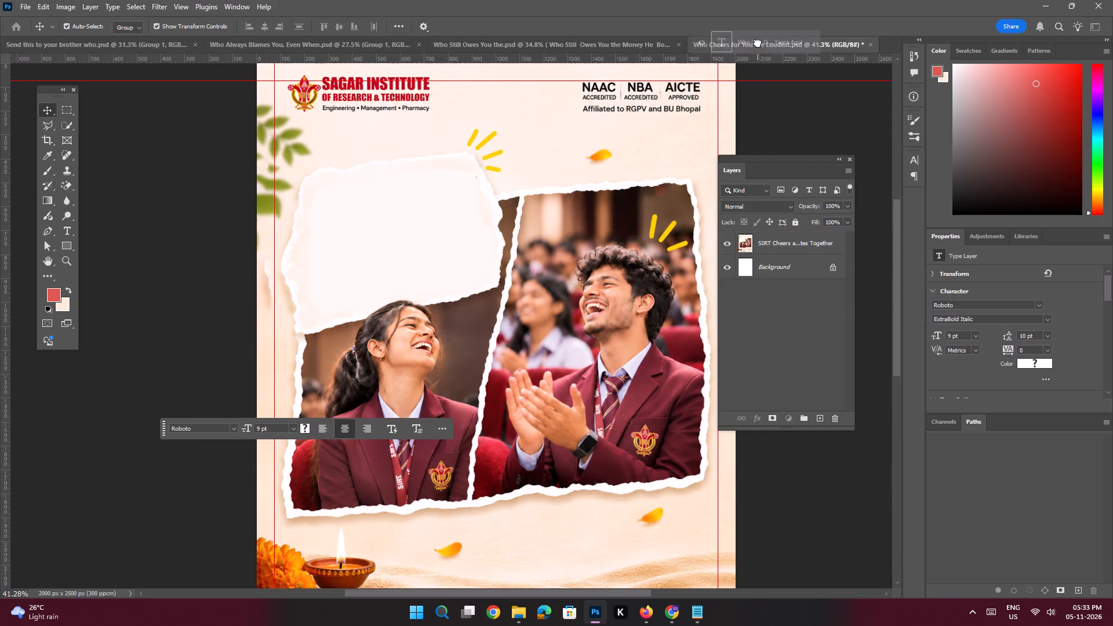
left_click_drag(758, 43, 390, 227)
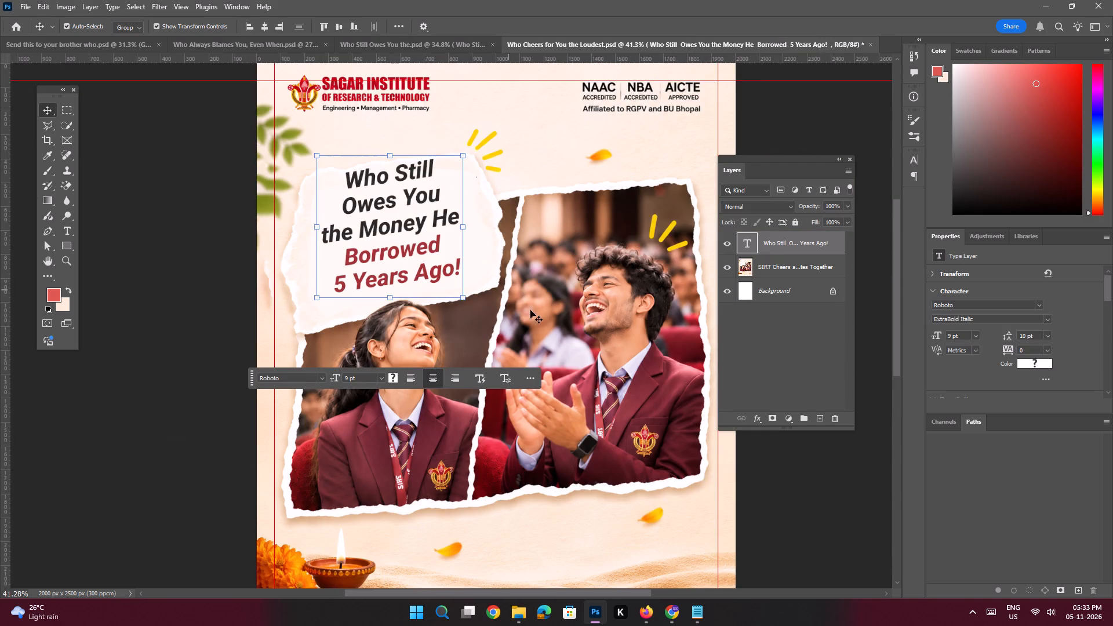
Check the Frame 5 copy in the notes and the headline on the reference poster in the browser.
left_click(694, 618)
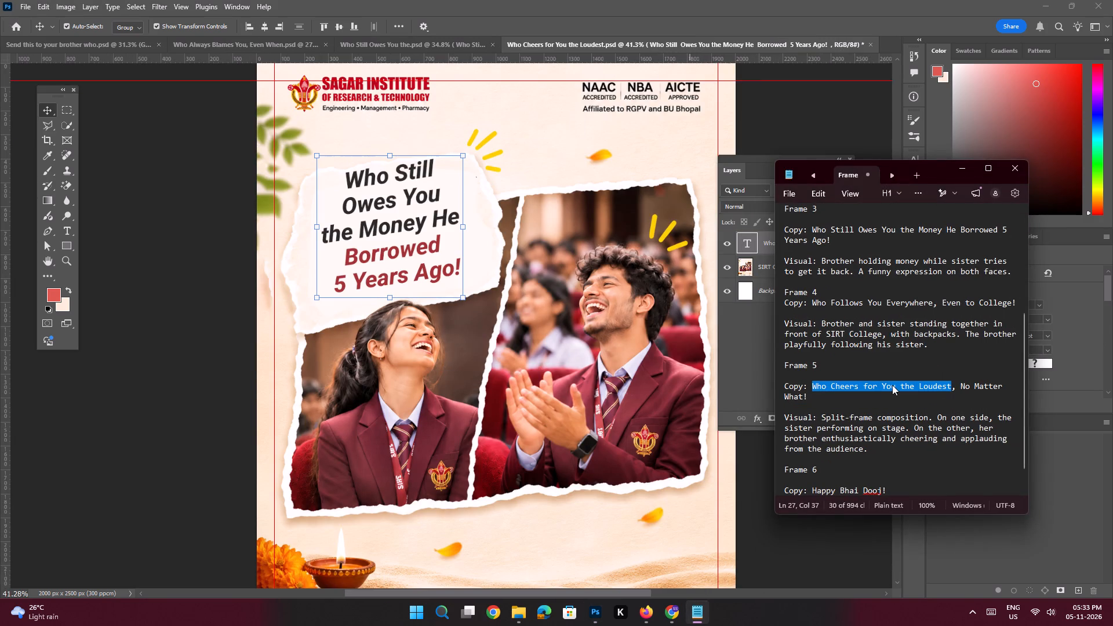
left_click(960, 167)
key("alt+Tab")
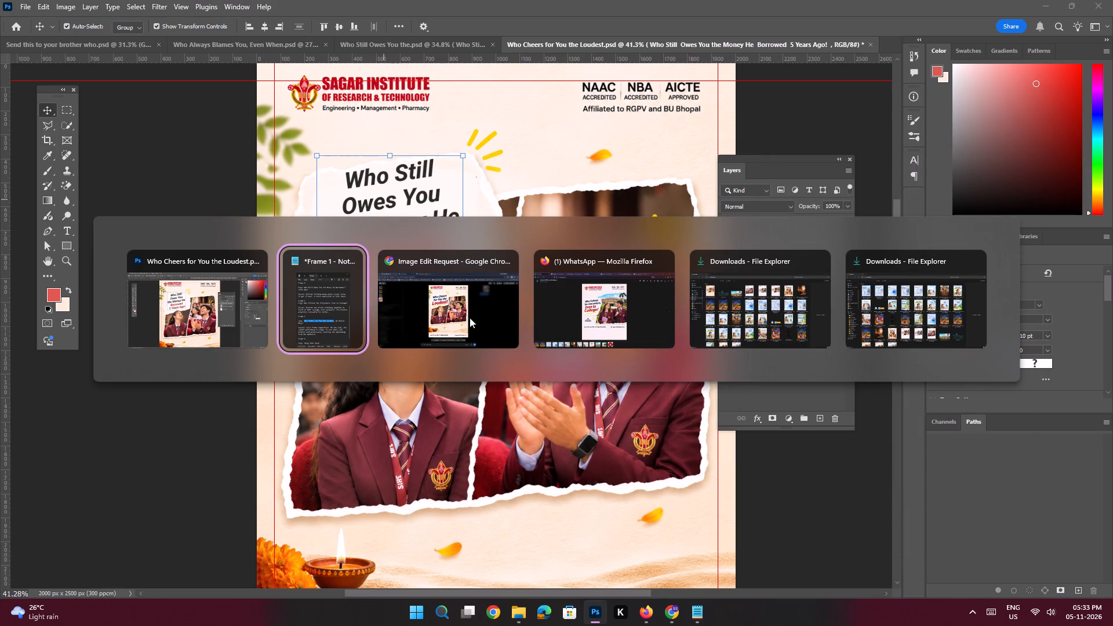
left_click(460, 318, "alt")
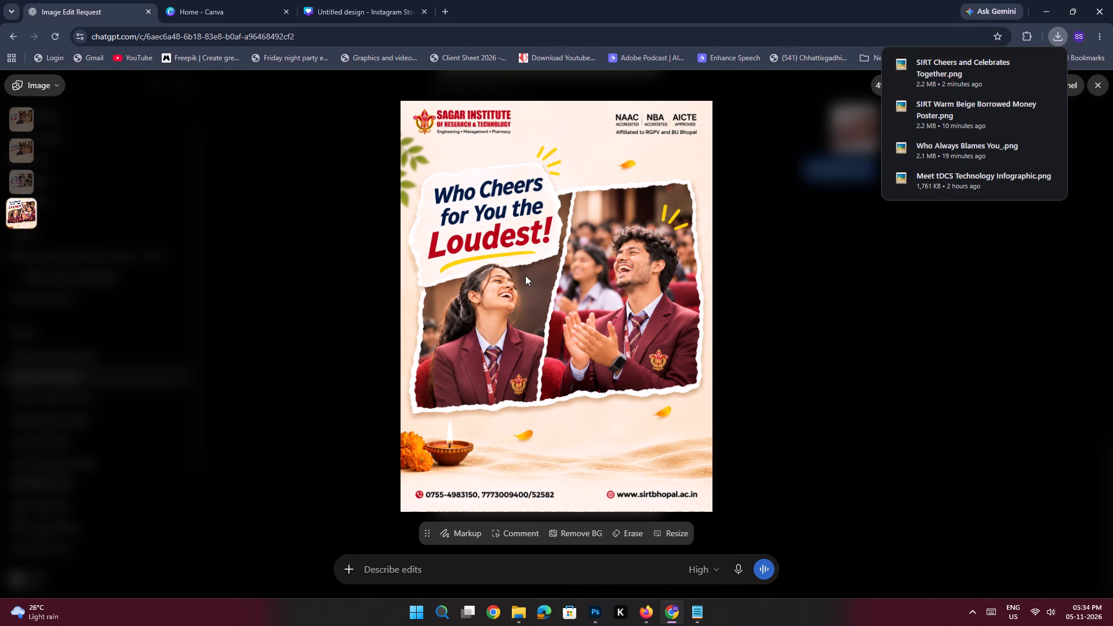
key("alt+Tab")
key("alt+Tab")
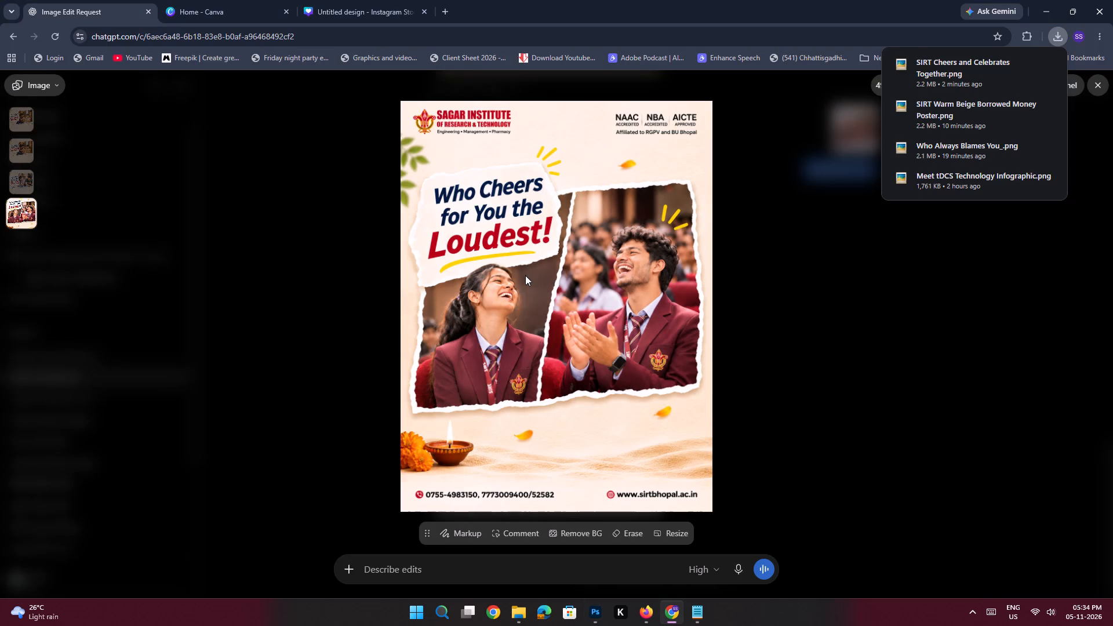
key("alt+Tab")
Replace the headline's first line with "Who Cheers", copied from the Frame 5 copy in the notes.
left_click(701, 613)
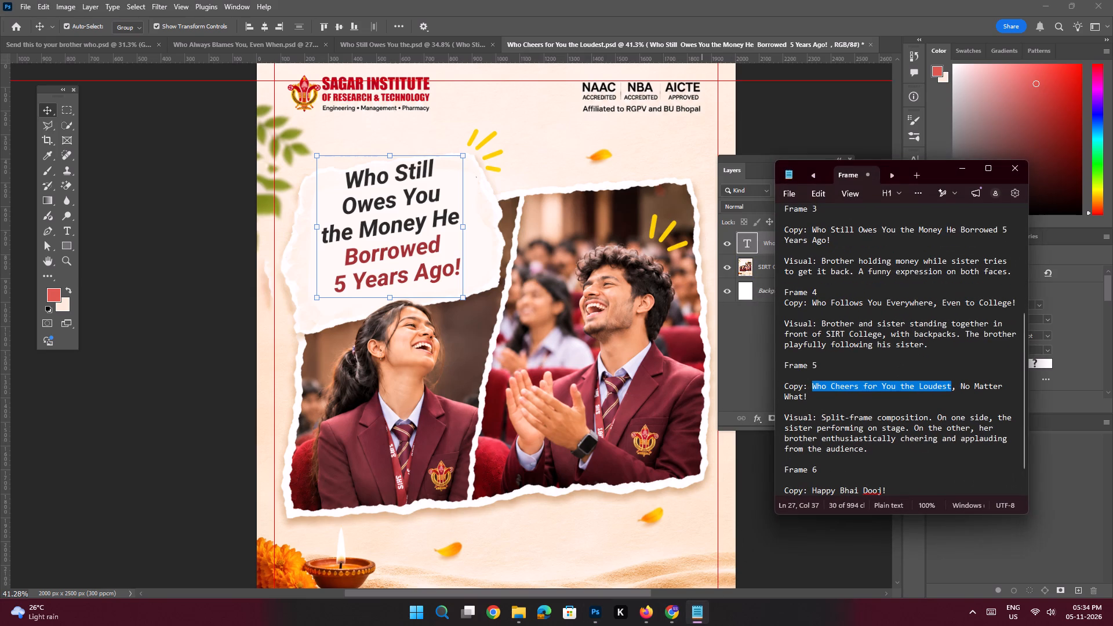
left_click(861, 399)
left_click_drag(860, 388, 828, 390)
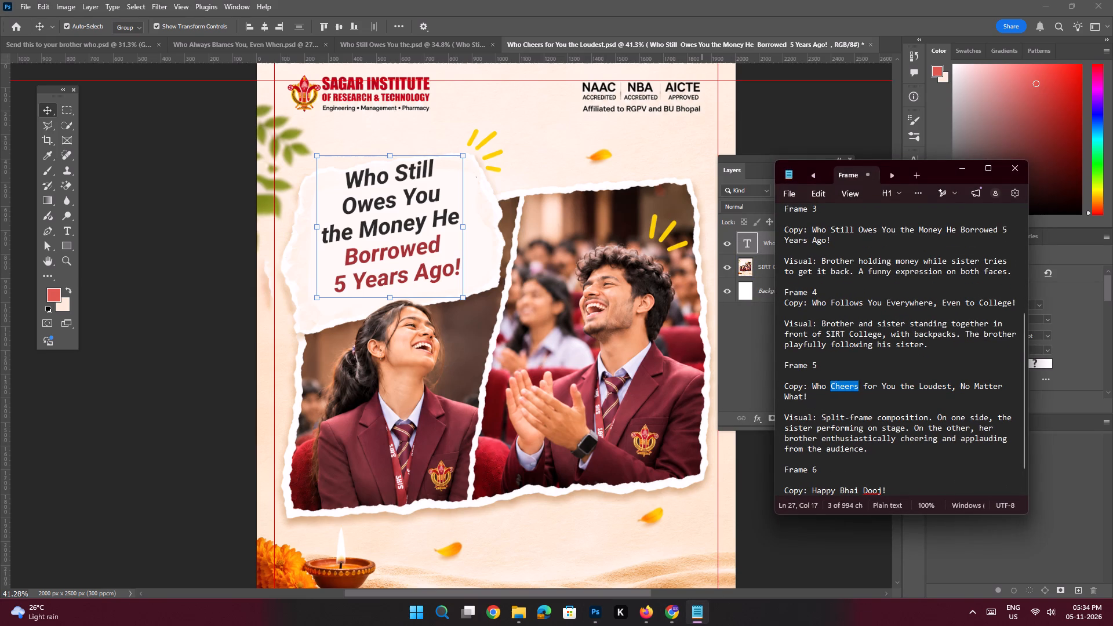
left_click_drag(828, 390, 812, 388)
key("ctrl+c")
key("ctrl+c")
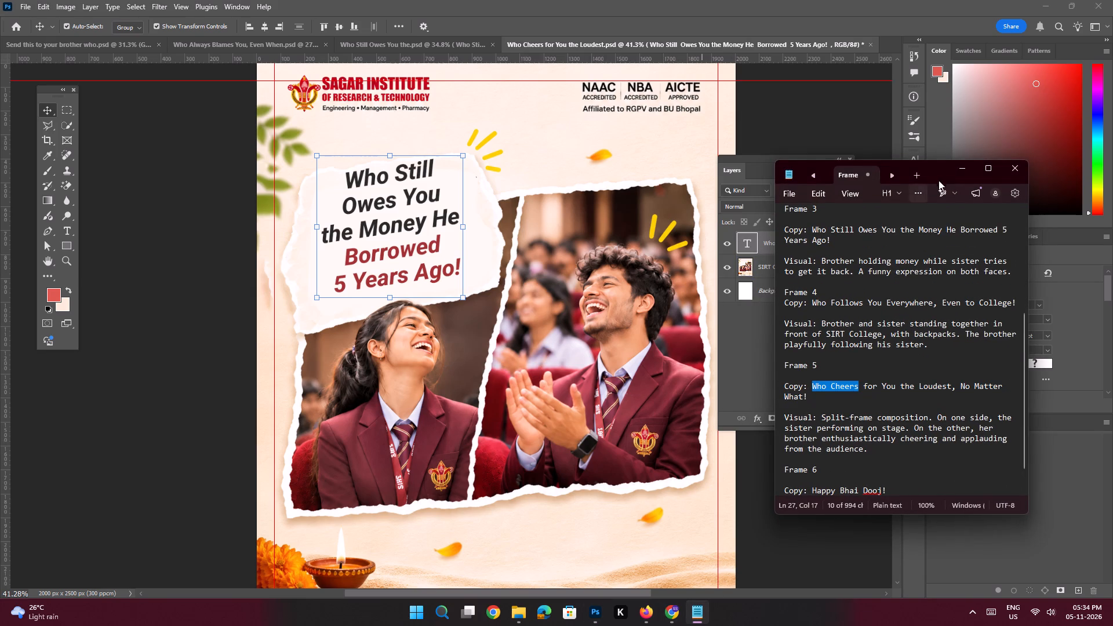
left_click(954, 169)
double_click(399, 202)
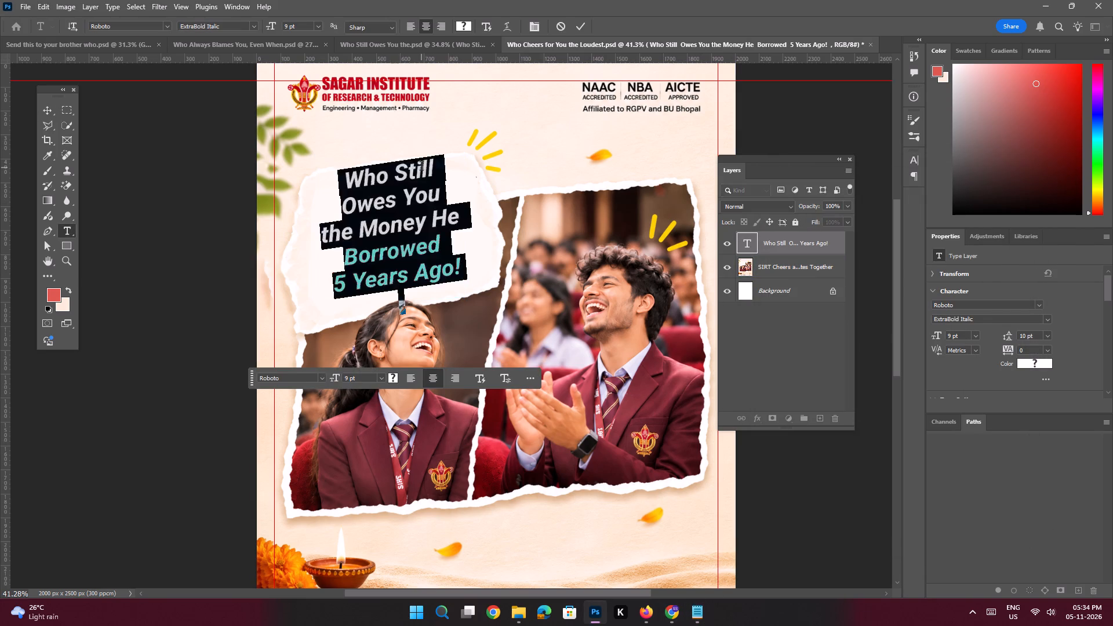
left_click(421, 168)
left_click_drag(436, 163, 213, 192)
key("ctrl+v")
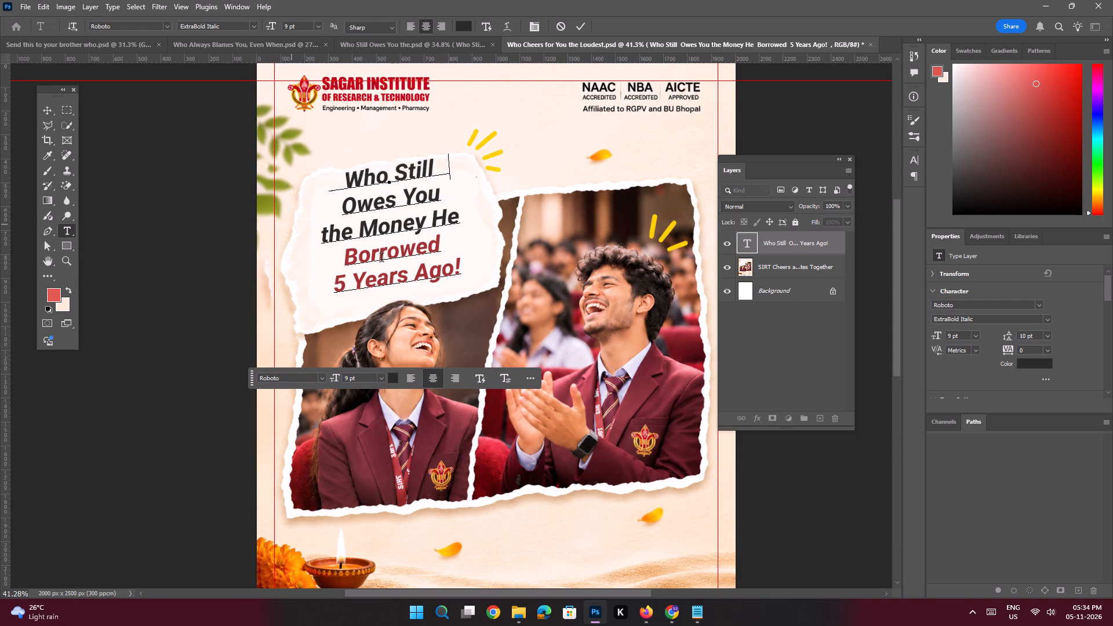
Replace the headline lines "Owes You the Money He" with "for You the", copied from the Frame 5 notes.
left_click(700, 607)
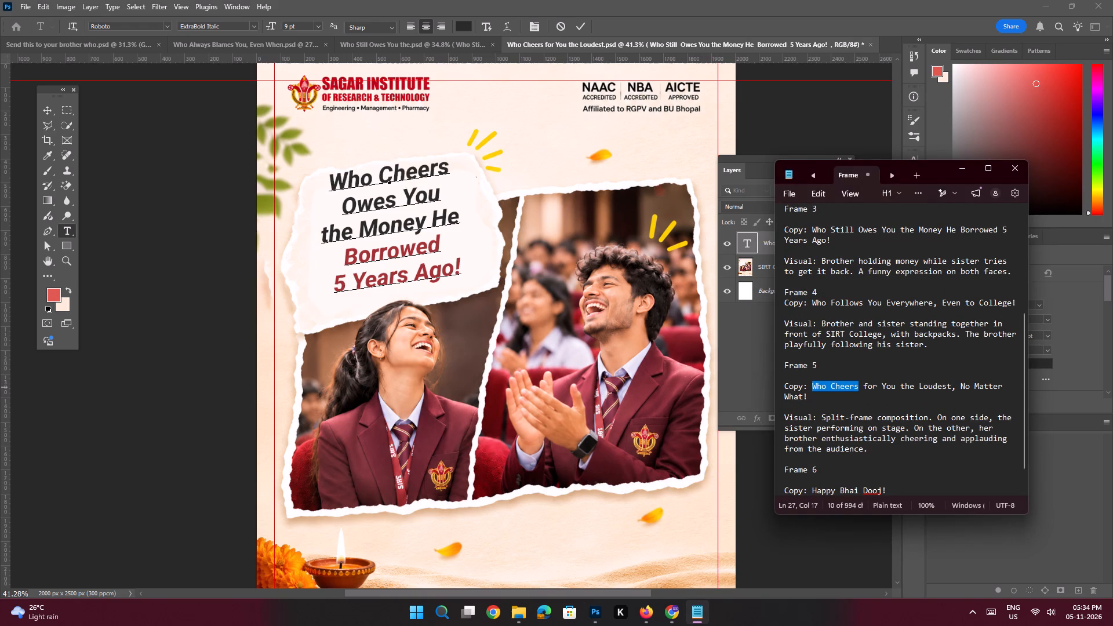
left_click_drag(914, 386, 863, 386)
key("ctrl+c")
key("ctrl+c")
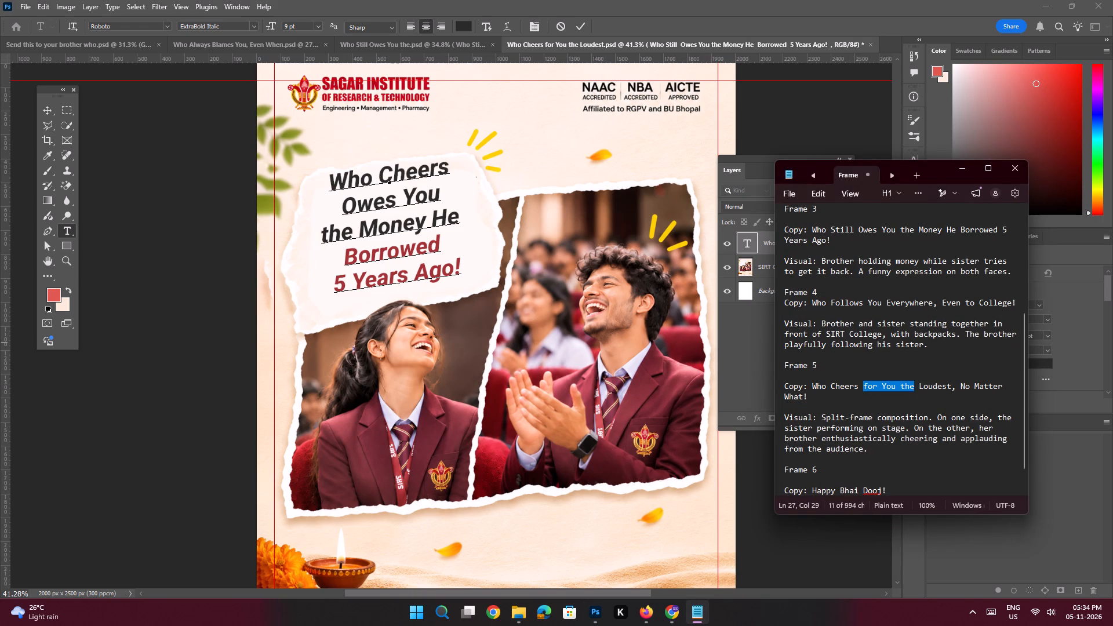
left_click(963, 169)
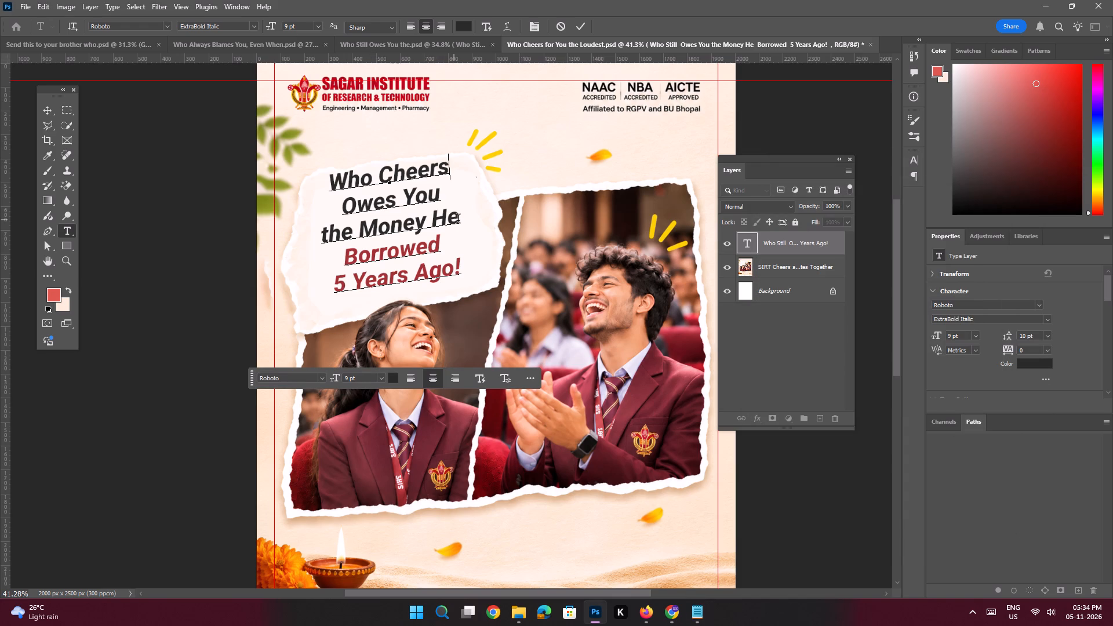
left_click_drag(461, 220, 341, 211)
key("ctrl+v")
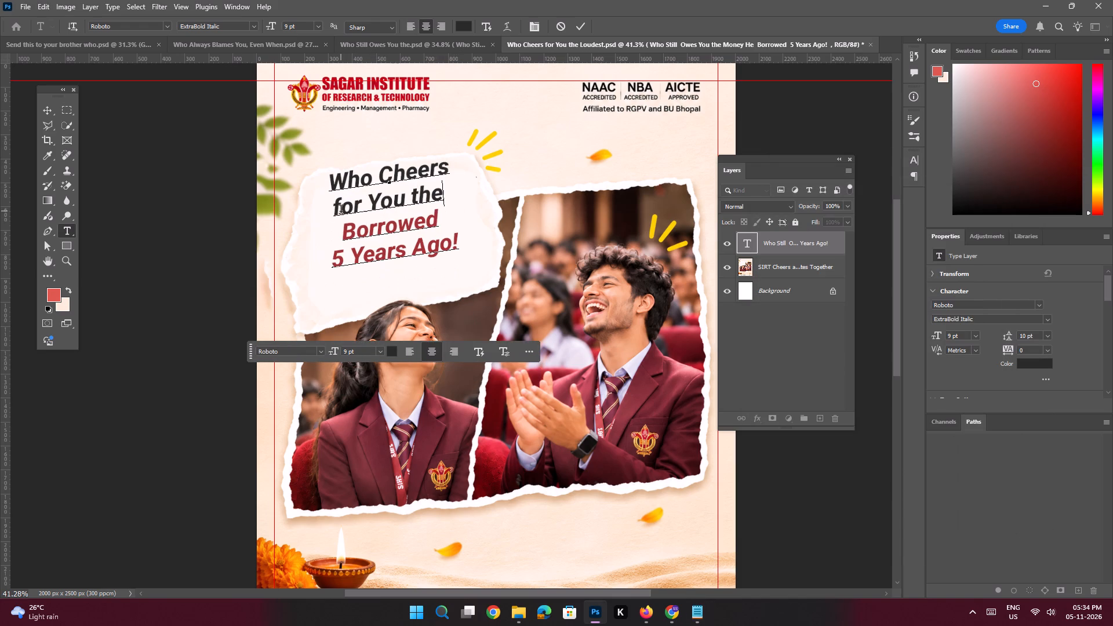
key("Return")
Replace the red headline lines "Borrowed 5 Years Ago!" with "Loudest,", copied from the Frame 5 notes.
left_click(697, 606)
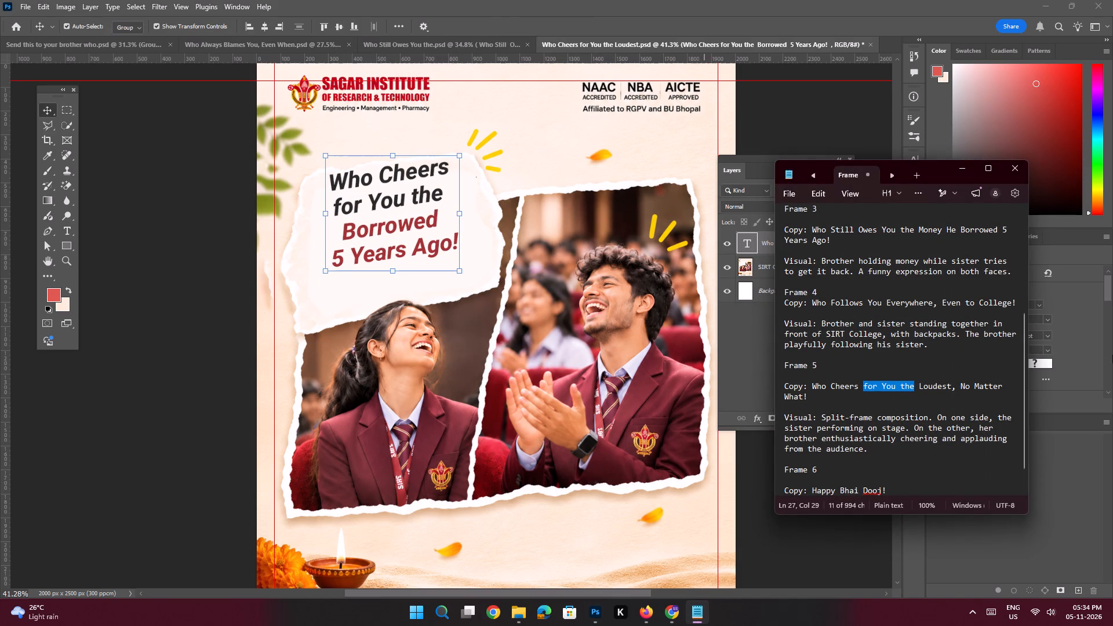
left_click_drag(957, 389, 936, 389)
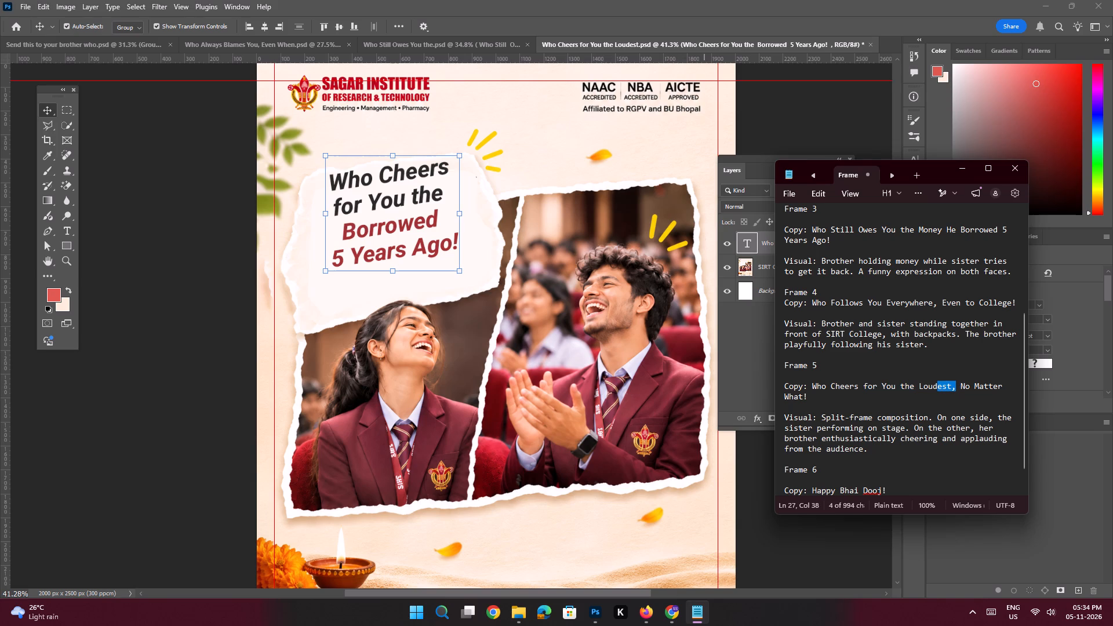
left_click_drag(936, 389, 919, 387)
key("ctrl+c")
key("ctrl+c")
left_click(963, 169)
double_click(365, 243)
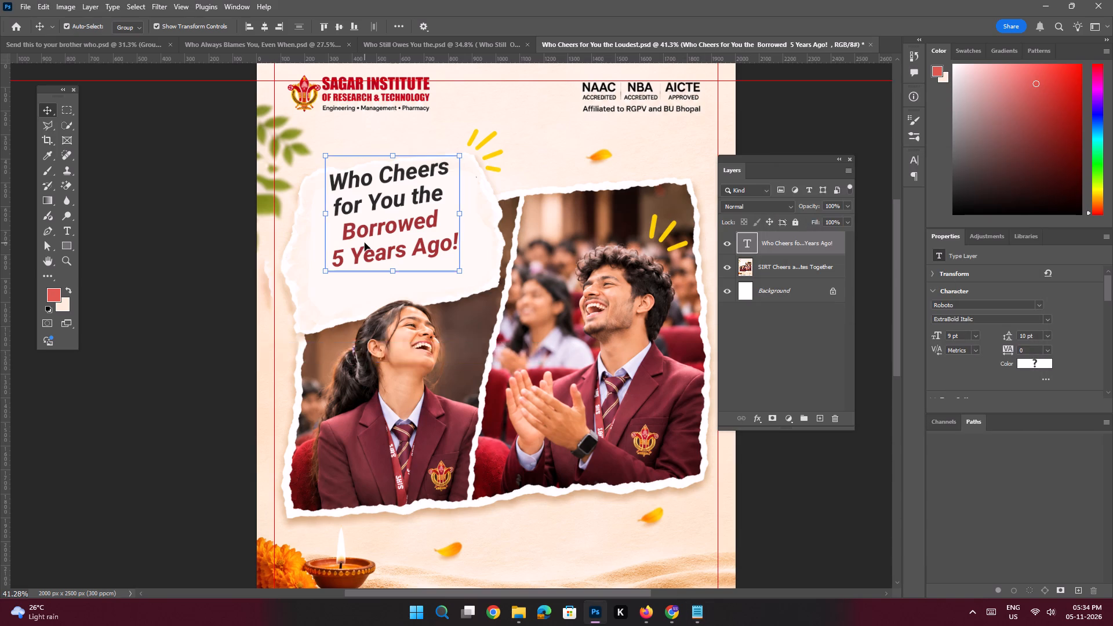
left_click(438, 242)
left_click_drag(459, 243, 323, 243)
key("ctrl+v")
key("Return")
Set the headline to 12 pt with automatic leading and move it slightly lower on the torn paper.
left_click_drag(385, 211, 385, 224)
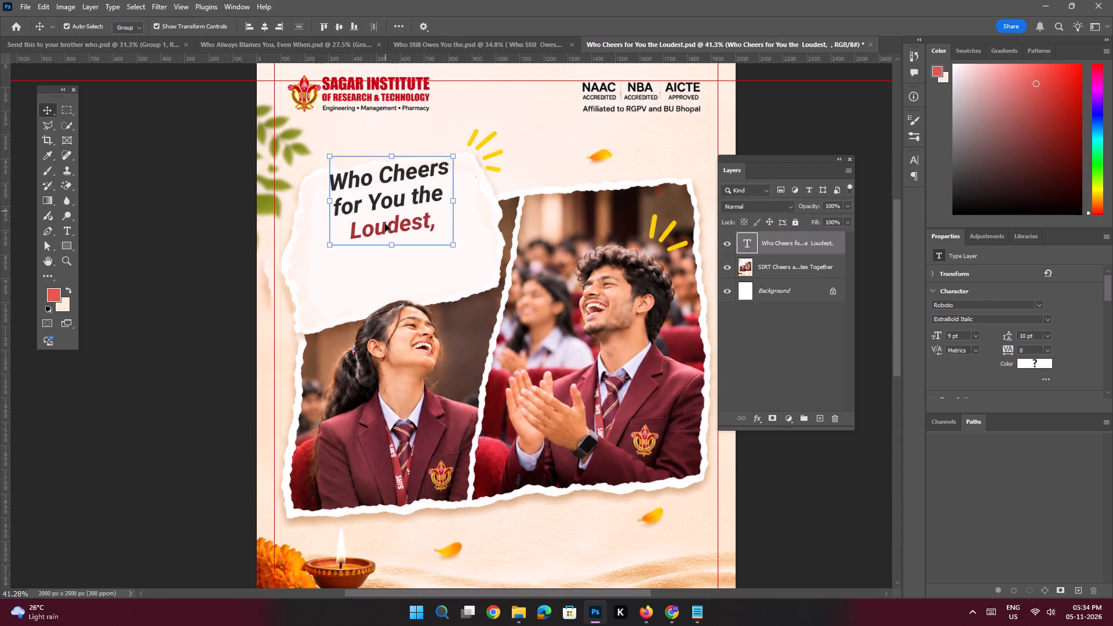
left_click_drag(385, 224, 383, 232)
left_click_drag(950, 334, 932, 329)
type("12")
key("Return")
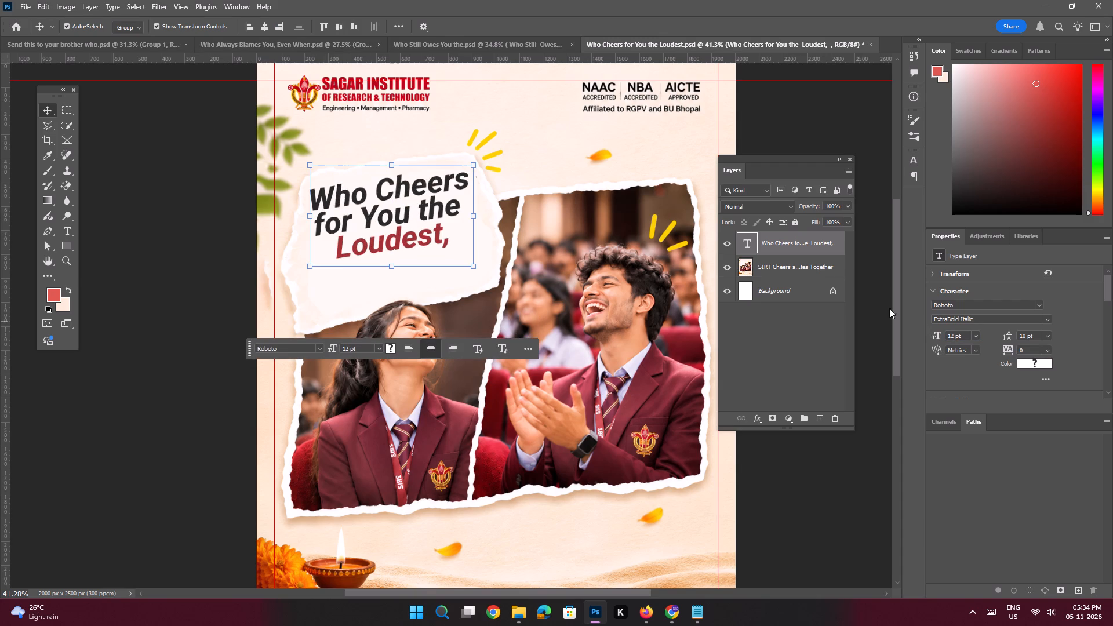
left_click_drag(420, 215, 425, 232)
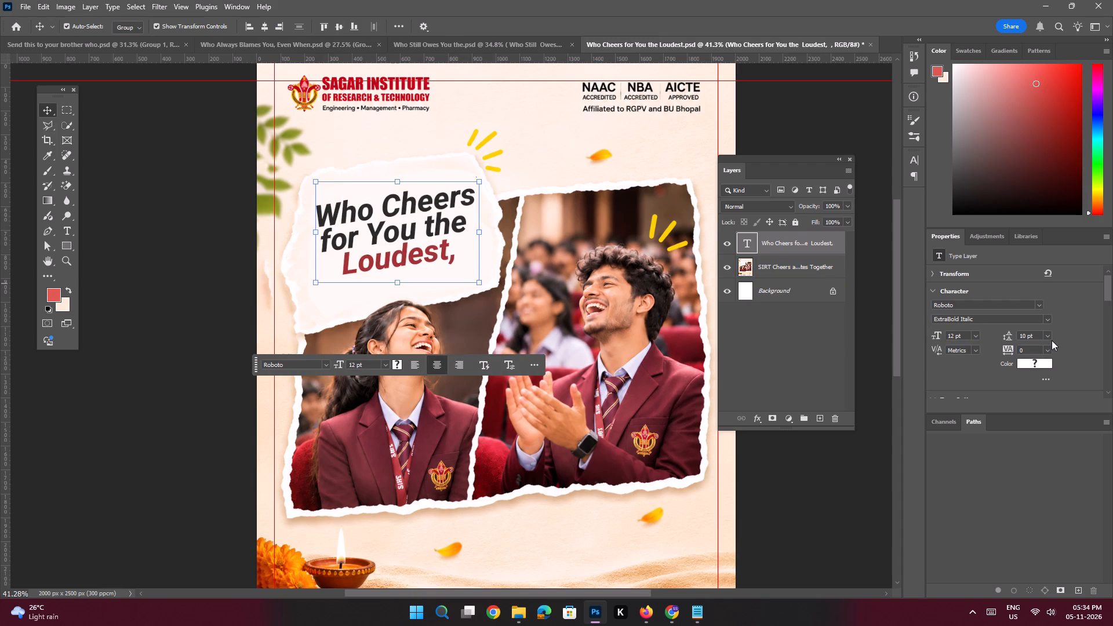
left_click(1050, 337)
left_click(1038, 347)
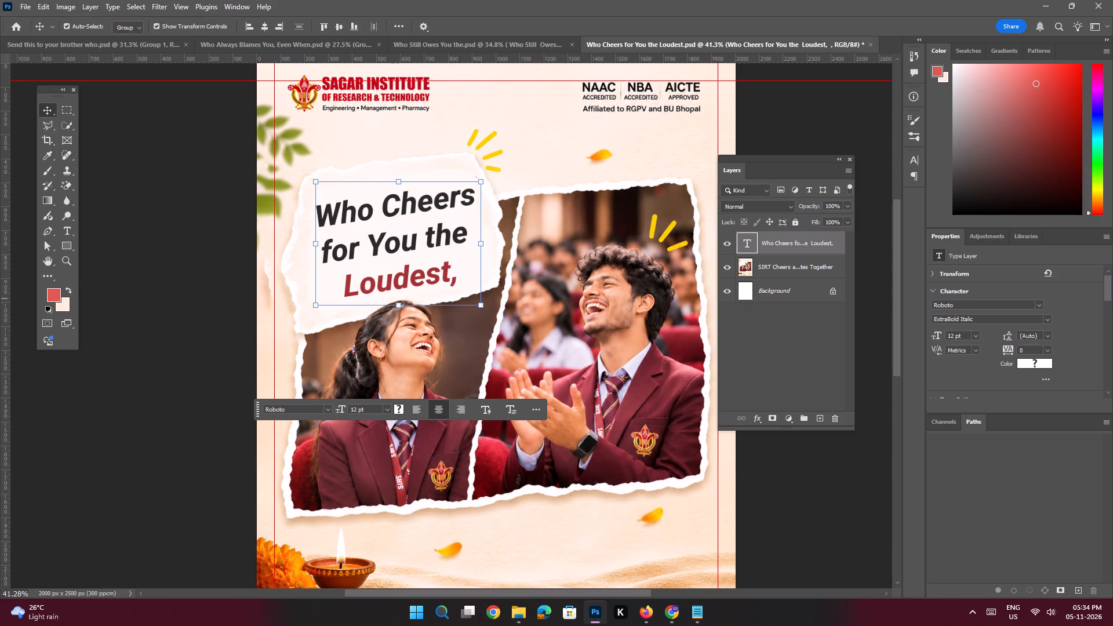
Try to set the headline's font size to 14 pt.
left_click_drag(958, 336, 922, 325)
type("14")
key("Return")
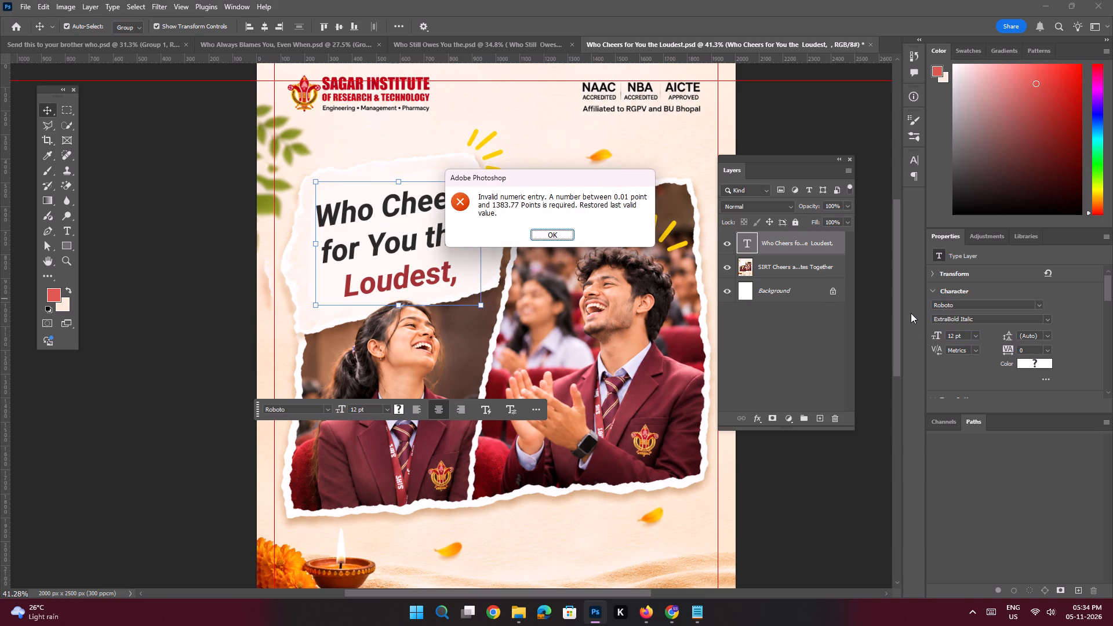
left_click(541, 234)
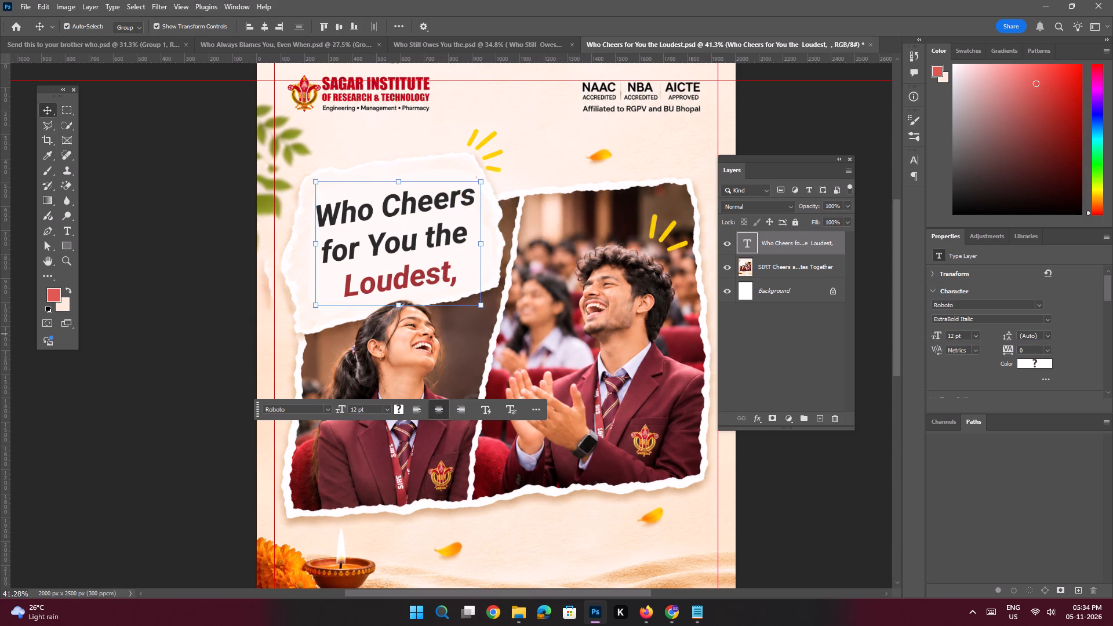
Set the headline's font size to 13 pt and its leading to 13 pt.
left_click_drag(954, 336, 918, 315)
type("13")
key("Return")
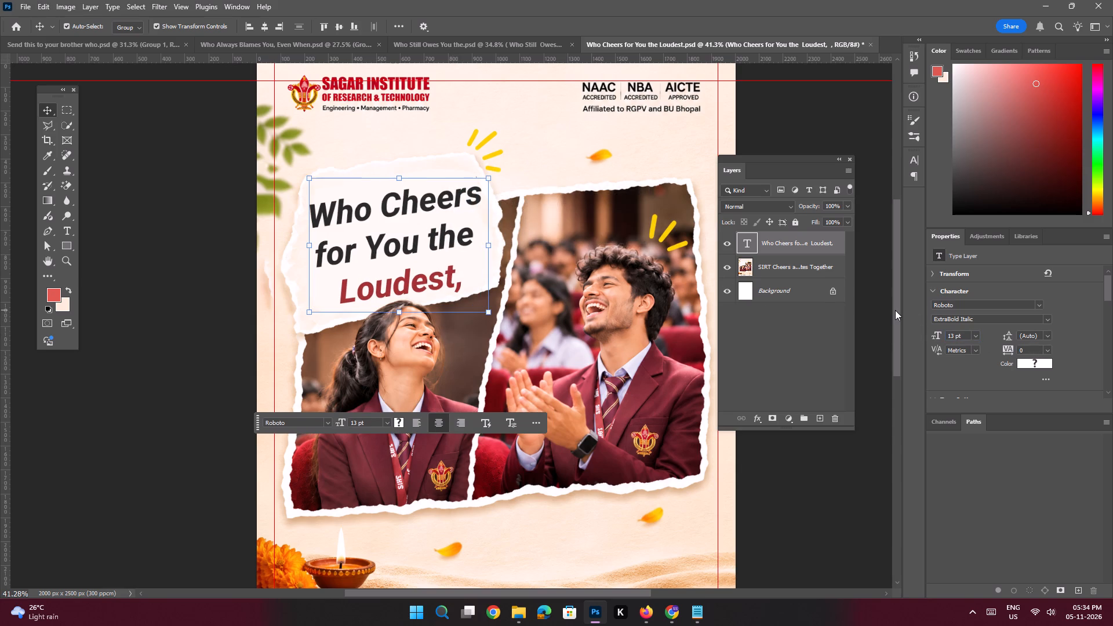
left_click_drag(1039, 335, 984, 315)
type("13")
key("Return")
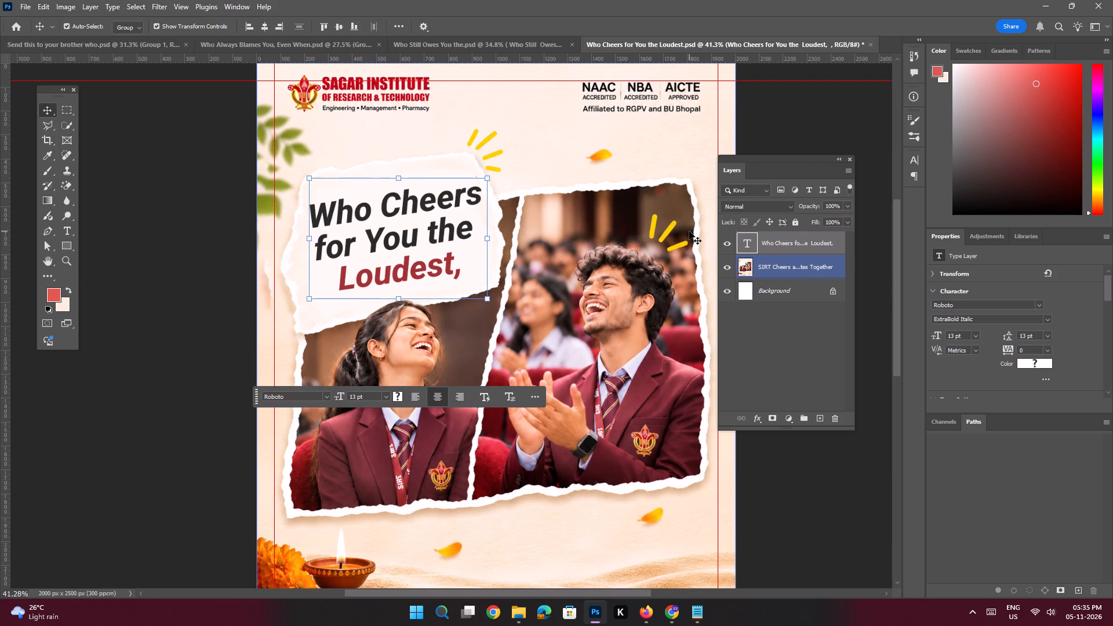
Rotate the headline text counterclockwise by about 4.2° to follow the slant of the torn paper.
key("space")
key("space")
key("space")
key("space")
key("space")
key("space")
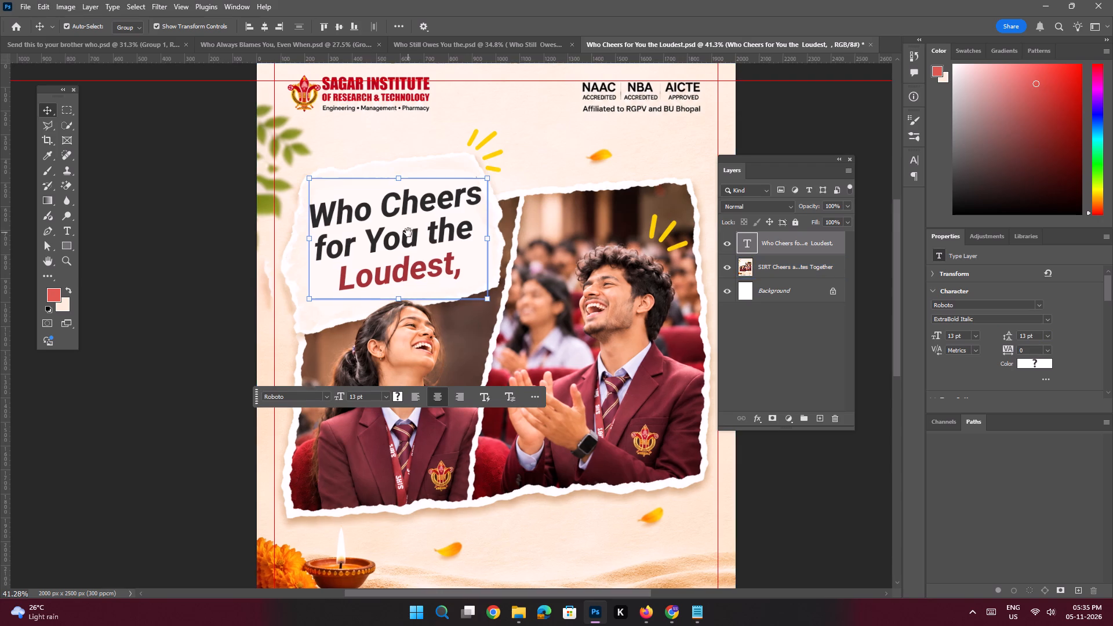
left_click(408, 232)
key("ctrl+t")
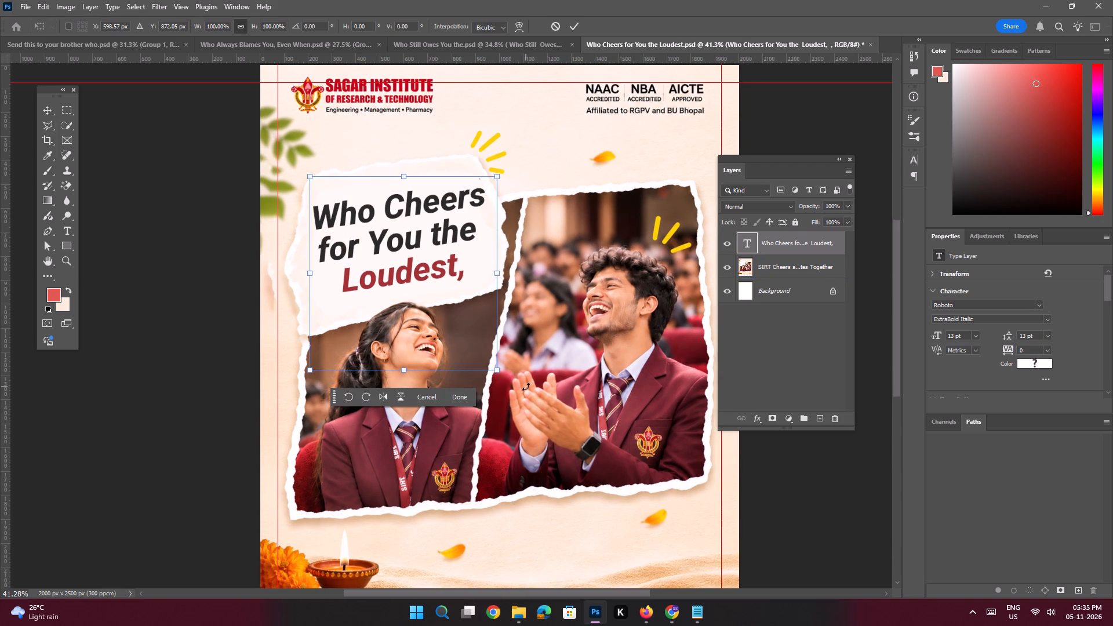
left_click_drag(526, 387, 540, 382)
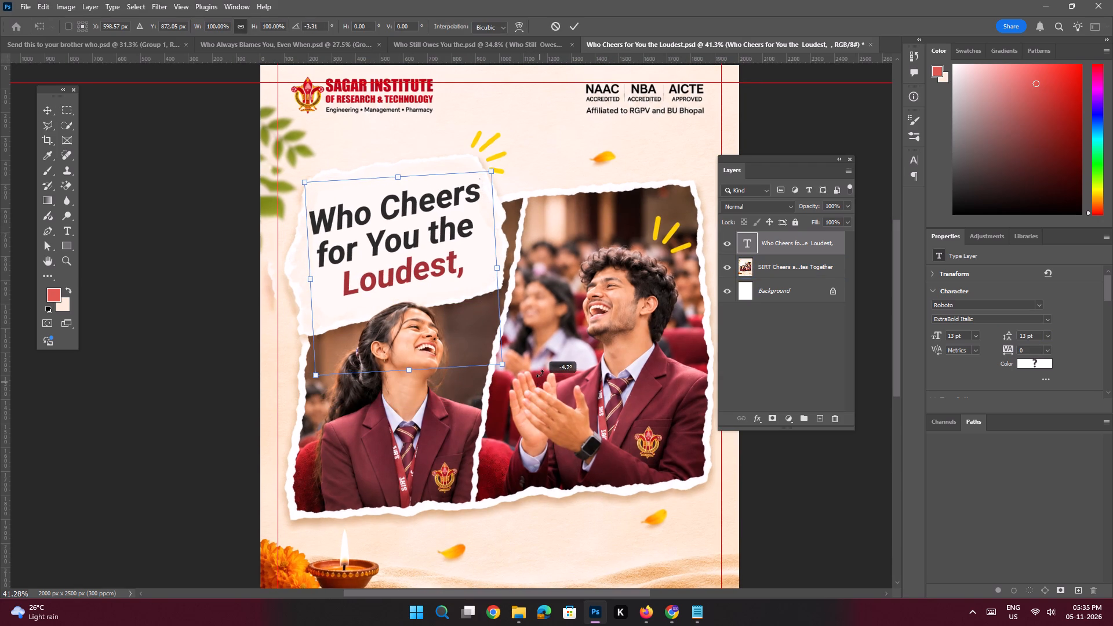
key("Return")
On the poster image layer, draw a polygonal lasso selection of about 219 x 222 px around the yellow burst strokes beside the torn headline paper.
key("space")
key("space")
key("space")
key("space")
key("space")
key("space")
key("space")
key("space")
key("space")
key("space")
key("space")
key("space")
key("space")
key("space")
key("space")
key("space")
key("space")
key("space")
key("space")
key("space")
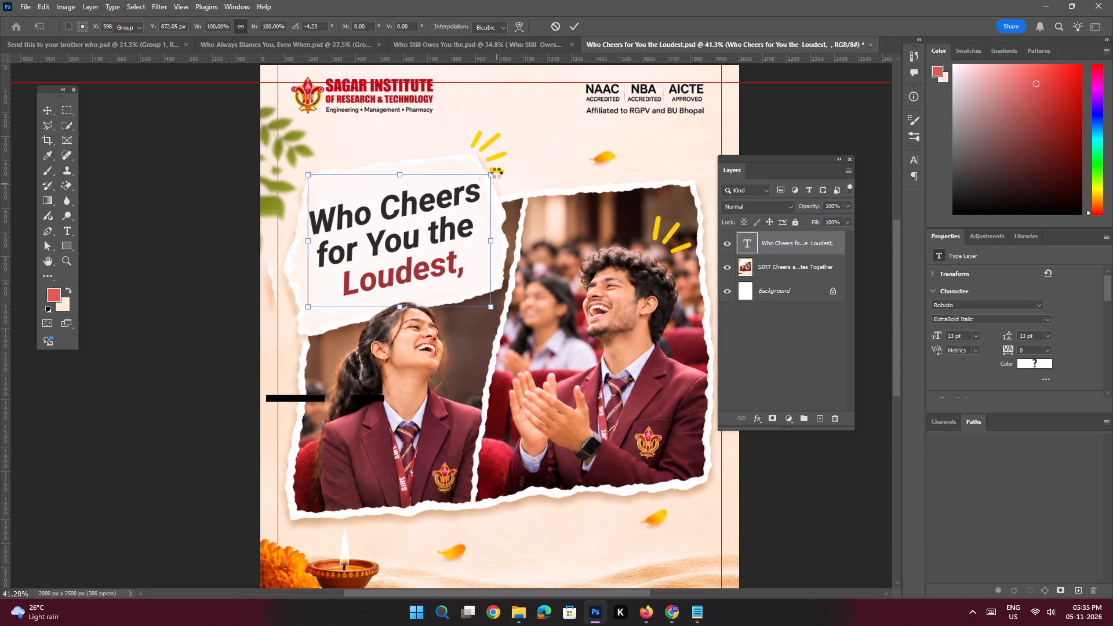
left_click_drag(496, 173, 485, 214)
left_click_drag(492, 207, 490, 217)
left_click_drag(496, 206, 530, 282, "ctrl")
left_click(522, 224)
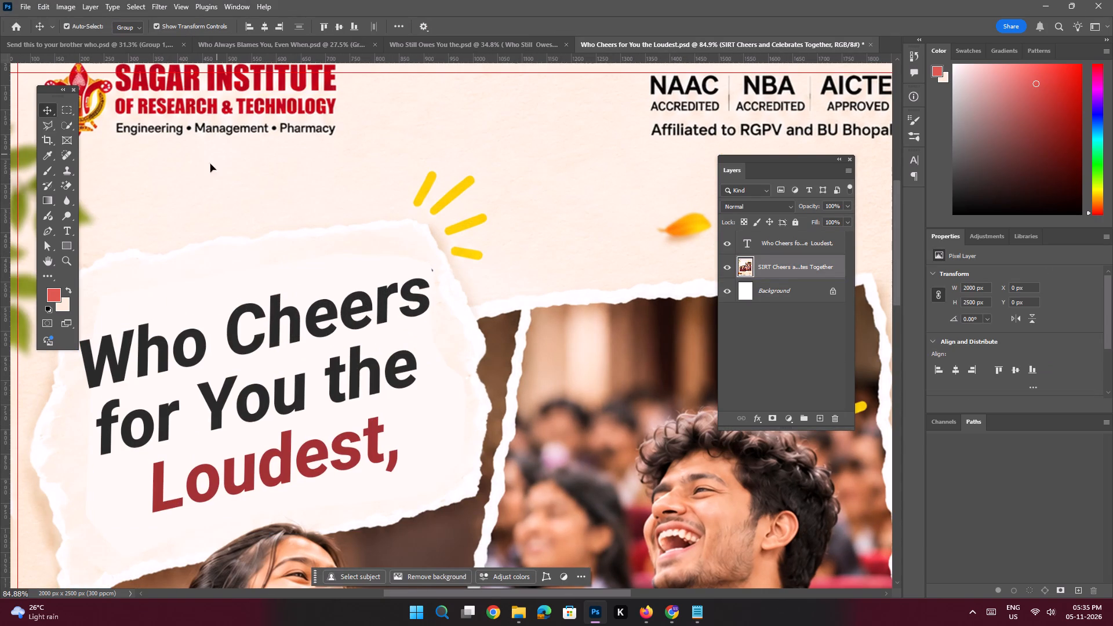
left_click(49, 123)
left_click(405, 183)
left_click(415, 159)
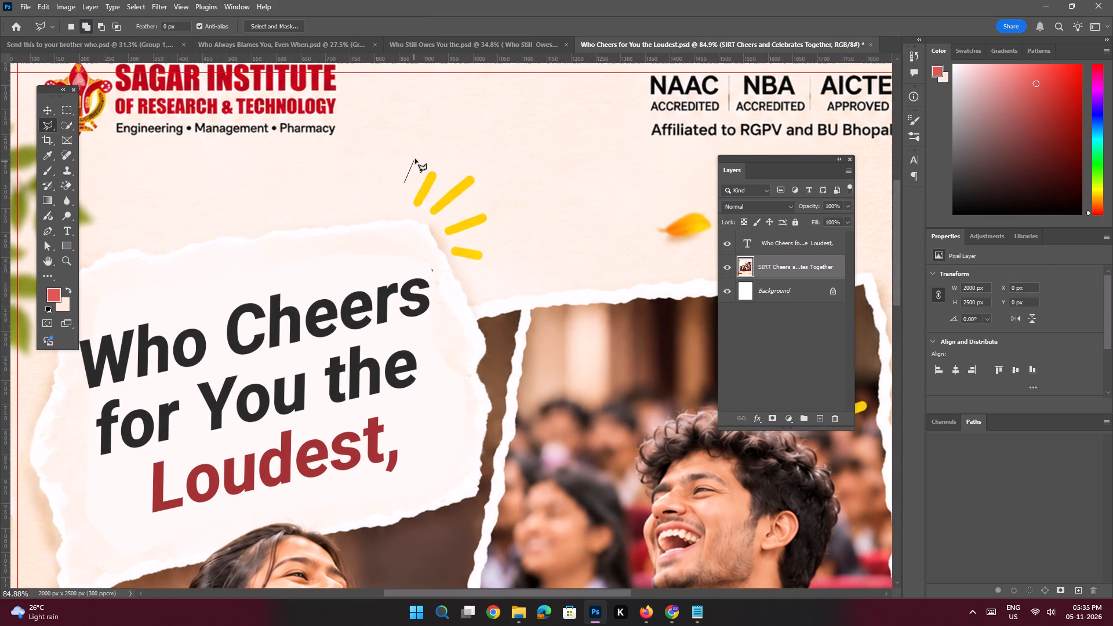
left_click(478, 157)
left_click_drag(494, 191, 494, 197)
left_click(501, 231)
left_click(498, 250)
left_click(492, 259)
left_click(478, 265)
left_click(457, 260)
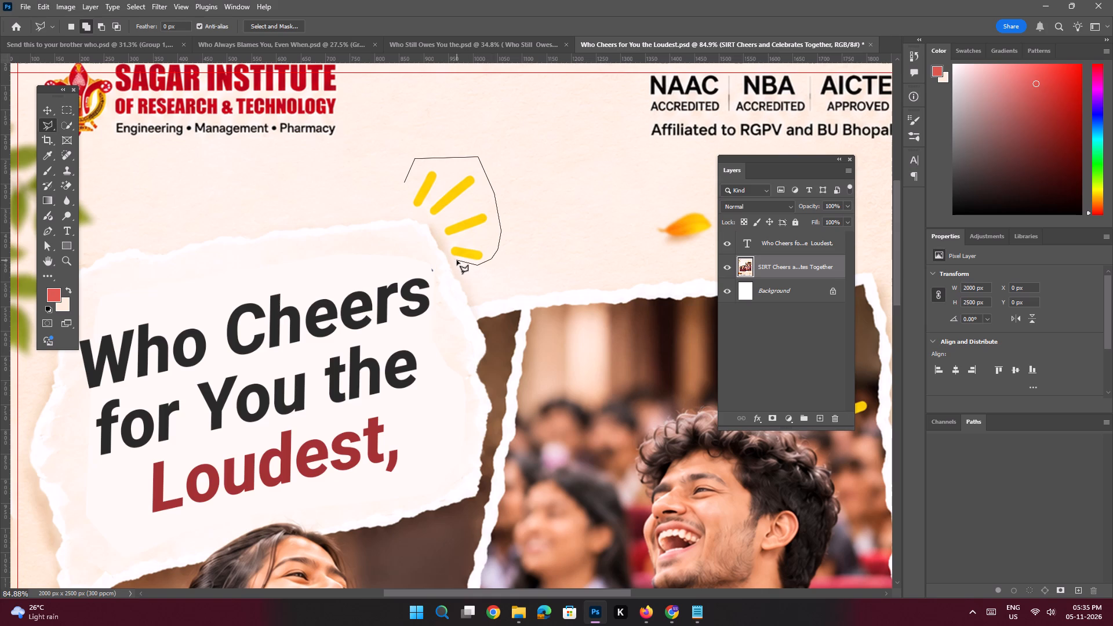
left_click(449, 254)
left_click(445, 242)
left_click(435, 225)
left_click(422, 210)
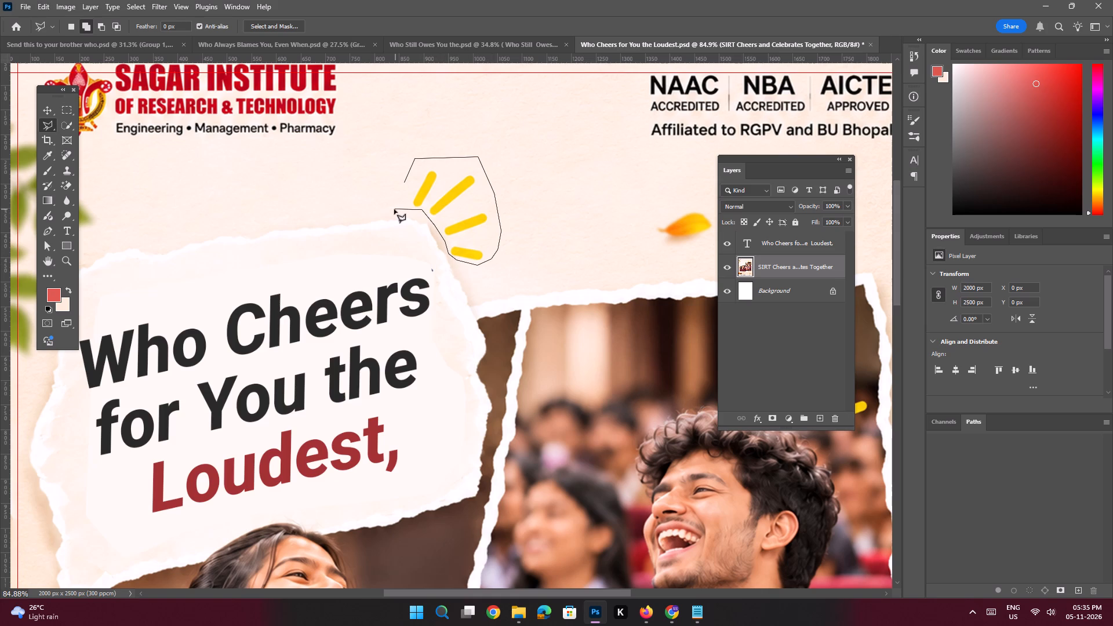
left_click(394, 209)
double_click(405, 180)
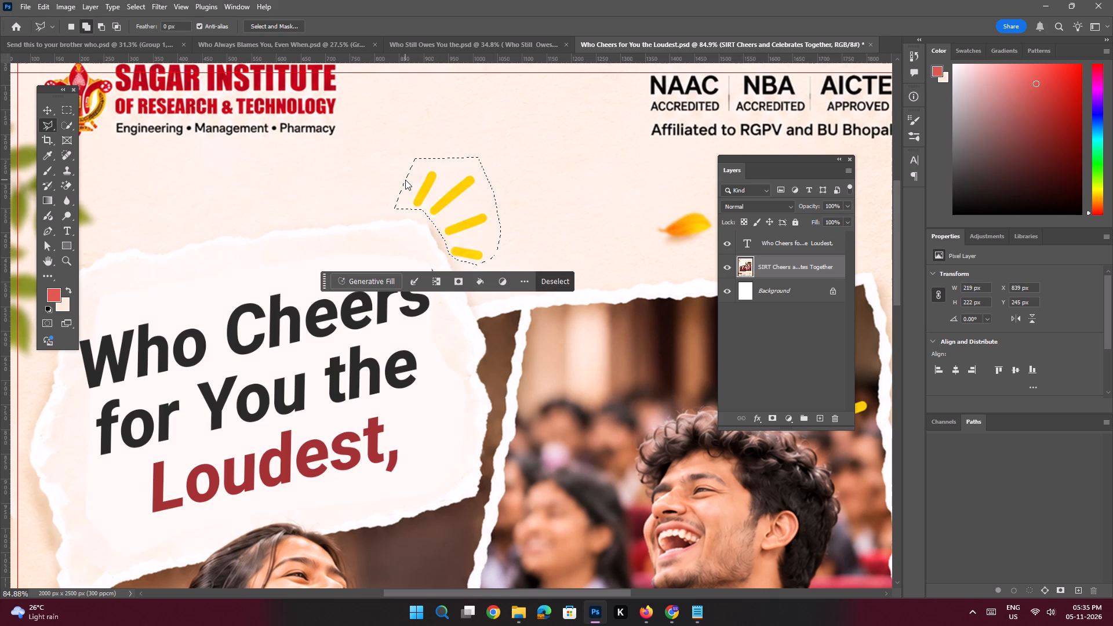
Remove the yellow burst strokes beside the headline paper with a Content-Aware fill of the selection, and deselect.
key("shift+BackSpace")
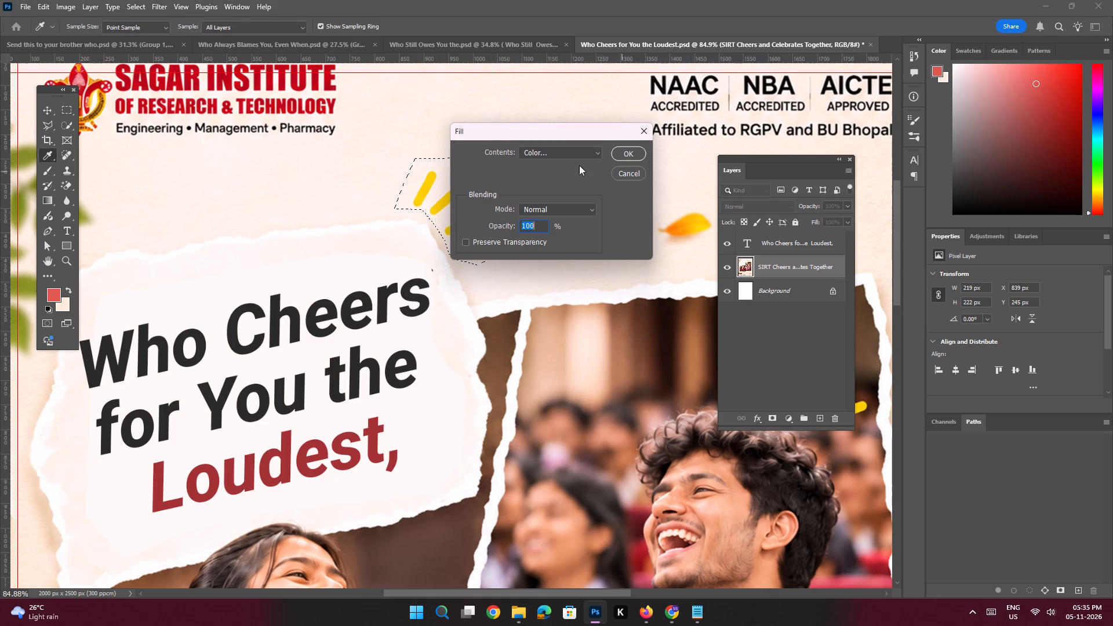
left_click(572, 158)
left_click(560, 199)
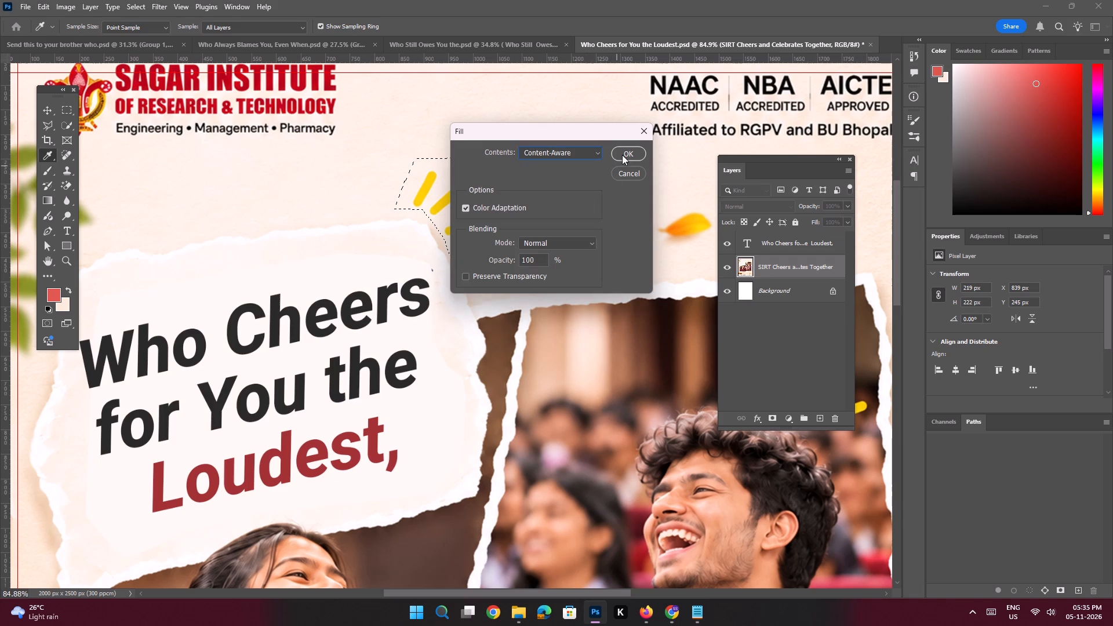
left_click(622, 153)
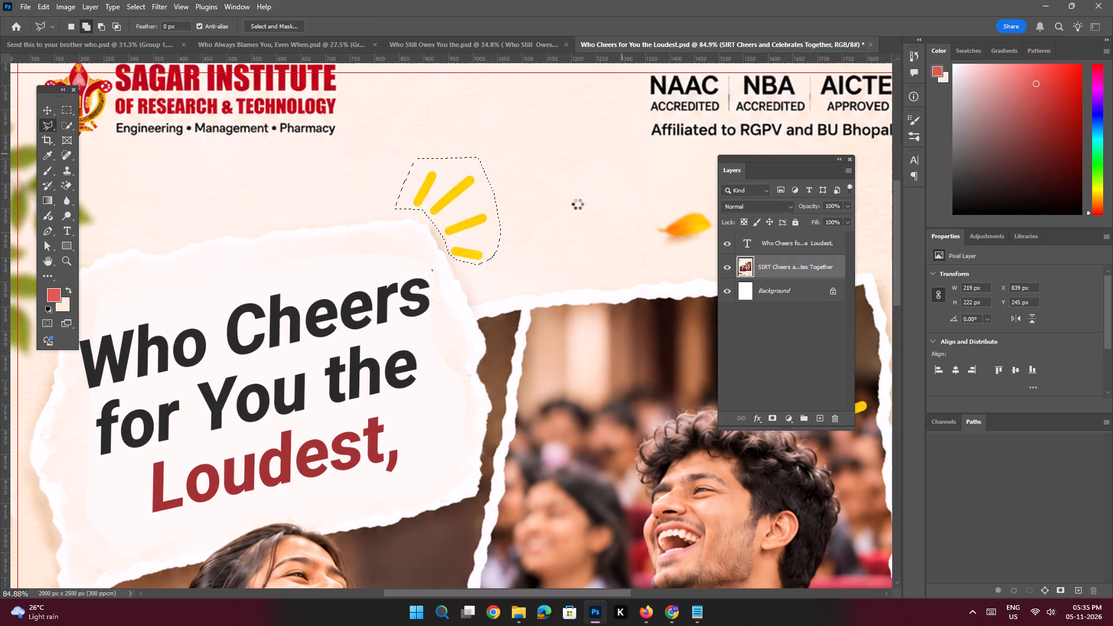
key("ctrl+d")
Select the yellow burst strokes above the laughing man's head with a polygonal lasso of about 180 x 183 px and remove them by Content-Aware fill.
key("ctrl+0")
key("space")
key("space")
key("space")
key("space")
key("space")
key("space")
key("space")
key("space")
key("space")
key("space")
key("space")
key("space")
key("space")
key("space")
key("space")
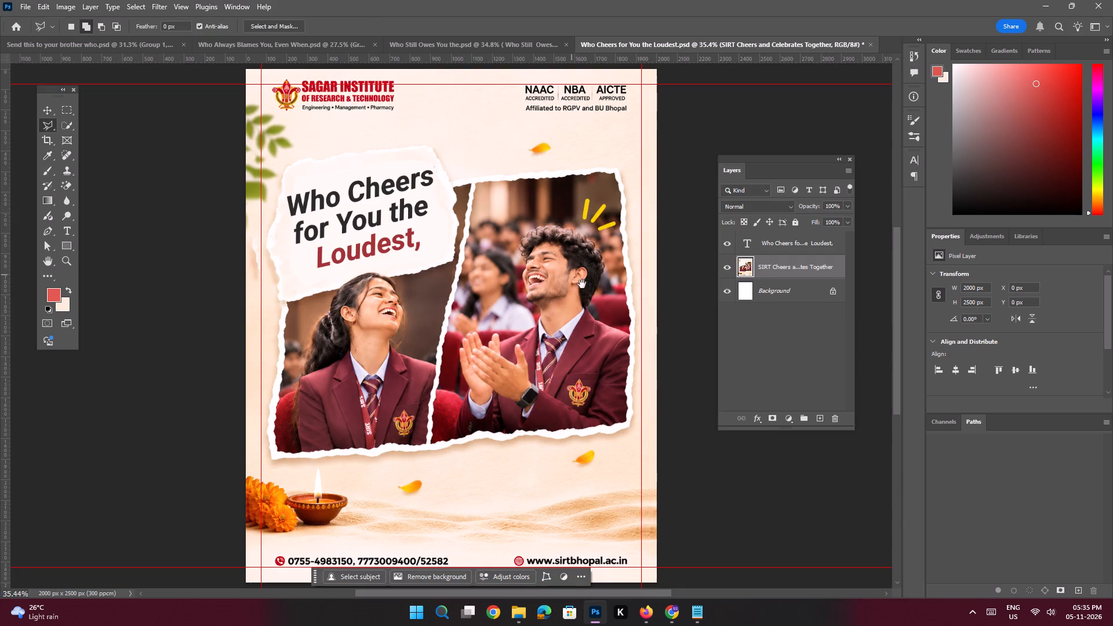
left_click_drag(577, 329, 533, 279)
left_click_drag(548, 174, 619, 312, "ctrl")
left_click_drag(575, 199, 547, 272)
left_click(470, 195)
left_click(488, 116)
left_click(599, 152)
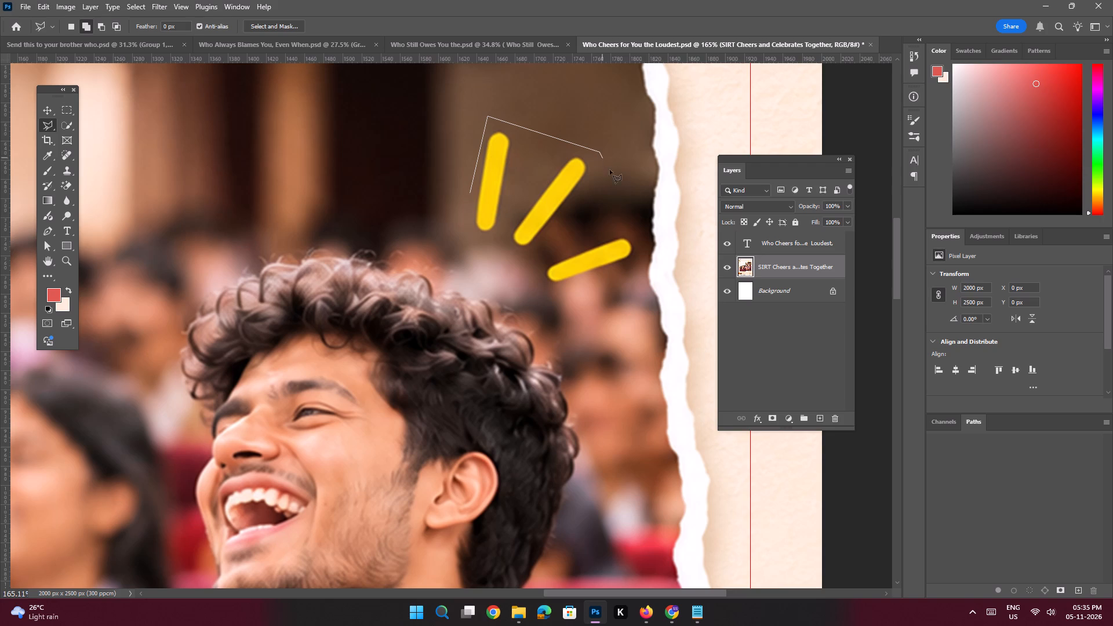
left_click_drag(627, 213, 629, 224)
left_click(638, 245)
left_click(635, 282)
left_click(568, 290)
left_click(523, 290)
left_click(477, 255)
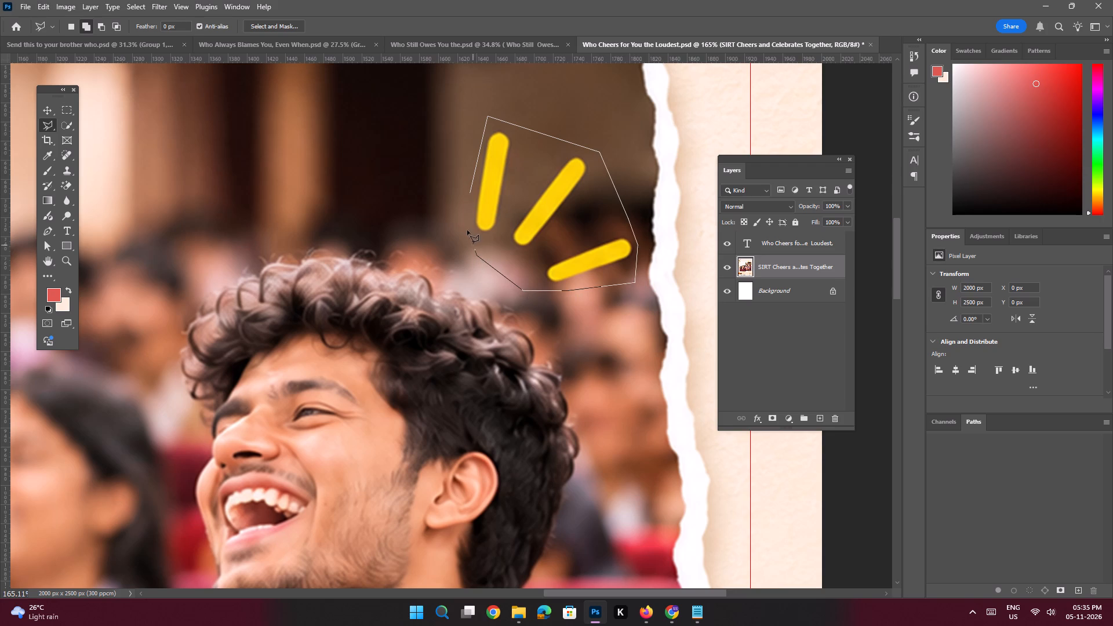
left_click(467, 229)
double_click(469, 191)
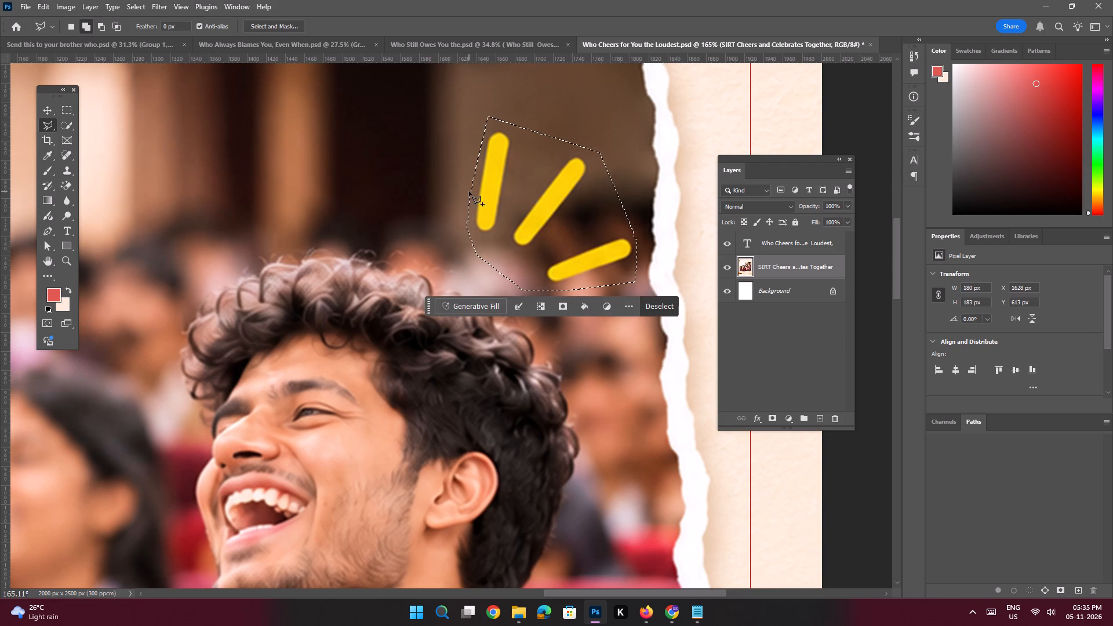
key("shift+BackSpace")
key("Return")
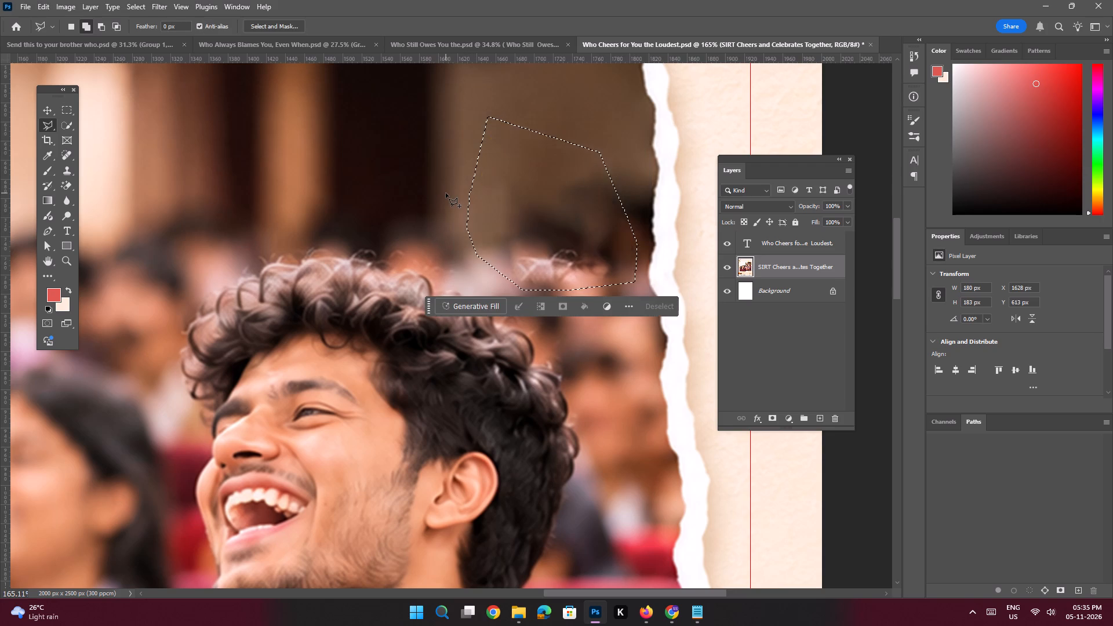
key("ctrl+d")
Lasso the hair-like artefacts left in the blurred audience, an area of about 143 x 66 px, and refill it with Content-Aware fill.
key("ctrl+space")
key("ctrl+space")
key("ctrl+space")
key("ctrl+space")
key("ctrl+space")
key("ctrl+space")
key("ctrl+space")
left_click_drag(566, 208, 599, 275, "ctrl")
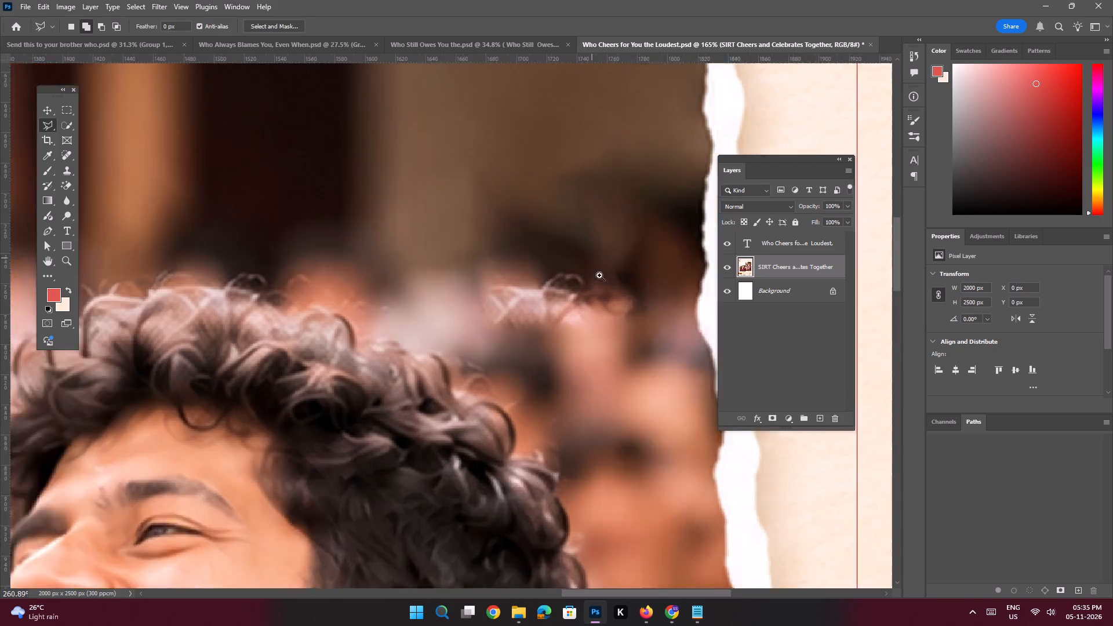
left_click_drag(599, 275, 599, 276, "ctrl")
left_click(446, 265)
left_click(633, 264)
left_click(707, 296)
left_click_drag(684, 339, 672, 352)
left_click(651, 374)
left_click_drag(586, 385, 572, 383)
left_click_drag(474, 368, 469, 354)
left_click_drag(452, 321, 450, 315)
left_click(443, 274)
left_click(446, 264)
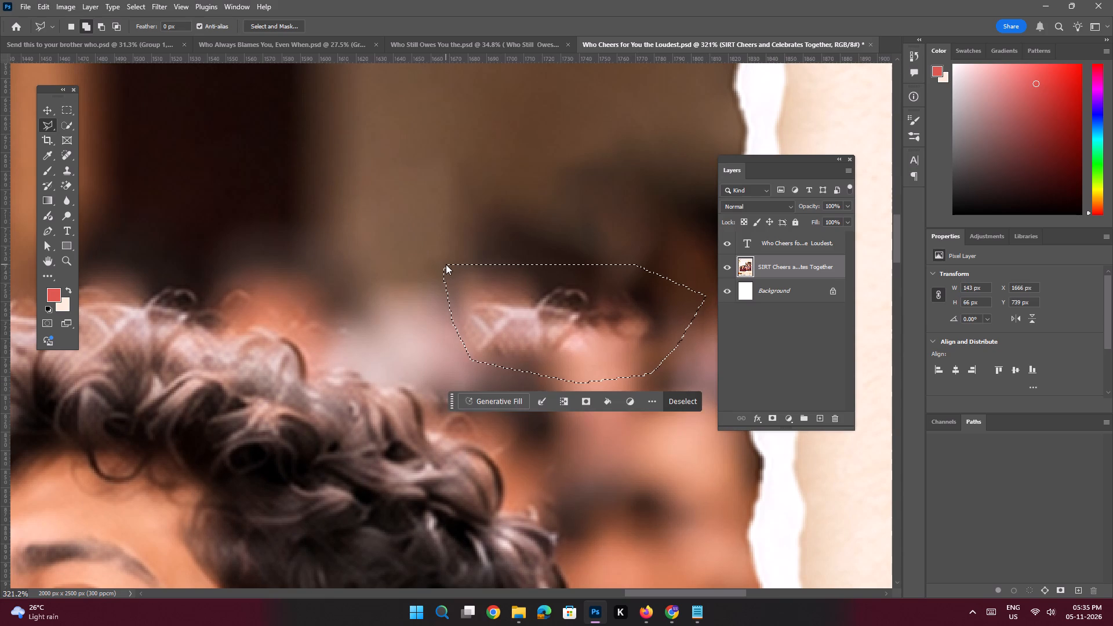
key("shift+BackSpace")
key("Return")
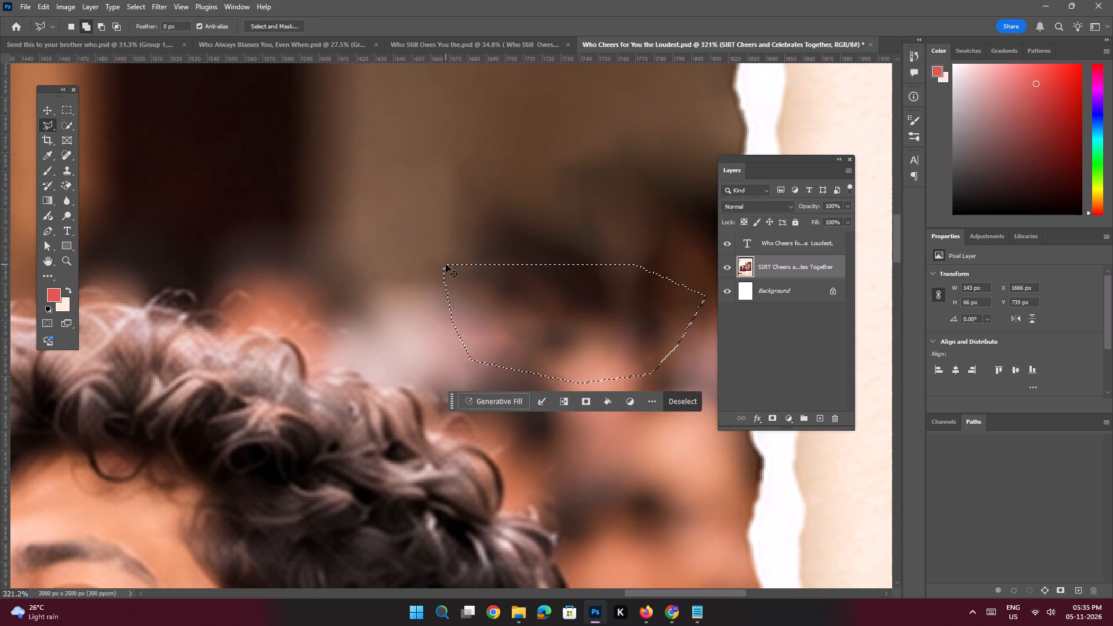
key("ctrl+d")
Save the "Who Cheers for You the Loudest" poster document.
key("ctrl+0")
key("space")
key("space")
key("space")
key("space")
key("space")
key("space")
key("space")
key("space")
left_click_drag(467, 222, 457, 221)
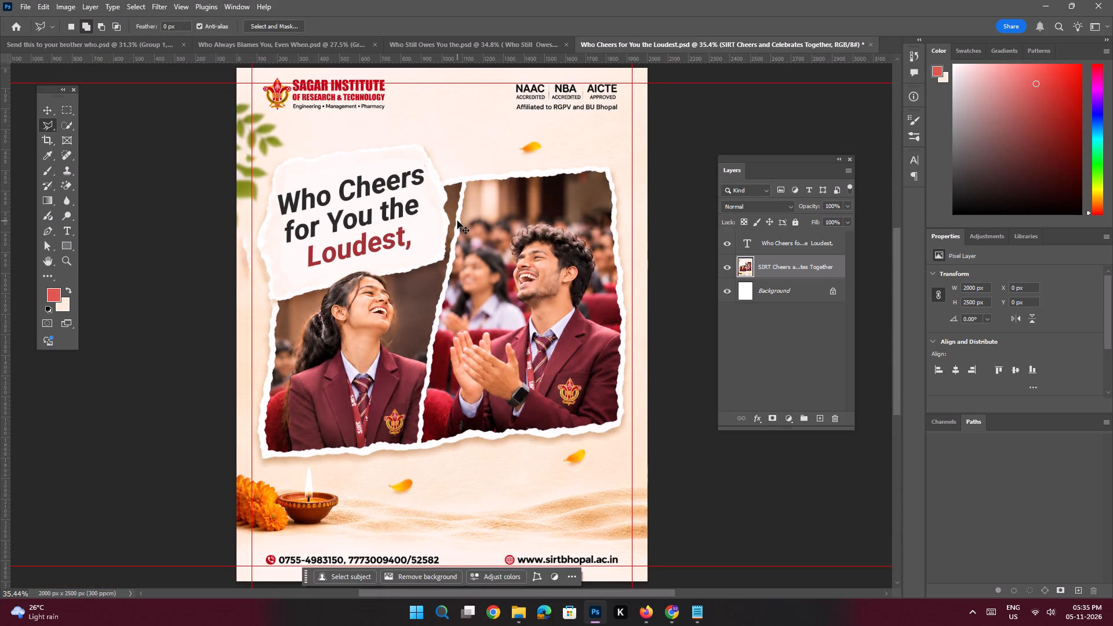
key("ctrl+s")
key("space")
key("space")
key("space")
key("space")
key("space")
key("space")
key("space")
left_click(470, 245)
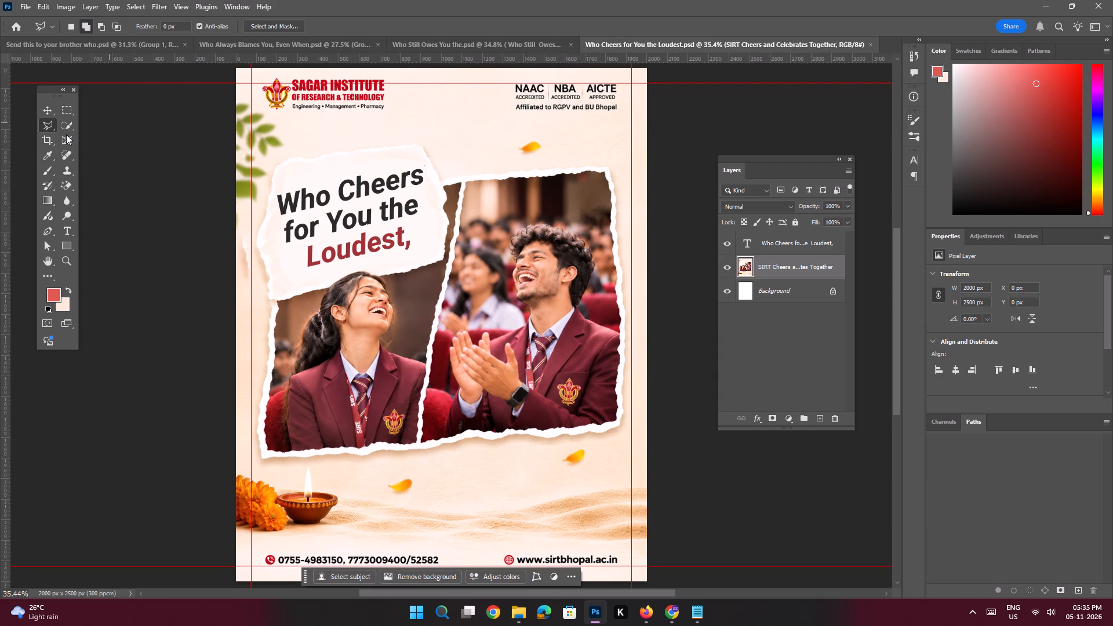
Deselect the layers, compare the poster with the three other open poster documents, and return to "Who Cheers for You the Loudest".
left_click(50, 113)
left_click(150, 190)
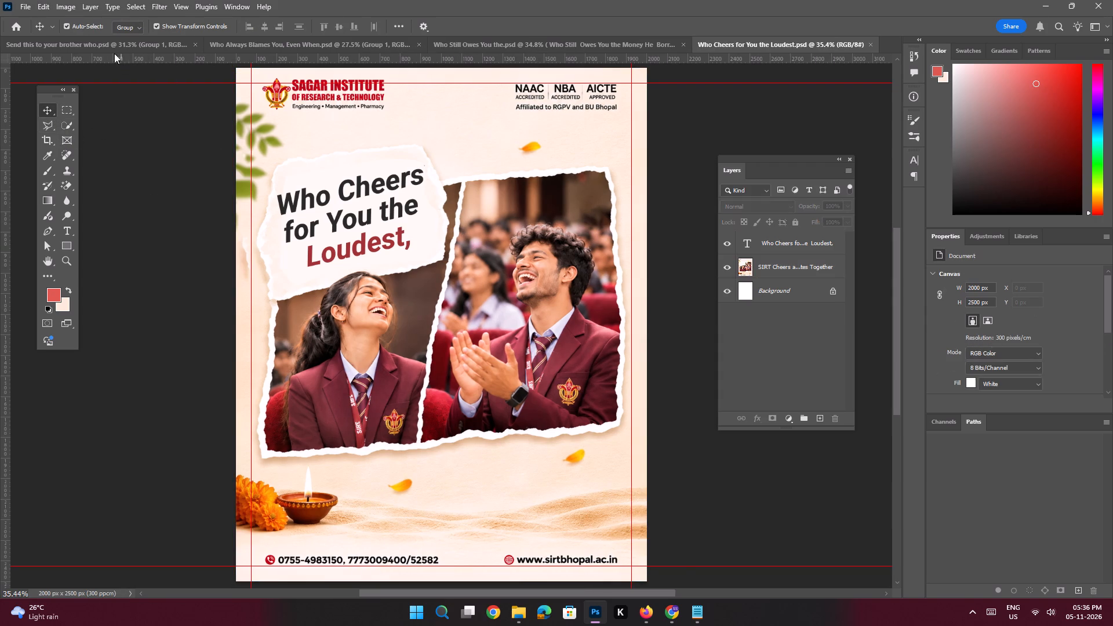
left_click(109, 45)
left_click(243, 46)
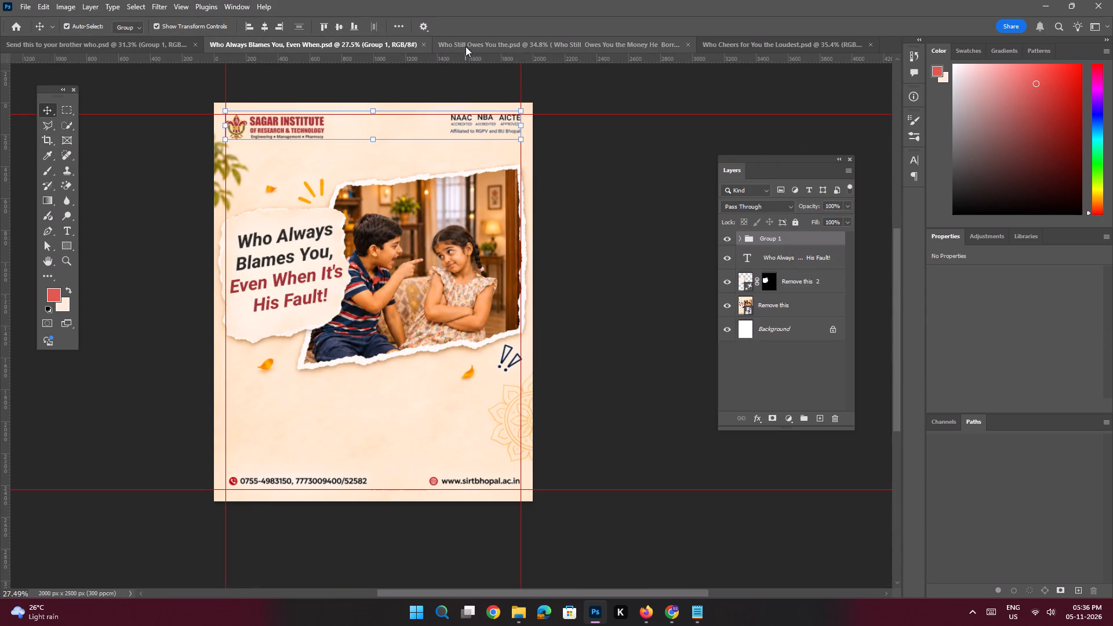
left_click(465, 46)
left_click(725, 44)
key("space")
key("space")
key("space")
key("space")
key("space")
key("space")
key("space")
key("space")
key("space")
key("space")
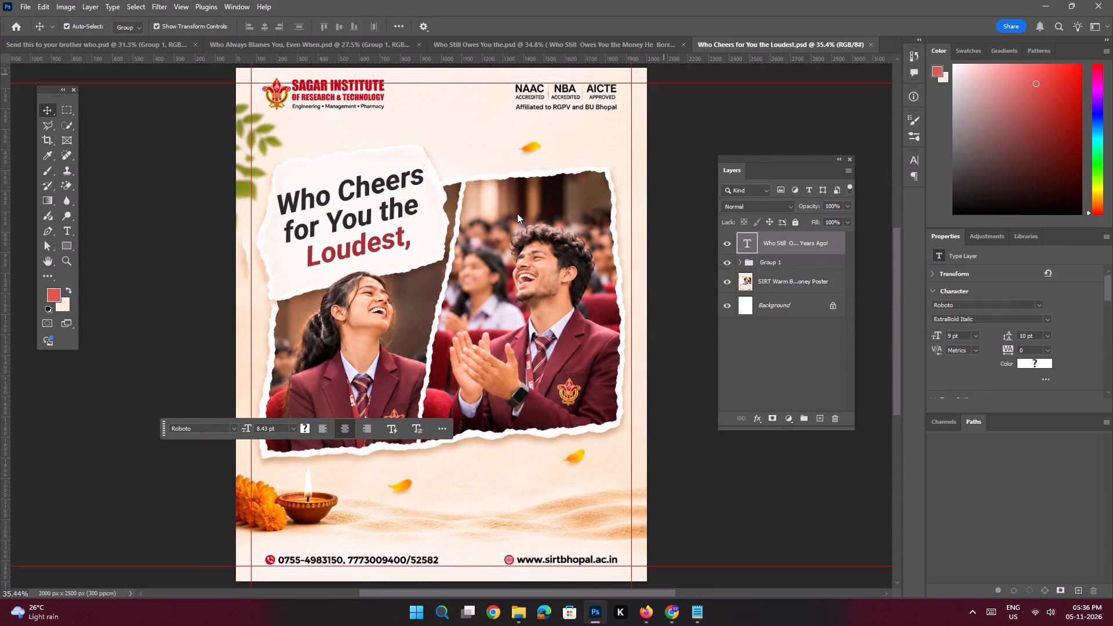
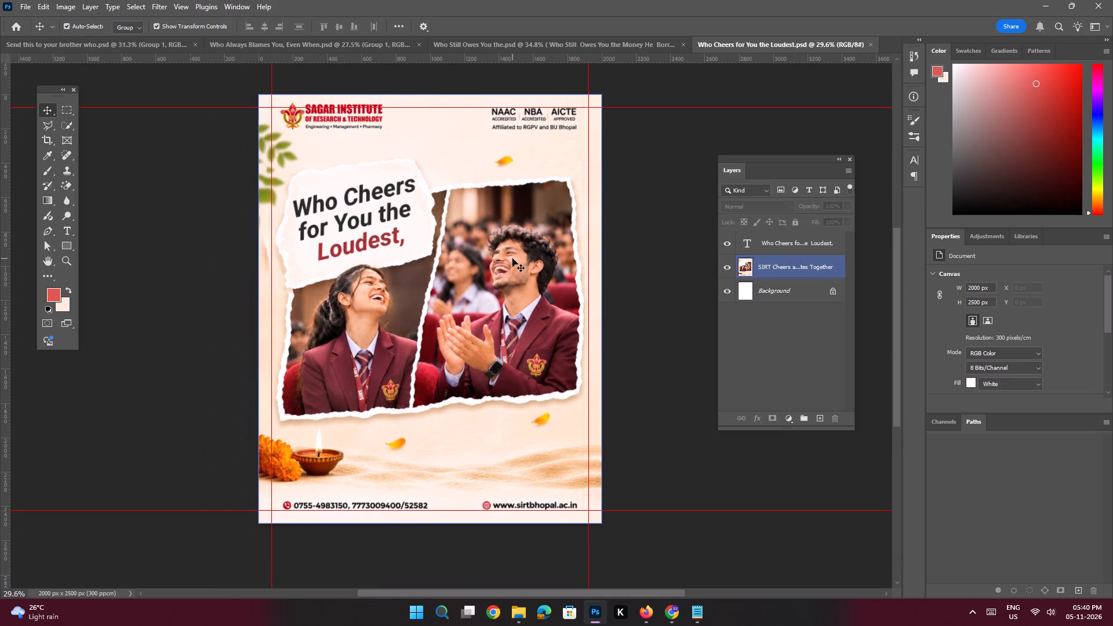
key("ctrl+n")
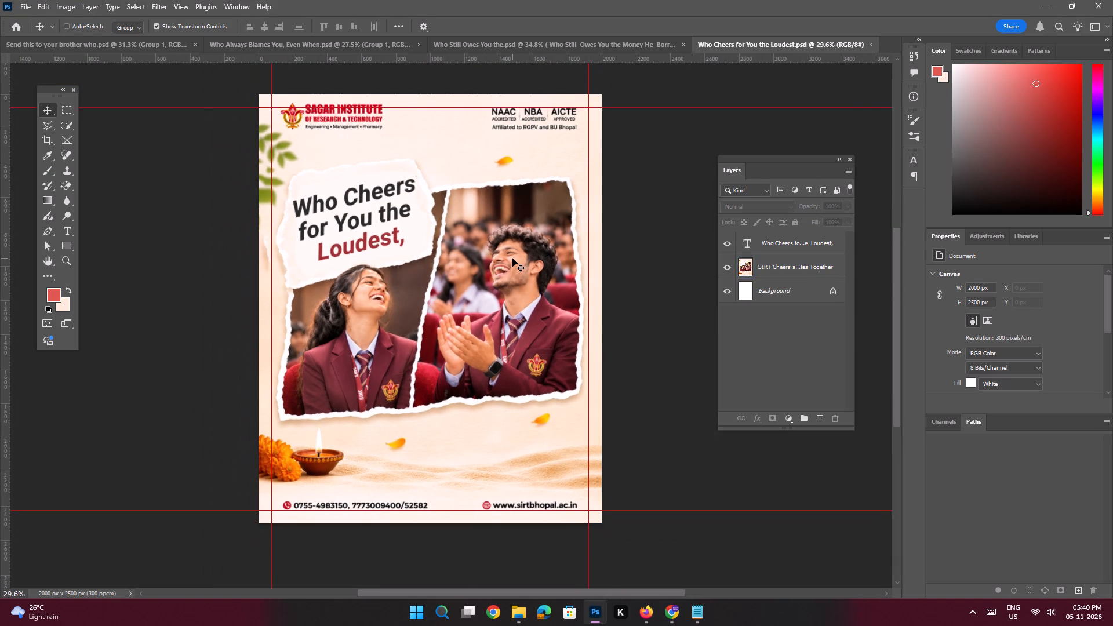
double_click(334, 221)
key("space")
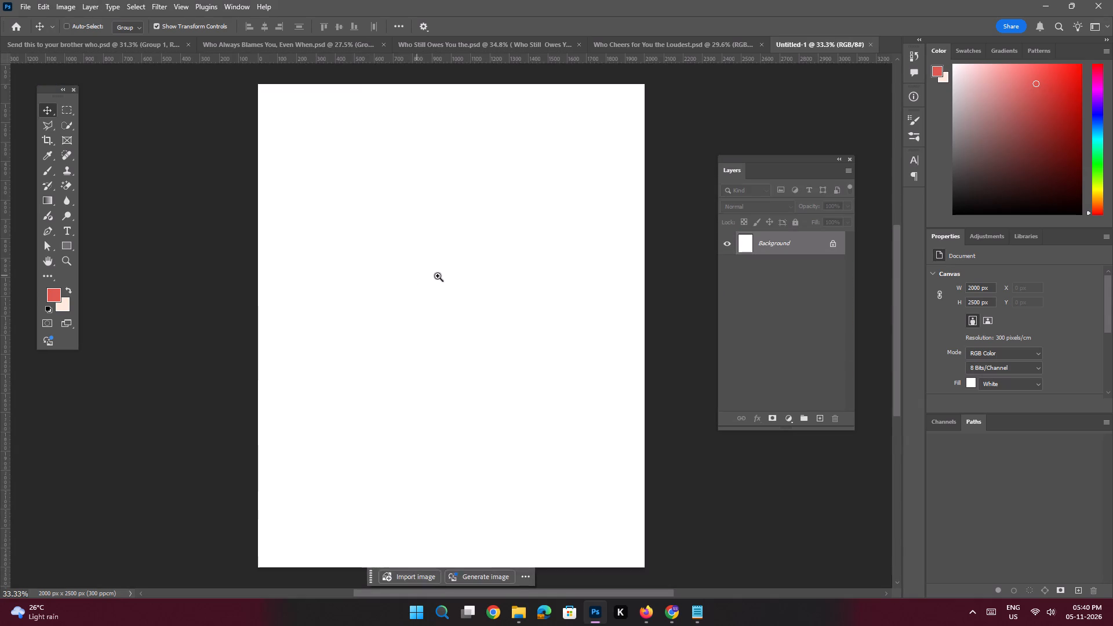
left_click_drag(457, 277, 442, 274, "ctrl")
Add a guide layout to the new canvas with 75 px margins on all four sides.
left_click(178, 6)
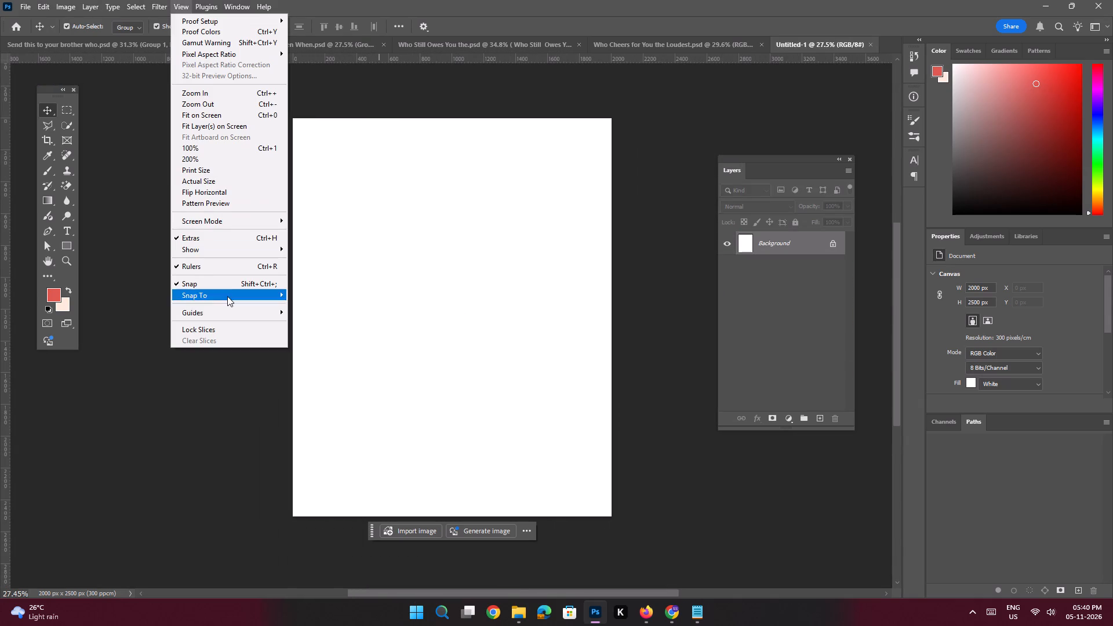
left_click(337, 387)
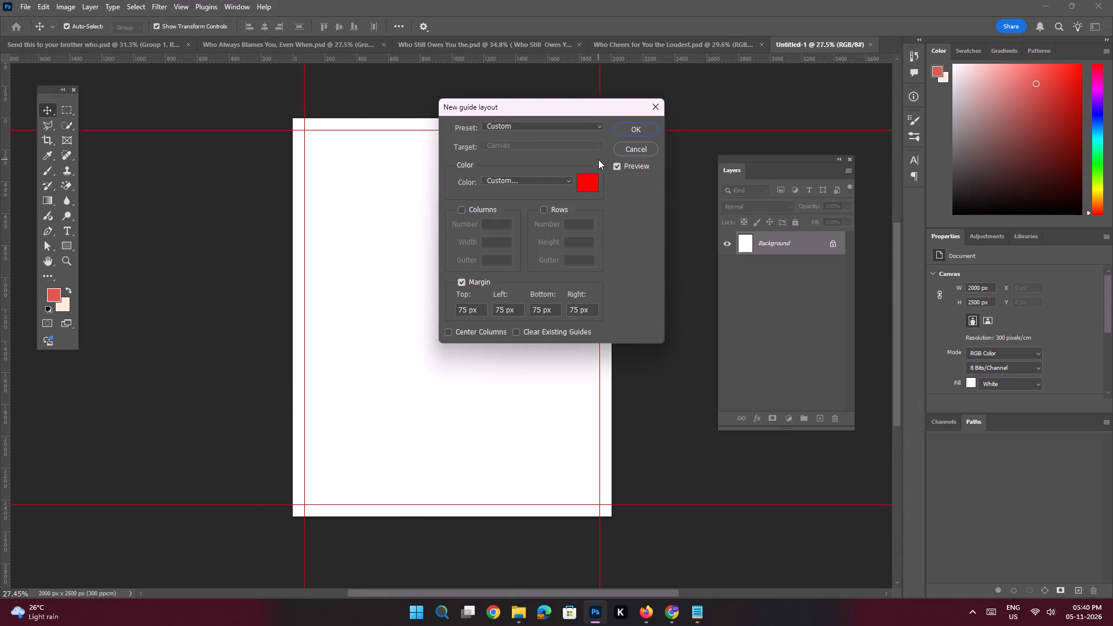
left_click(630, 129)
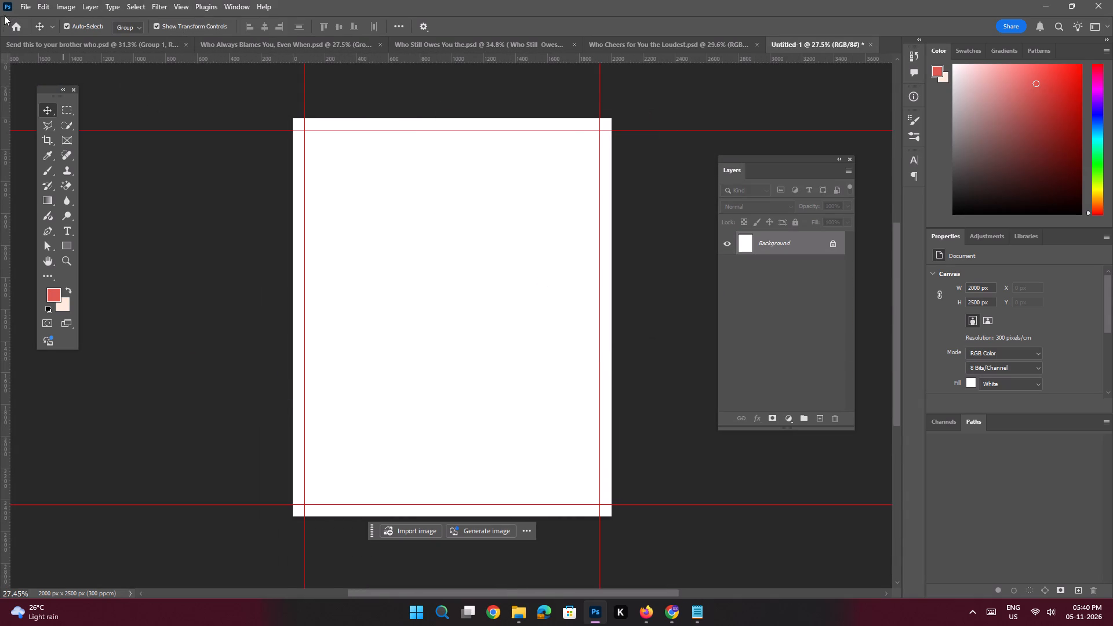
Place the "Who Follows You Everywhere_" PNG from the desktop's Sage IB folder as an embedded image on the canvas.
left_click(24, 5)
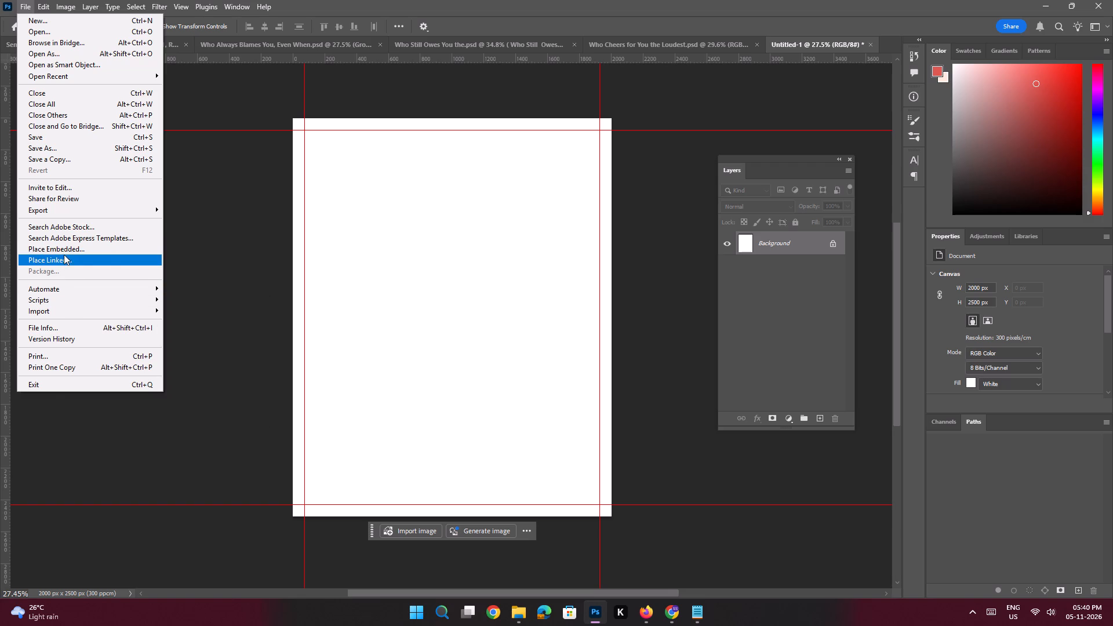
left_click(64, 253)
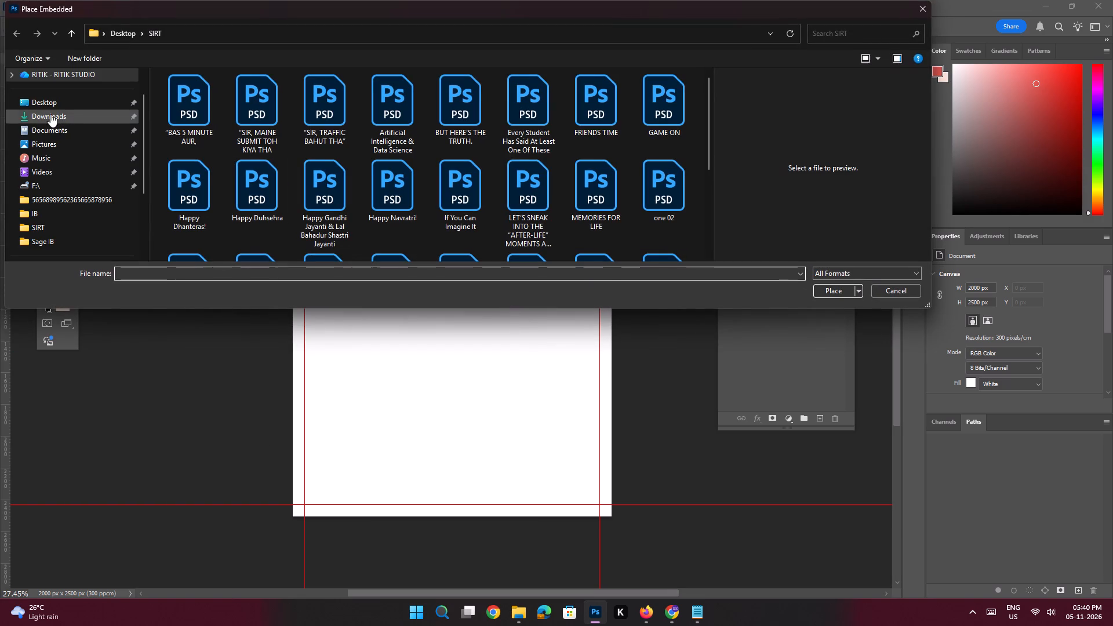
left_click(48, 104)
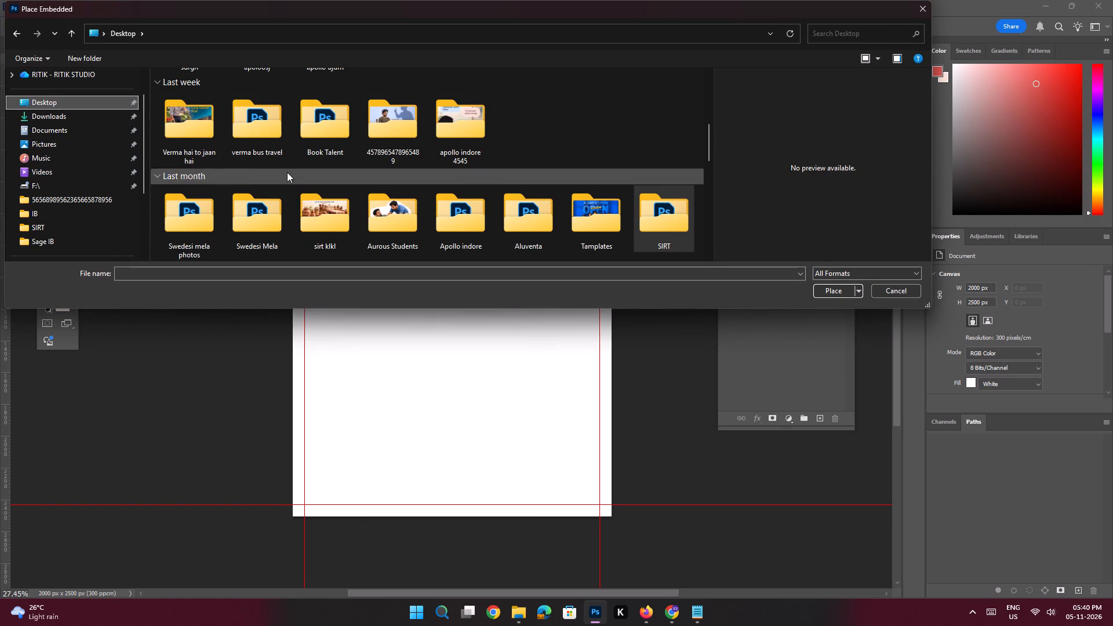
scroll(370, 156, "up", 10)
double_click(176, 139)
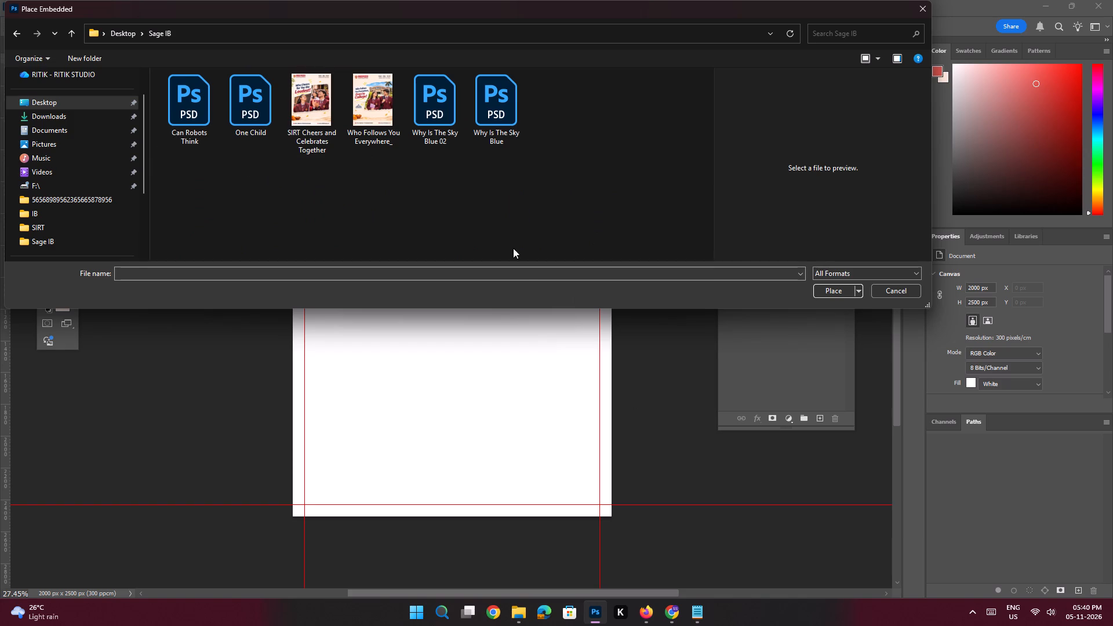
left_click(380, 129)
key("Return")
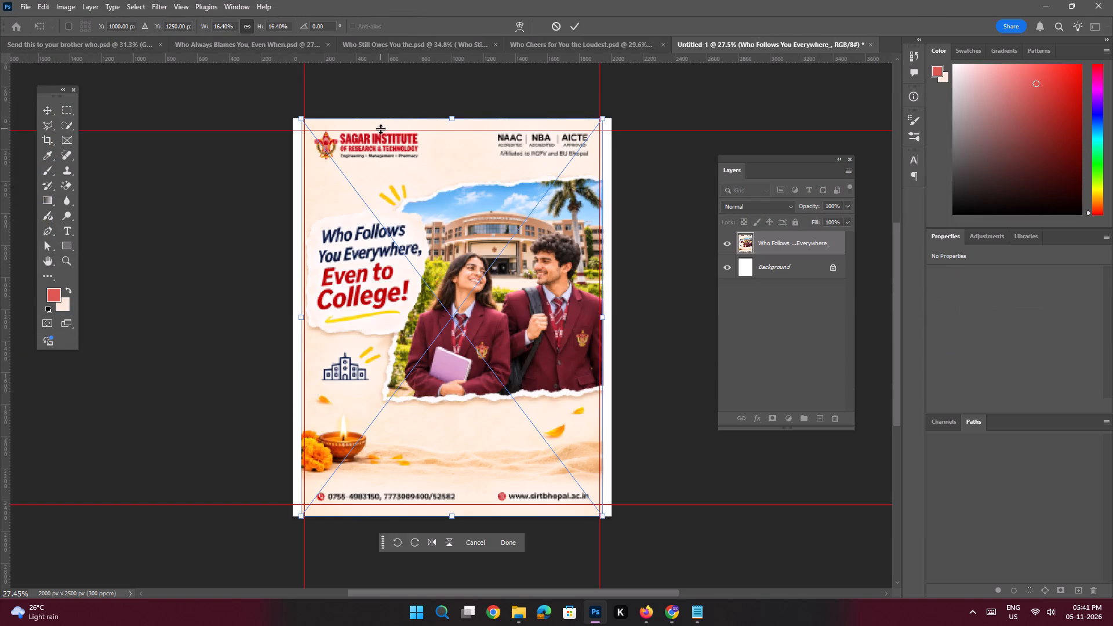
key("Return")
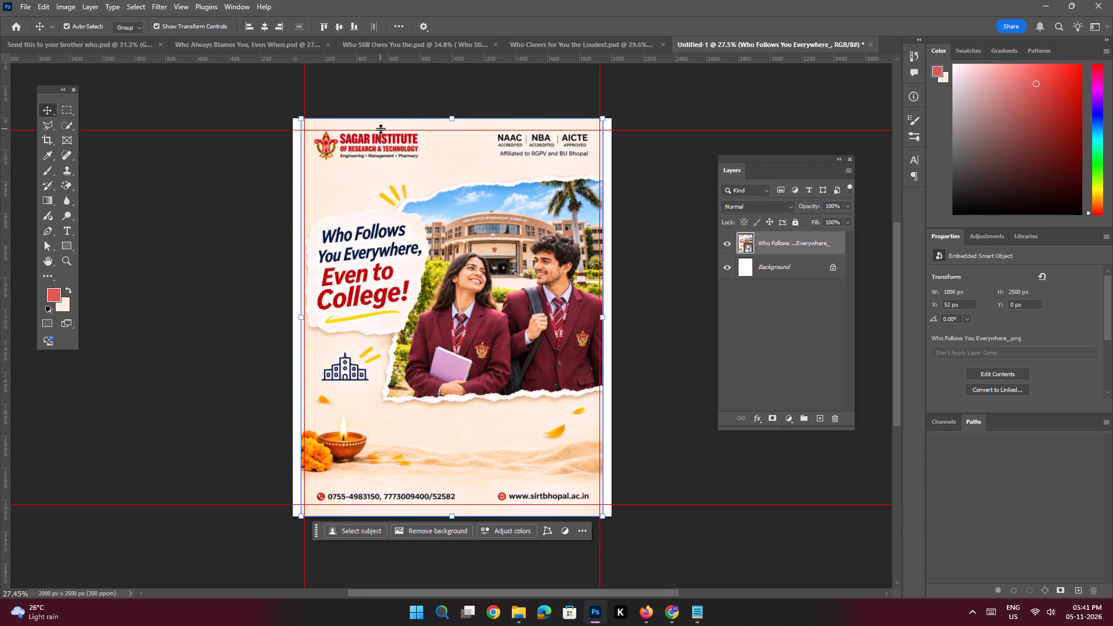
key("space")
Marquee-select the blank strips along both canvas sides, rasterize the poster layer and extend its artwork over them with Content-Aware fill.
left_click(74, 108)
left_click_drag(625, 118, 619, 388)
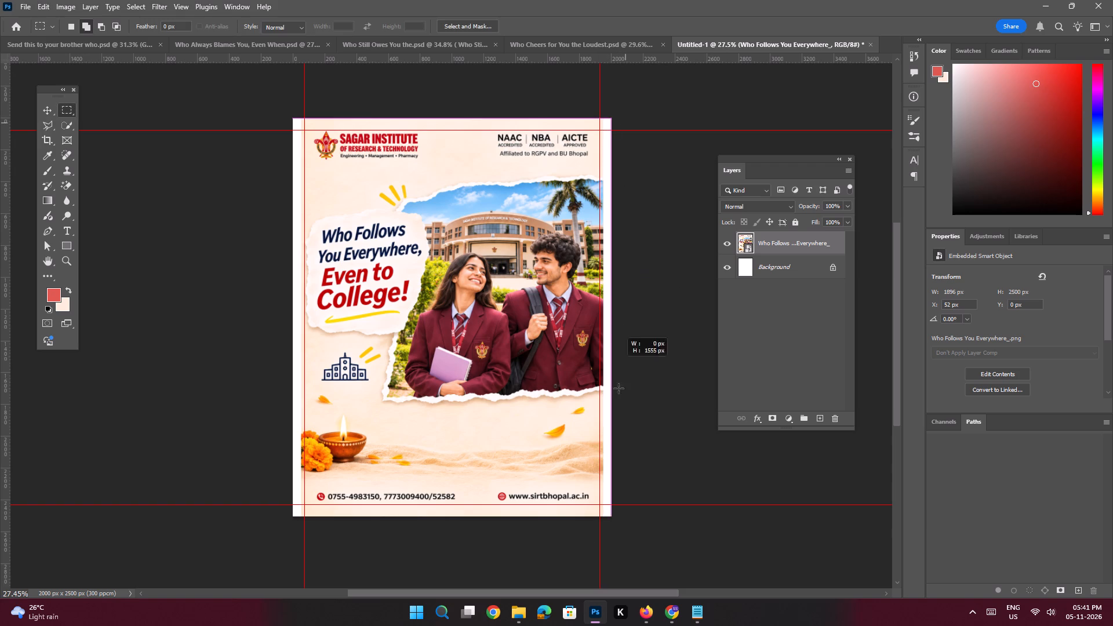
left_click_drag(619, 388, 603, 525)
left_click_drag(283, 114, 300, 536, "shift")
key("shift+BackSpace")
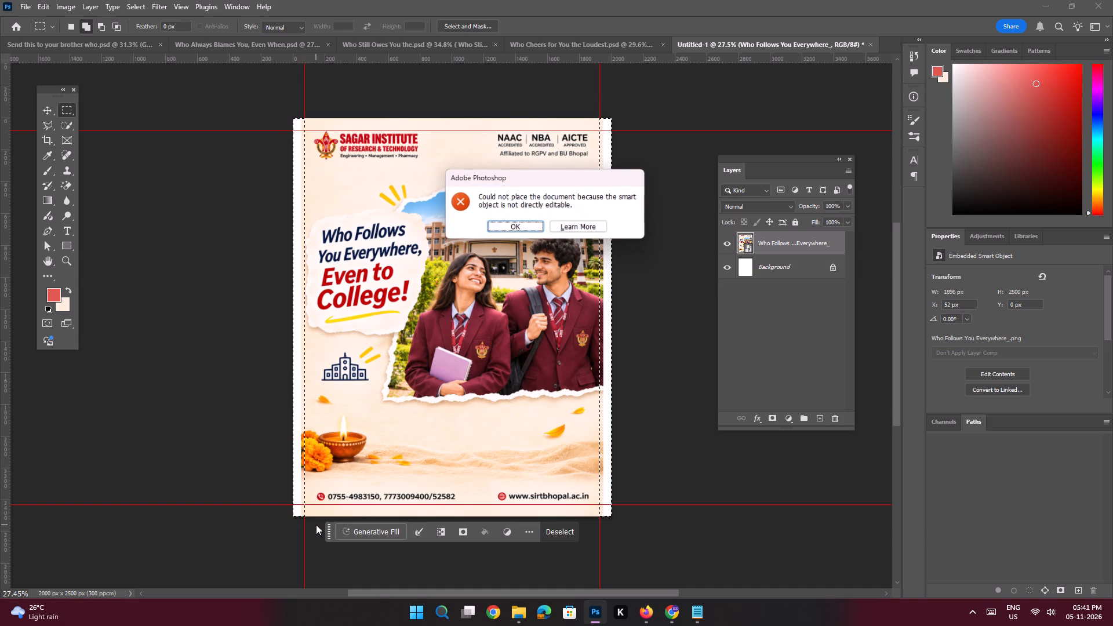
key("Return")
key("e")
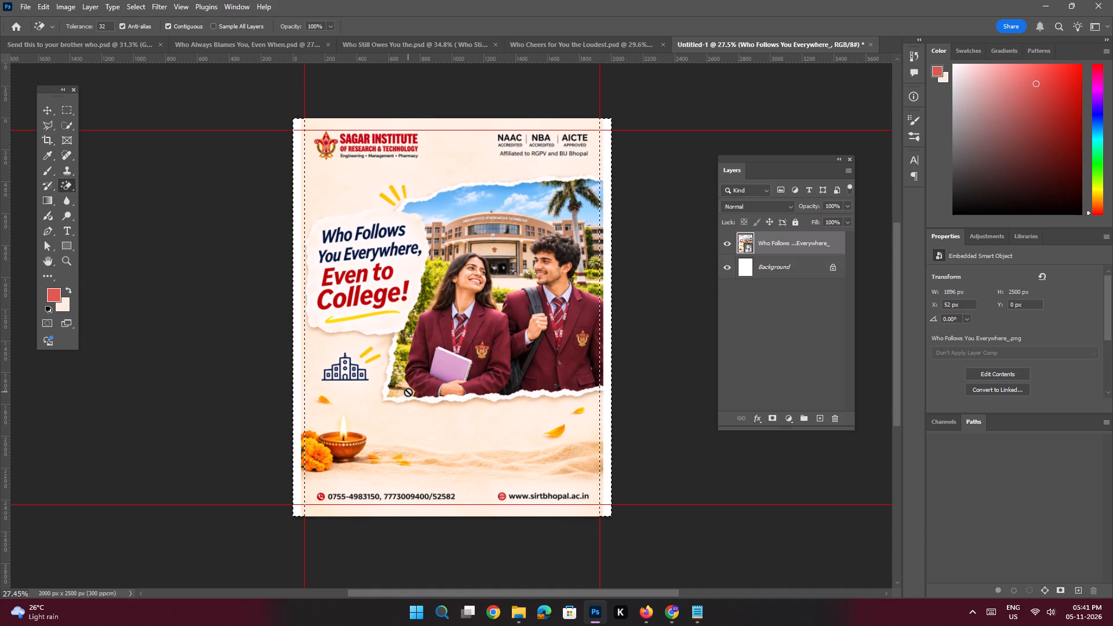
left_click(408, 392)
left_click(508, 230)
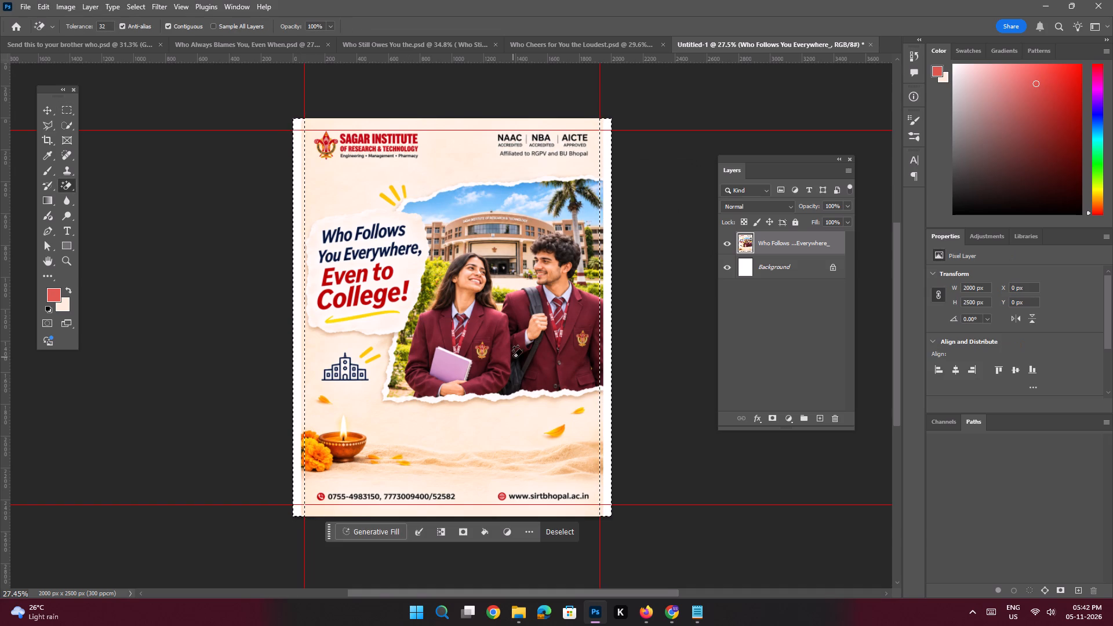
key("shift+BackSpace")
key("Return")
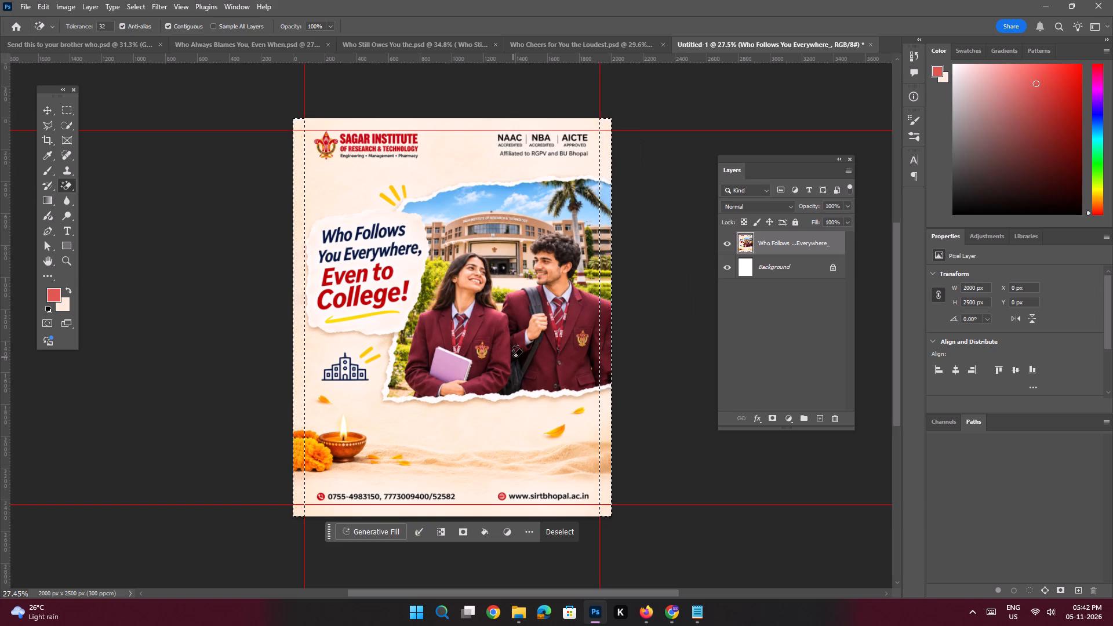
key("ctrl+d")
Lasso the header with the institute logo and accreditation text, about 1757 x 219 px, remove it with Content-Aware fill, and deselect.
key("space")
left_click_drag(412, 137, 441, 244, "ctrl")
left_click_drag(487, 181, 431, 272)
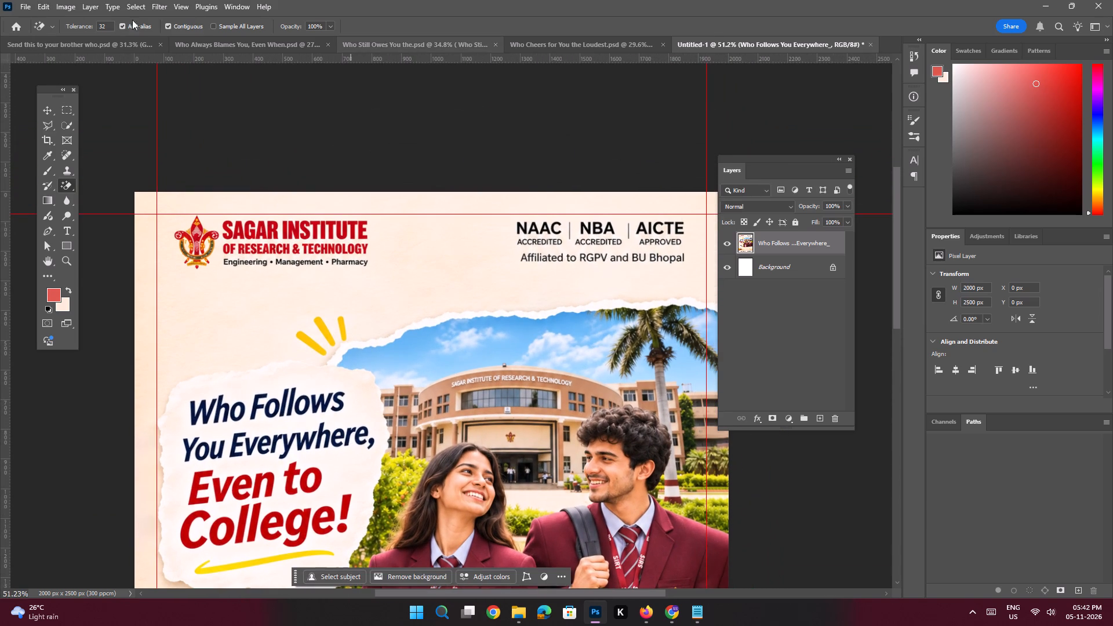
left_click(46, 126)
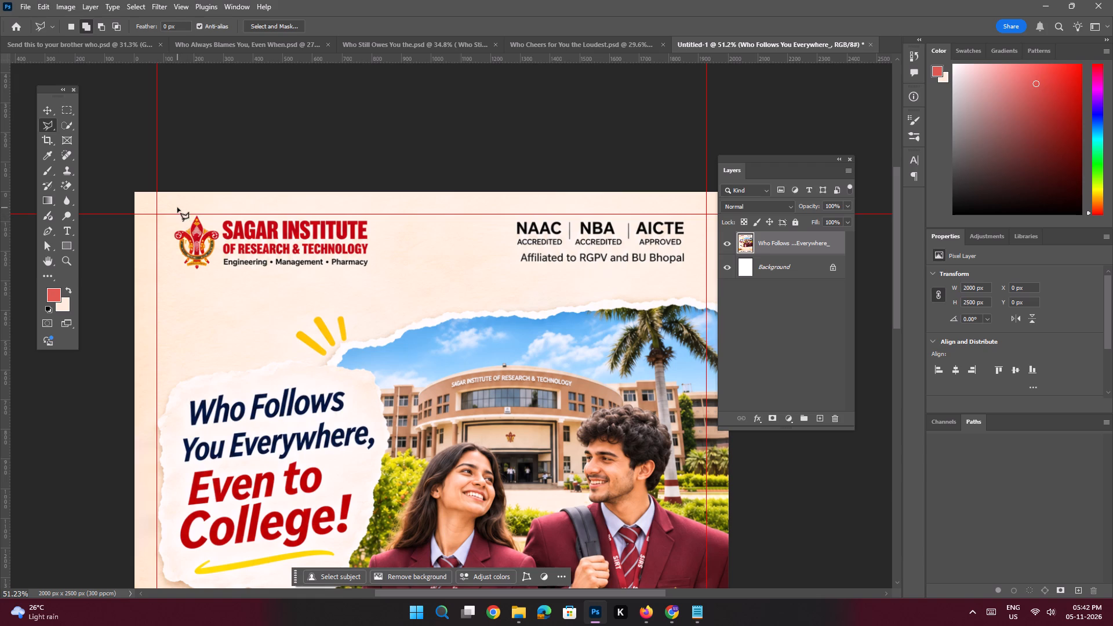
left_click(177, 208)
left_click(689, 216, "shift")
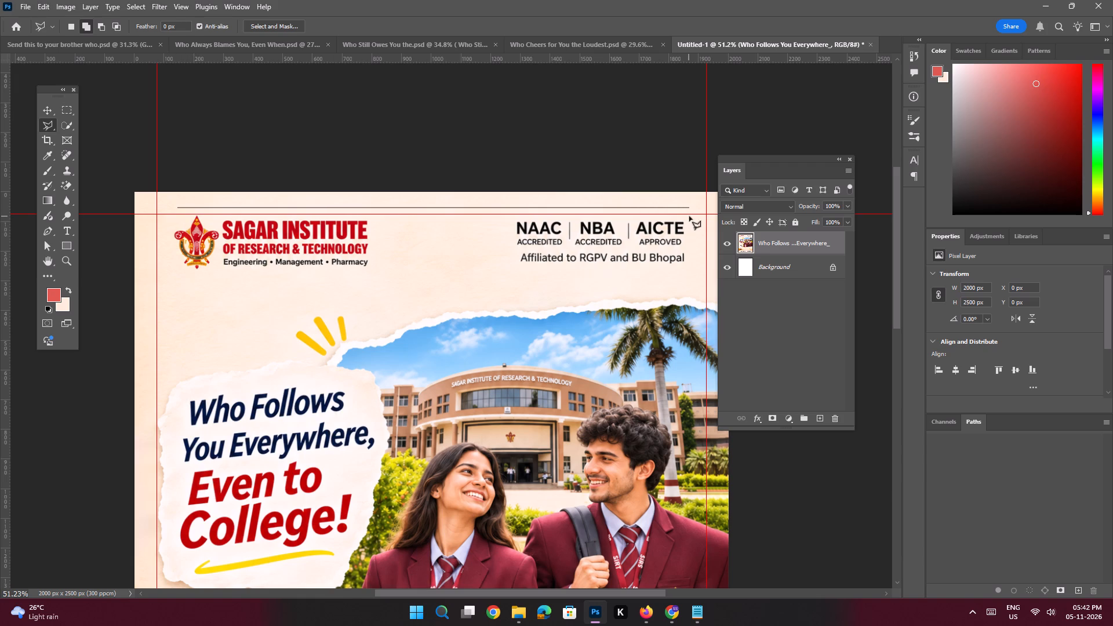
left_click(688, 269, "shift")
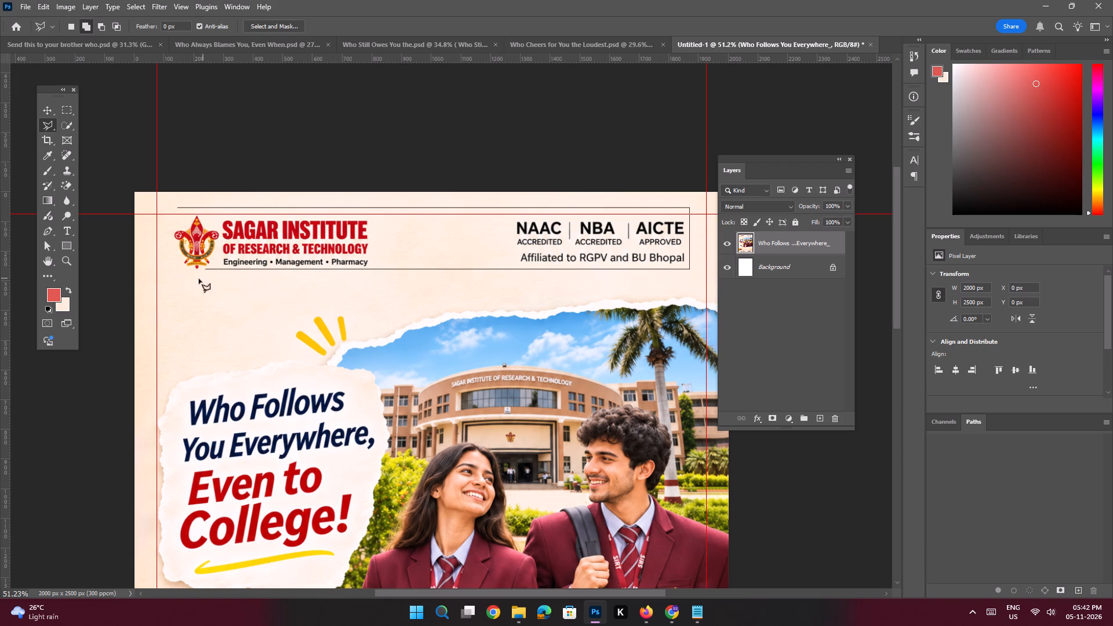
left_click(168, 279, "shift")
left_click(160, 204, "shift")
double_click(175, 206)
key("shift+BackSpace")
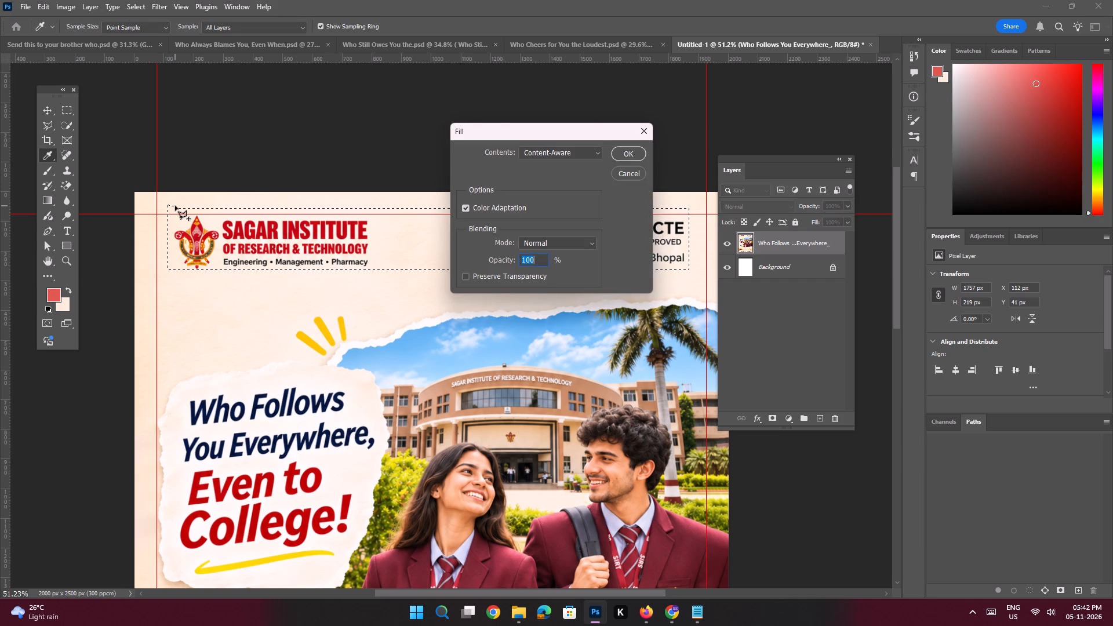
key("Return")
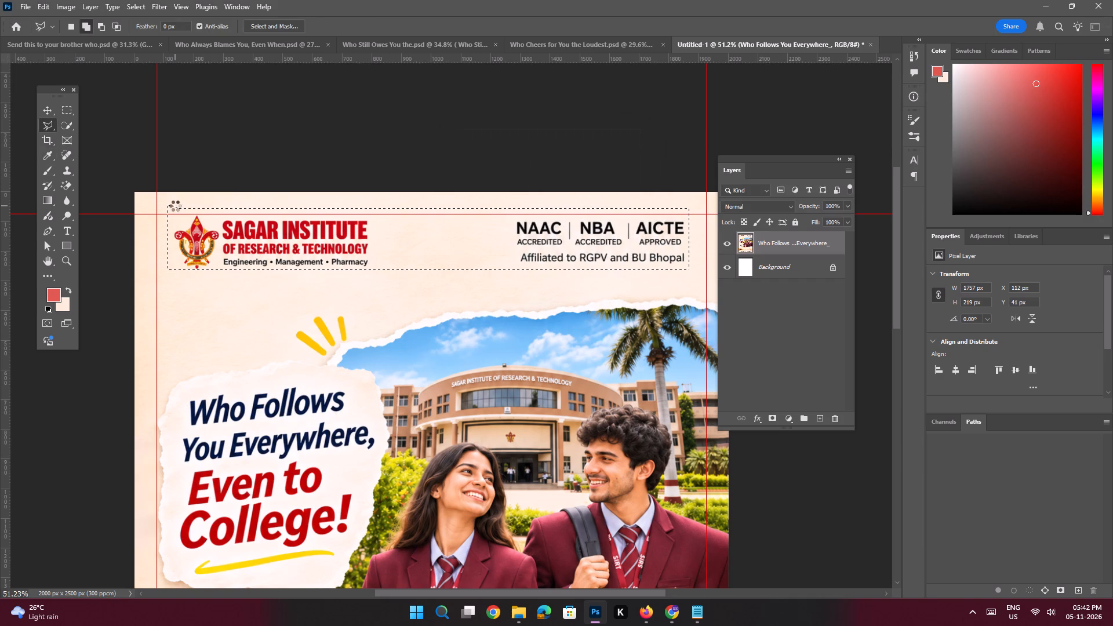
key("ctrl+d")
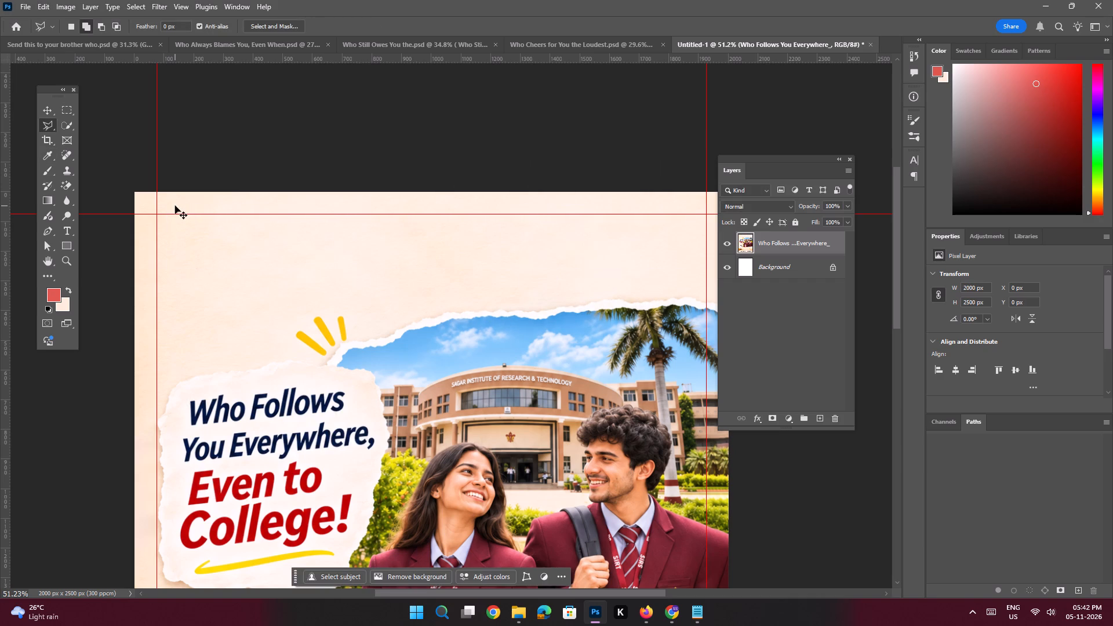
key("ctrl+0")
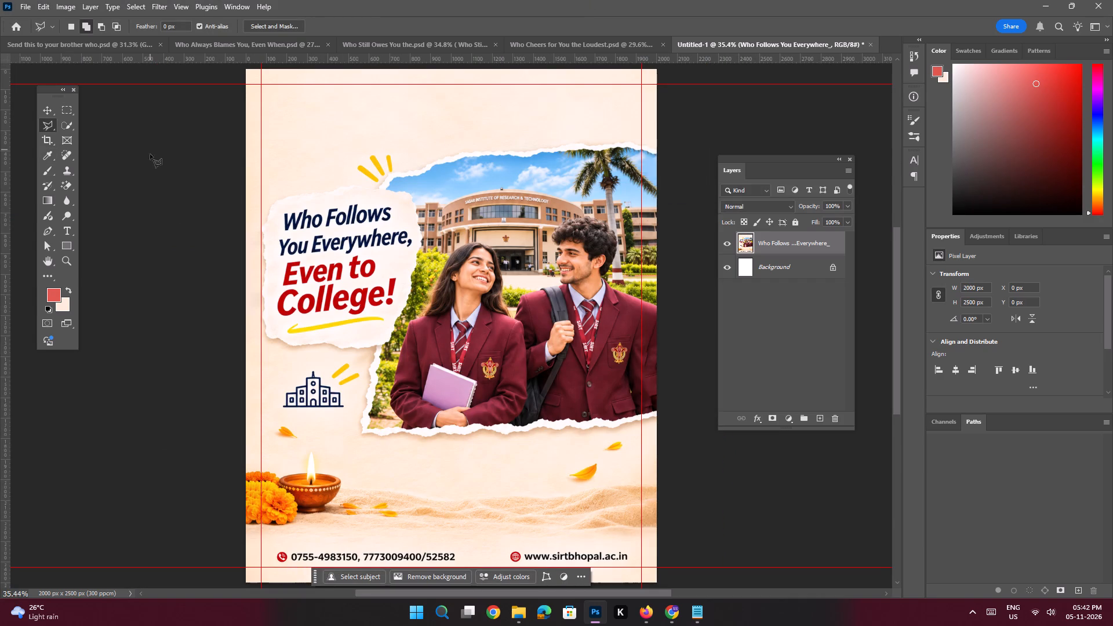
left_click(43, 110)
left_click(151, 172)
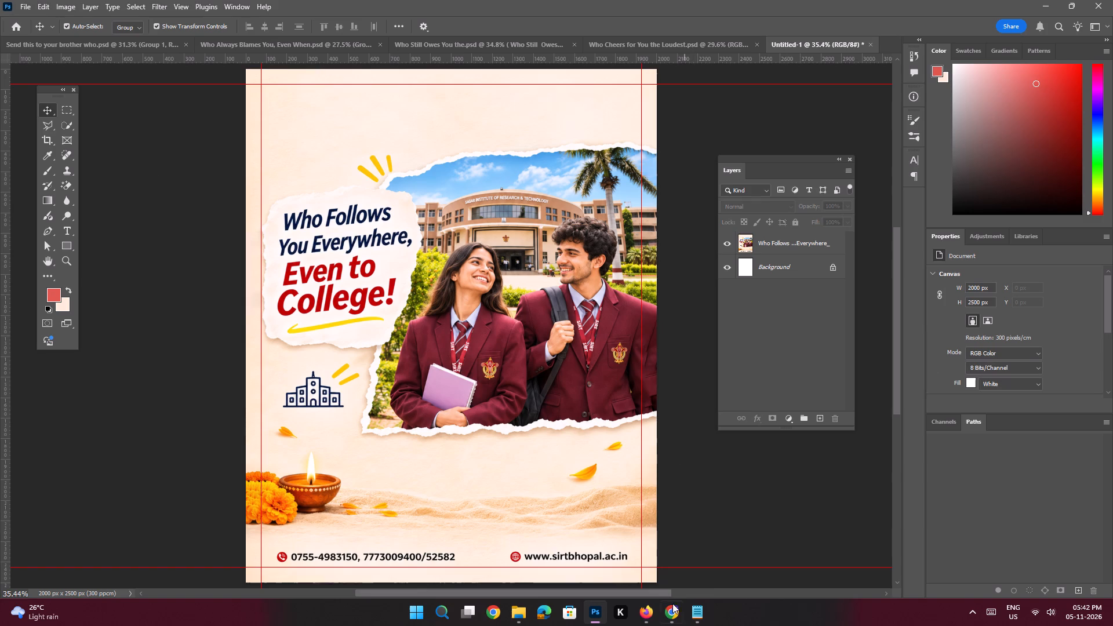
Switch to the Notepad copy notes and copy "Who Follows You Everywhere" from the Frame 4 line.
left_click(697, 615)
scroll(856, 415, "down", 3)
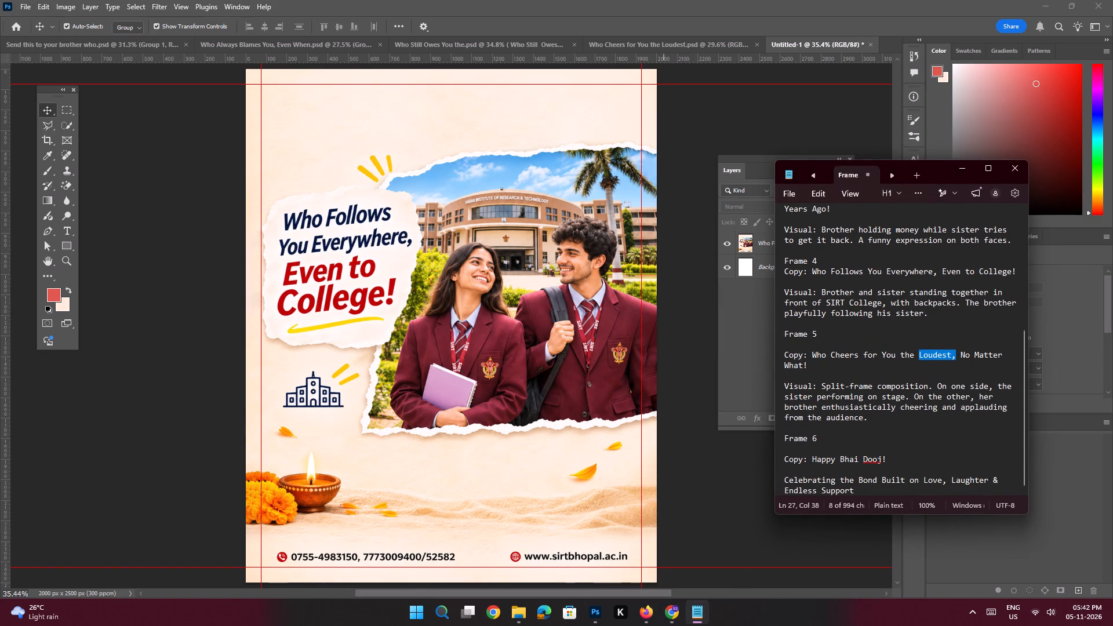
scroll(859, 406, "up", 1)
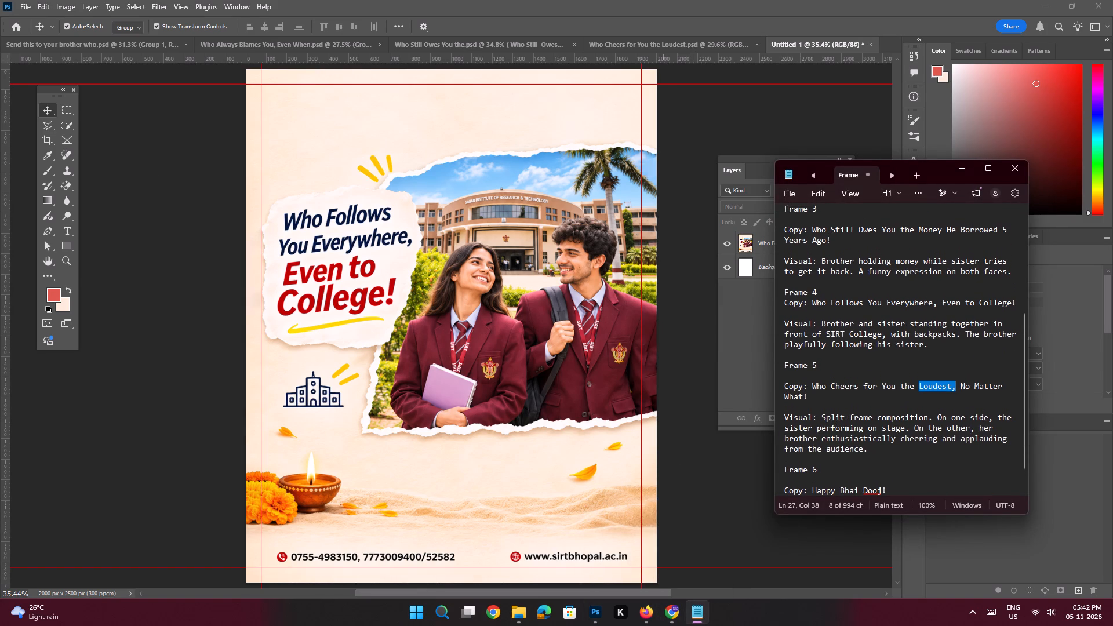
left_click_drag(935, 305, 809, 304)
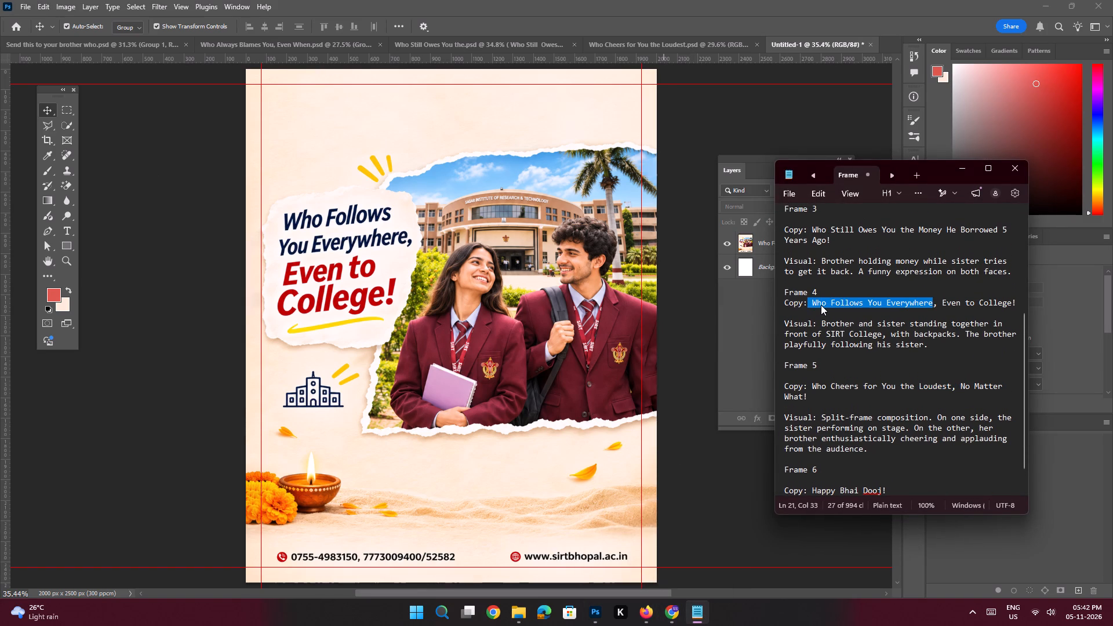
key("ctrl+c")
left_click(961, 169)
Save the new poster as a PSD named "Who Follows You Everywhere" in the desktop's SIRT folder.
key("ctrl+s")
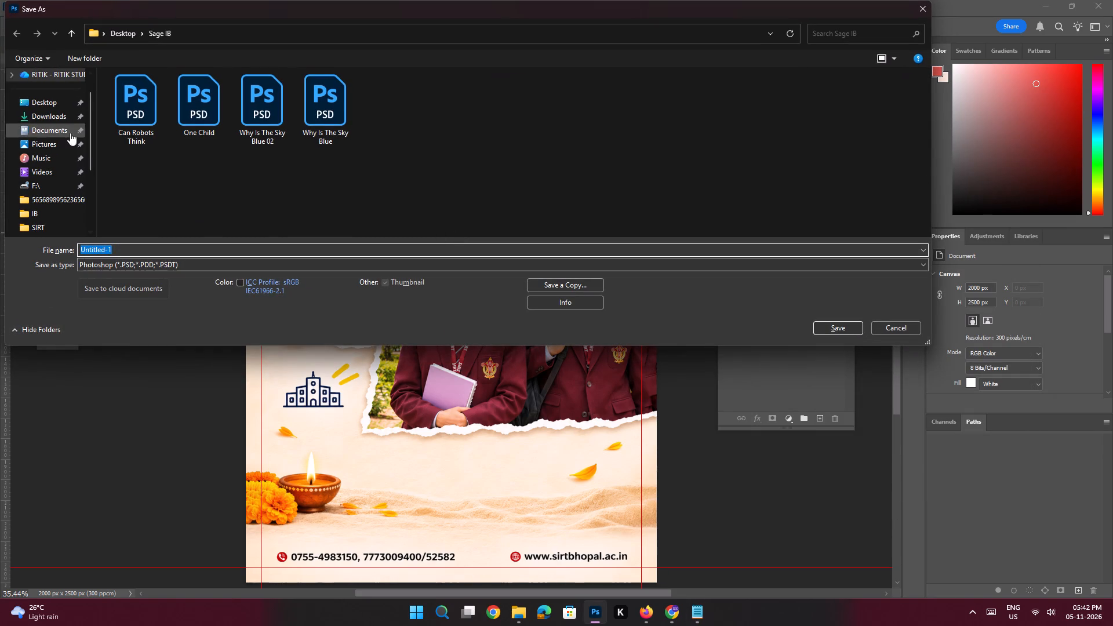
left_click(56, 102)
left_click(131, 130)
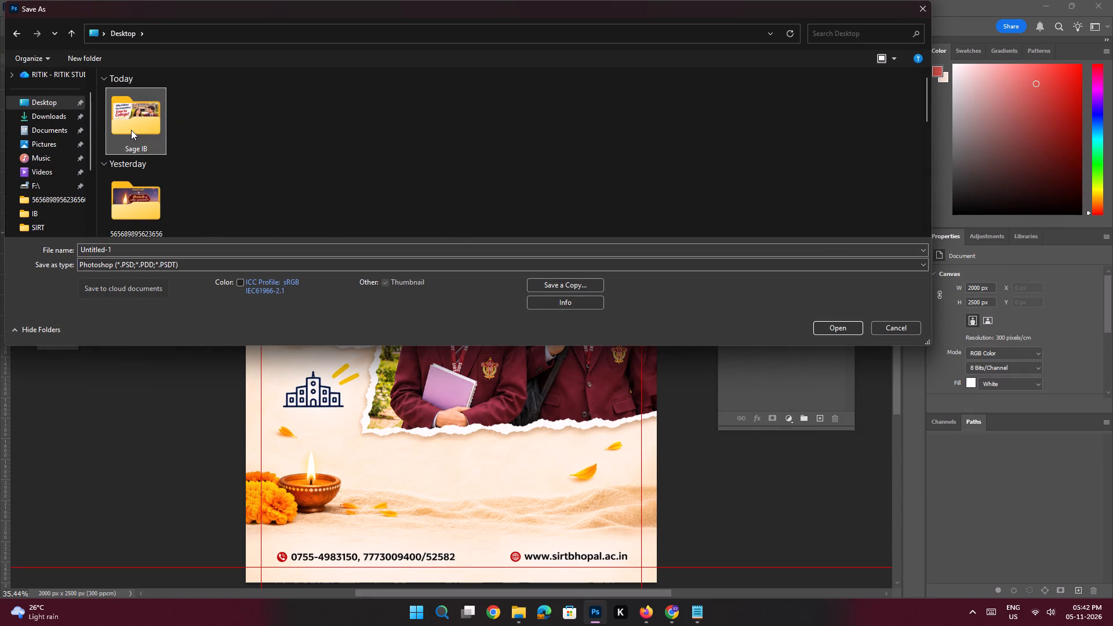
type("SIRT")
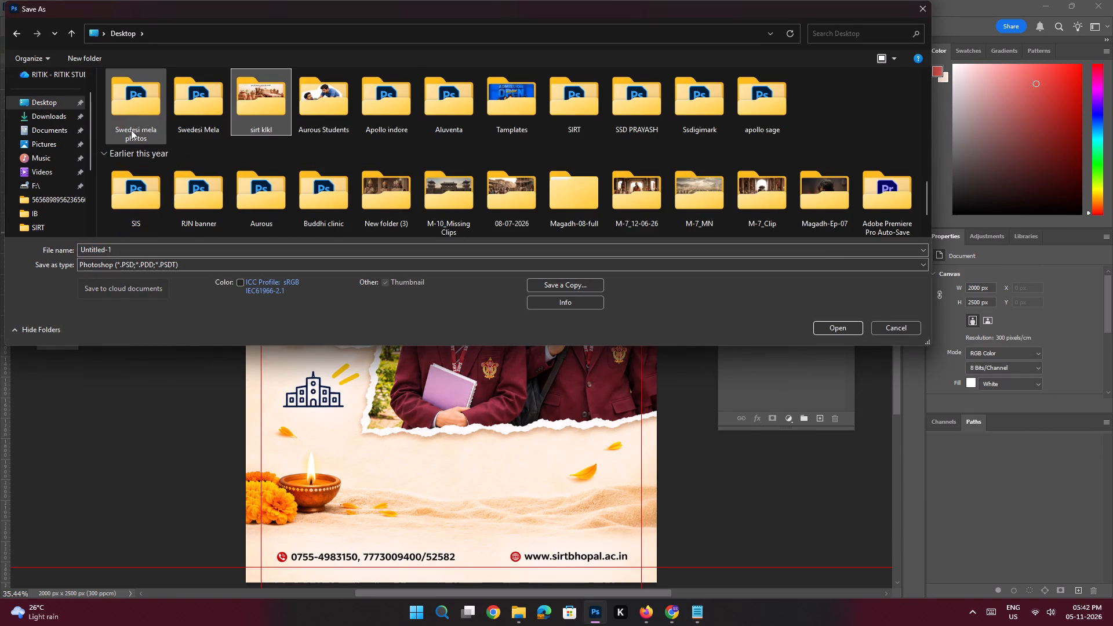
double_click(577, 94)
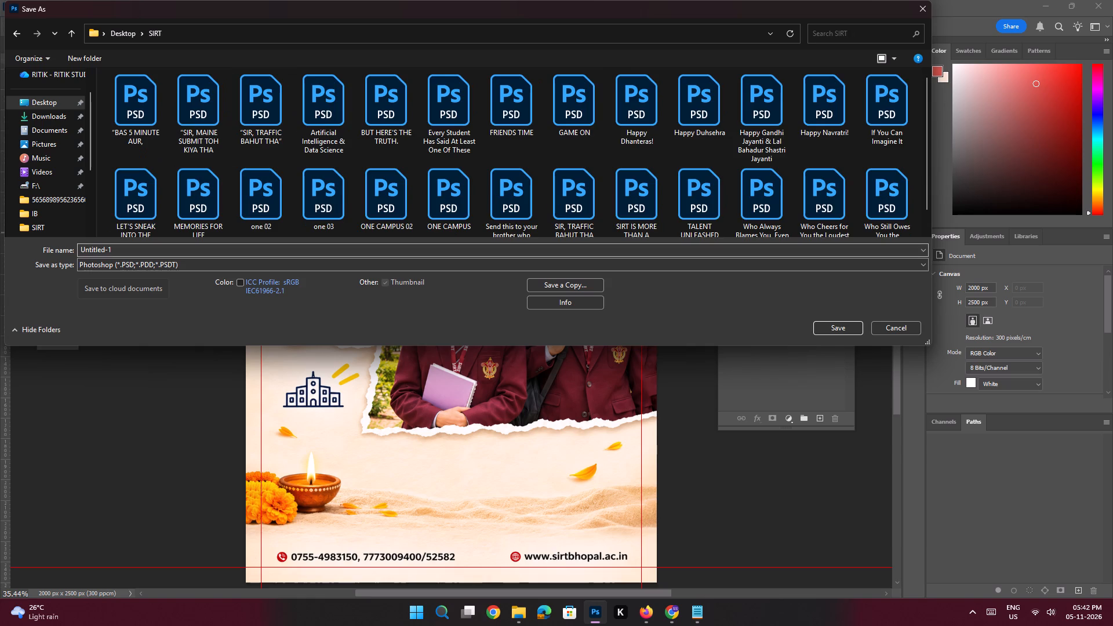
left_click(177, 247)
key("ctrl+v")
key("Return")
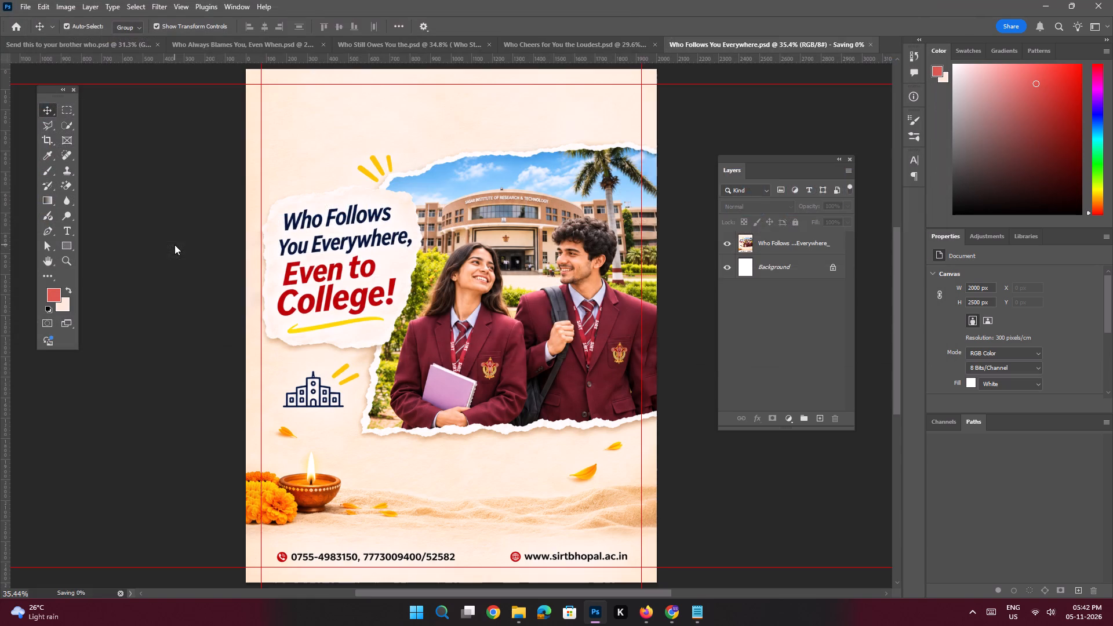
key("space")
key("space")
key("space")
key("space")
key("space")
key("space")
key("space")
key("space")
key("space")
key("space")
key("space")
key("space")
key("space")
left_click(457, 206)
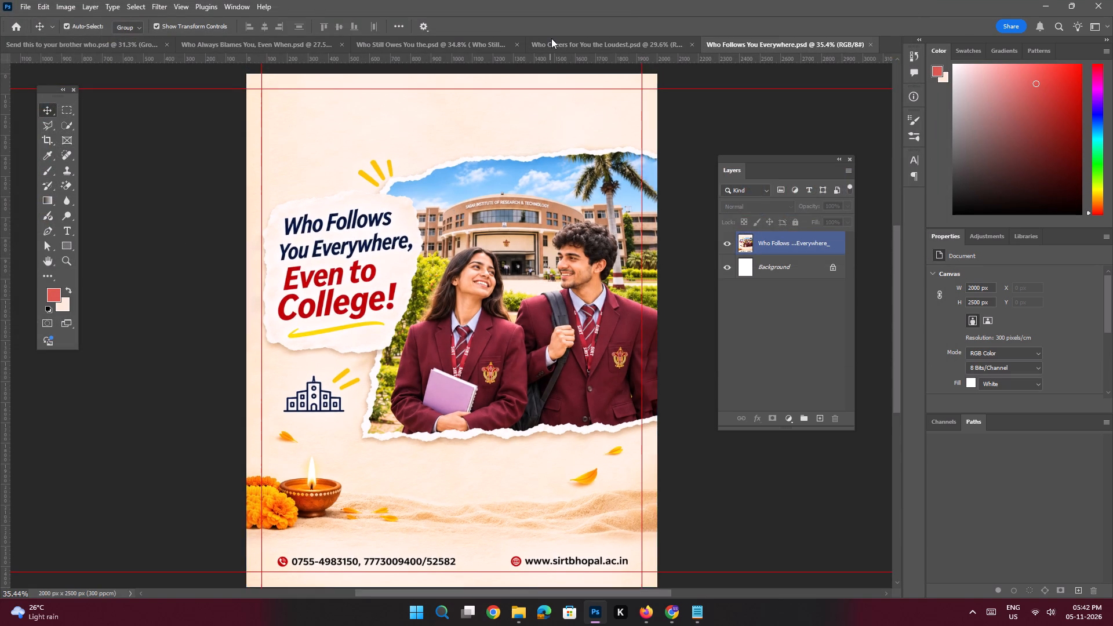
In the Who Cheers for You the Loudest poster, lasso the header, about 1796 x 187 px, remove it with Content-Aware fill, and deselect.
left_click(551, 37)
key("space")
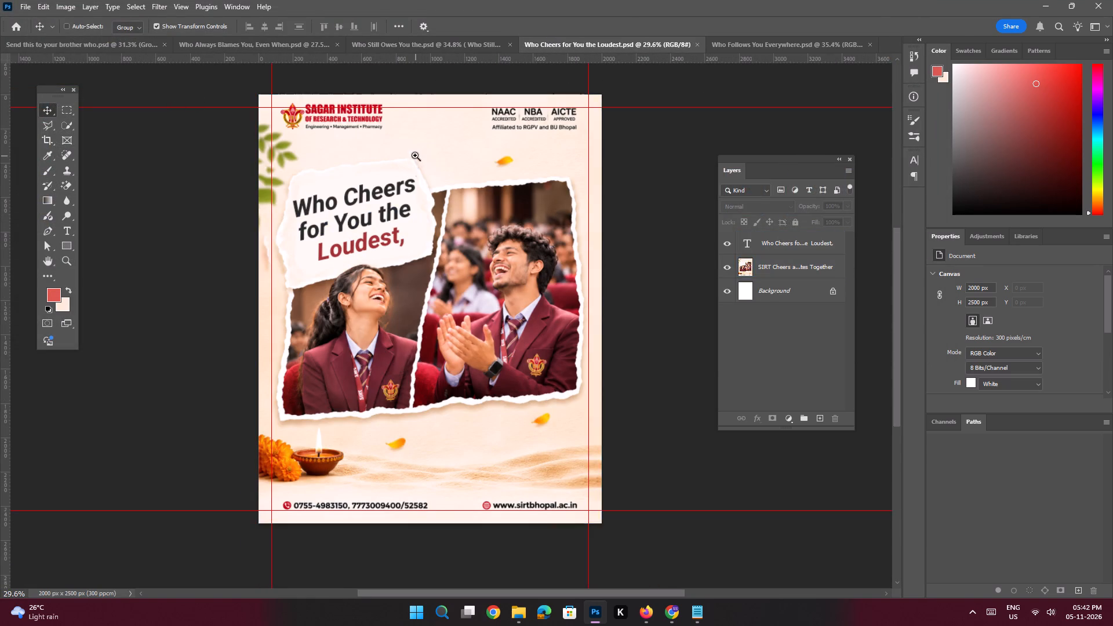
left_click_drag(415, 155, 420, 177, "ctrl")
left_click_drag(445, 152, 441, 173)
left_click(441, 173)
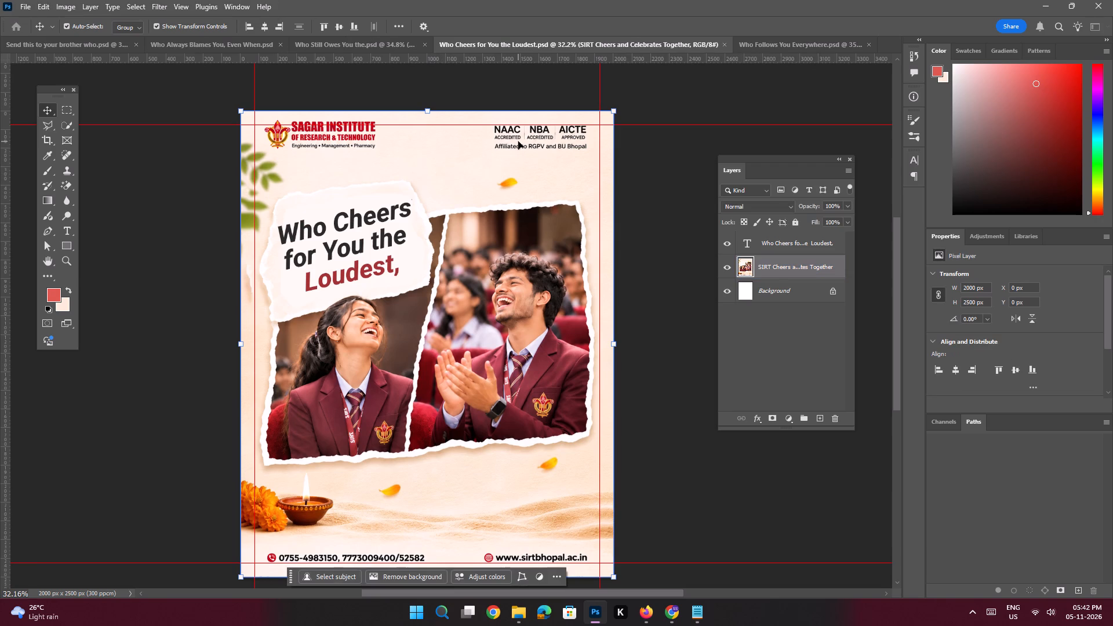
left_click(47, 125)
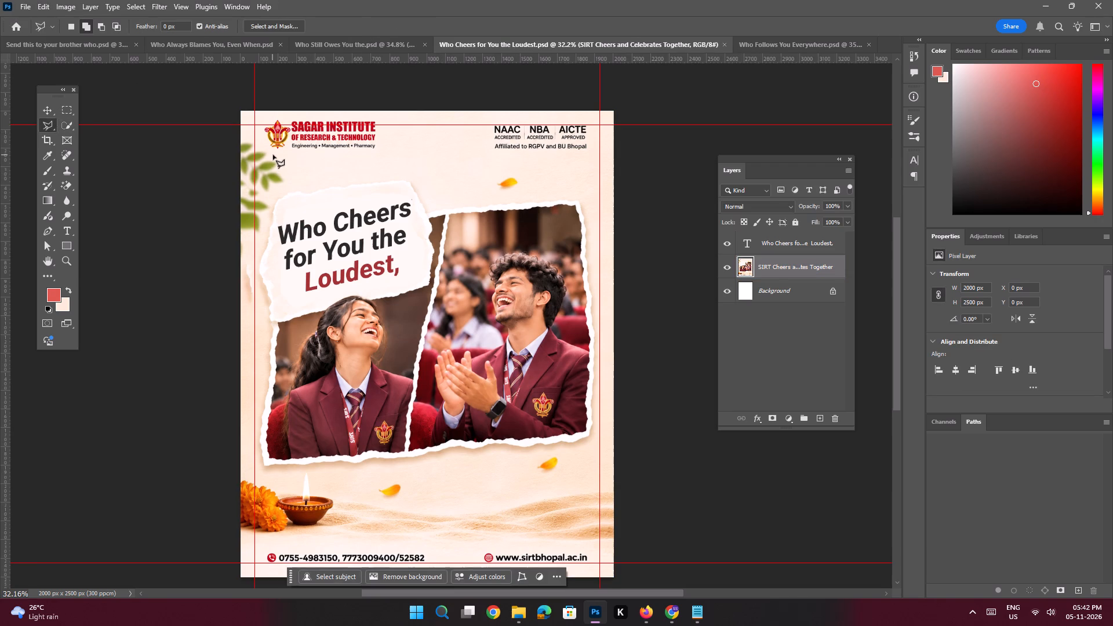
left_click(273, 155)
left_click(590, 159, "shift")
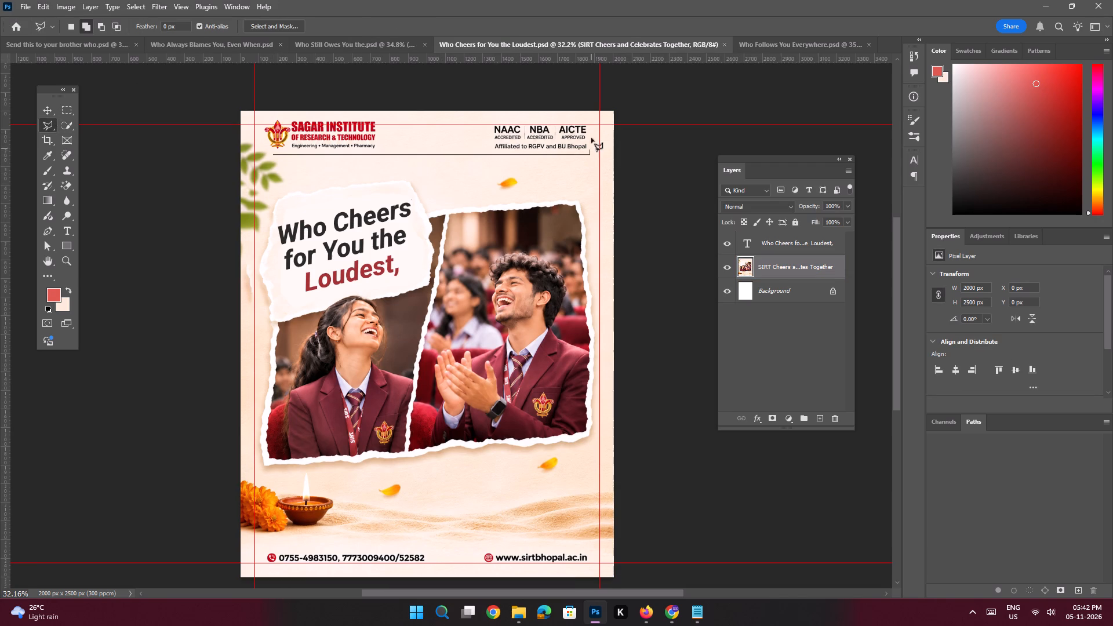
left_click(590, 120, "shift")
left_click(258, 119, "shift")
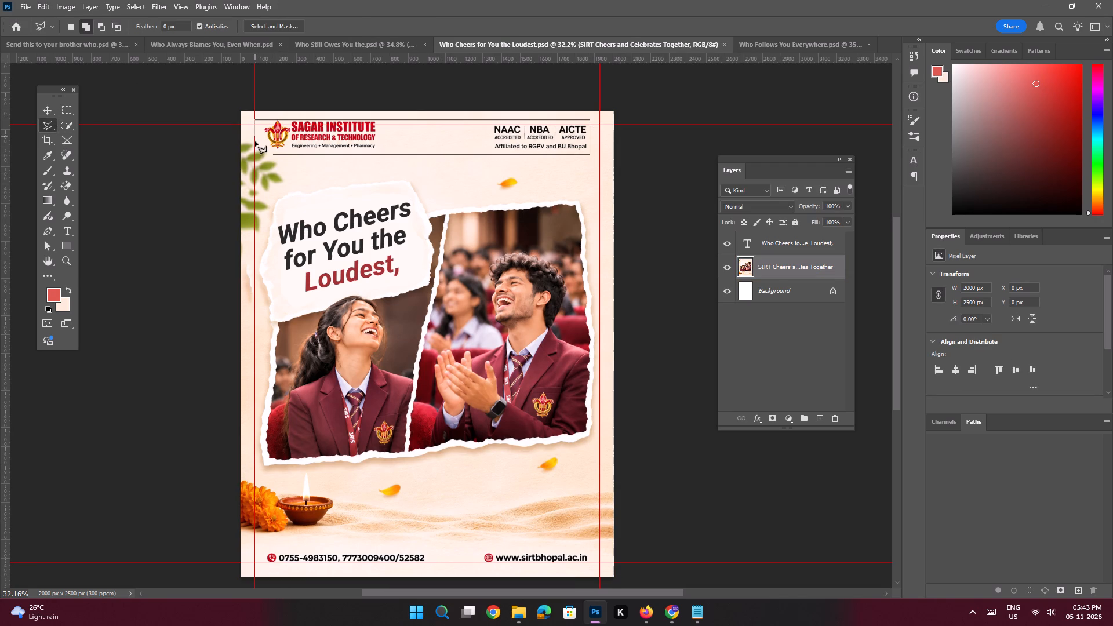
left_click(255, 143)
left_click(274, 155)
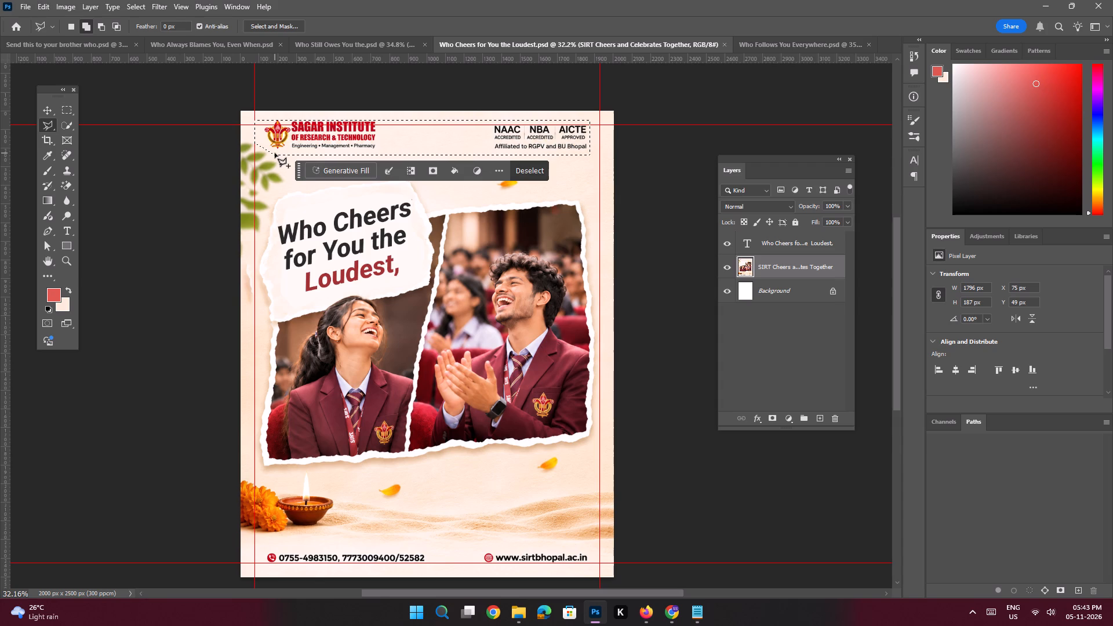
key("shift+BackSpace")
key("Return")
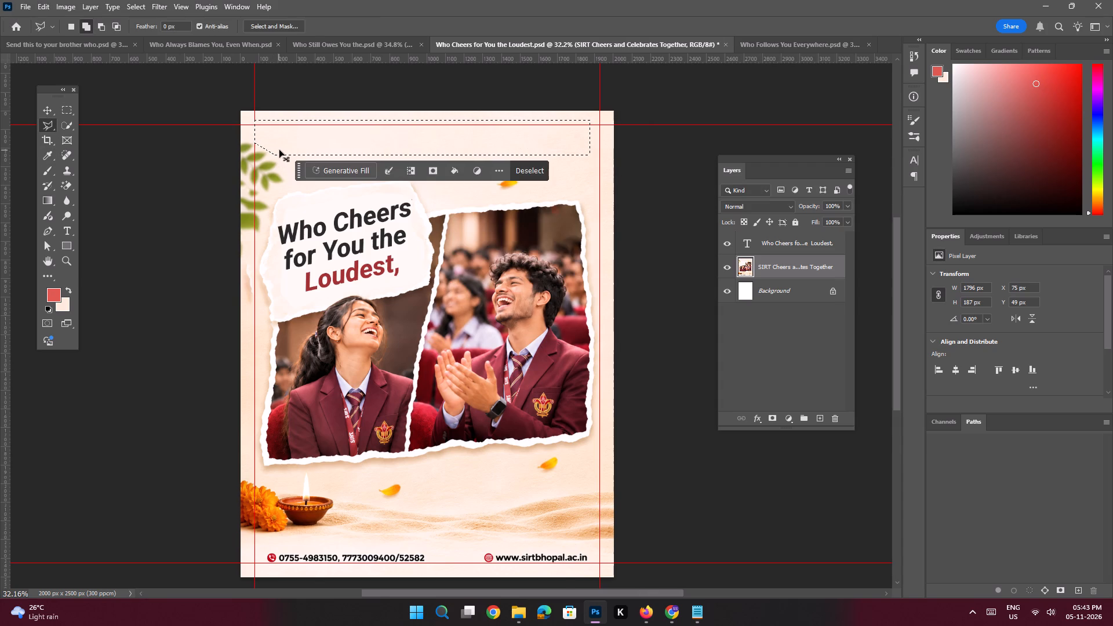
key("ctrl+d")
Copy the logo and accreditation header group from the Who Still Owes You poster into the Who Cheers for You the Loudest poster.
key("space")
key("space")
key("space")
key("space")
key("space")
key("space")
key("space")
key("space")
key("space")
key("space")
left_click(416, 206)
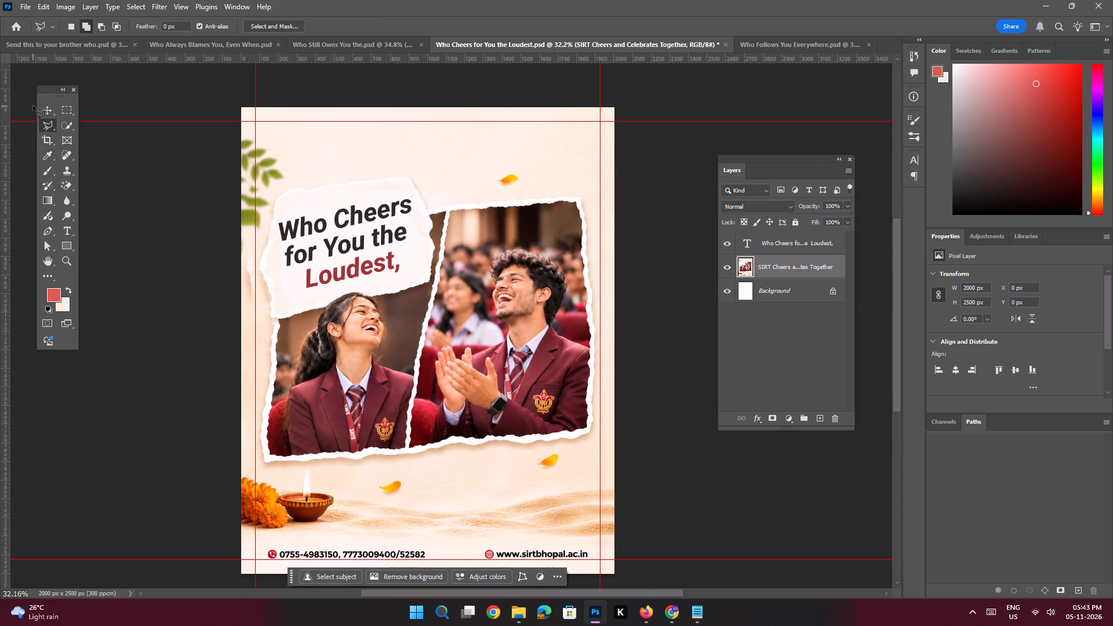
left_click(46, 112)
left_click(231, 203)
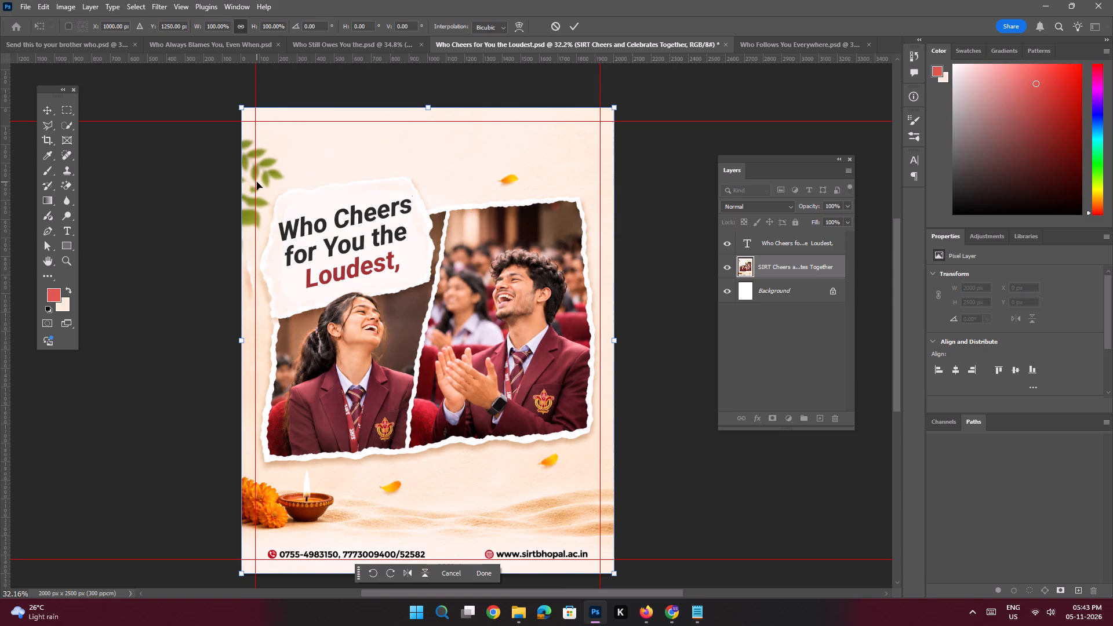
key("Return")
left_click(343, 46)
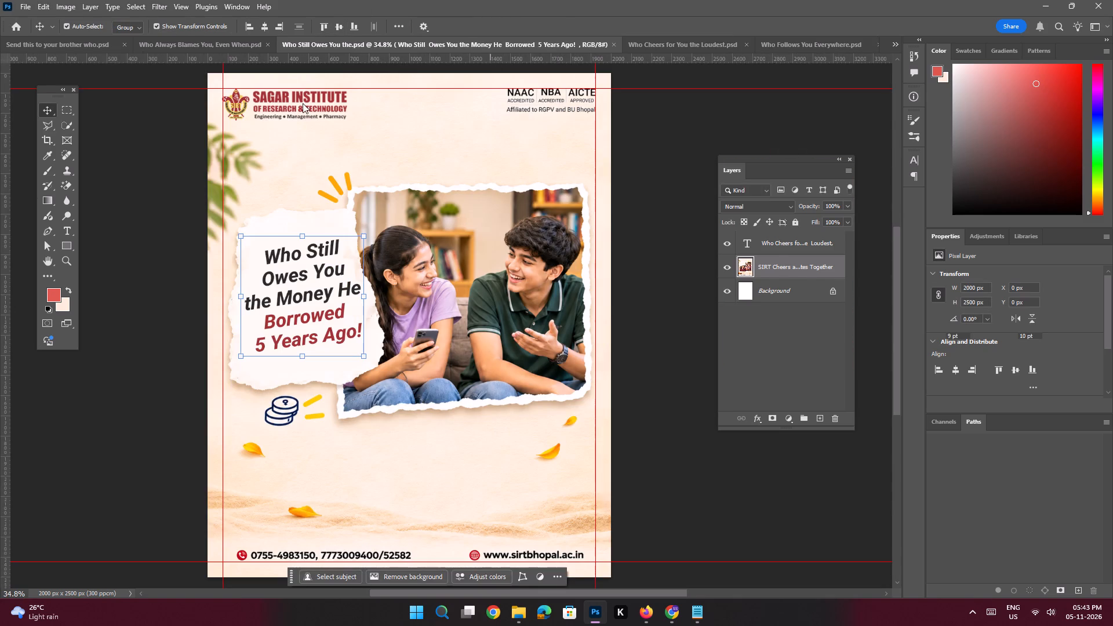
left_click(238, 102)
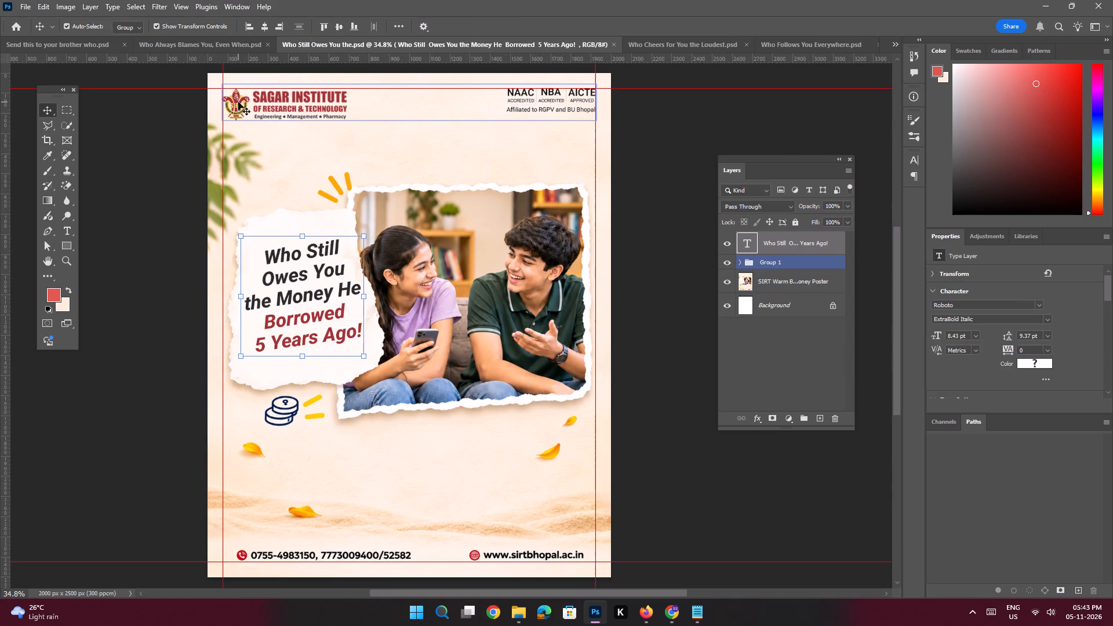
left_click_drag(766, 262, 598, 70)
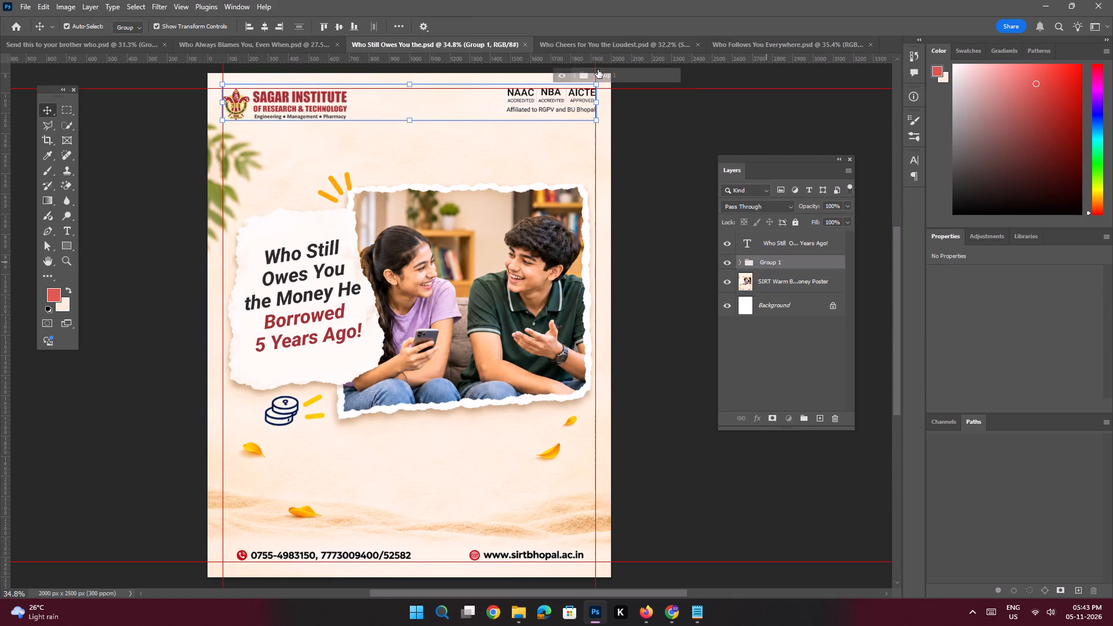
left_click_drag(598, 70, 426, 144)
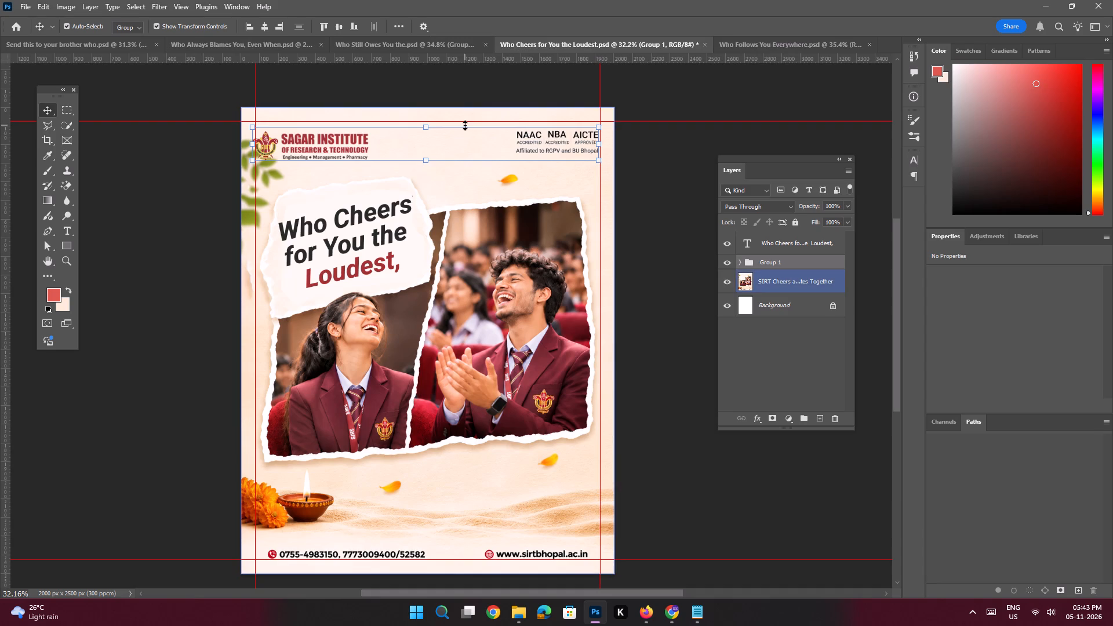
Center the copied header group horizontally, nudge it up to the top margin guide, and save the Who Cheers for You the Loudest poster.
left_click(261, 26)
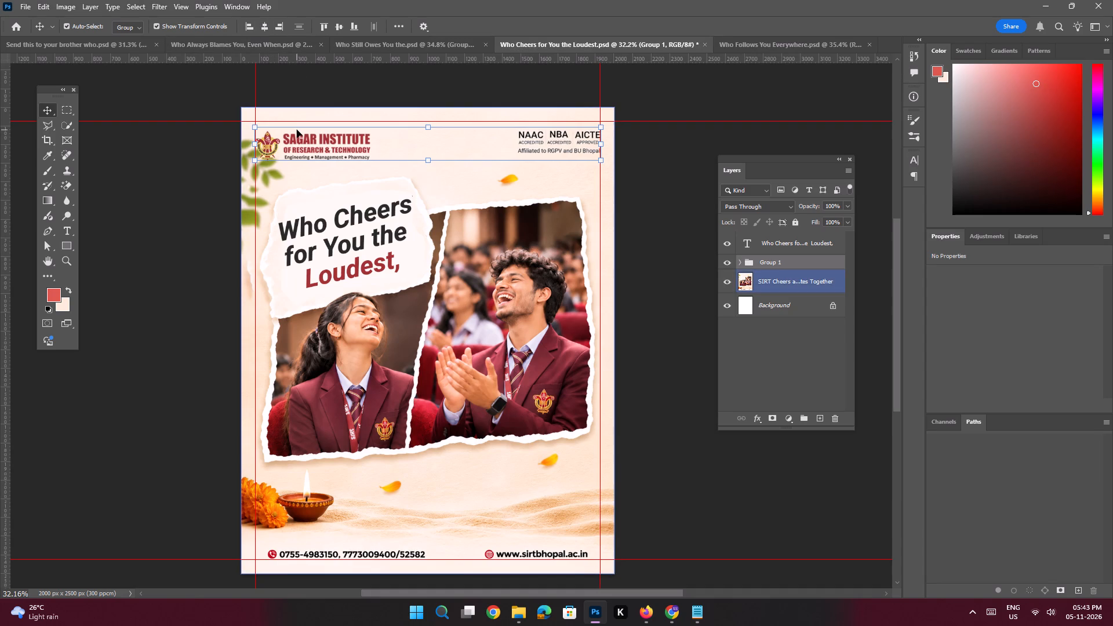
key("shift+Up")
key("shift+Up")
key("shift+Up")
key("shift+Up")
key("Up")
key("Up")
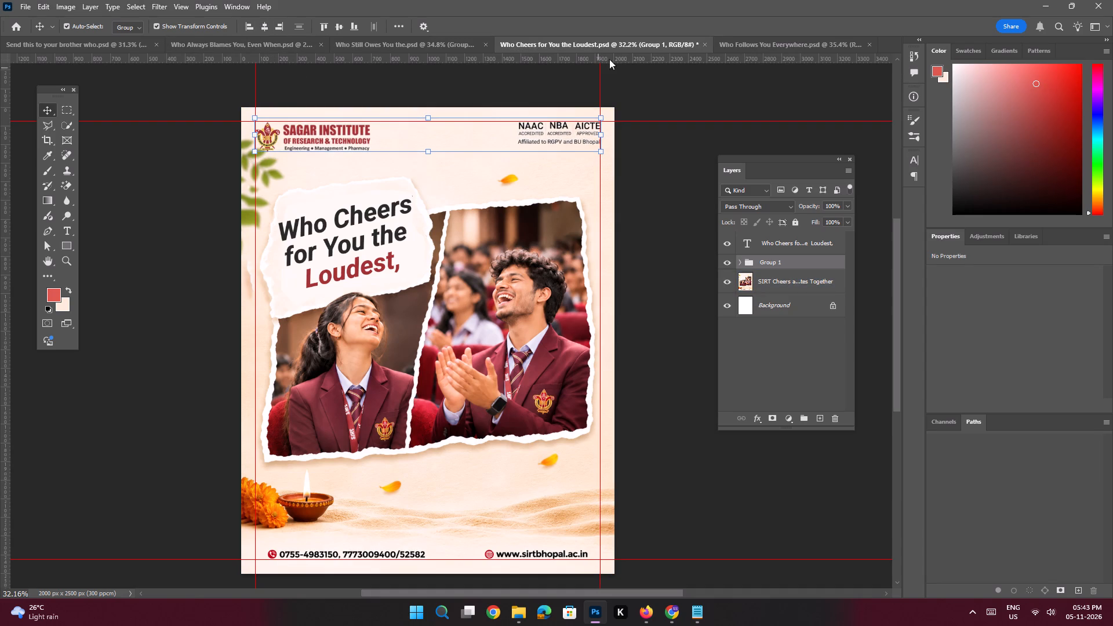
key("ctrl+s")
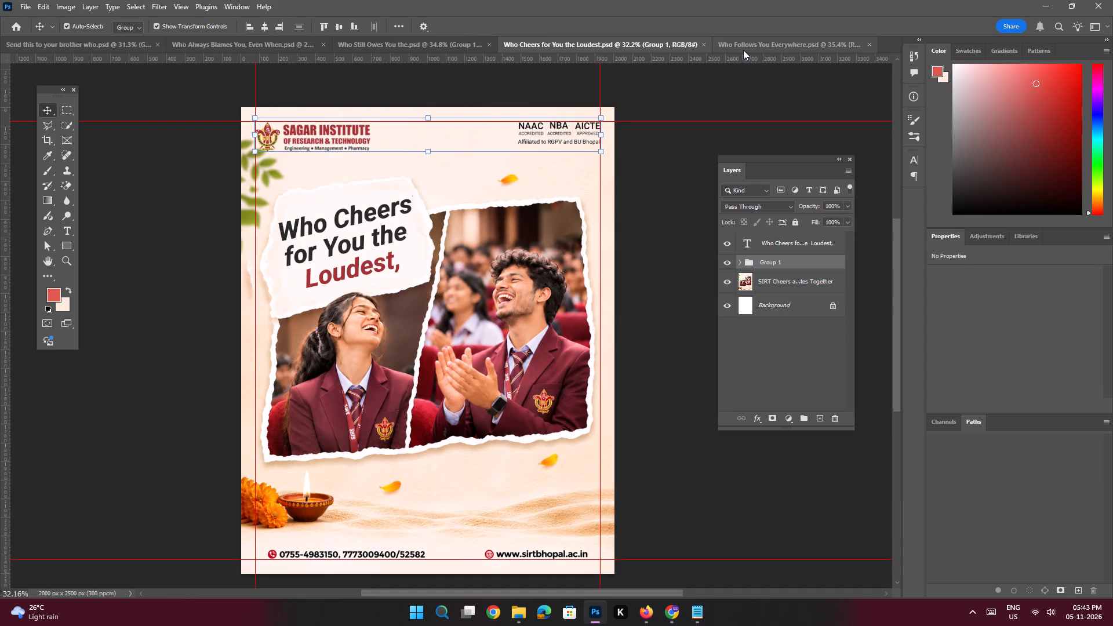
Copy the header group into the Who Follows You Everywhere poster at the top margin, center it horizontally, deselect, and save.
left_click_drag(771, 261, 748, 52)
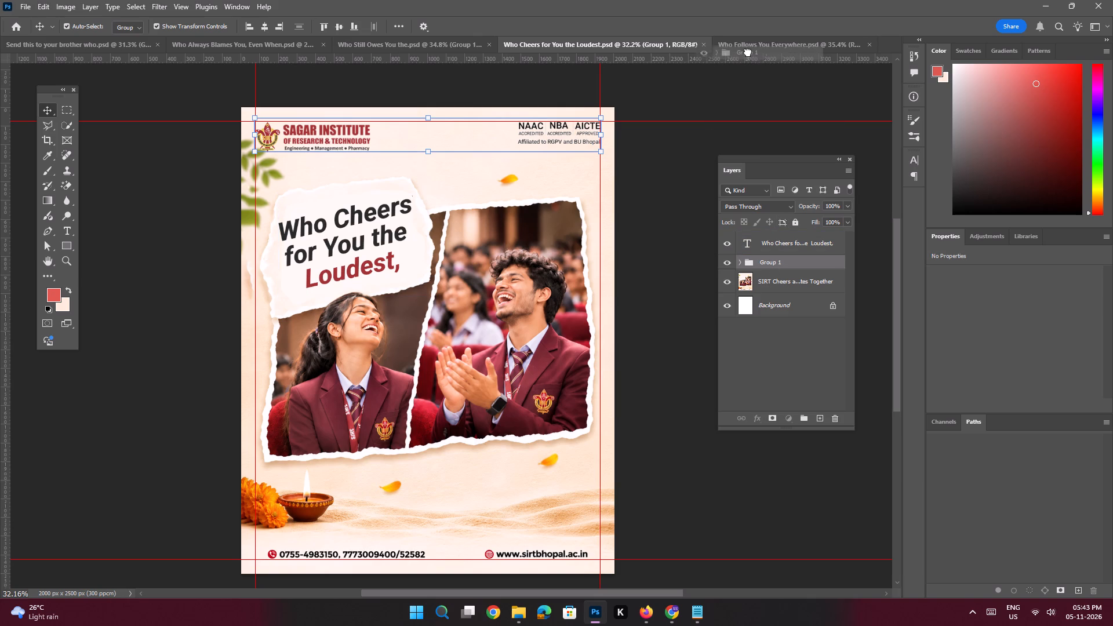
left_click_drag(748, 52, 484, 108)
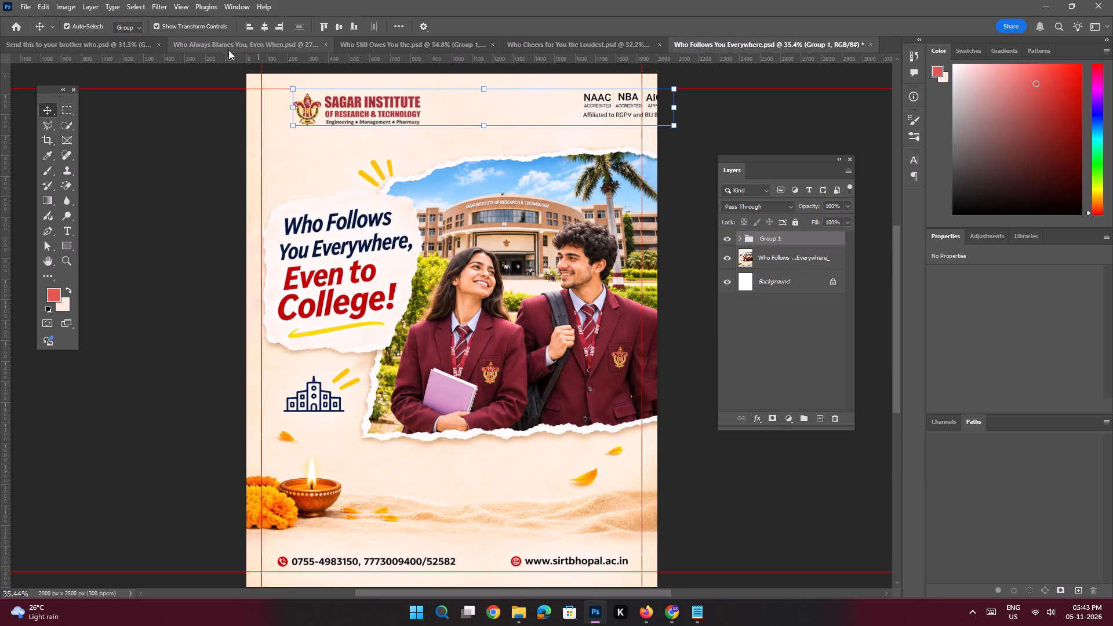
double_click(264, 27)
key("space")
left_click_drag(285, 94, 303, 141, "ctrl")
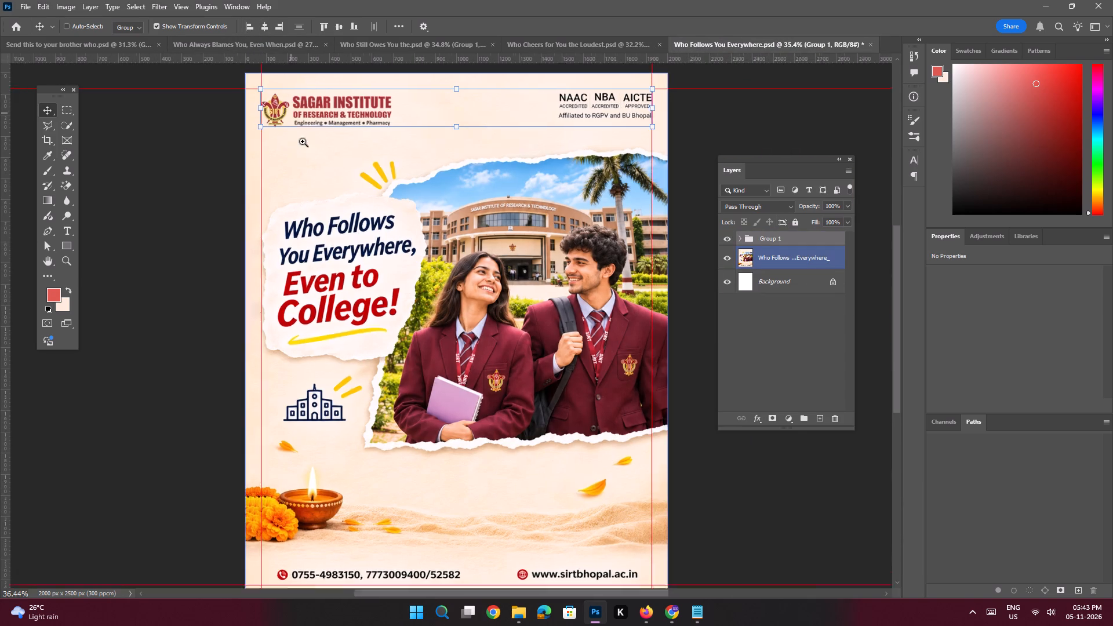
left_click_drag(303, 141, 321, 171, "ctrl")
left_click_drag(307, 108, 306, 133)
left_click_drag(313, 136, 311, 128, "shift")
key("space")
left_click_drag(350, 162, 283, 147, "ctrl")
left_click(259, 212)
key("space")
left_click_drag(503, 204, 513, 222, "ctrl")
key("ctrl+d")
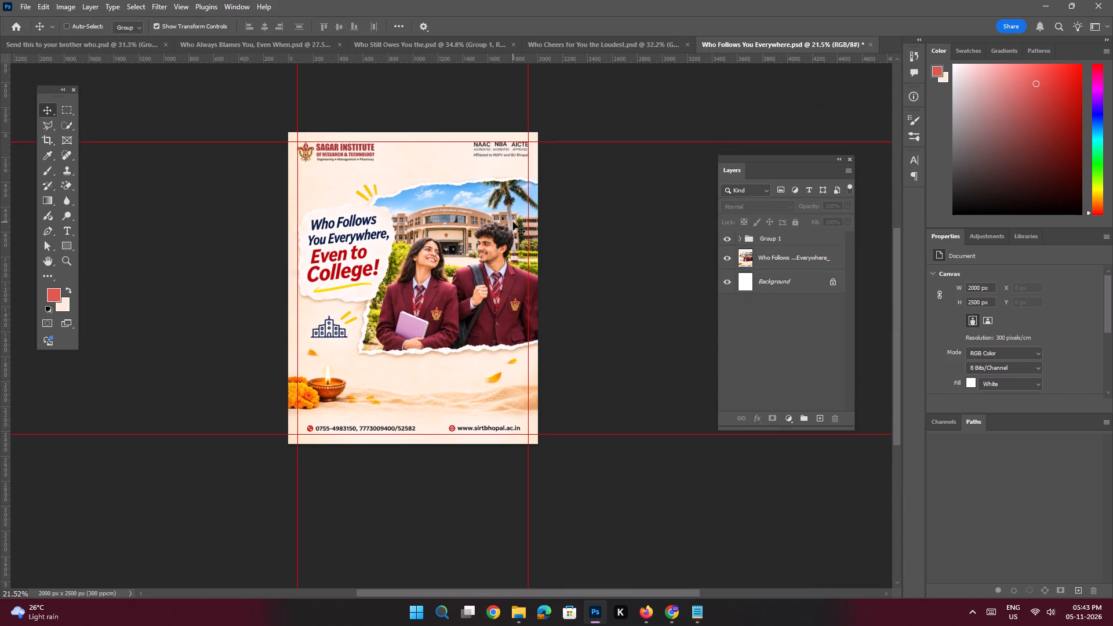
key("ctrl+s")
key("ctrl+s")
key("ctrl+s")
Copy the "Who Cheers for You the Loudest," text layer into the Who Follows You Everywhere poster, above its artwork layer and over the college icon.
key("ctrl+space")
key("ctrl+space")
key("ctrl+space")
key("ctrl+space")
key("ctrl+space")
key("ctrl+space")
key("ctrl+space")
key("ctrl+space")
key("ctrl+space")
key("ctrl+space")
key("ctrl+space")
key("ctrl+space")
key("ctrl+space")
key("ctrl+space")
key("ctrl+space")
key("ctrl+space")
key("ctrl+space")
key("ctrl+space")
key("ctrl+space")
key("ctrl+space")
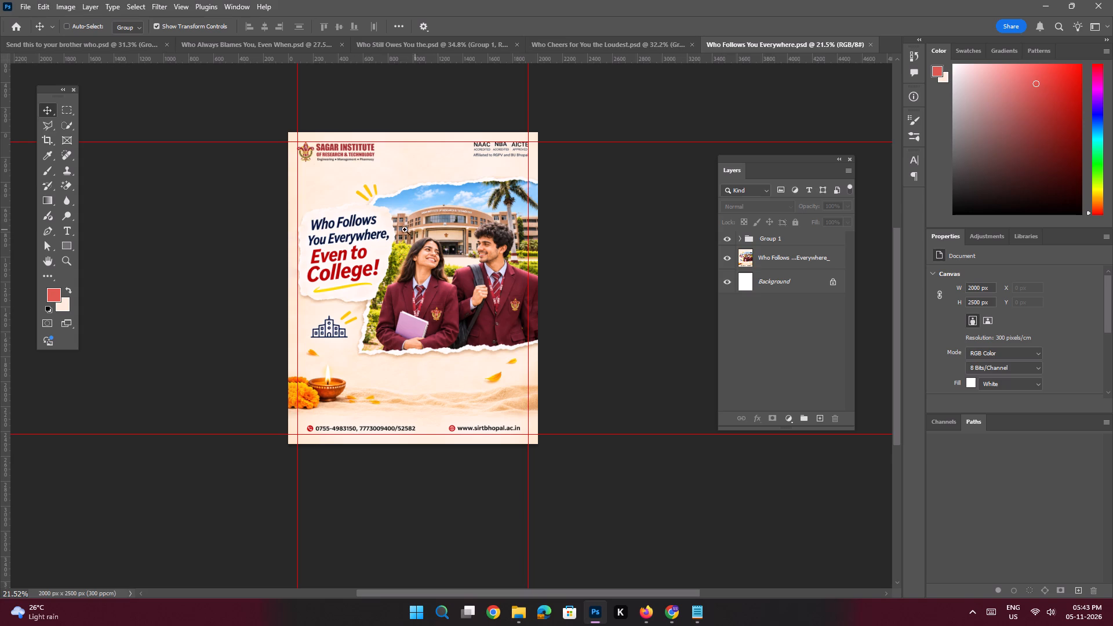
left_click_drag(362, 231, 394, 282, "ctrl")
left_click(761, 256)
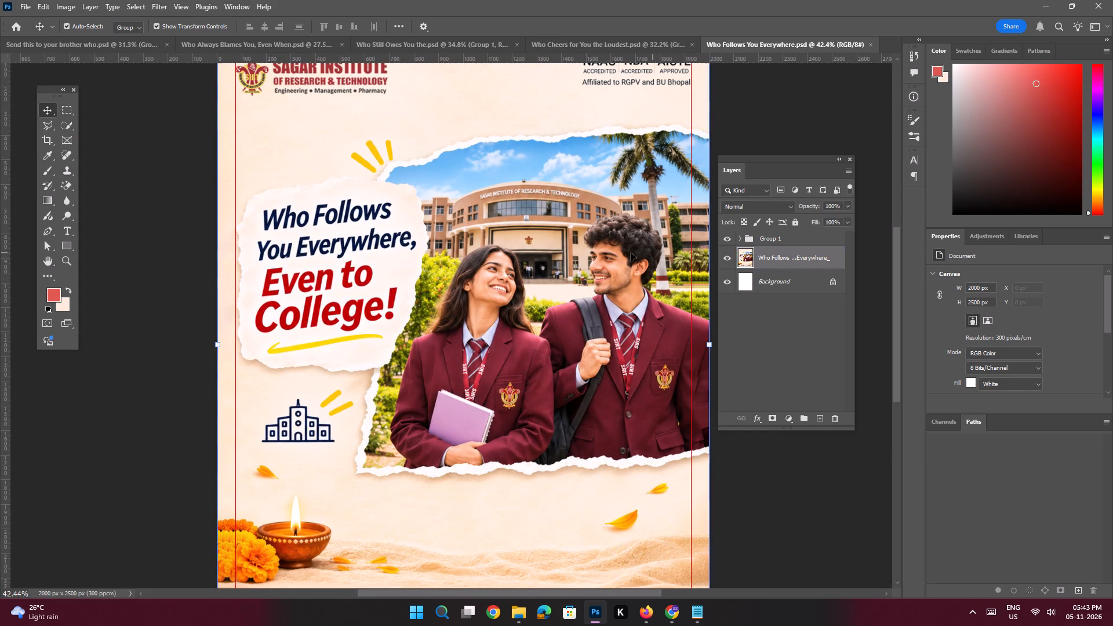
key("space")
left_click_drag(334, 227, 349, 250, "ctrl")
left_click(512, 52)
key("space")
key("space")
key("space")
key("space")
key("space")
key("space")
key("space")
key("space")
key("space")
key("space")
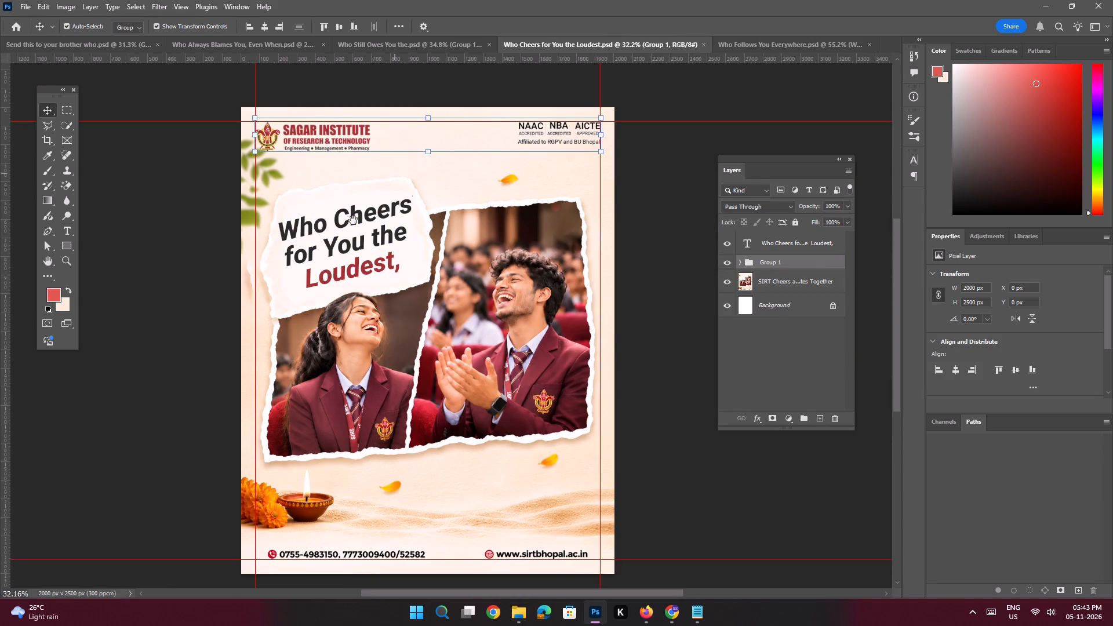
left_click(337, 228)
left_click(350, 242)
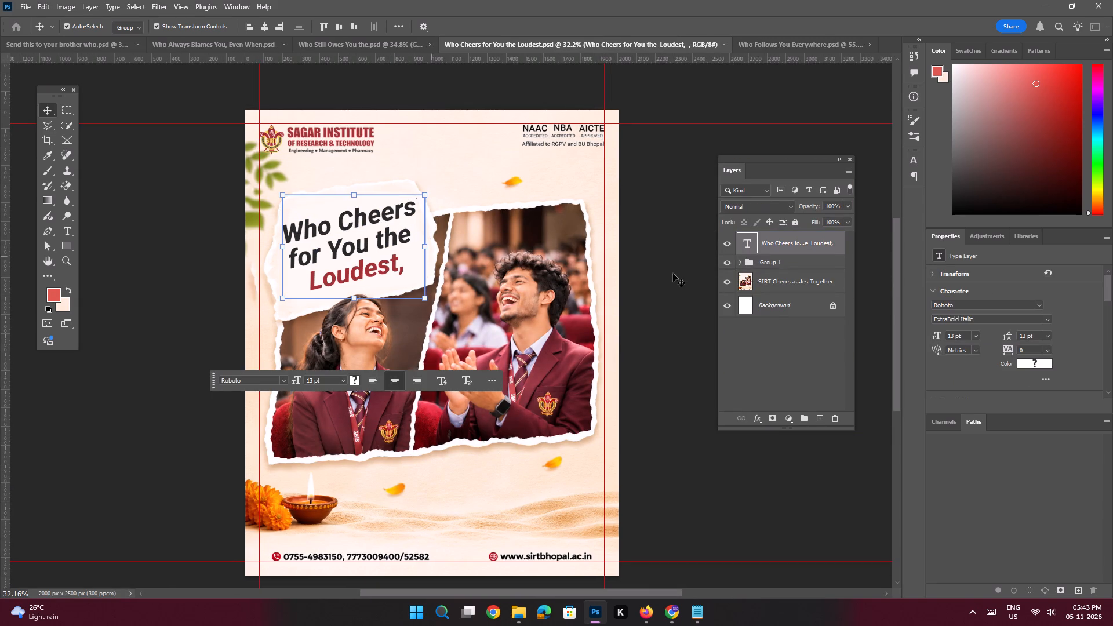
left_click_drag(774, 242, 755, 43)
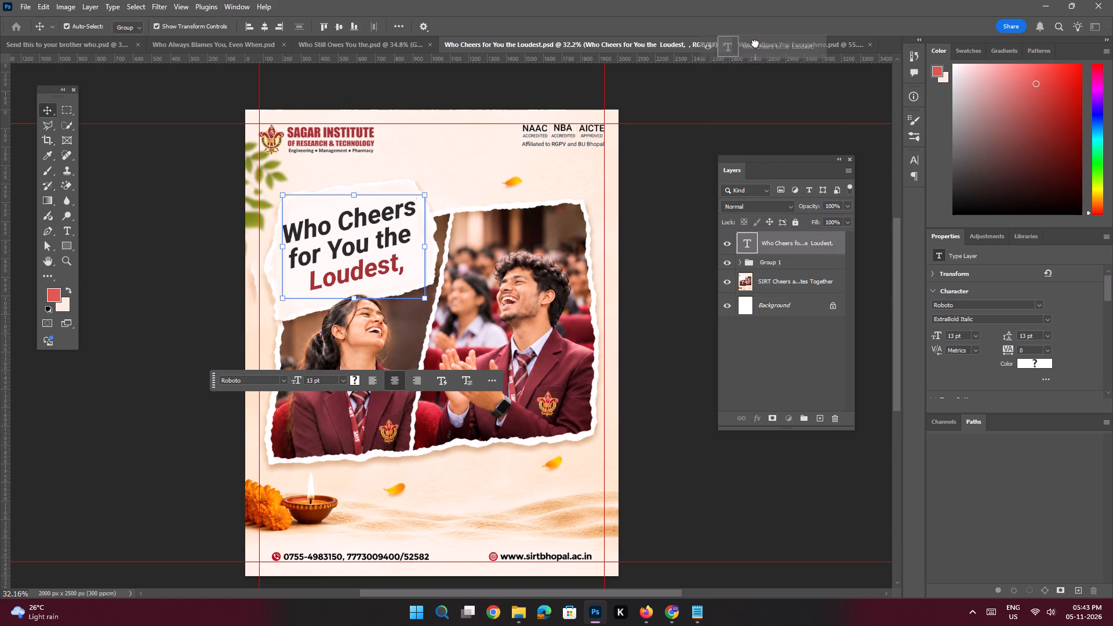
left_click_drag(755, 43, 347, 471)
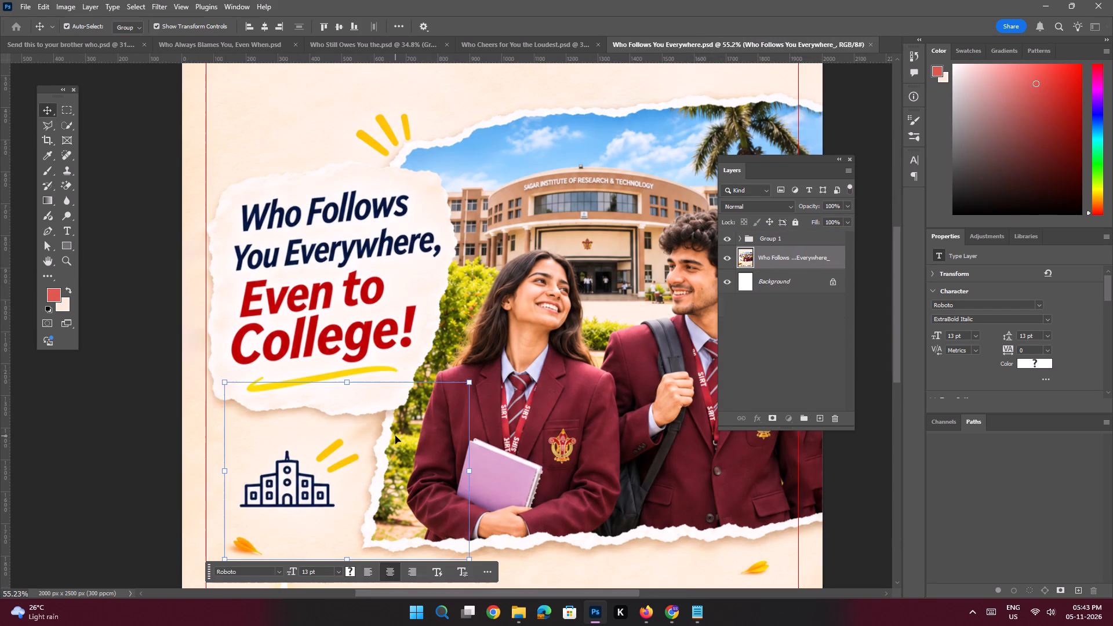
Move the copied "Who Cheers for You the Loudest," text off the college icon onto the empty sand area below the photo.
key("space")
key("space")
key("space")
key("space")
key("space")
key("space")
key("space")
key("space")
key("space")
key("space")
key("space")
key("space")
key("space")
key("space")
key("space")
key("space")
key("space")
key("space")
key("space")
key("space")
left_click_drag(395, 436, 377, 296)
left_click_drag(369, 329, 347, 324, "ctrl")
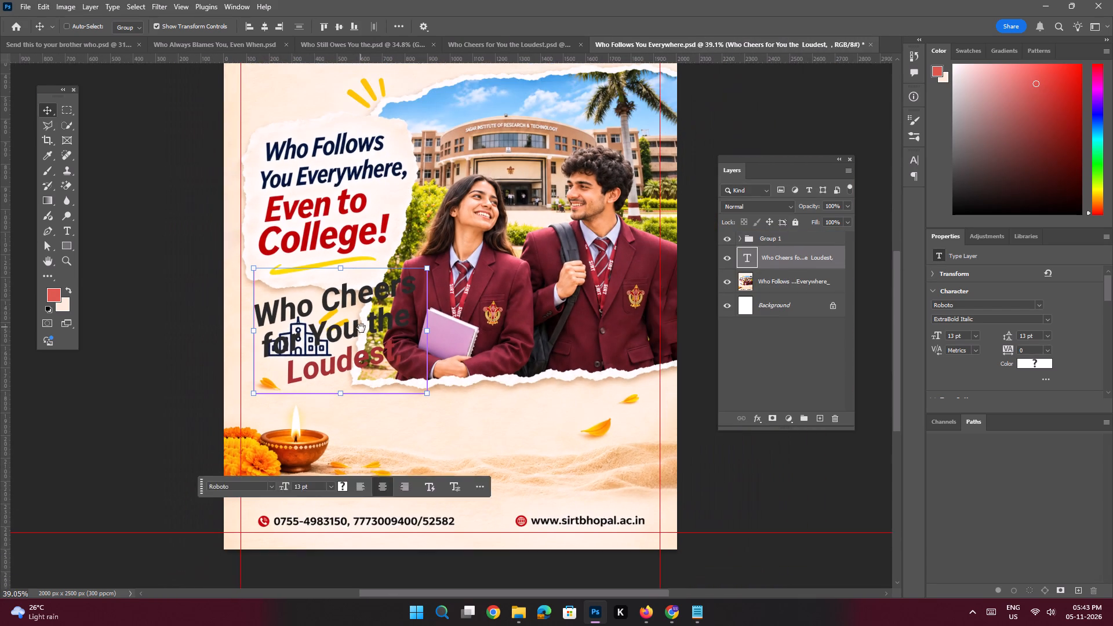
left_click_drag(361, 328, 355, 324)
left_click_drag(354, 316, 460, 432)
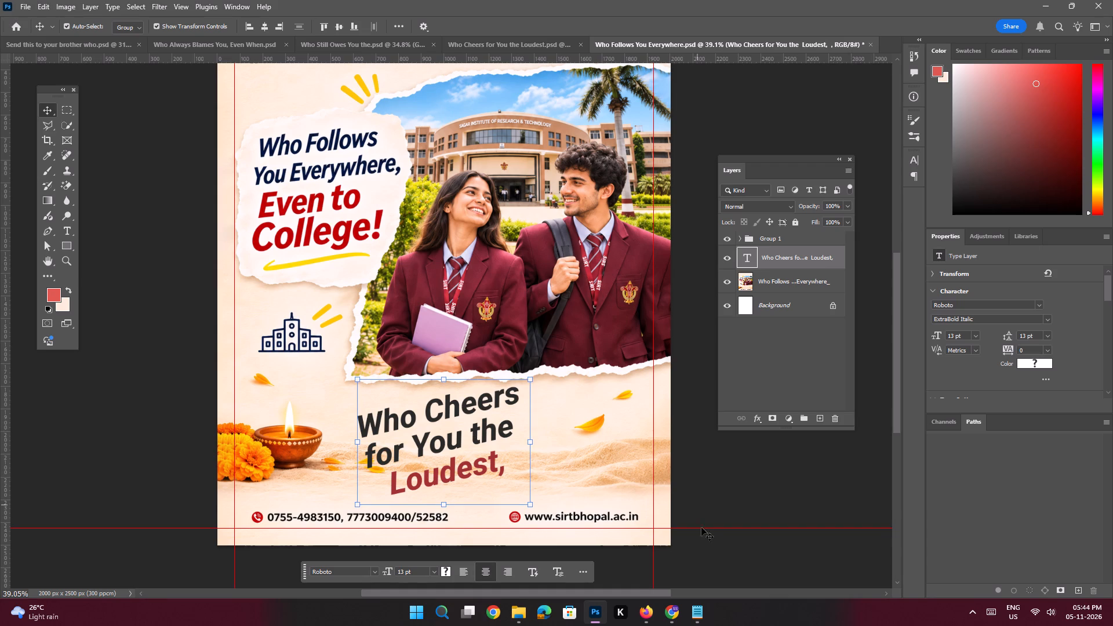
Replace the copied headline's first line with "Who Follows", copied from the Frame 4 copy in the Notepad notes.
left_click(699, 609)
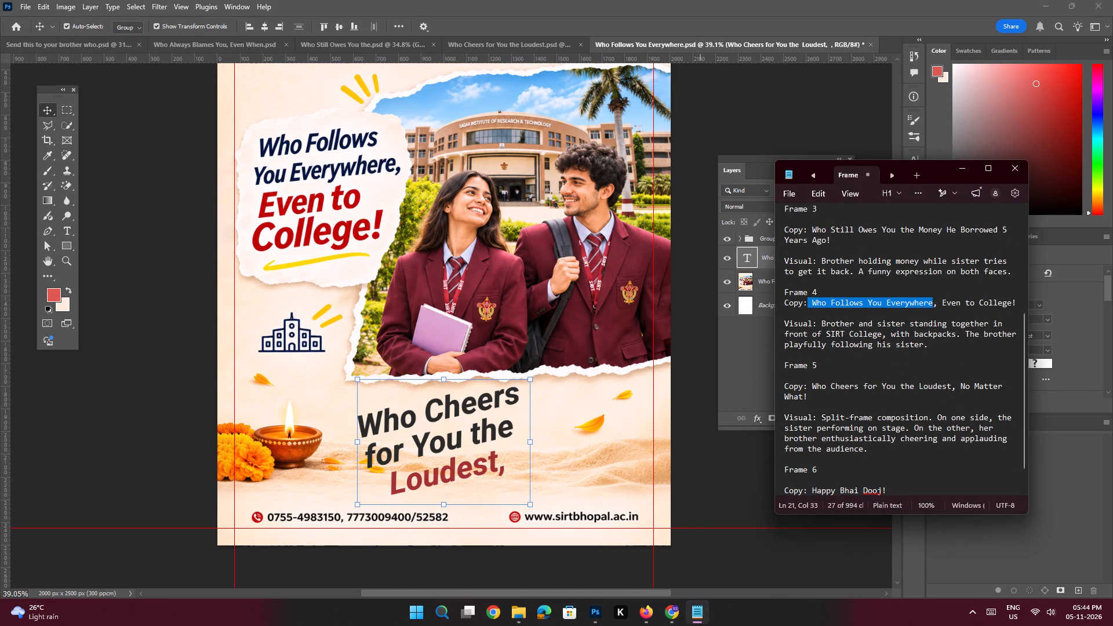
left_click(864, 322)
left_click_drag(865, 301, 832, 304)
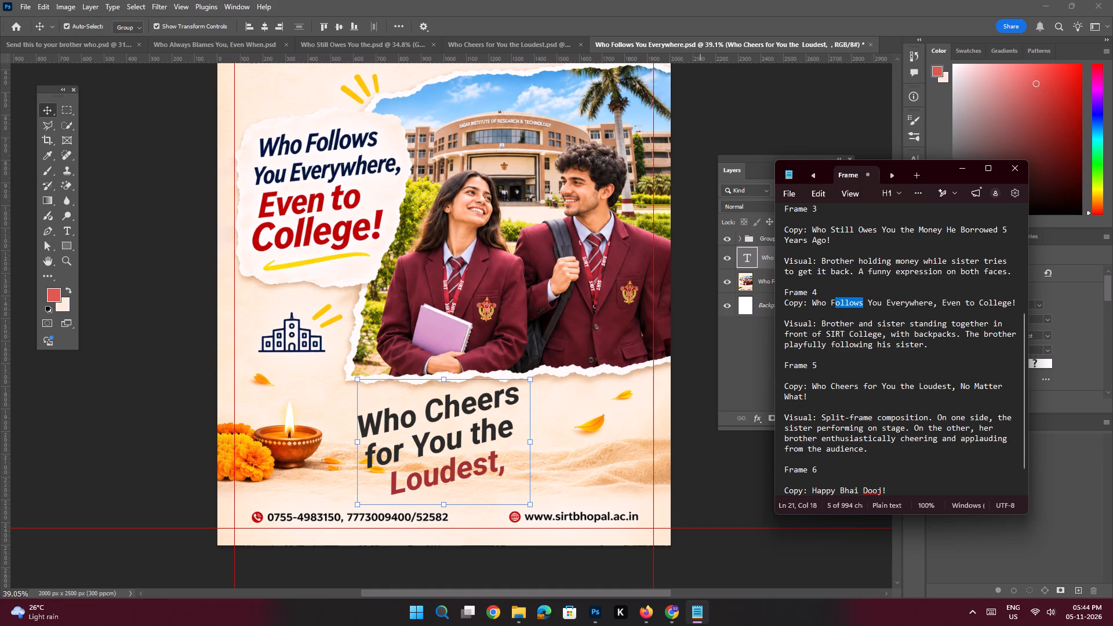
left_click_drag(832, 304, 812, 305)
key("ctrl+c")
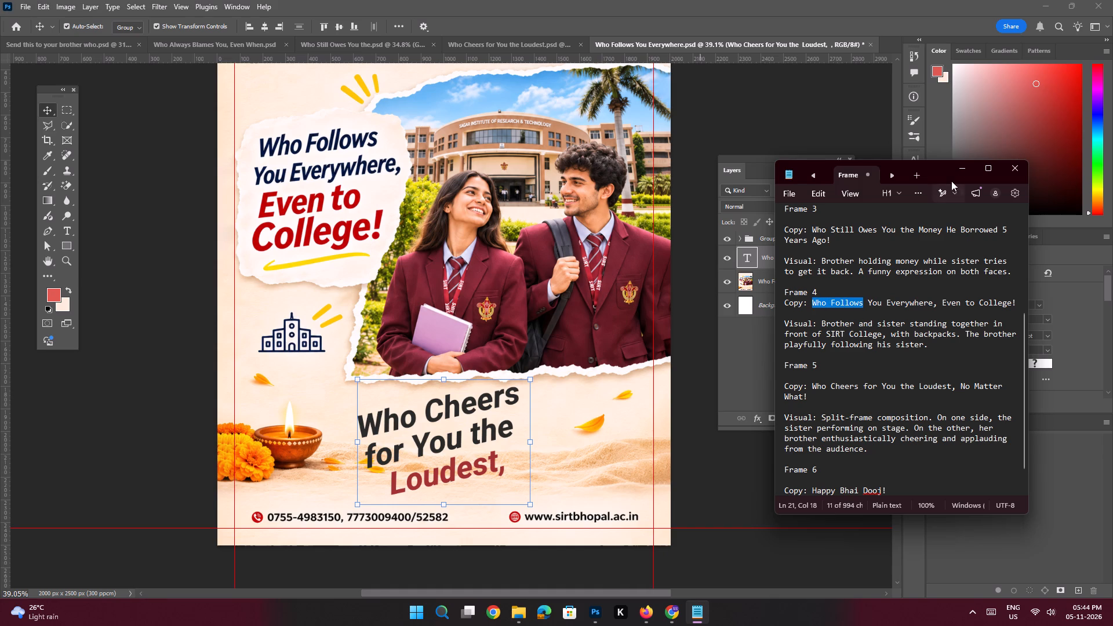
left_click(958, 170)
double_click(447, 401)
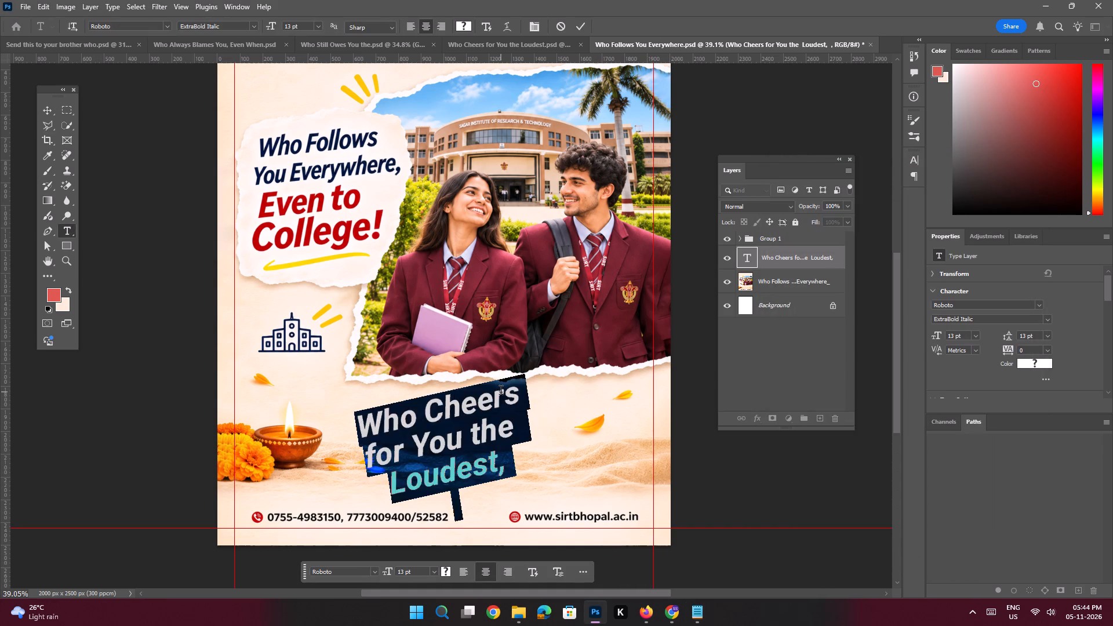
left_click(501, 392)
left_click_drag(521, 394, 361, 426)
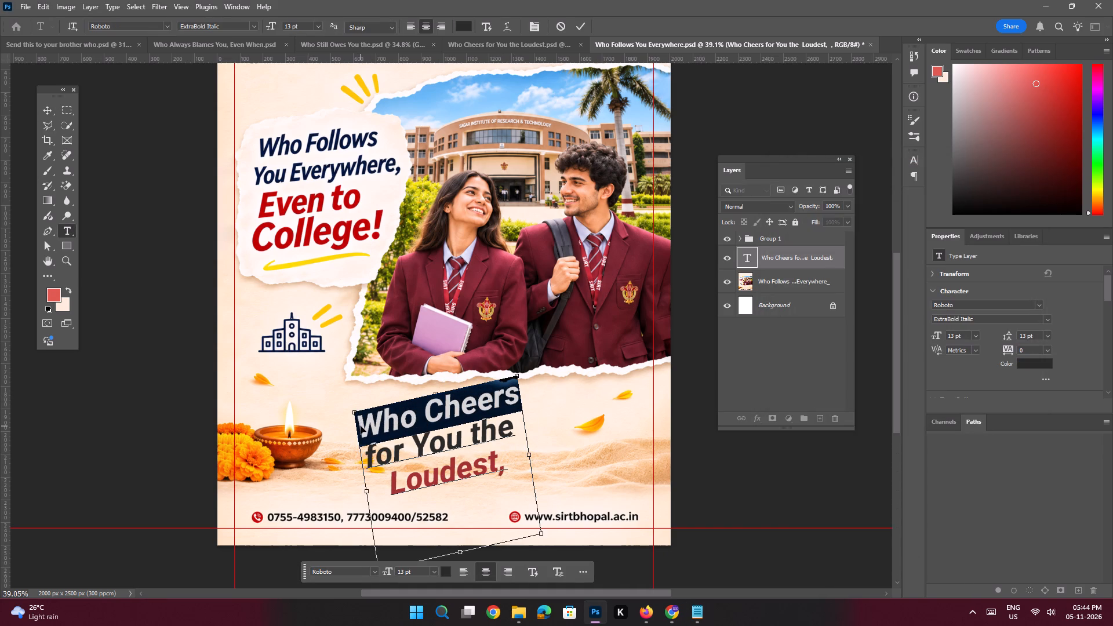
key("ctrl+v")
key("Return")
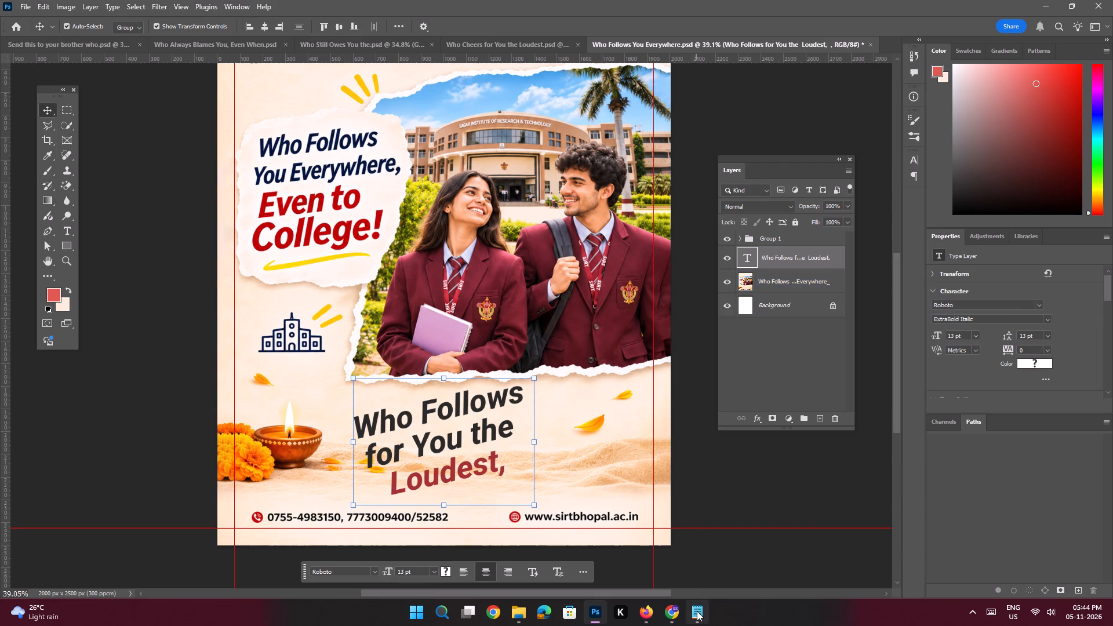
Replace the headline's second line with "You Everywhere," copied from the Frame 4 copy in Notepad.
left_click(697, 611)
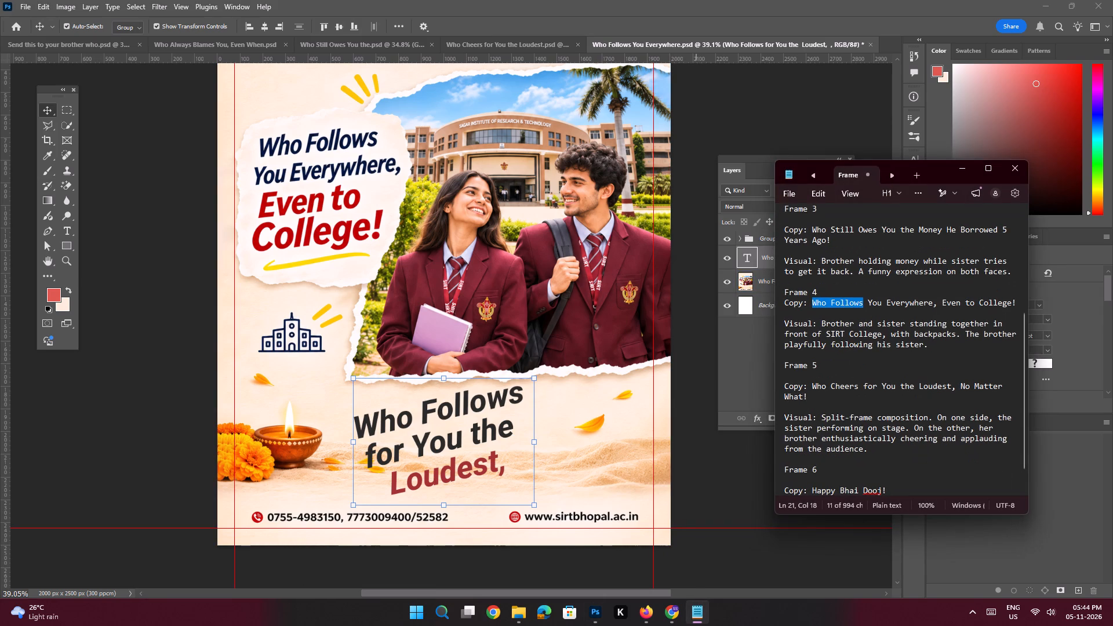
left_click_drag(941, 306, 869, 307)
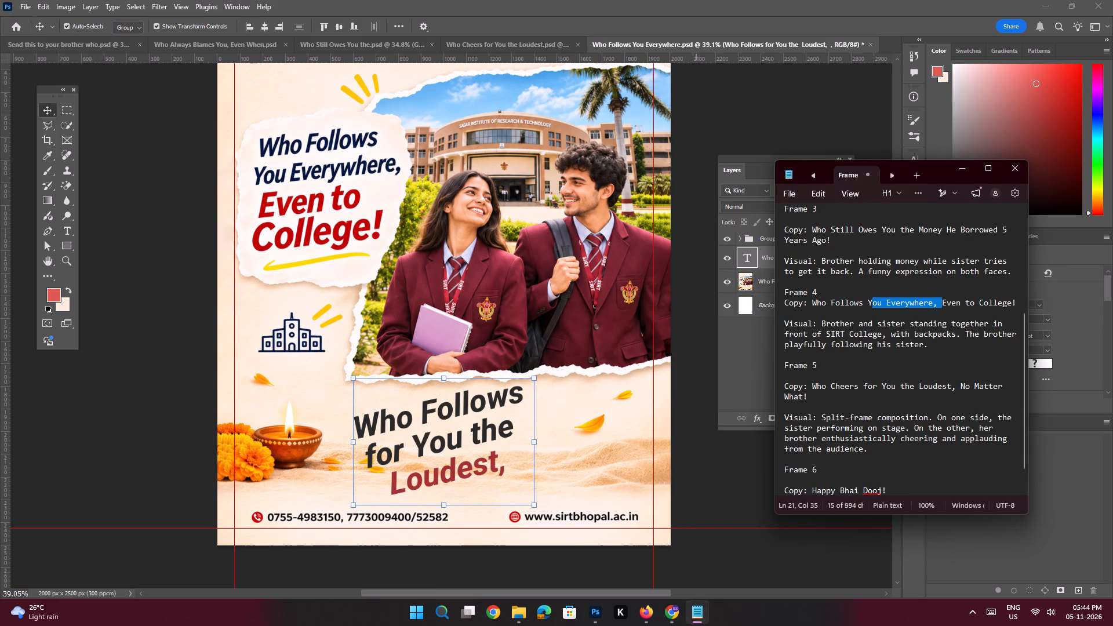
left_click_drag(869, 307, 868, 307)
key("ctrl+c")
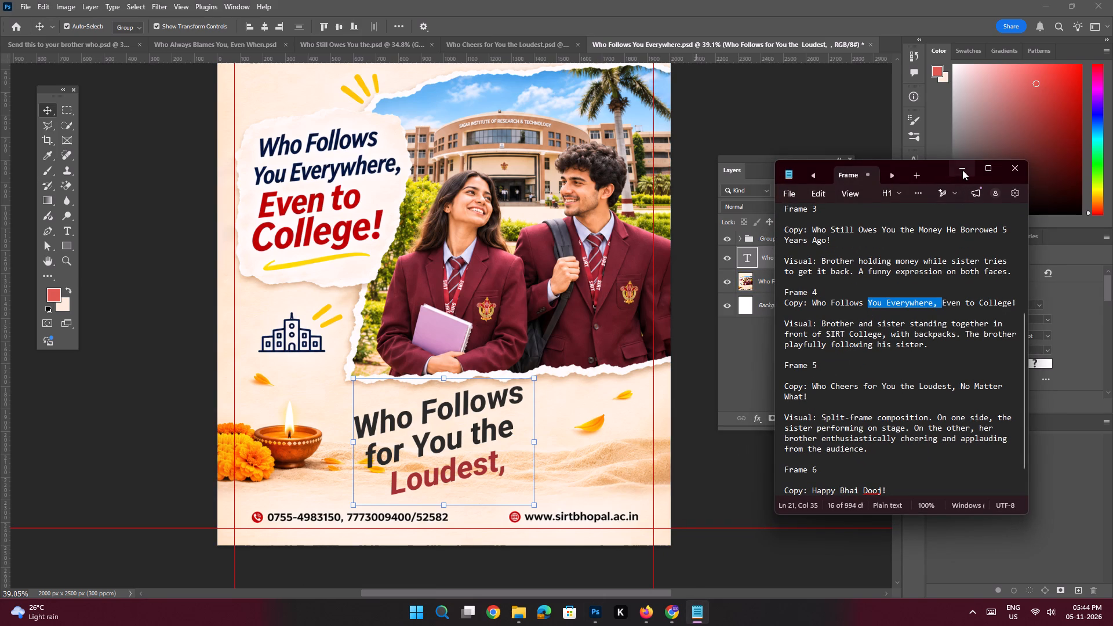
left_click(962, 170)
double_click(473, 431)
left_click(508, 421)
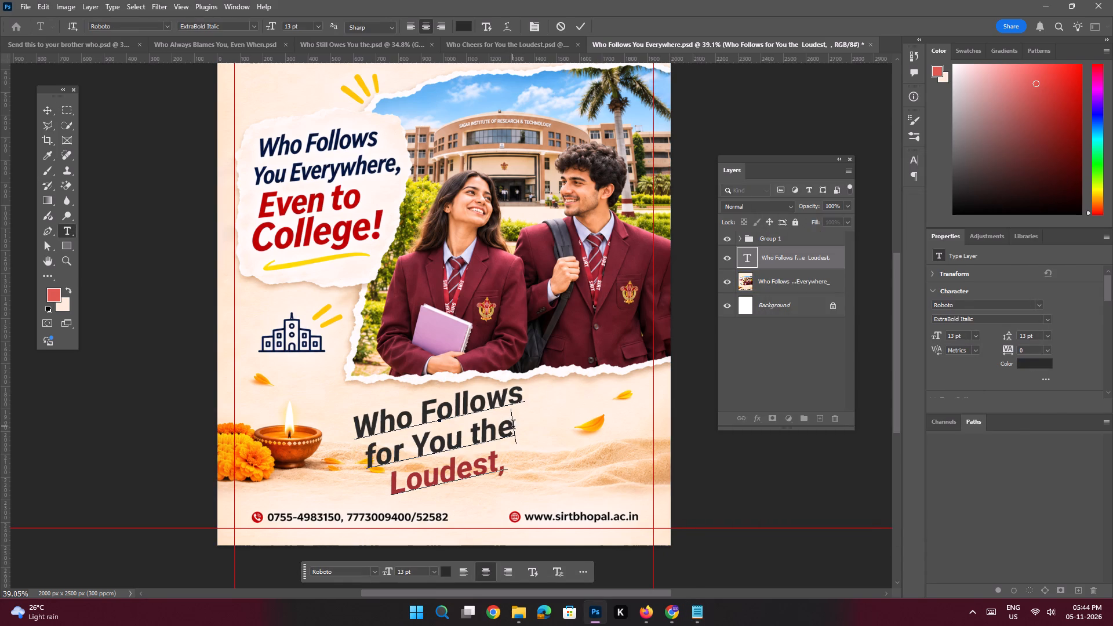
left_click_drag(514, 424, 357, 453)
key("ctrl+v")
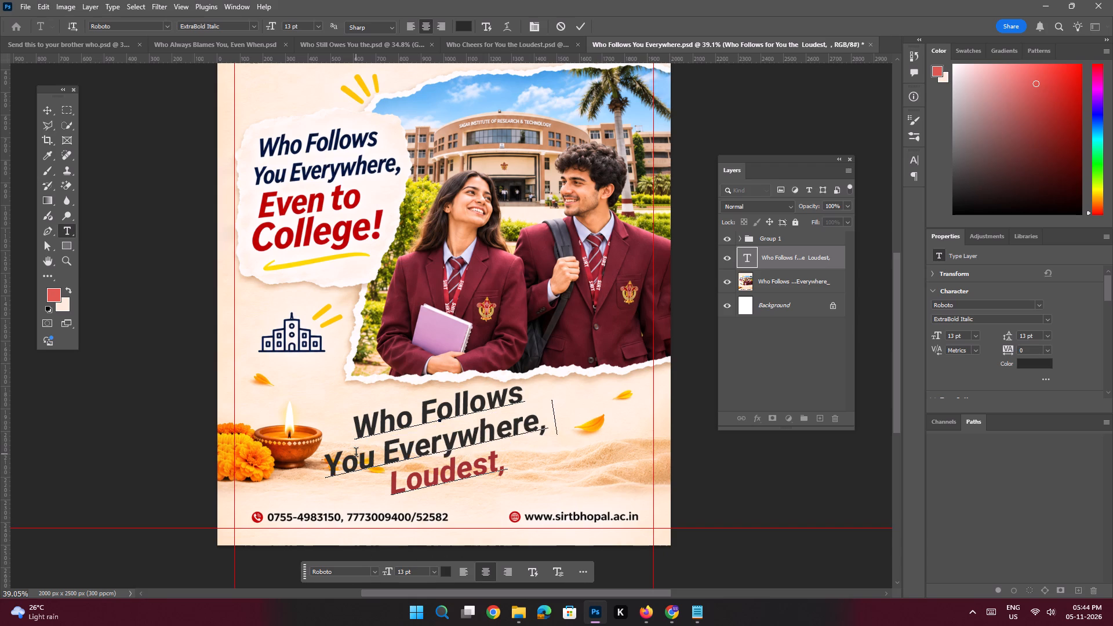
key("Return")
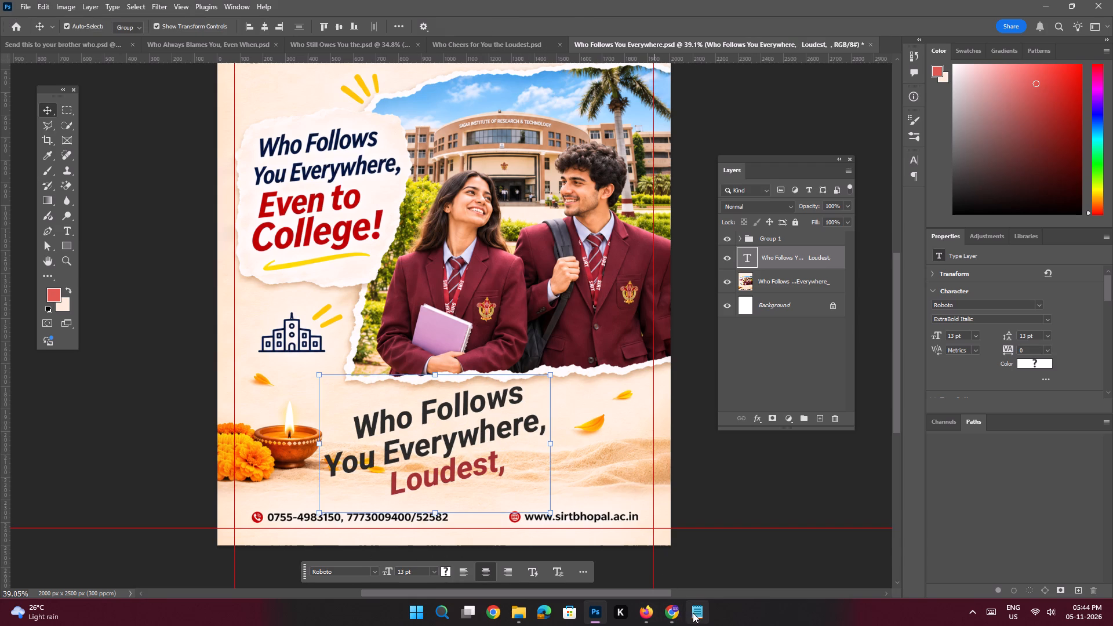
Replace the red "Loudest," line with "Even to" copied from the Frame 4 copy in Notepad.
left_click(695, 613)
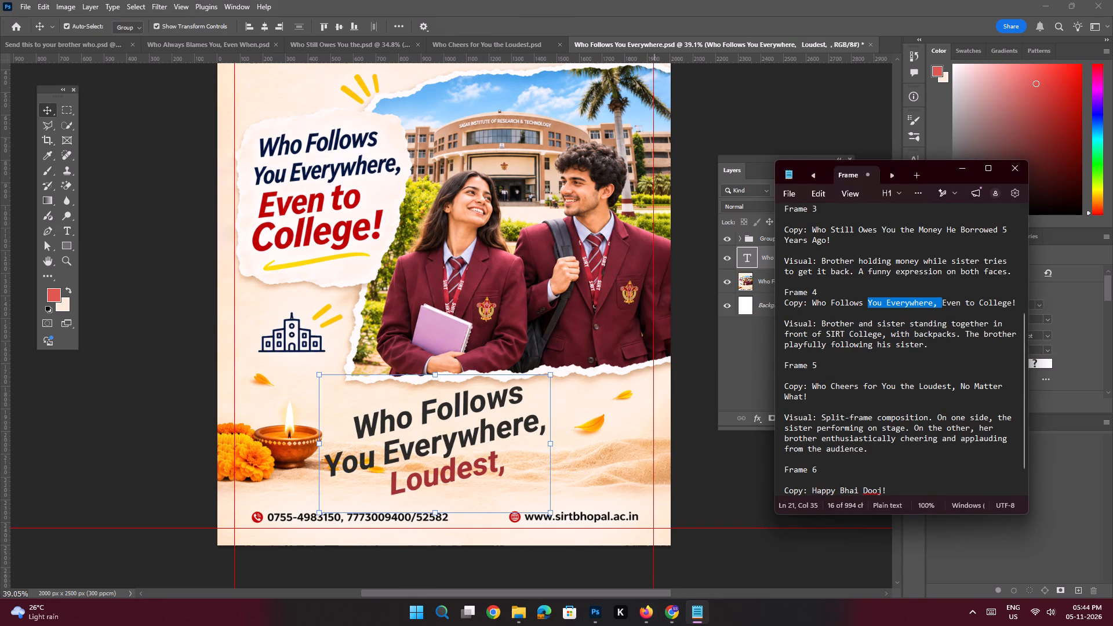
left_click_drag(980, 303, 940, 305)
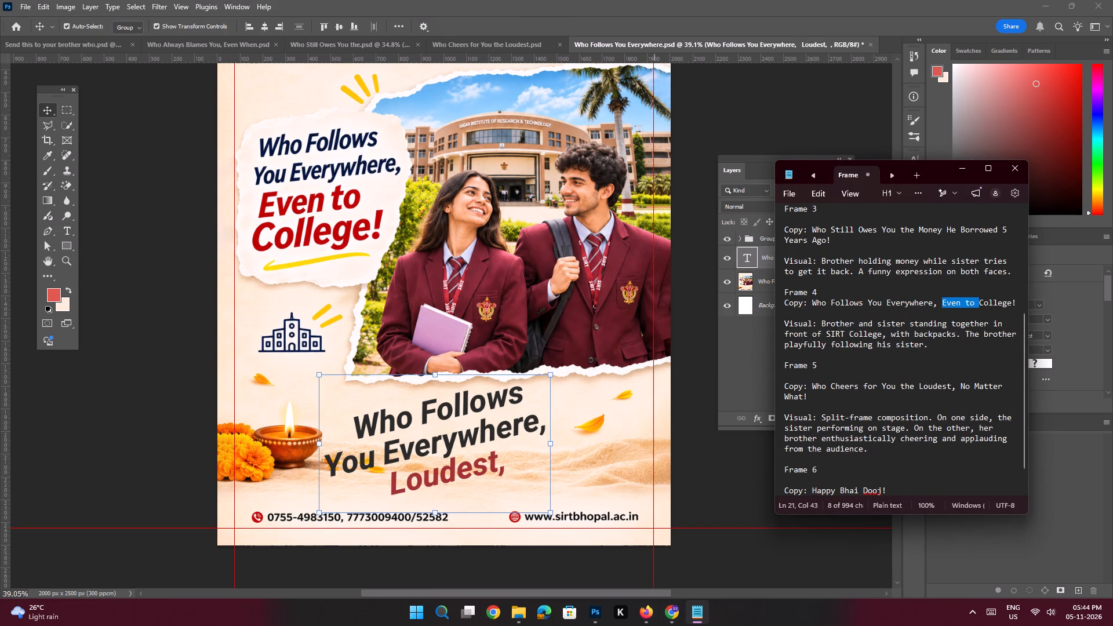
key("ctrl+c")
left_click(967, 172)
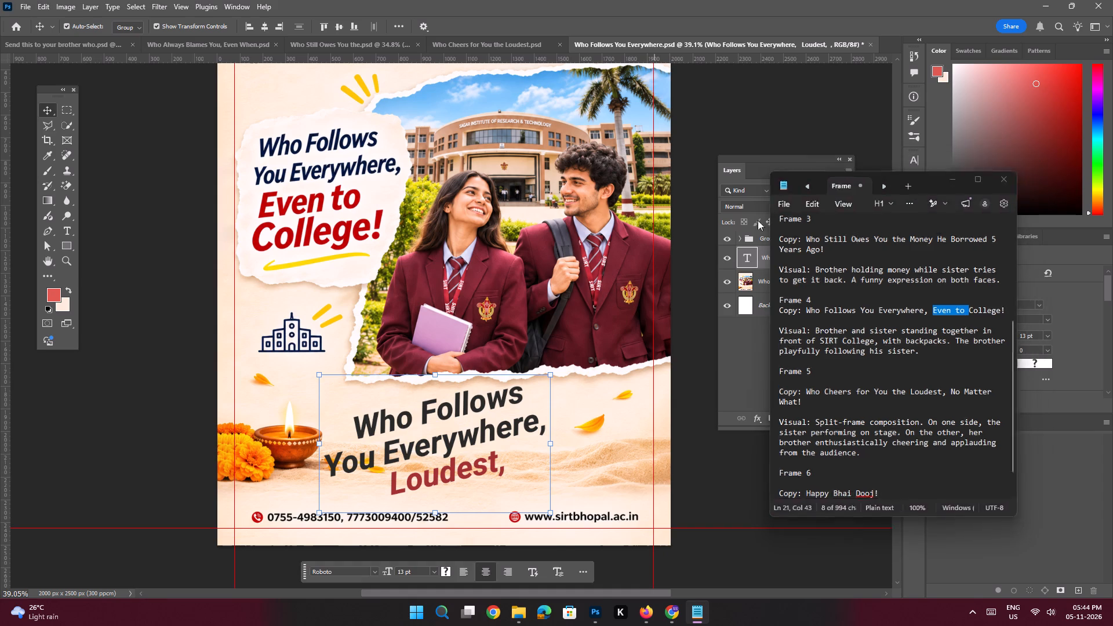
double_click(443, 480)
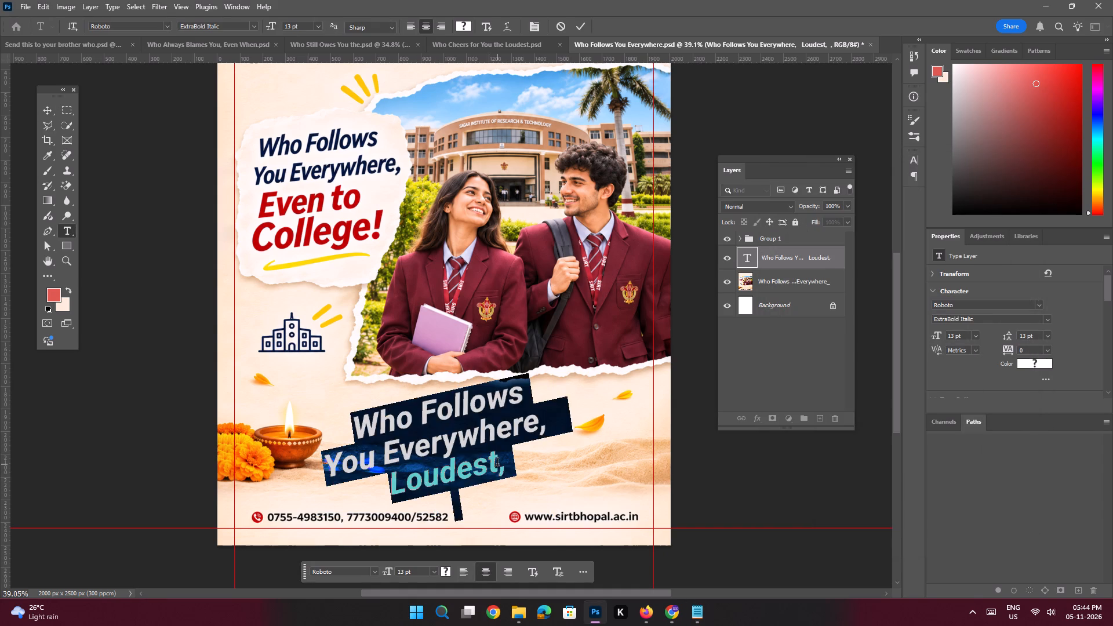
left_click(497, 463)
left_click_drag(508, 465, 330, 486)
key("ctrl+v")
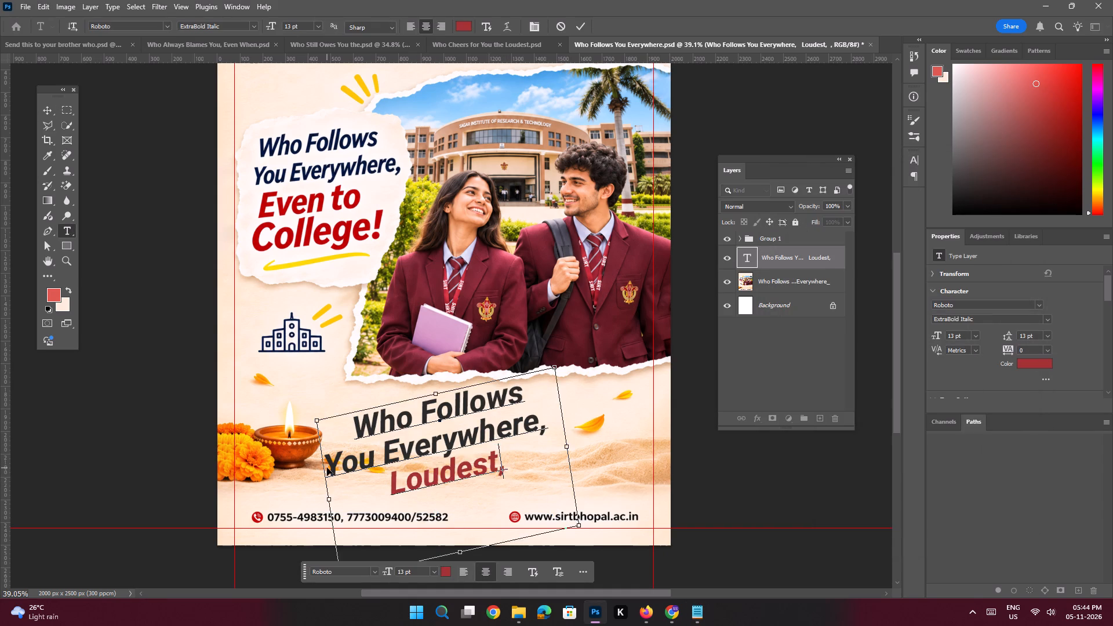
key("Return")
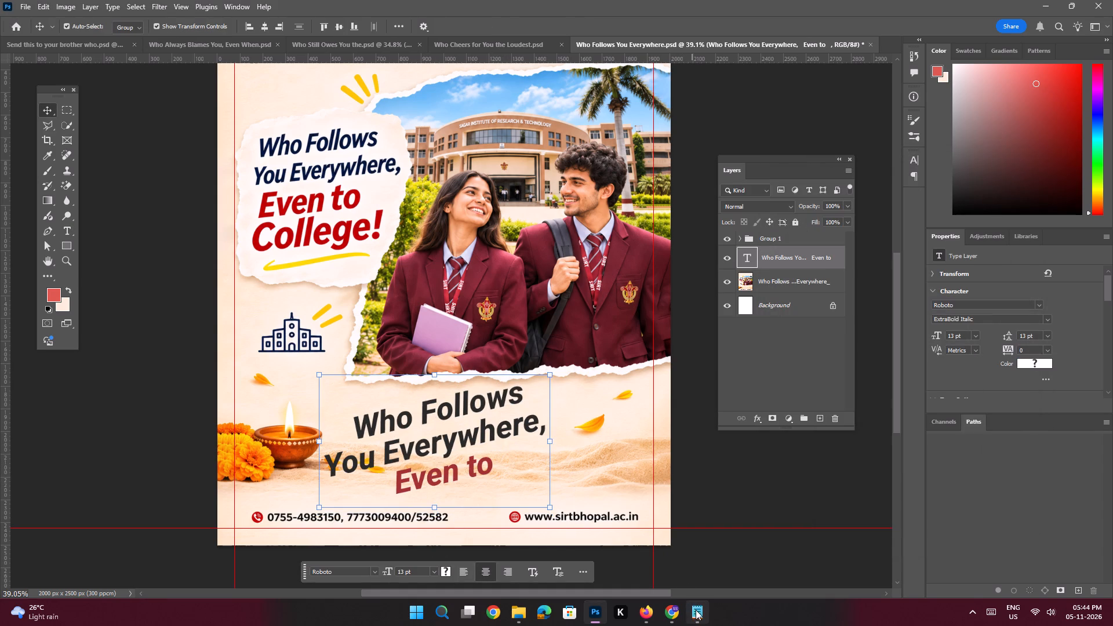
Append "College!" from the Frame 4 copy in Notepad to the end of the red "Even to" line.
left_click(696, 610)
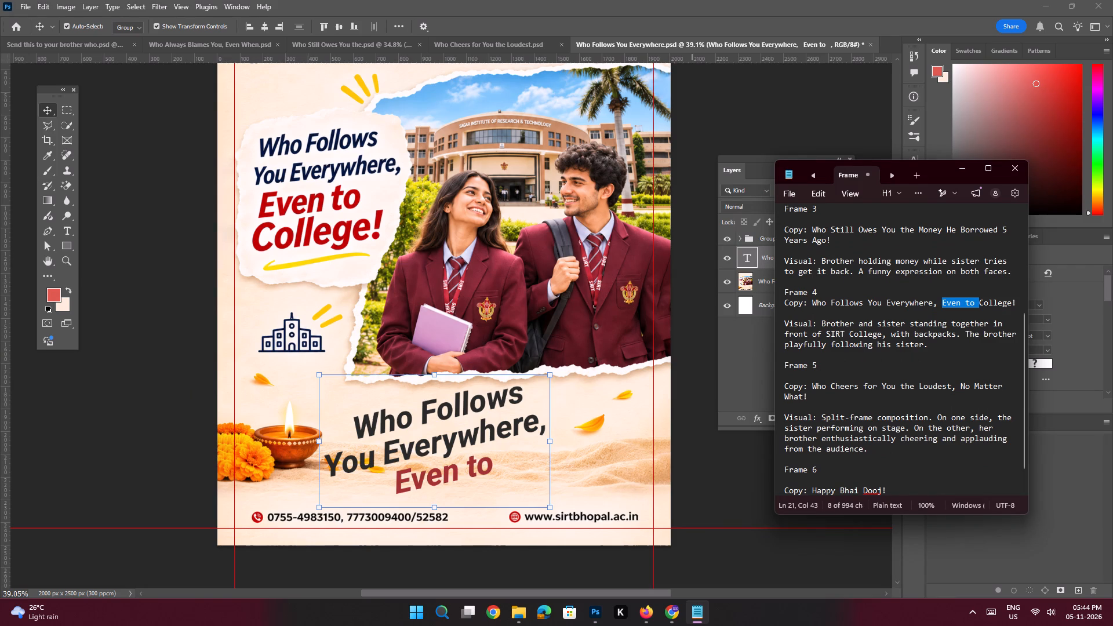
left_click_drag(1017, 303, 979, 304)
key("ctrl+c")
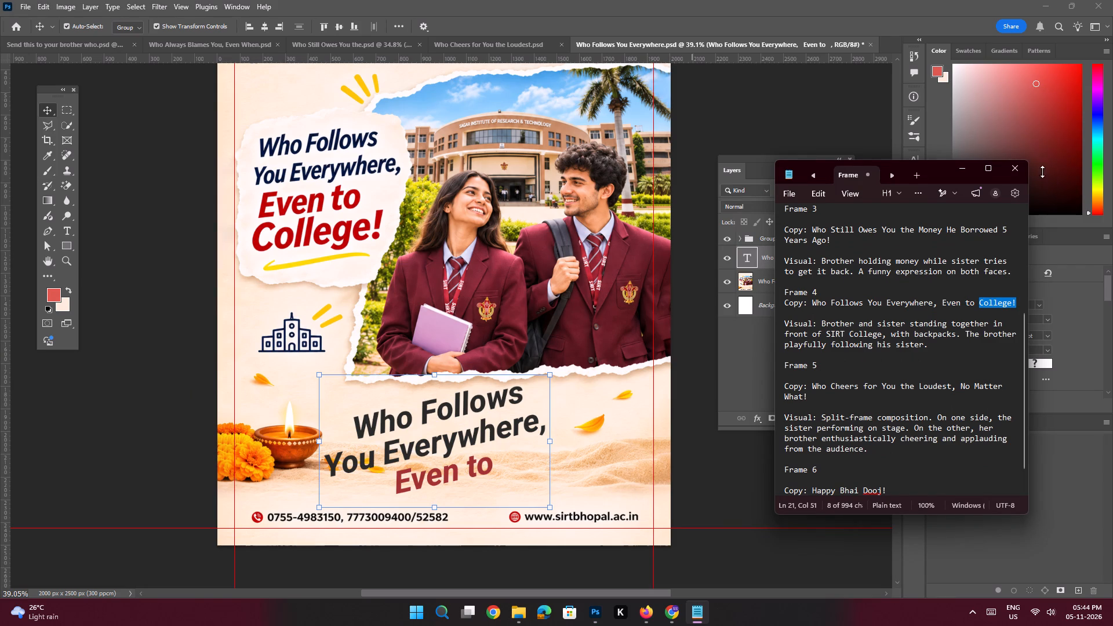
left_click(962, 167)
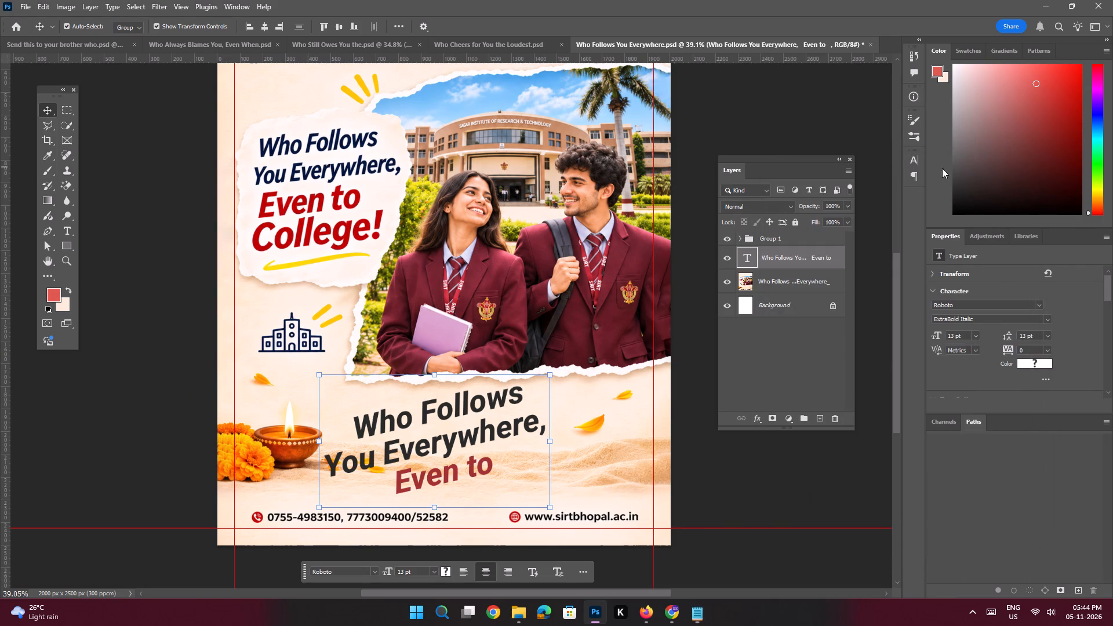
double_click(483, 456)
left_click(499, 462)
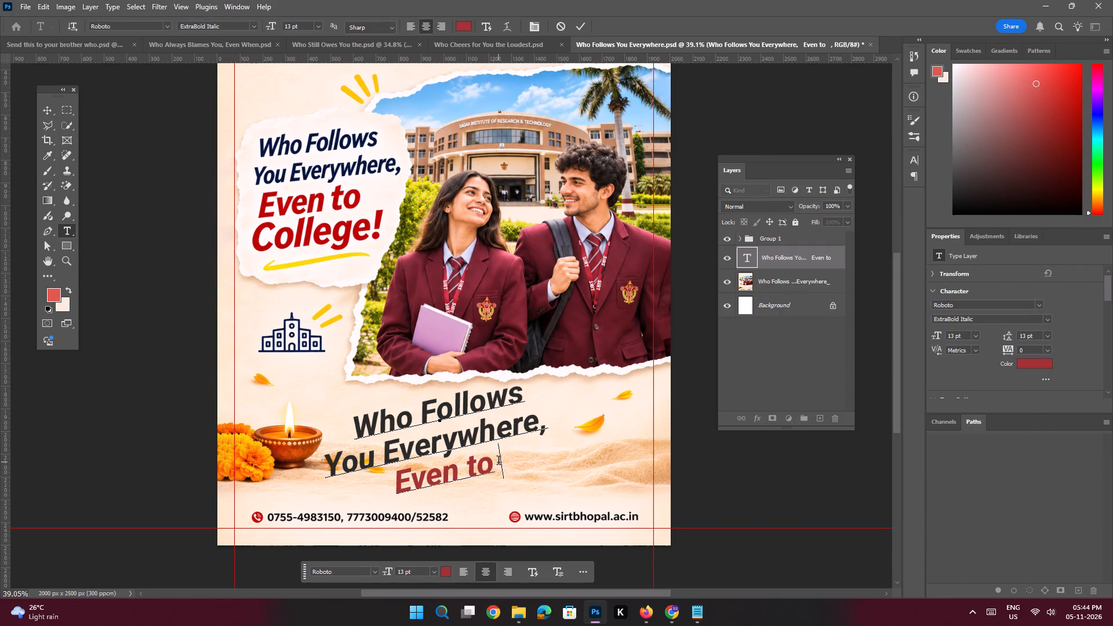
key("ctrl+v")
key("Return")
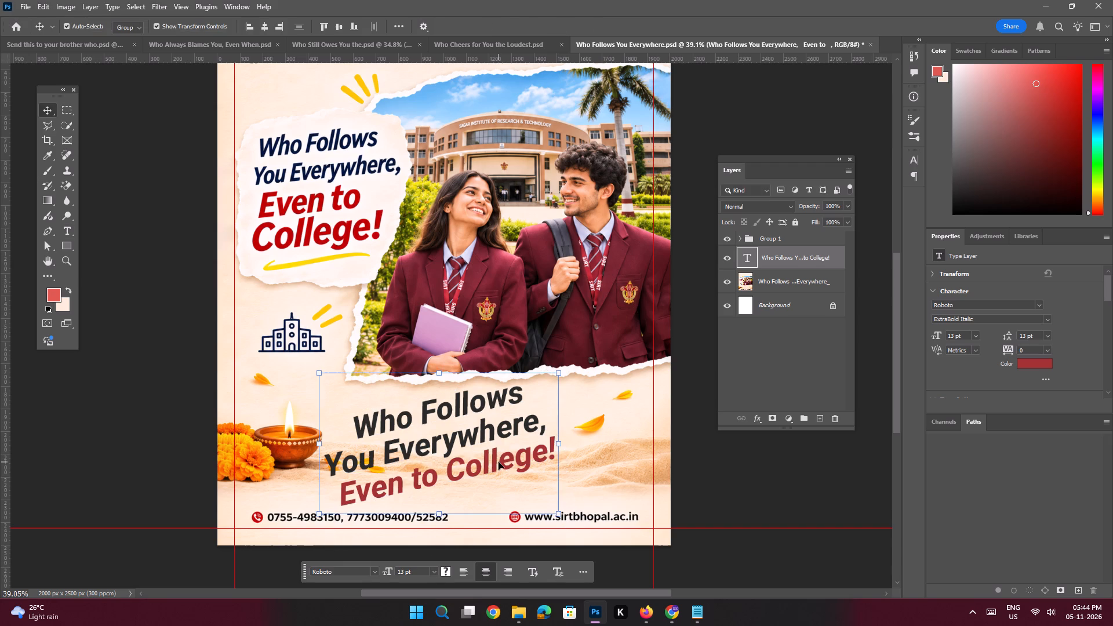
Try the retyped headline over the torn-paper headline, then place it across the photo's lower edge, beside the college icon.
left_click_drag(477, 449, 387, 231)
left_click_drag(387, 231, 390, 241)
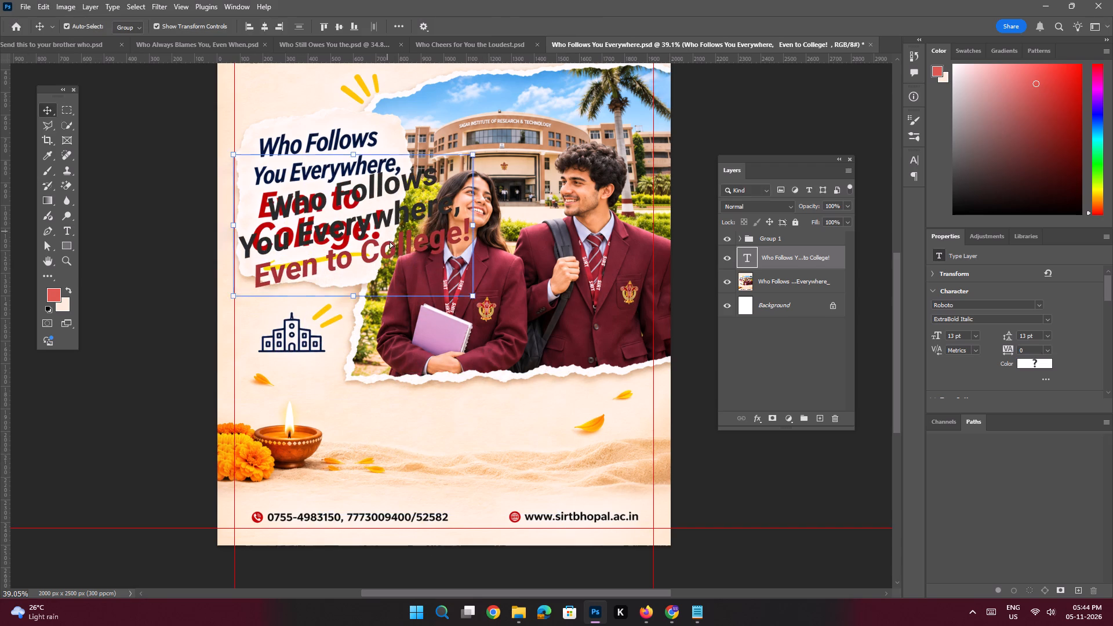
left_click_drag(390, 241, 468, 427)
left_click_drag(468, 427, 468, 427)
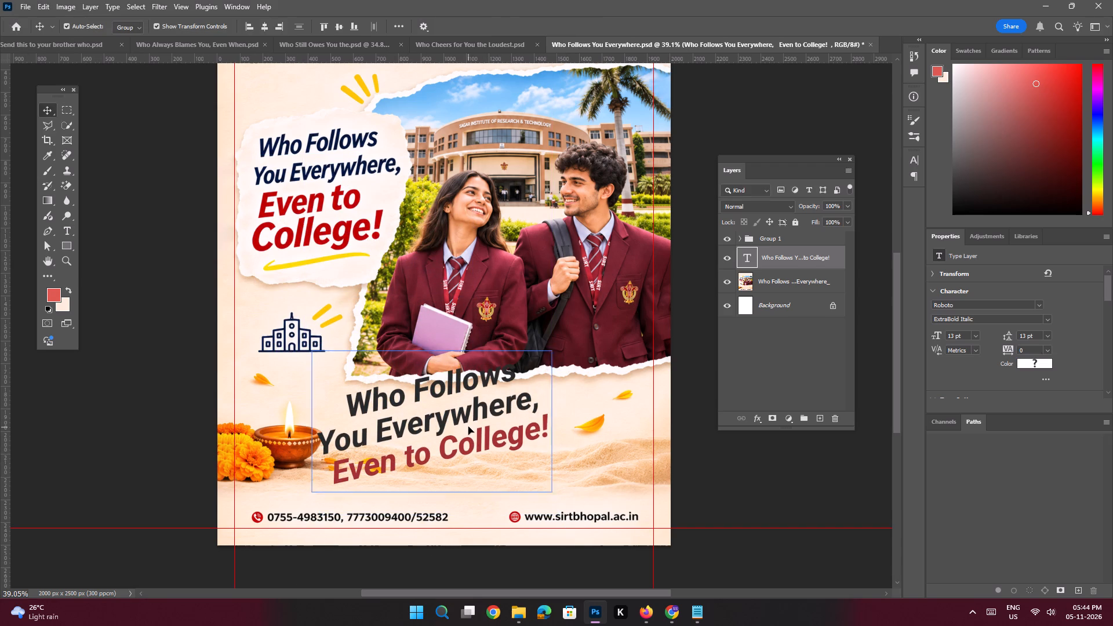
left_click_drag(468, 427, 445, 379)
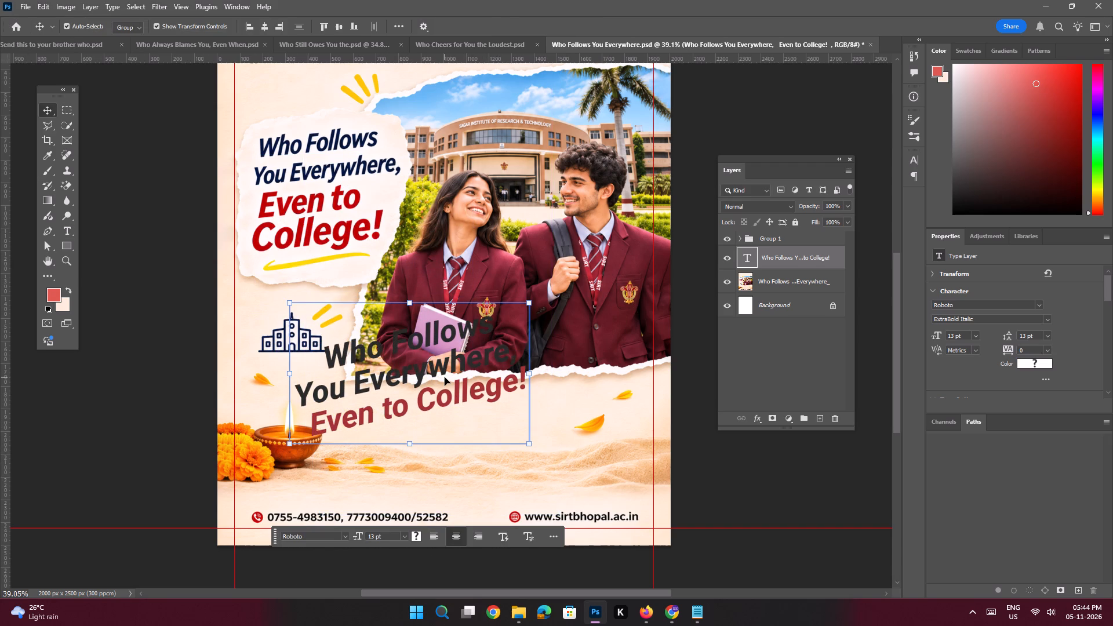
Outline the artwork's original headline and yellow underline with the Polygonal Lasso, fill the area with the torn paper's colour fcf7f2, and deselect.
key("space")
key("space")
key("space")
key("space")
key("space")
left_click_drag(340, 201, 340, 228)
left_click_drag(340, 209, 355, 246, "ctrl")
left_click(365, 234)
key("space")
key("space")
key("space")
key("space")
key("space")
key("space")
key("space")
key("space")
key("space")
key("space")
left_click_drag(345, 209, 352, 265)
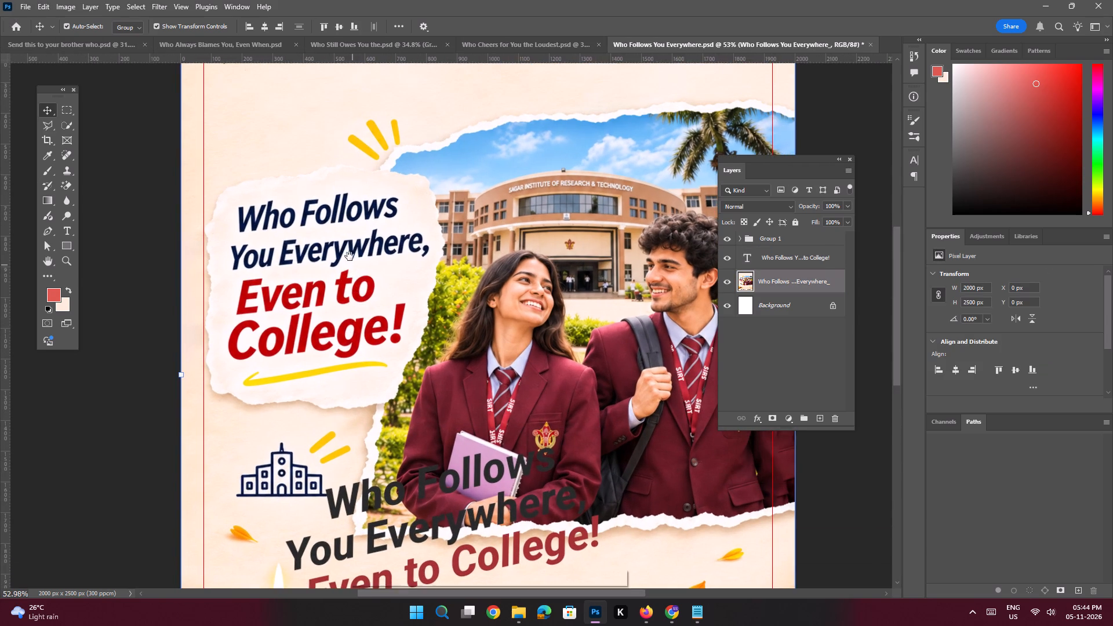
left_click(50, 125)
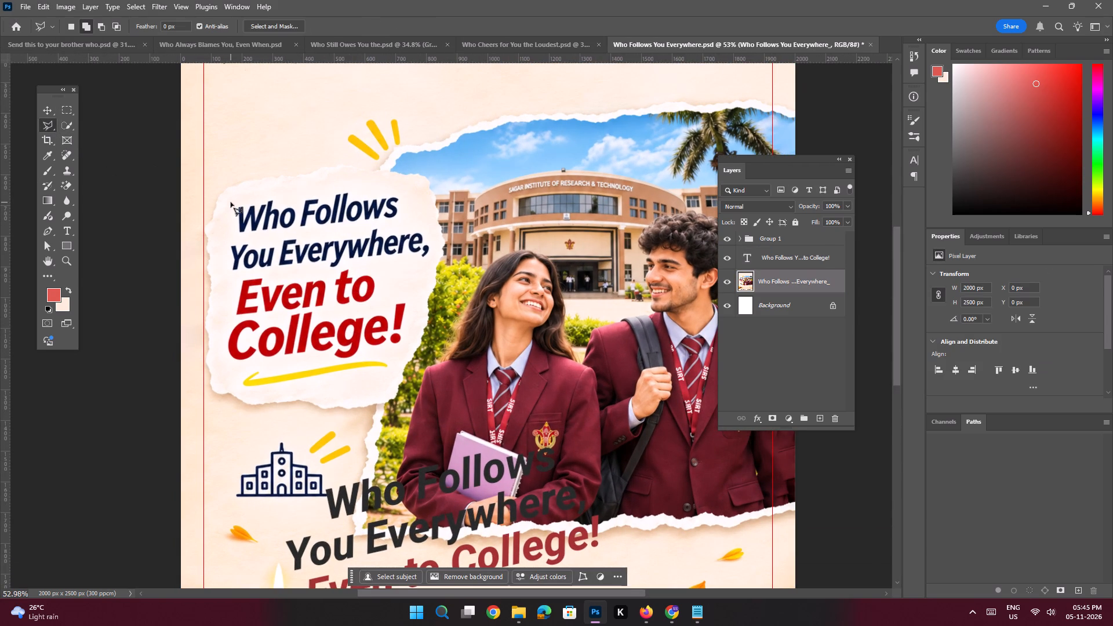
left_click(231, 202)
left_click(243, 203)
left_click(355, 187)
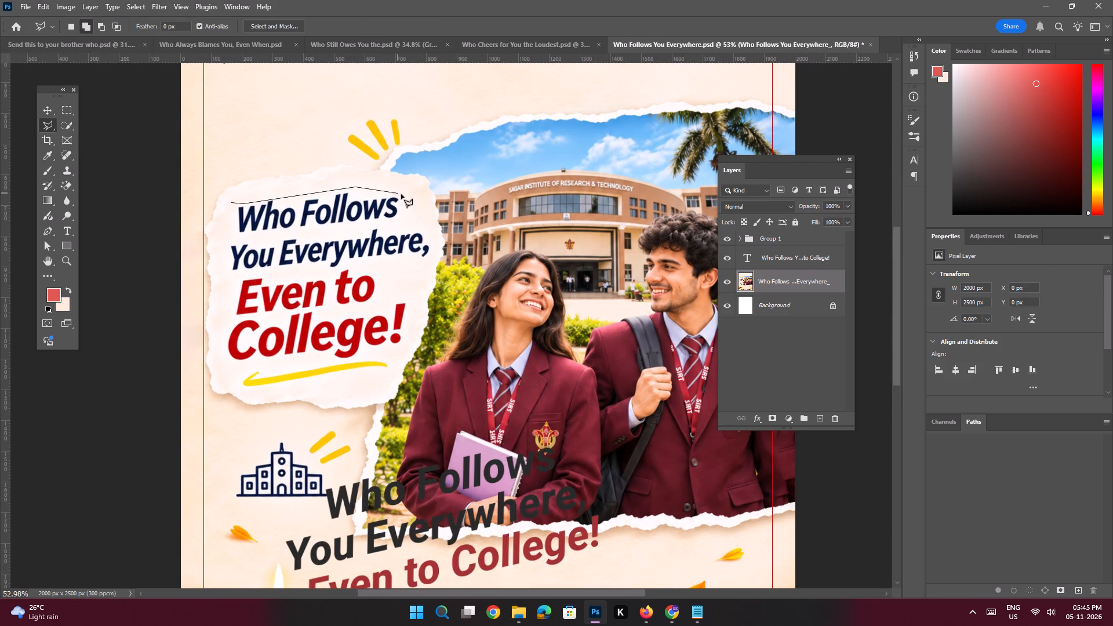
left_click(402, 194)
left_click(419, 219)
left_click(428, 236)
left_click(434, 249)
left_click_drag(431, 258, 419, 263)
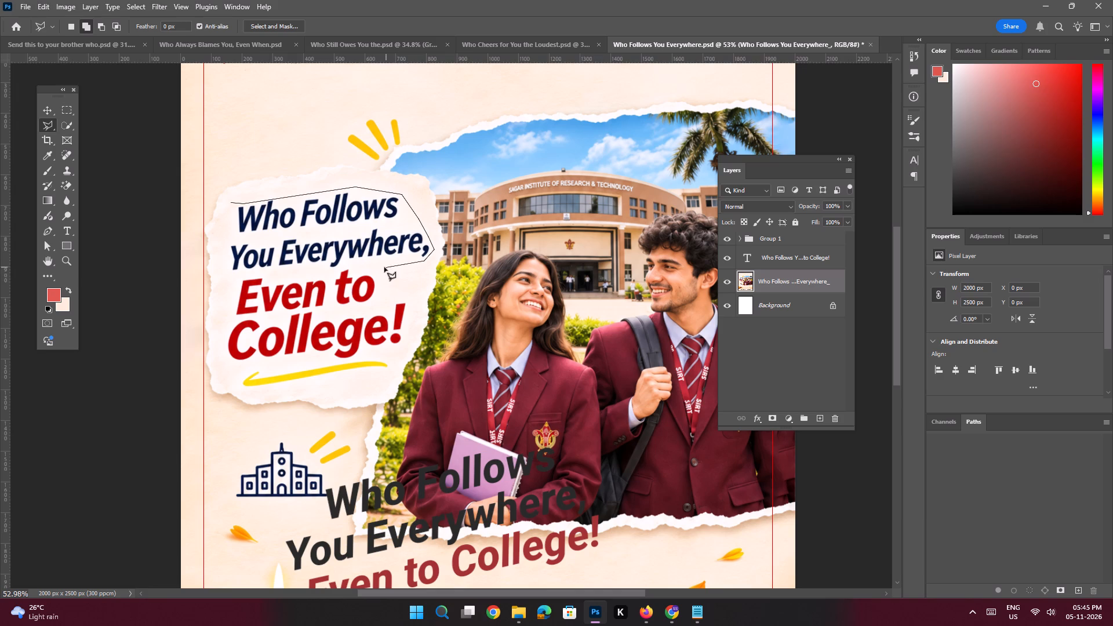
left_click(384, 267)
left_click(384, 290)
left_click(416, 293)
left_click(413, 324)
left_click_drag(403, 352, 399, 357)
left_click(395, 366)
left_click_drag(380, 373, 379, 373)
left_click_drag(379, 373, 368, 373)
left_click_drag(281, 385, 269, 387)
left_click(236, 391)
left_click_drag(233, 373, 232, 363)
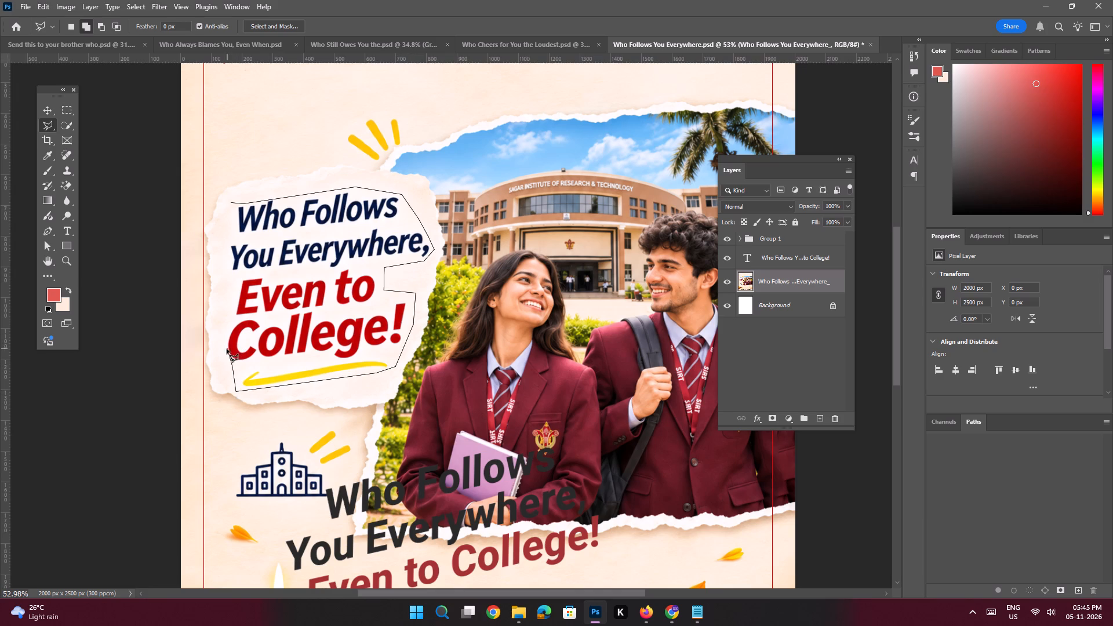
left_click(224, 350)
left_click(230, 250)
left_click(232, 221)
double_click(232, 197)
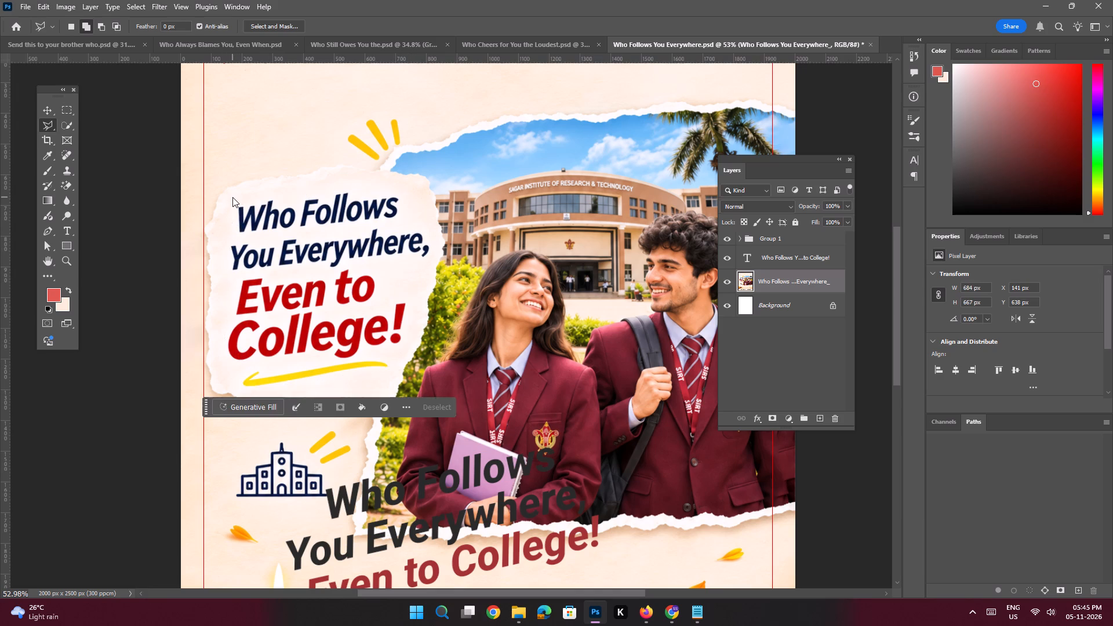
key("shift+BackSpace")
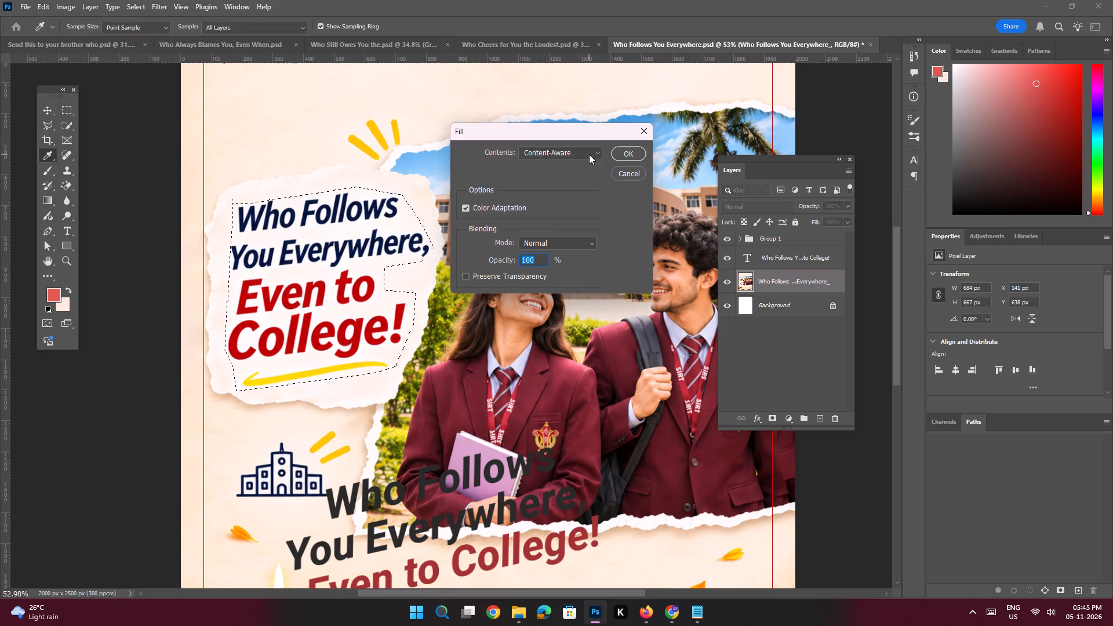
left_click(589, 154)
left_click(545, 183)
left_click(370, 270)
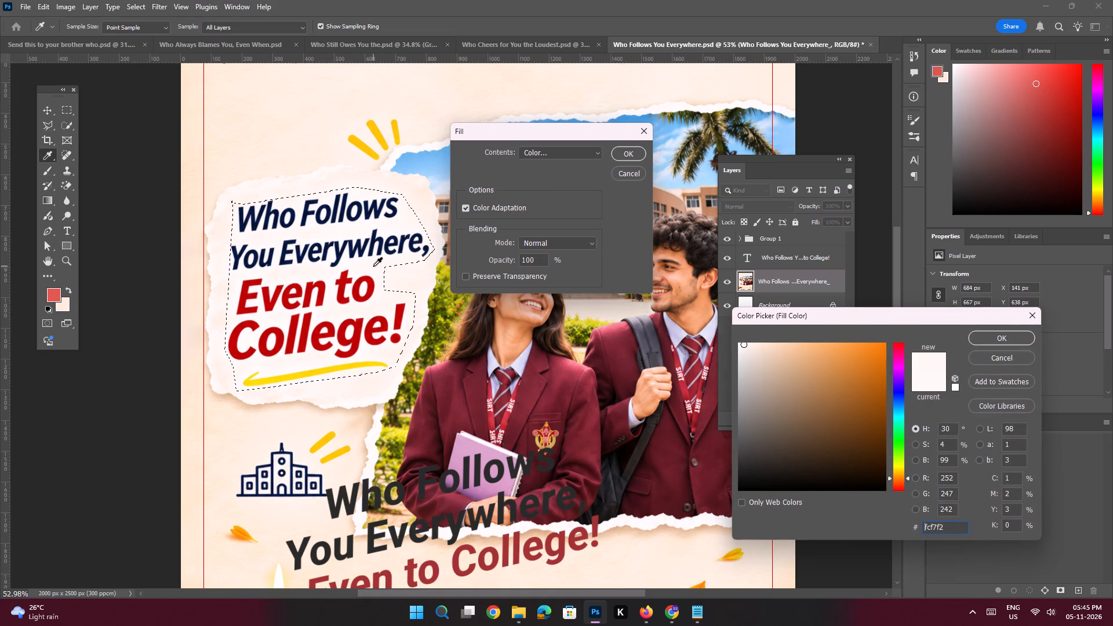
key("Return")
key("Return")
key("ctrl+d")
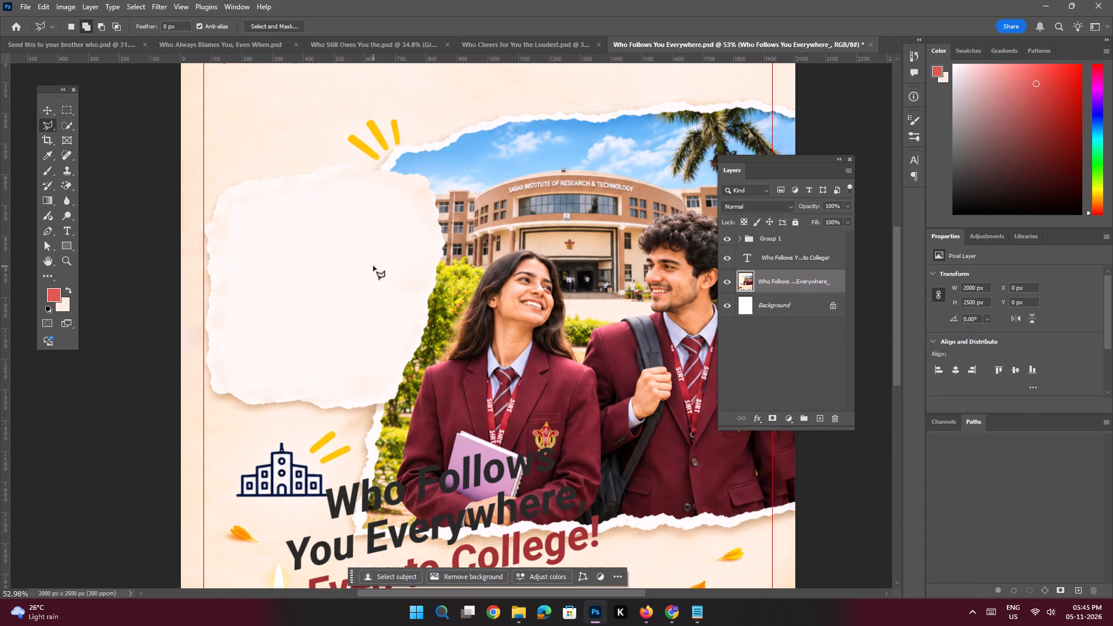
Move the retyped headline from the photo's lower edge onto the blanked torn paper.
left_click(52, 110)
left_click(358, 494)
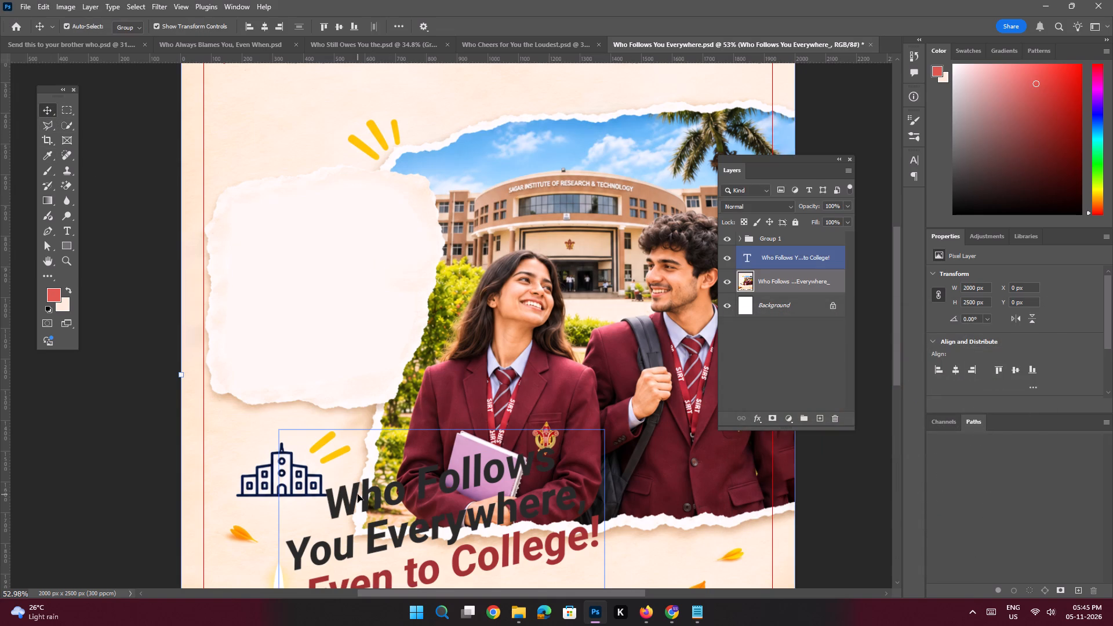
left_click_drag(362, 497, 285, 258)
Skew the retyped headline vertically by about 3.3° and shift it further left over the torn paper.
key("space")
key("space")
key("space")
key("space")
key("space")
left_click_drag(340, 244, 330, 259)
key("ctrl+t")
right_click(423, 289)
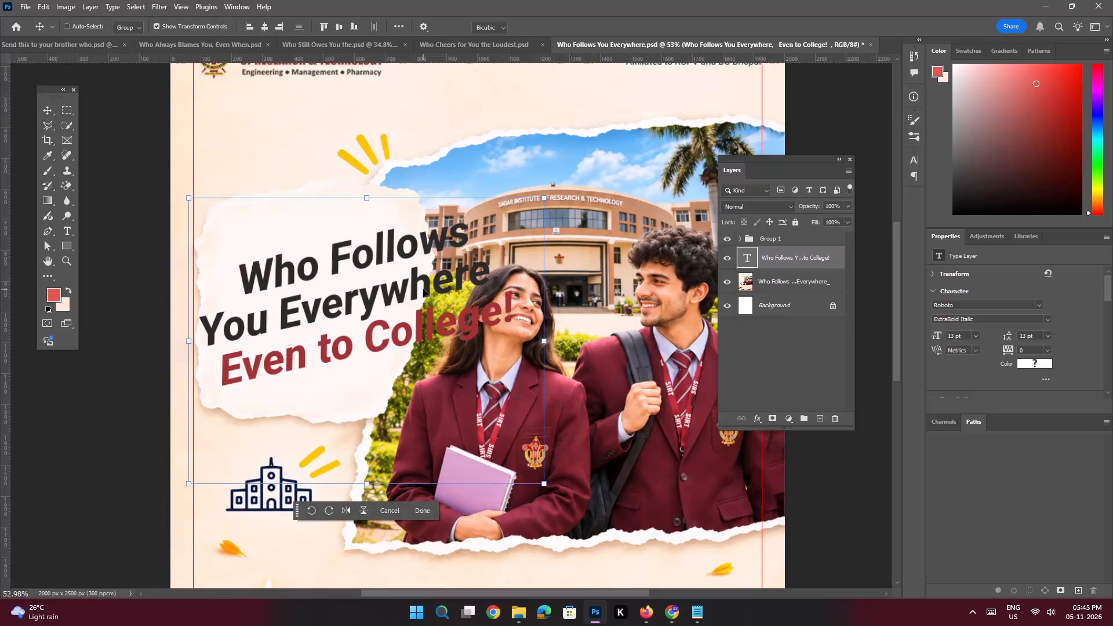
left_click(462, 335)
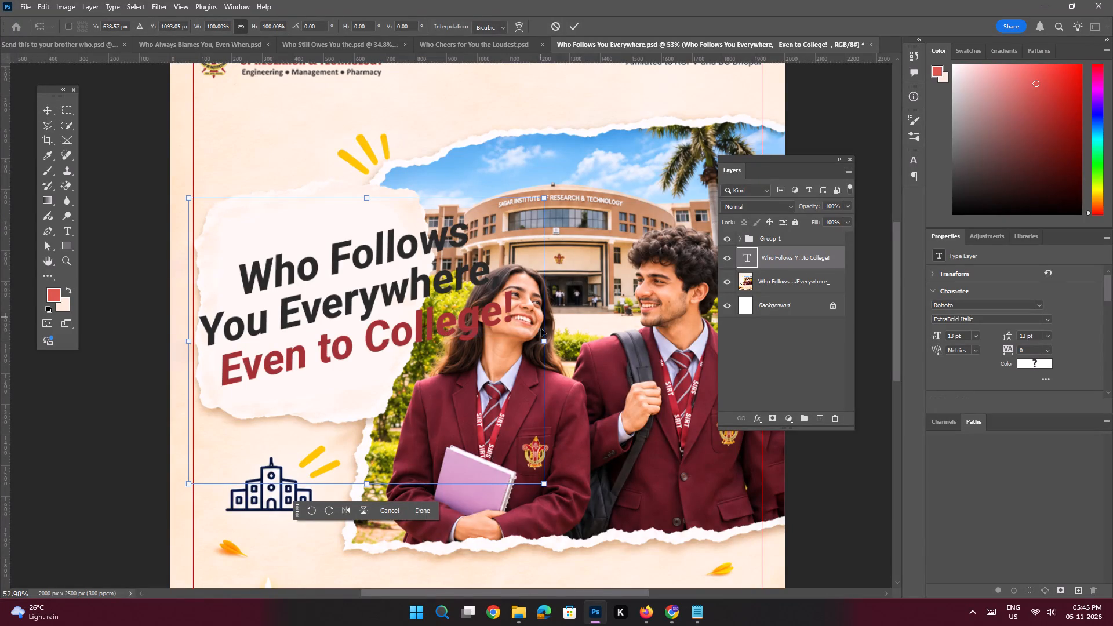
left_click_drag(543, 341, 547, 362)
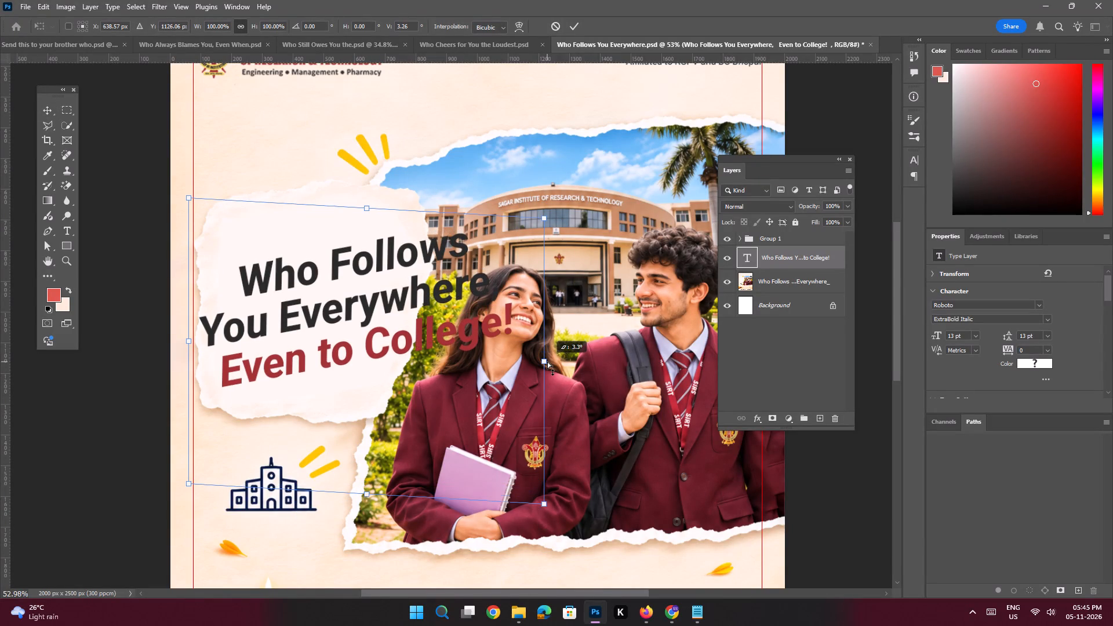
left_click_drag(547, 362, 548, 362)
key("Return")
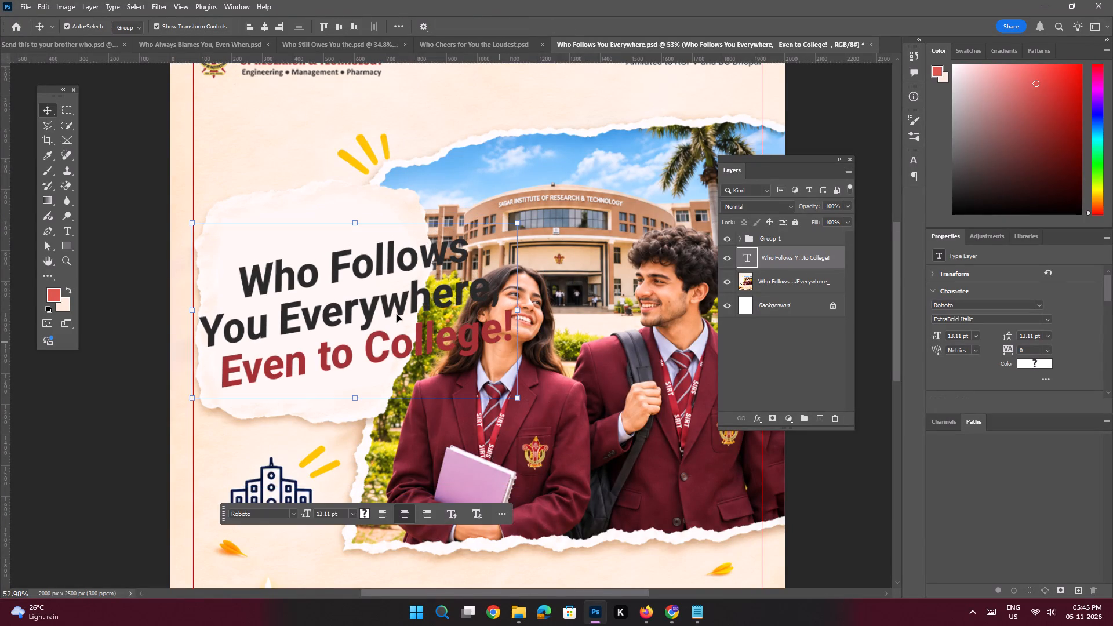
left_click_drag(397, 314, 359, 302)
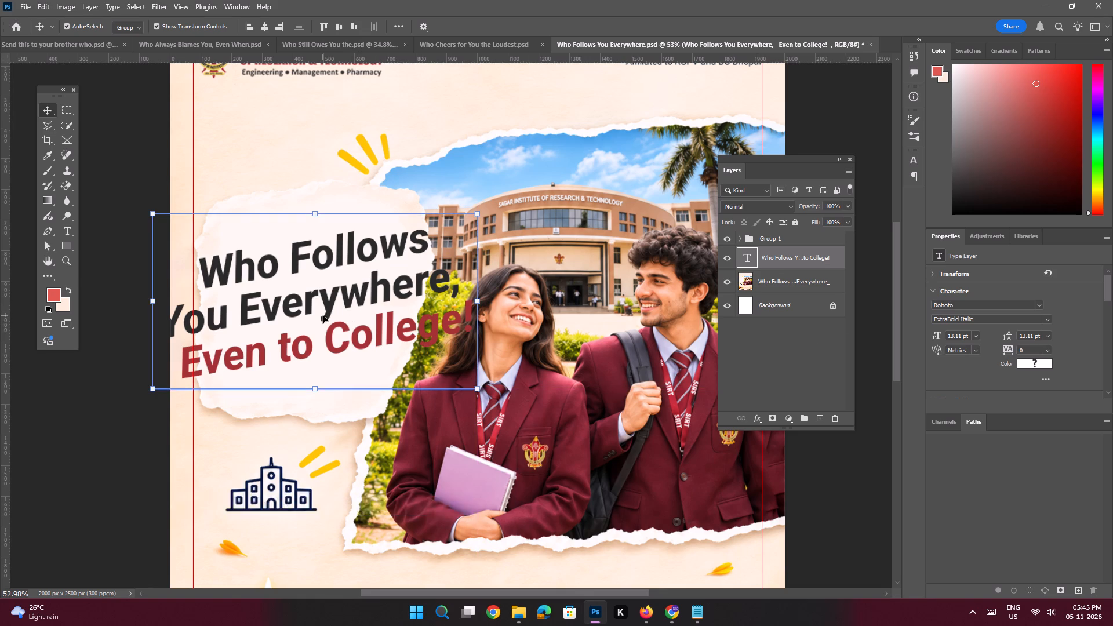
Break the red headline line so "College!" sits on its own line below "Even to".
double_click(323, 315)
left_click(329, 327)
key("Return")
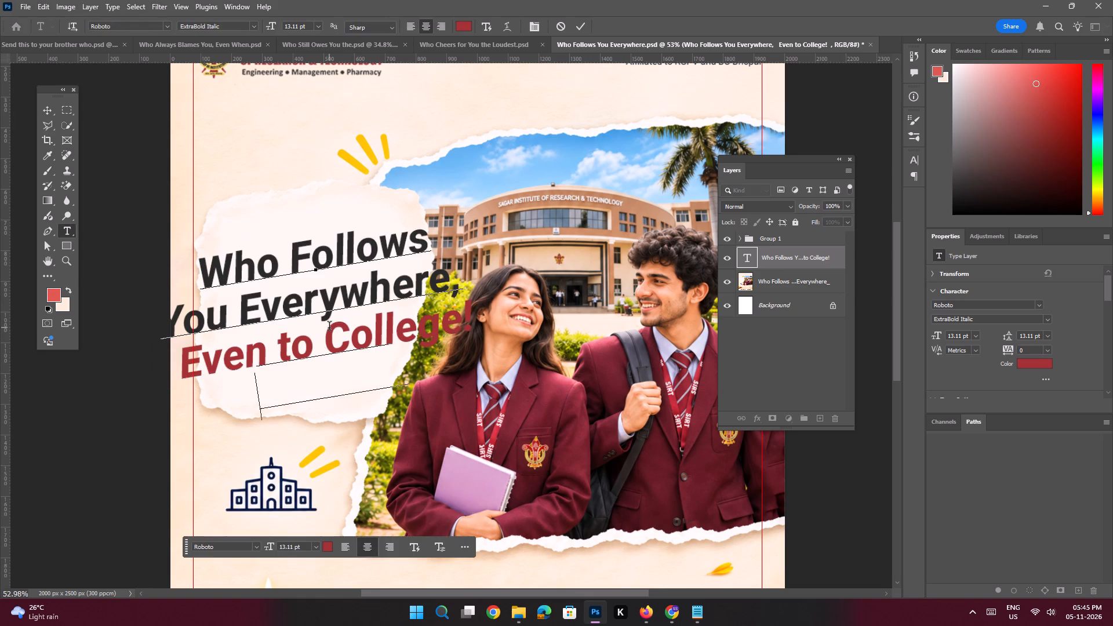
key("Return")
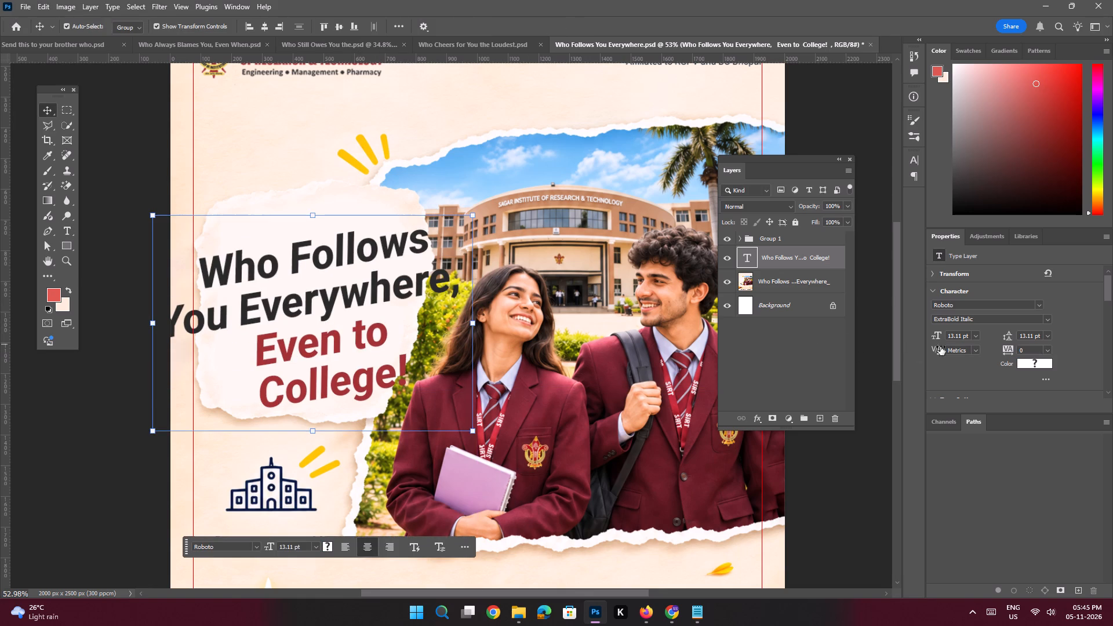
Set the headline's font size and leading to 9 pt and position it within the torn paper.
left_click_drag(962, 337, 921, 305)
key("9")
key("Return")
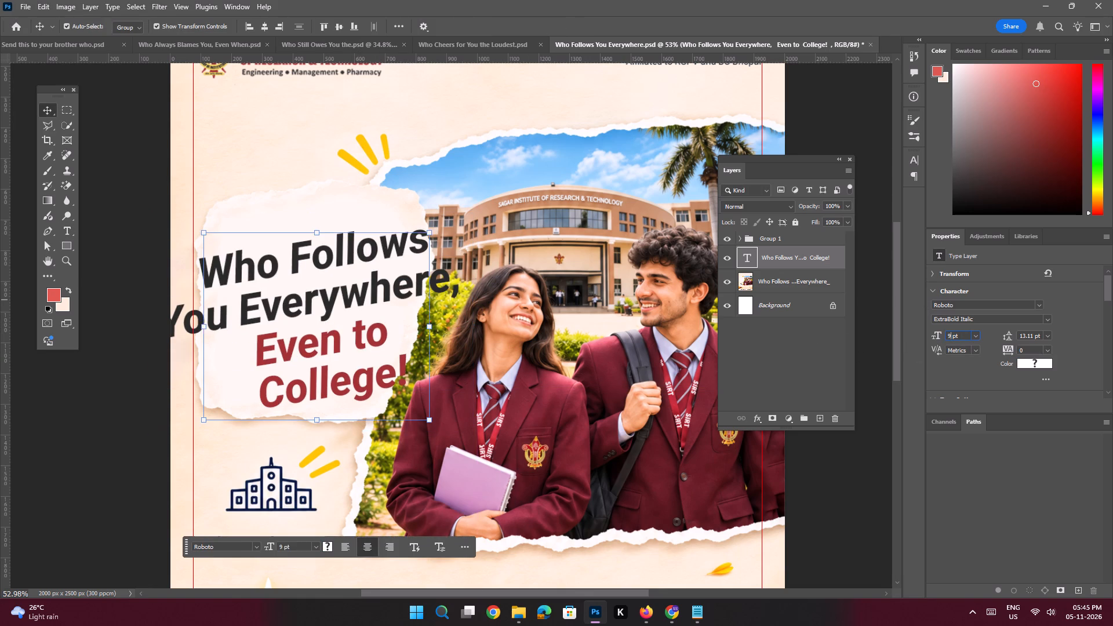
left_click_drag(379, 287, 380, 270)
left_click_drag(1036, 336, 984, 317)
key("9")
key("Return")
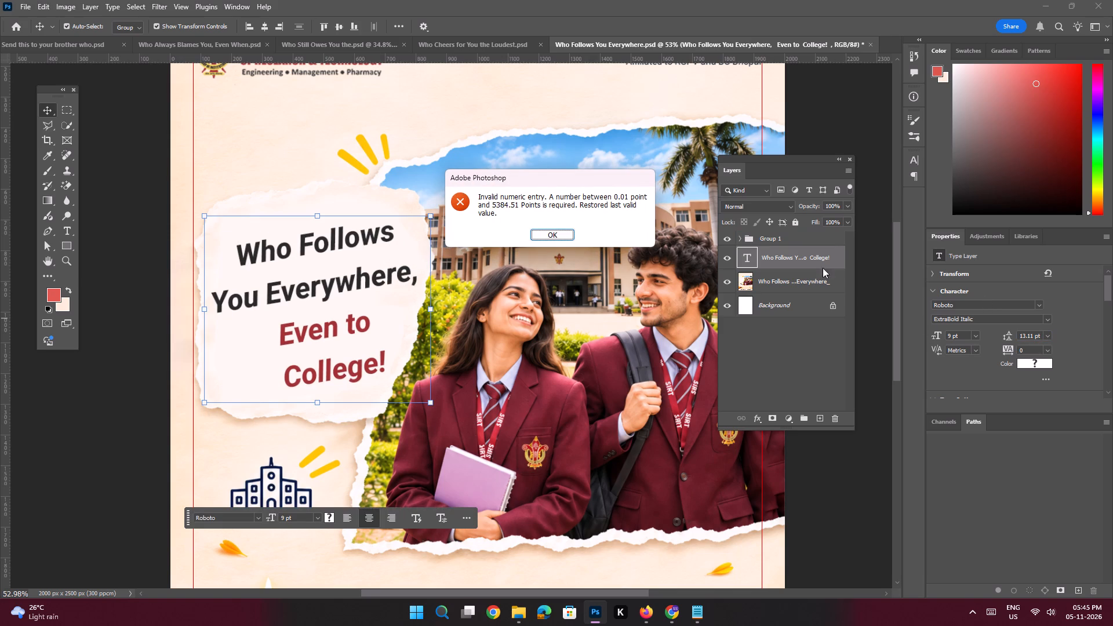
left_click(547, 236)
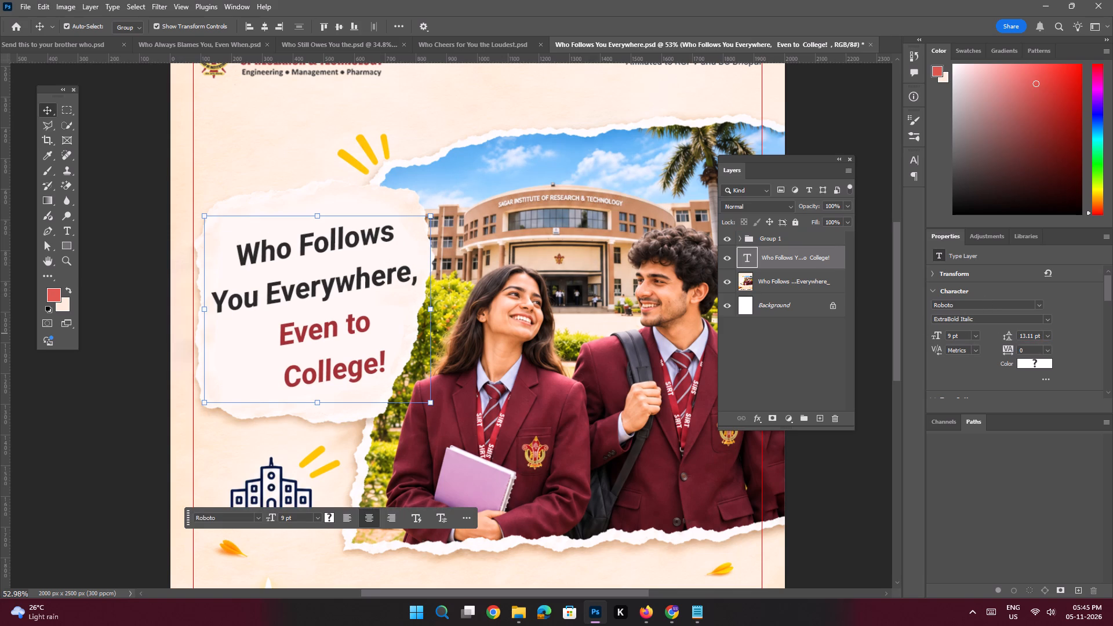
left_click_drag(1033, 335, 992, 315)
key("9")
key("Return")
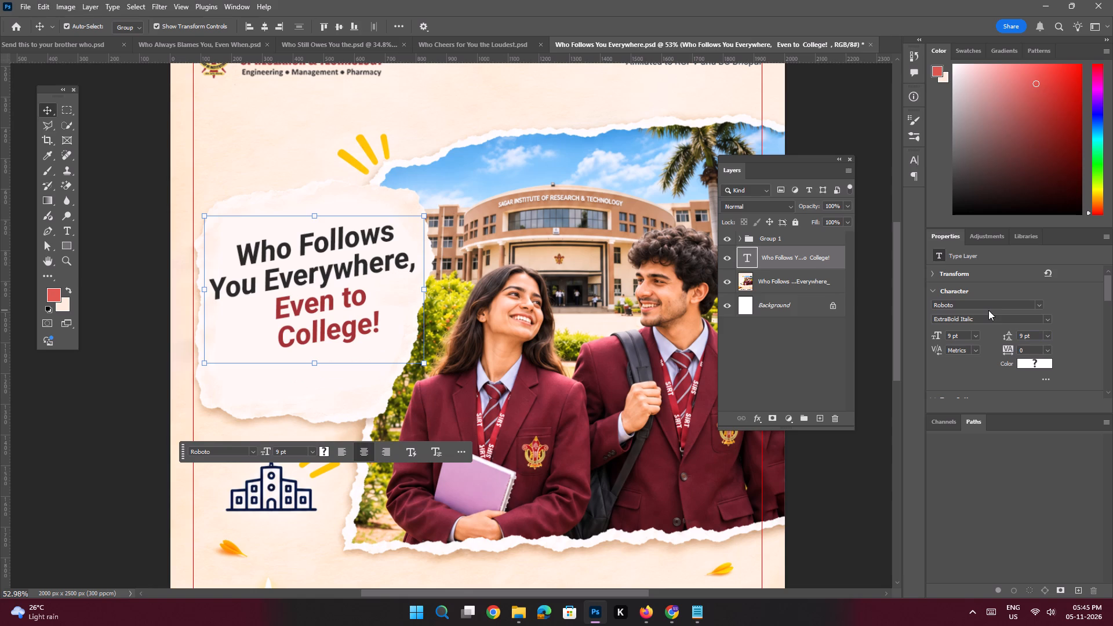
Scale the headline to about 105% and move it slightly lower on the torn paper.
key("ctrl+t")
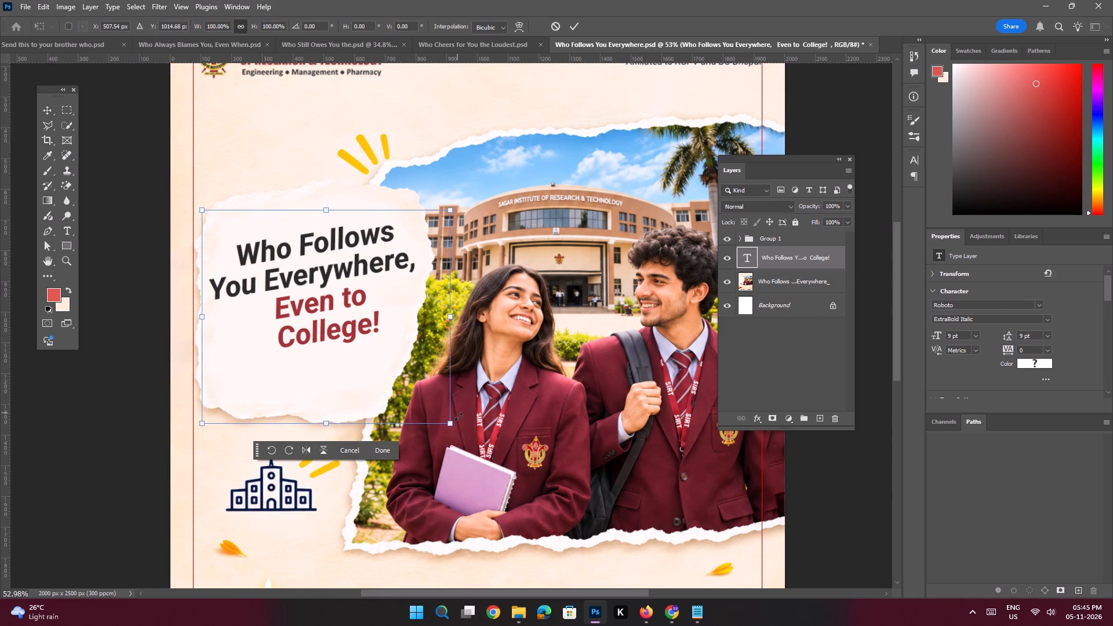
left_click_drag(452, 422, 455, 431, "alt")
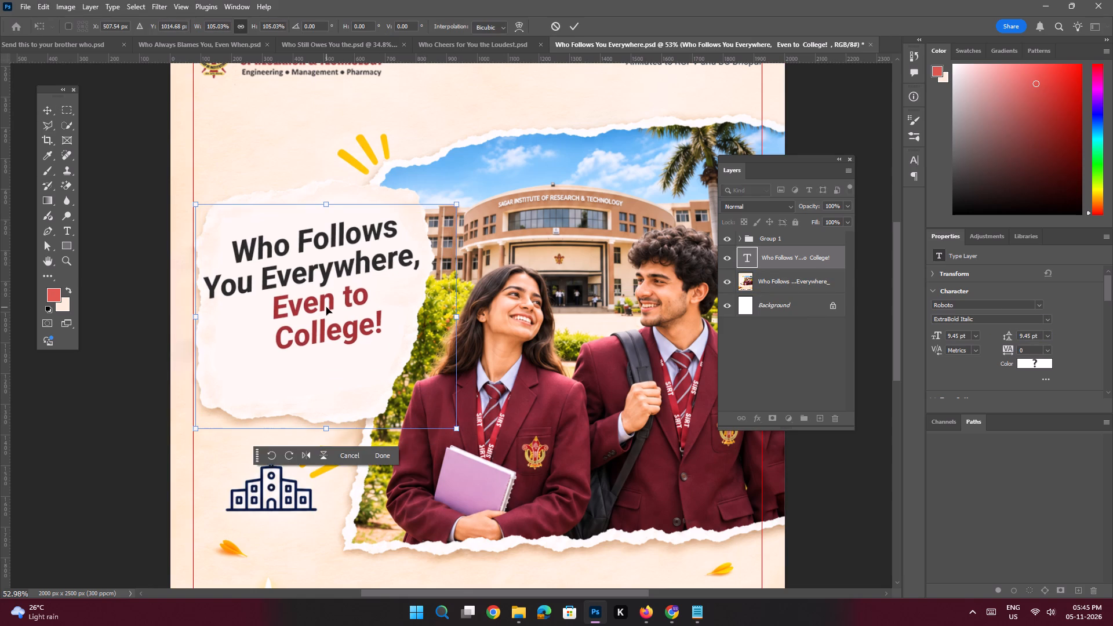
left_click_drag(326, 307, 330, 322)
key("Return")
Break the second headline line so "Everywhere," sits on its own line below "You".
double_click(325, 303)
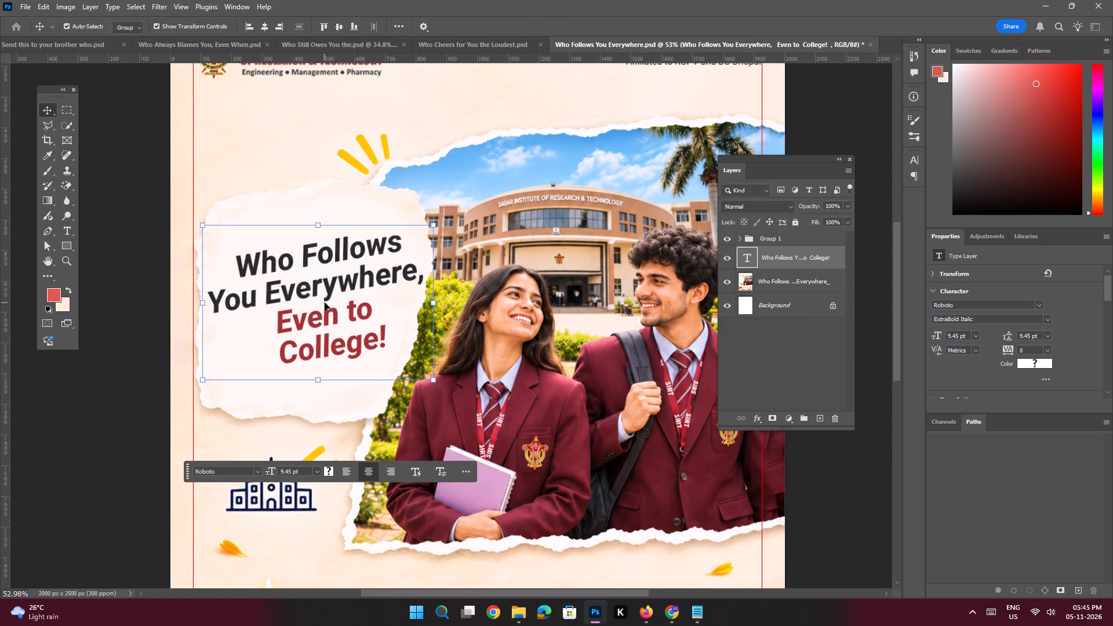
left_click(268, 285)
key("Return")
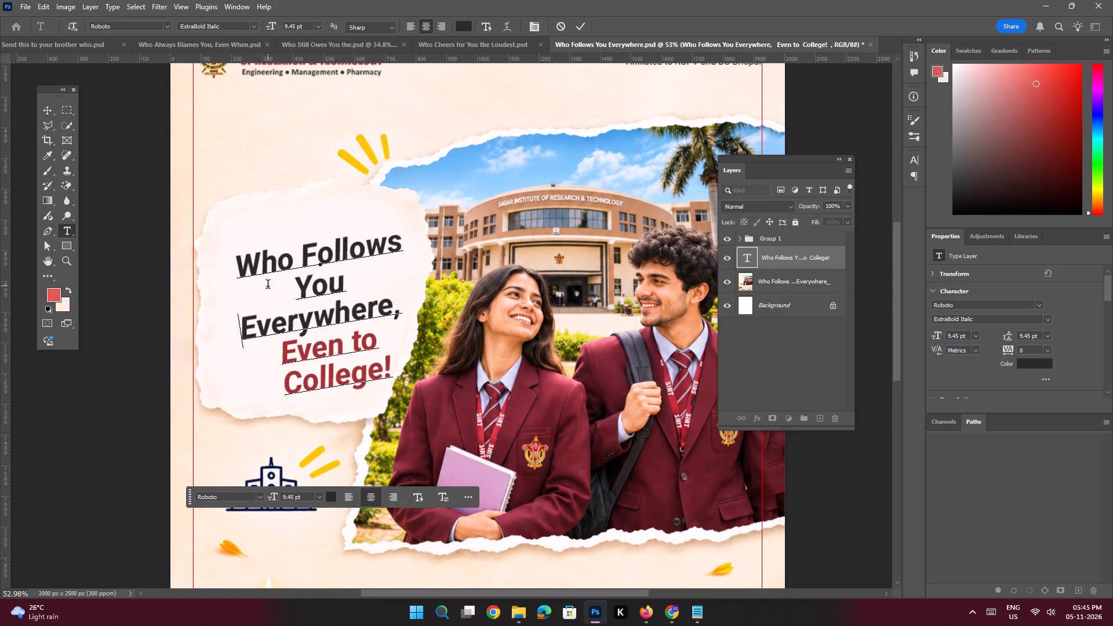
key("Return")
Enlarge the five-line headline to about 118.5%, making it 11.2 pt, and position it to fill the torn paper.
left_click_drag(293, 315, 281, 307)
left_click_drag(406, 401, 409, 409, "alt")
left_click_drag(425, 463, 426, 467, "alt")
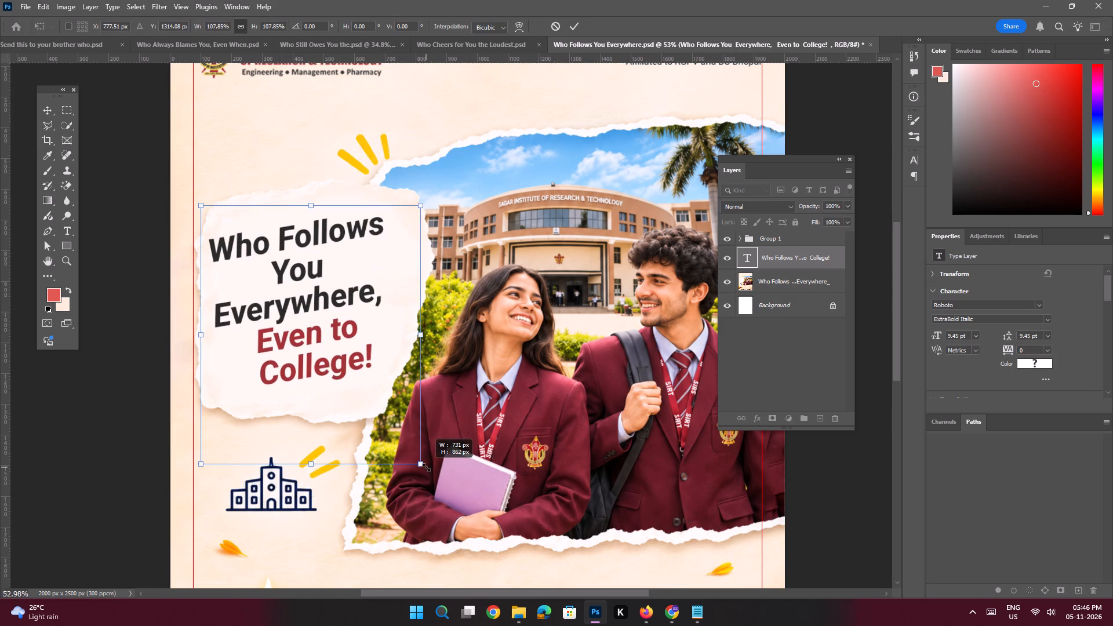
left_click_drag(426, 467, 427, 468, "alt")
left_click_drag(306, 323, 320, 333)
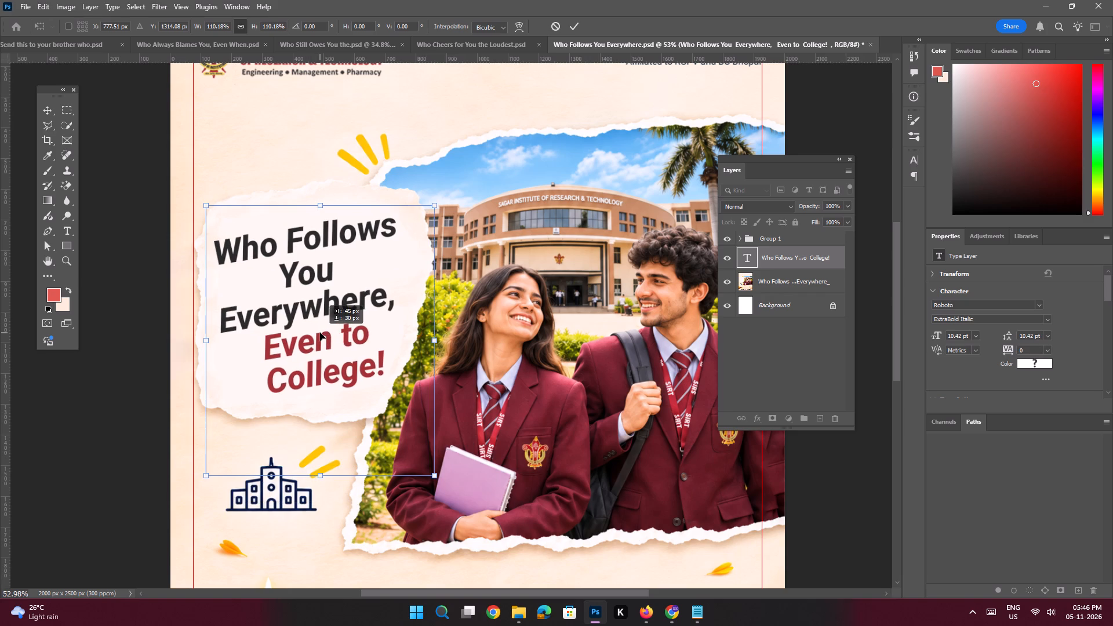
left_click_drag(320, 333, 322, 333)
left_click_drag(437, 475, 438, 480, "alt")
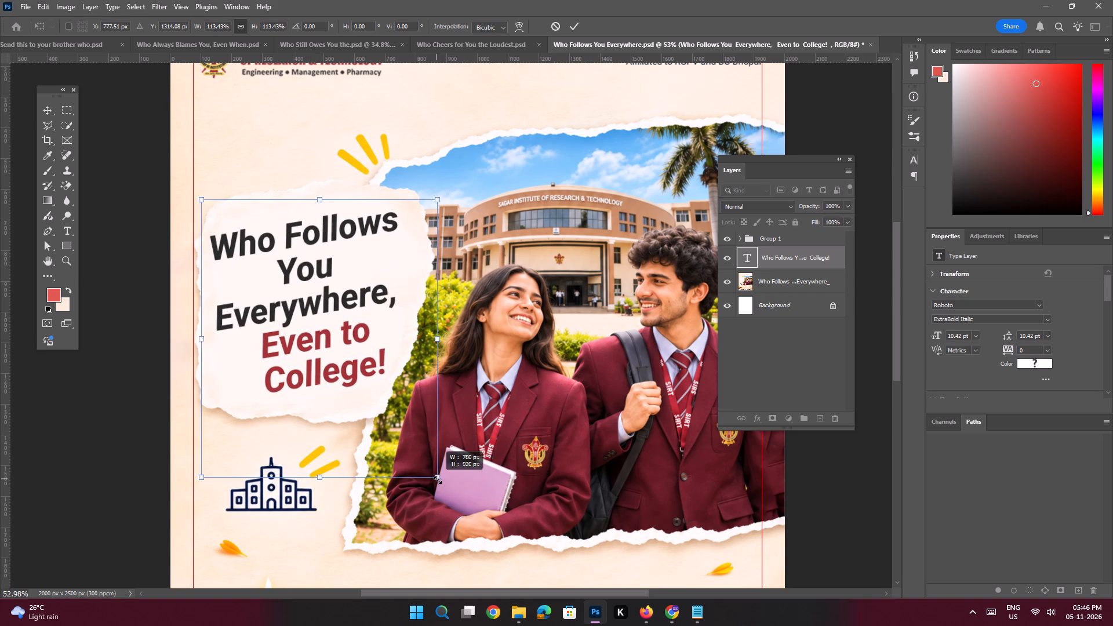
left_click_drag(438, 480, 438, 481, "alt")
left_click_drag(321, 284, 330, 293)
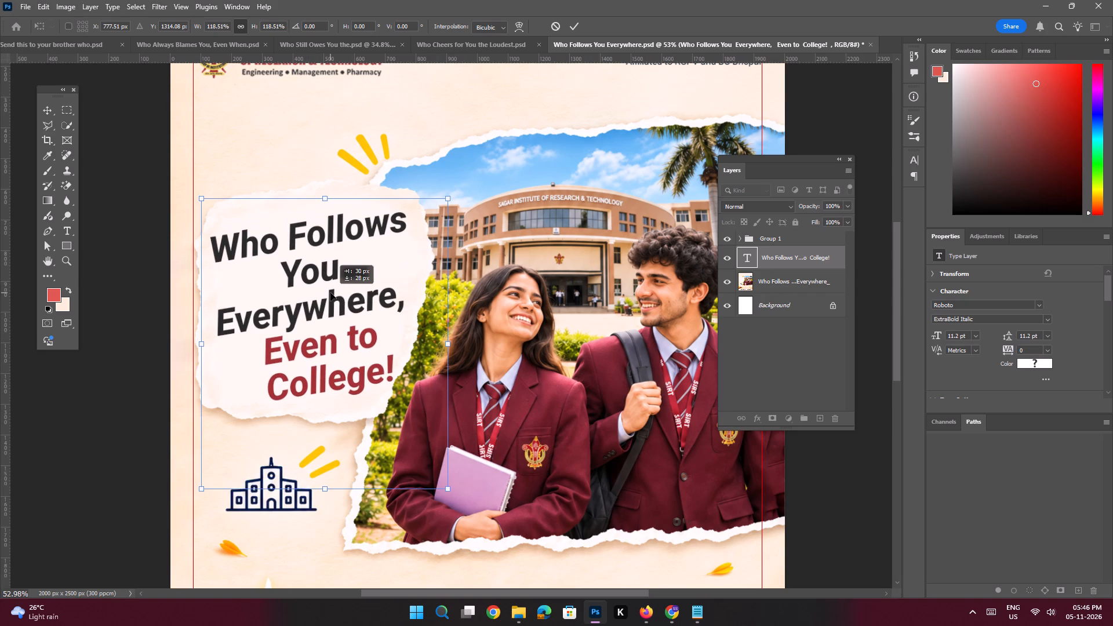
left_click_drag(330, 293, 329, 291)
key("Return")
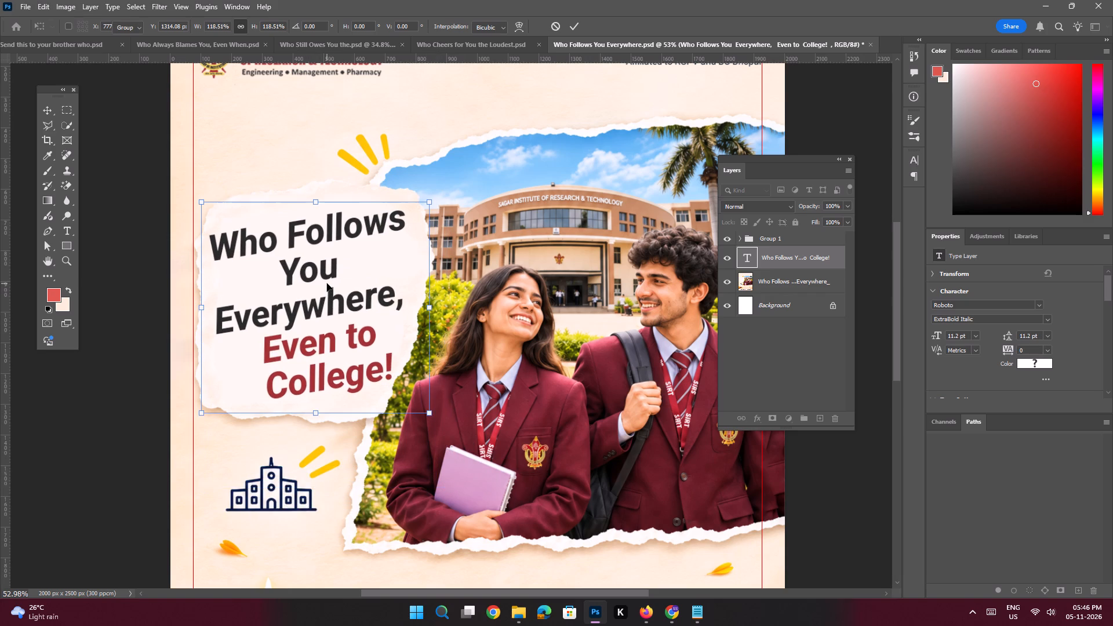
Deselect the headline layer and save the Who Follows You Everywhere post.
key("space")
left_click_drag(362, 272, 319, 260, "ctrl")
left_click(235, 265)
key("space")
key("space")
key("space")
key("space")
key("space")
key("space")
key("space")
left_click_drag(447, 258, 439, 258)
key("ctrl+d")
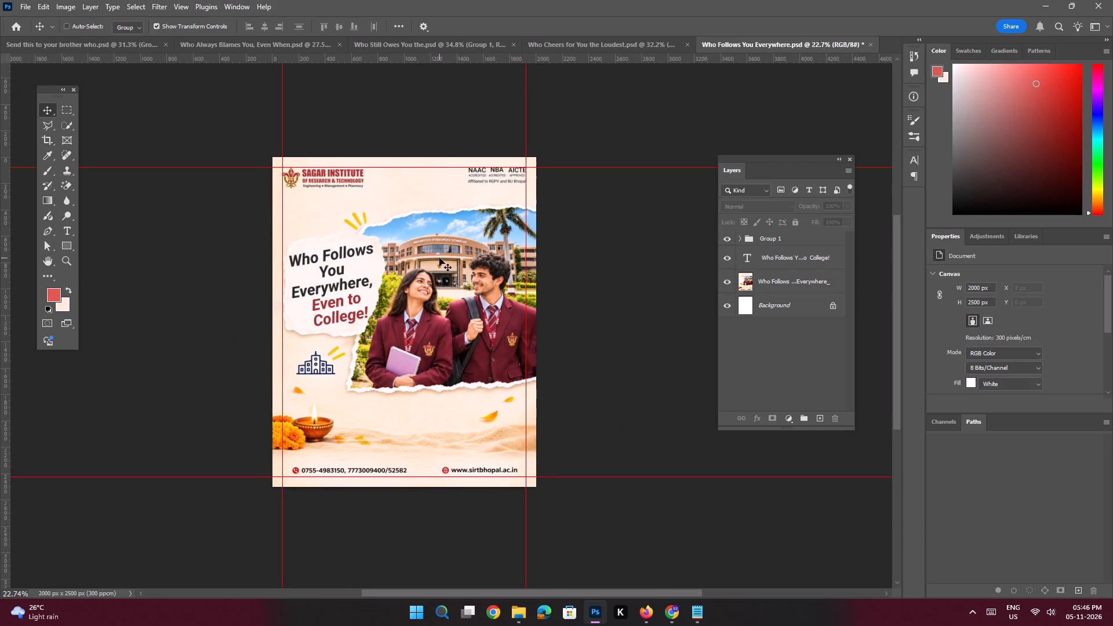
key("ctrl+s")
key("ctrl+s")
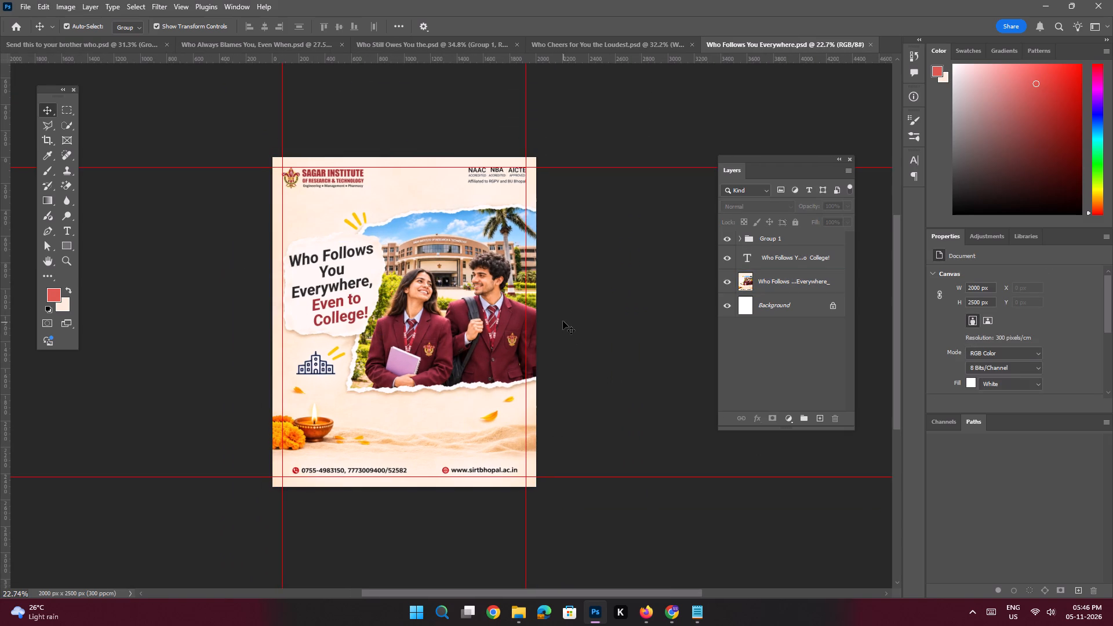
Switch to the frame copy in Notepad.
left_click(699, 623)
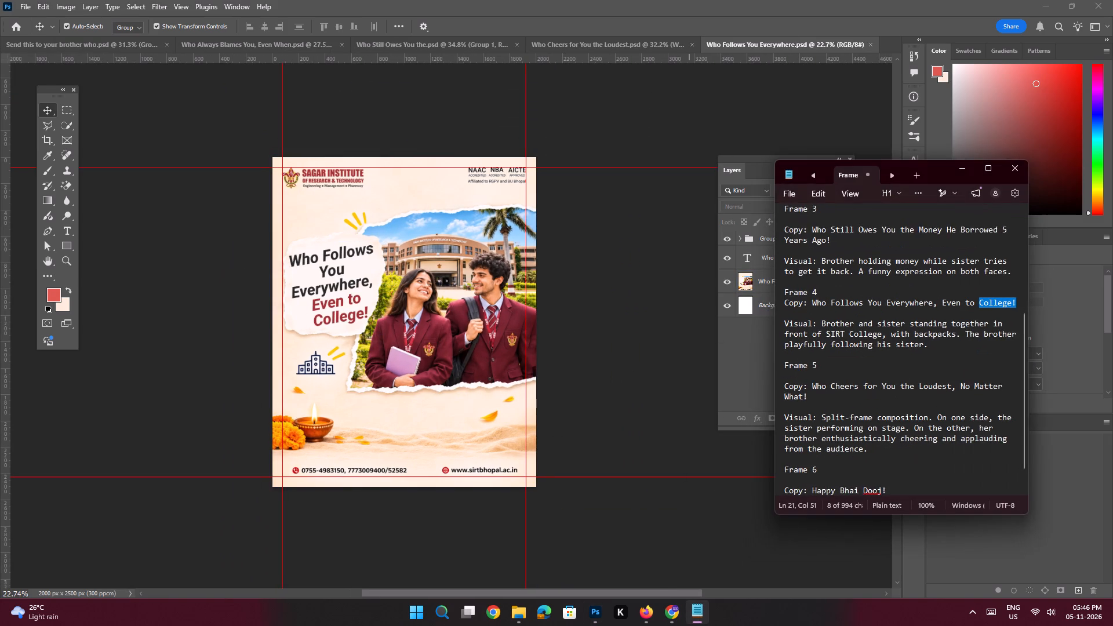
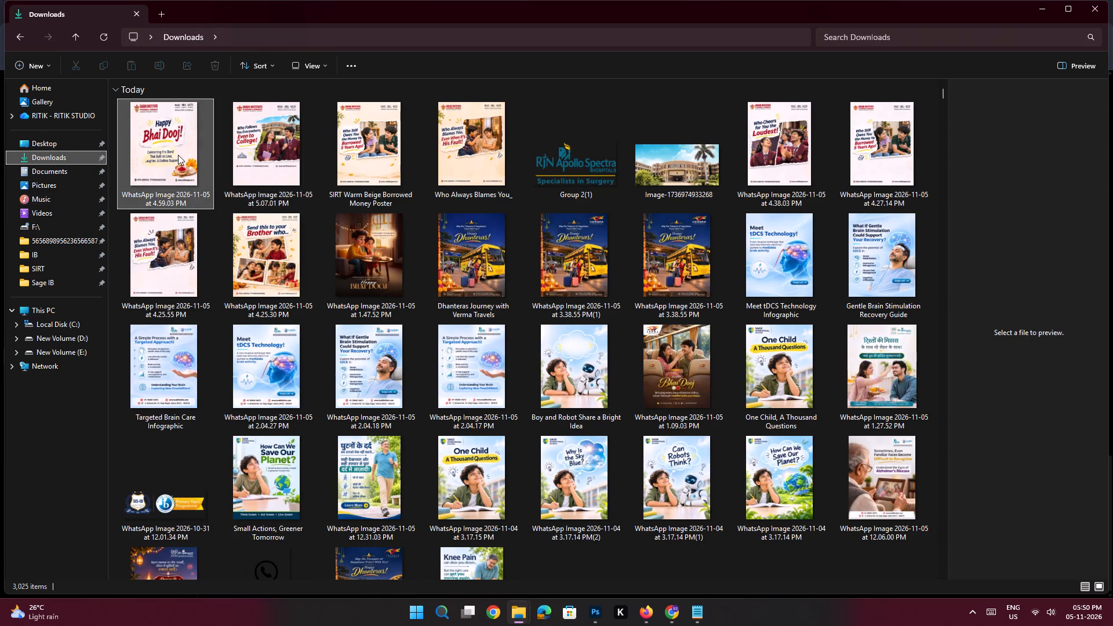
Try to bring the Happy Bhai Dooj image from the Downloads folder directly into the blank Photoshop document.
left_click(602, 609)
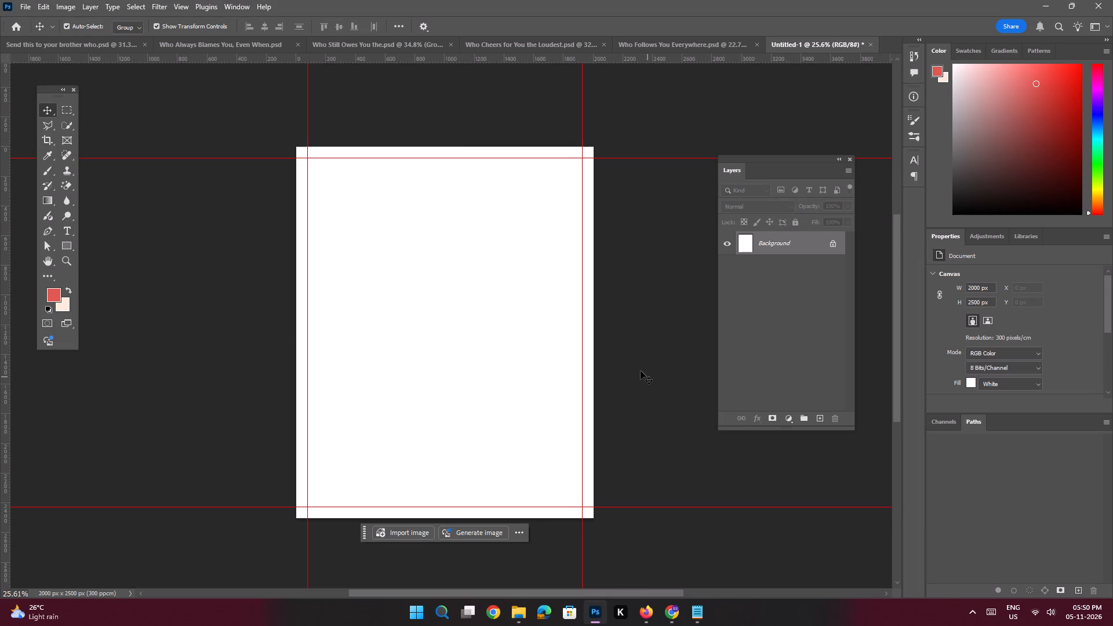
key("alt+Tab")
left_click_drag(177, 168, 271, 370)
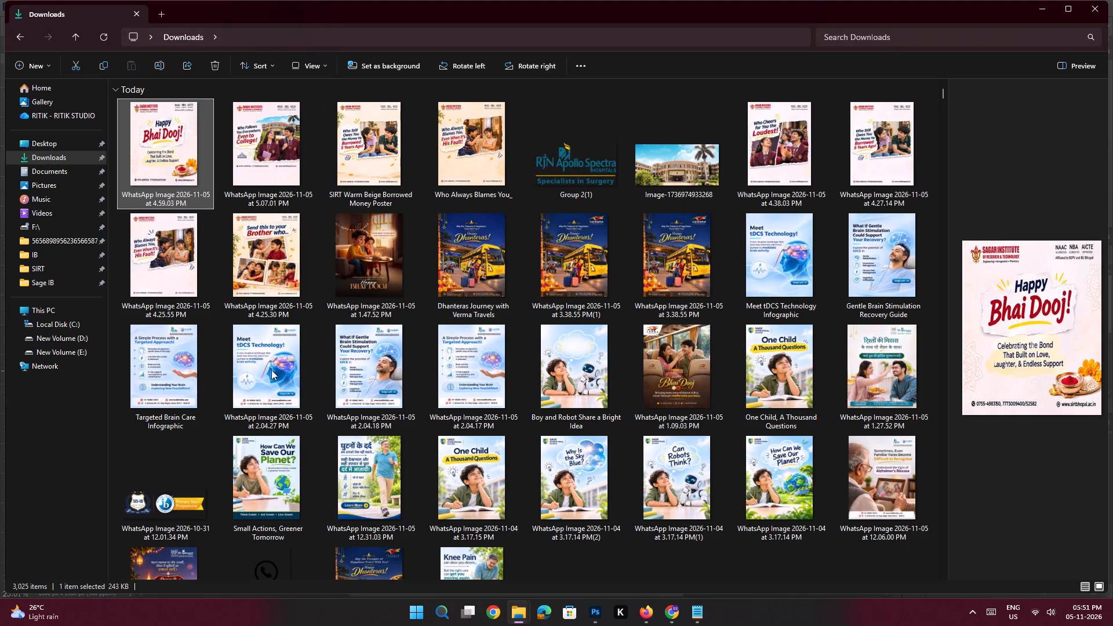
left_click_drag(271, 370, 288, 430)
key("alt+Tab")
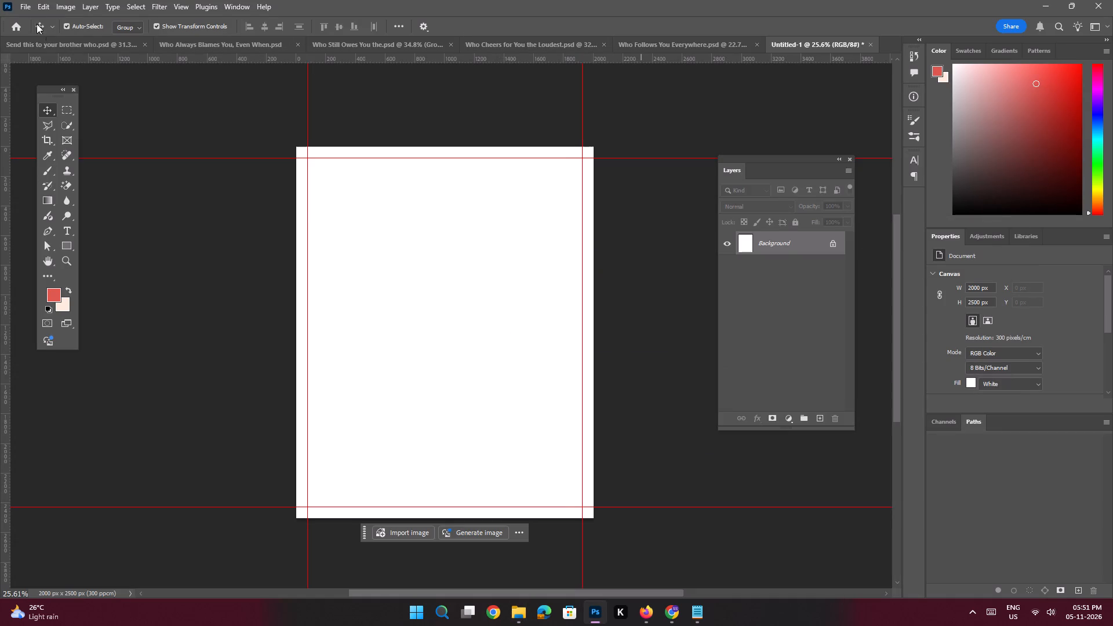
Place the Happy Bhai Dooj poster, WhatsApp Image 2026-11-05 at 4.59.03 PM from Downloads, as an embedded image filling the canvas.
left_click(27, 9)
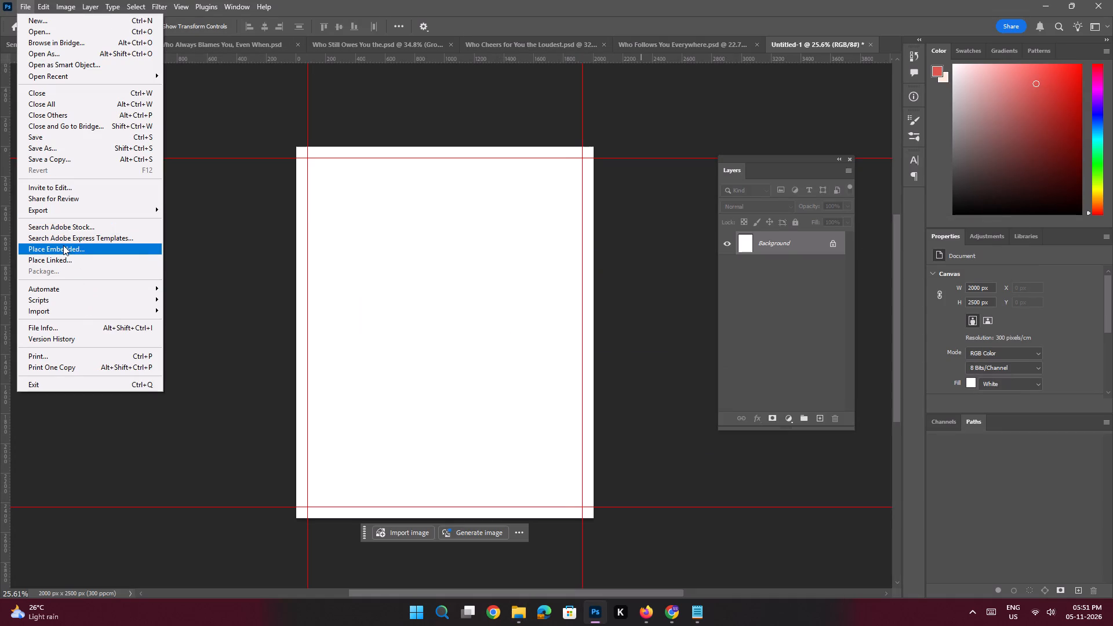
left_click(63, 245)
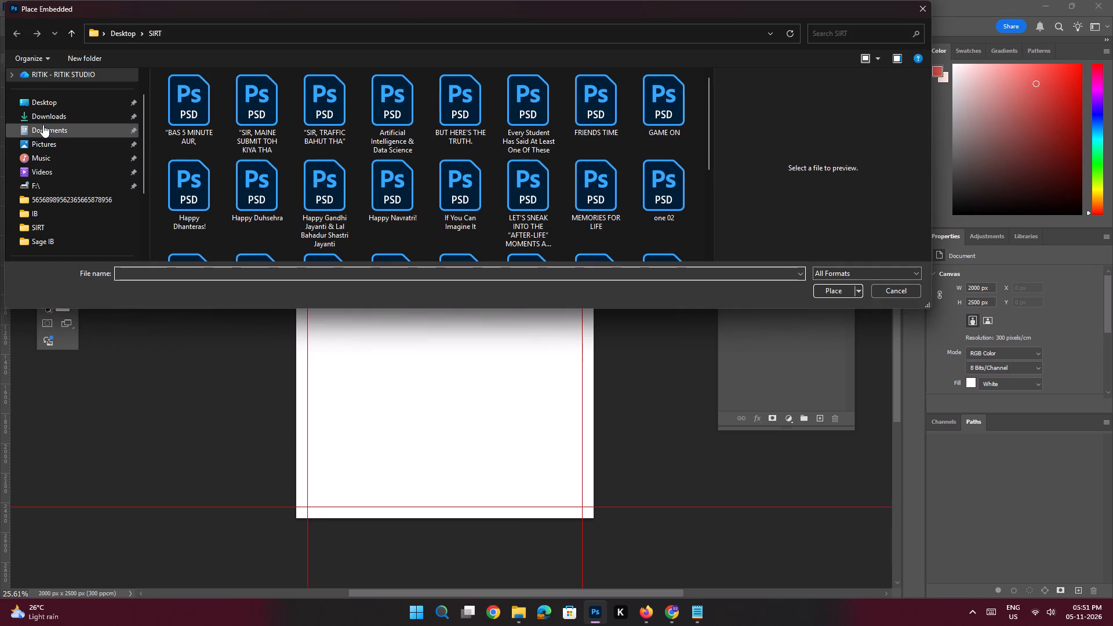
triple_click(45, 119)
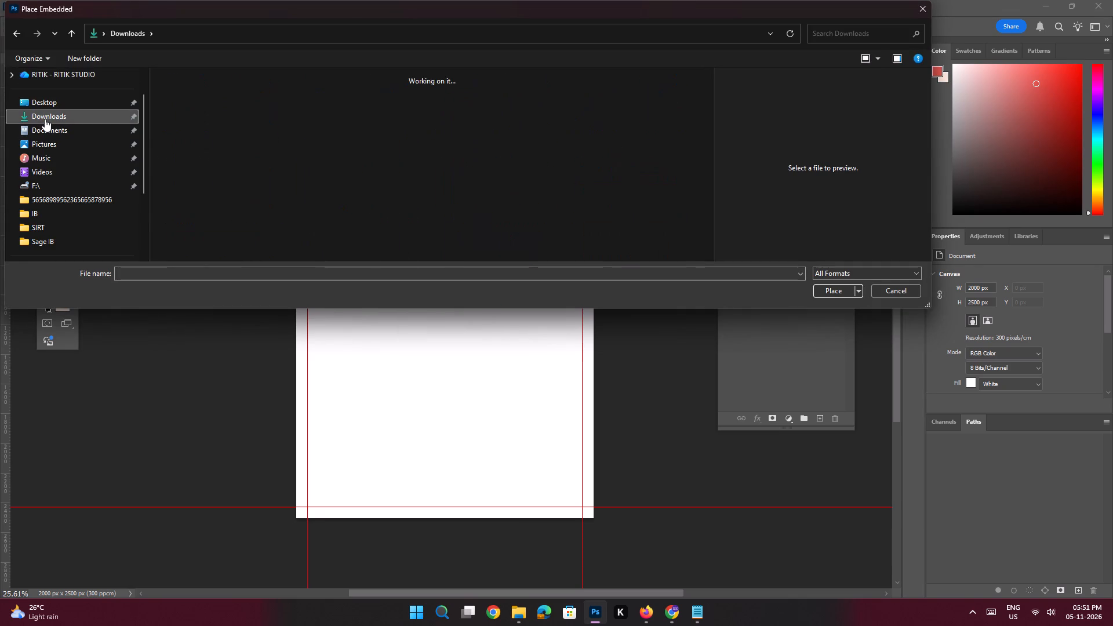
double_click(45, 119)
scroll(559, 190, "down", 1)
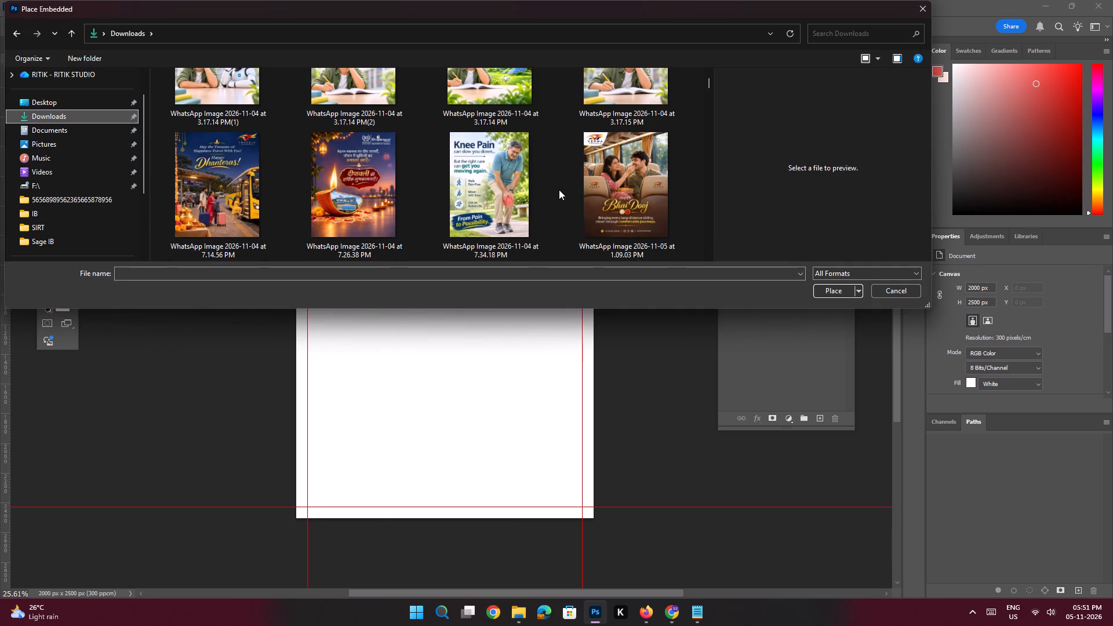
scroll(559, 190, "down", 2)
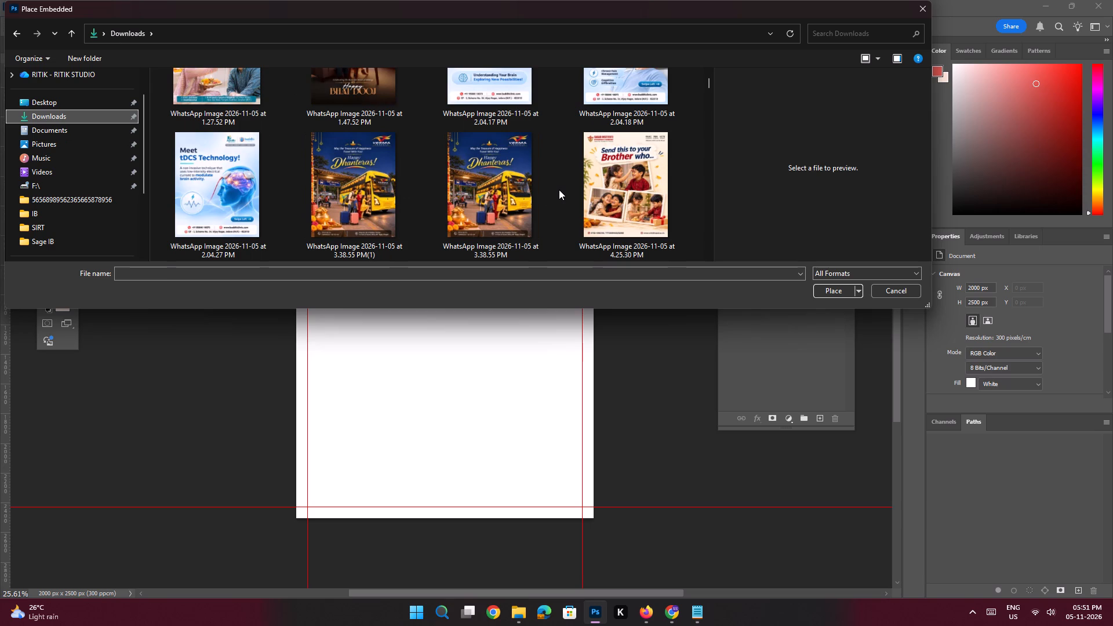
scroll(559, 190, "down", 1)
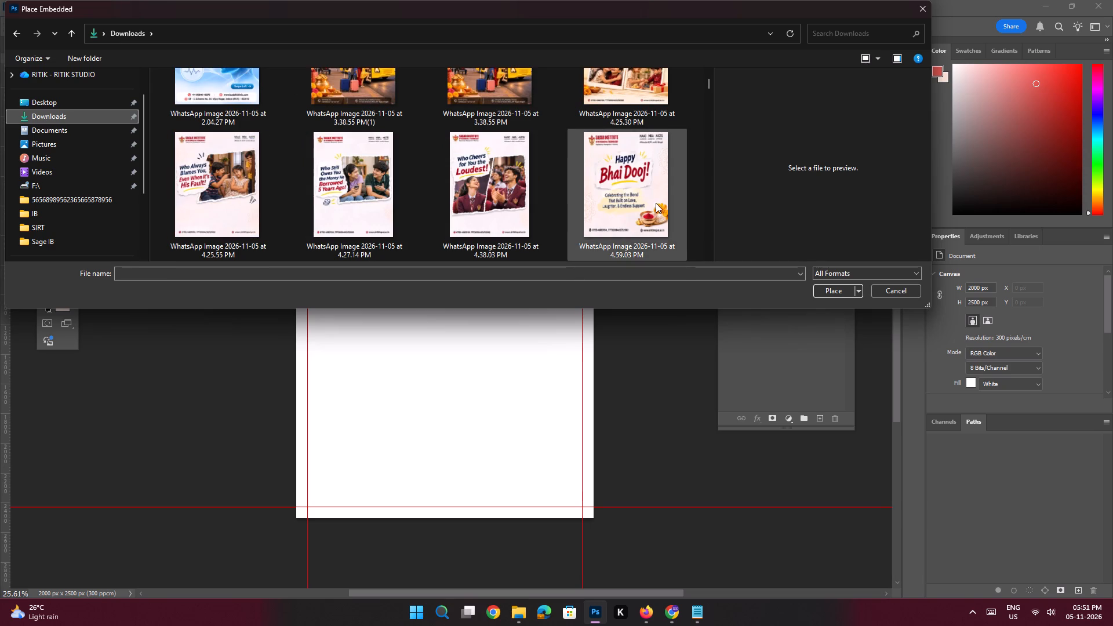
left_click(648, 199)
key("Return")
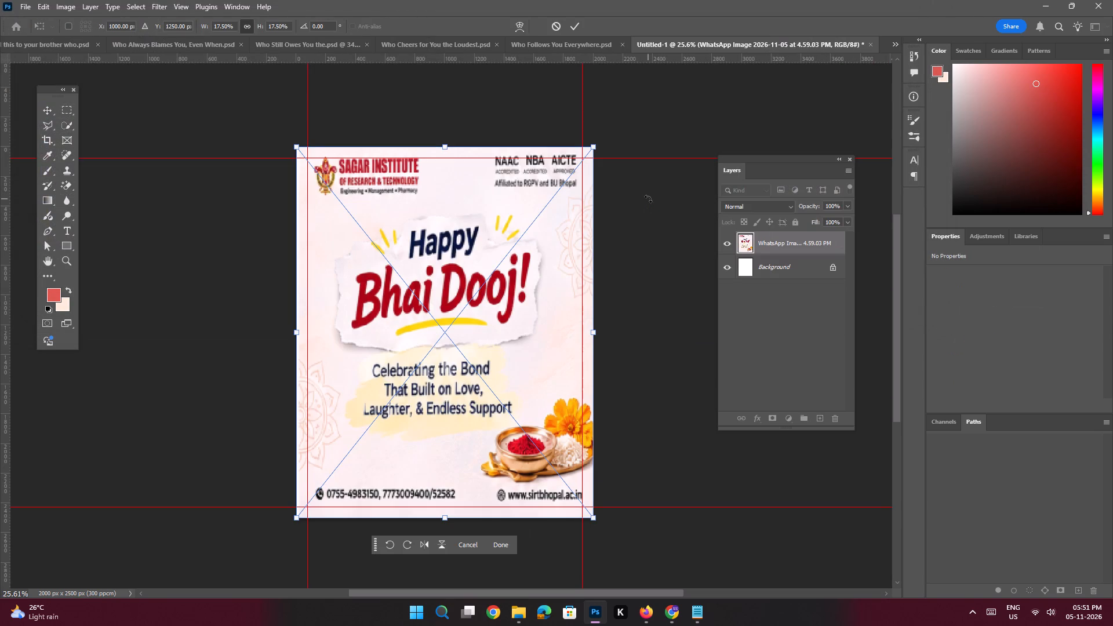
key("Return")
Rasterize the placed Happy Bhai Dooj smart object into a pixel layer using the Magic Eraser on its header background.
key("ctrl+space")
key("ctrl+space")
key("ctrl+space")
key("ctrl+space")
key("ctrl+space")
key("ctrl+space")
key("ctrl+space")
key("ctrl+space")
key("ctrl+space")
key("ctrl+space")
key("ctrl+space")
key("ctrl+space")
key("ctrl+space")
key("ctrl+space")
key("ctrl+space")
key("ctrl+space")
key("ctrl+space")
key("ctrl+space")
key("ctrl+space")
key("ctrl+space")
left_click_drag(486, 181, 493, 205, "ctrl")
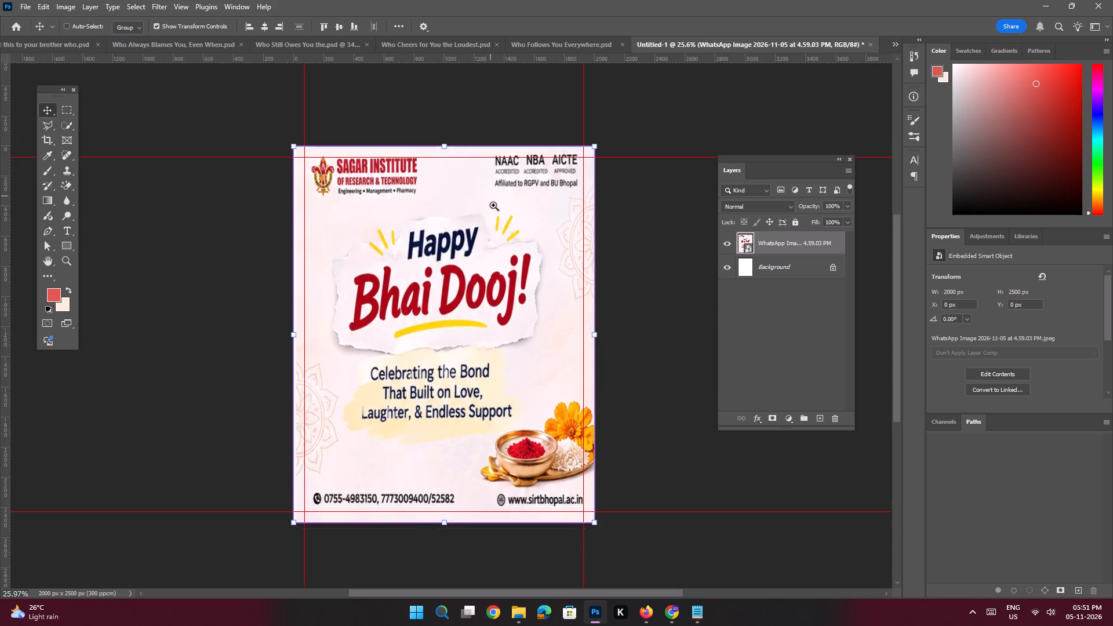
left_click_drag(493, 205, 505, 255, "ctrl")
left_click_drag(518, 215, 512, 270)
left_click_drag(448, 222, 450, 239, "ctrl")
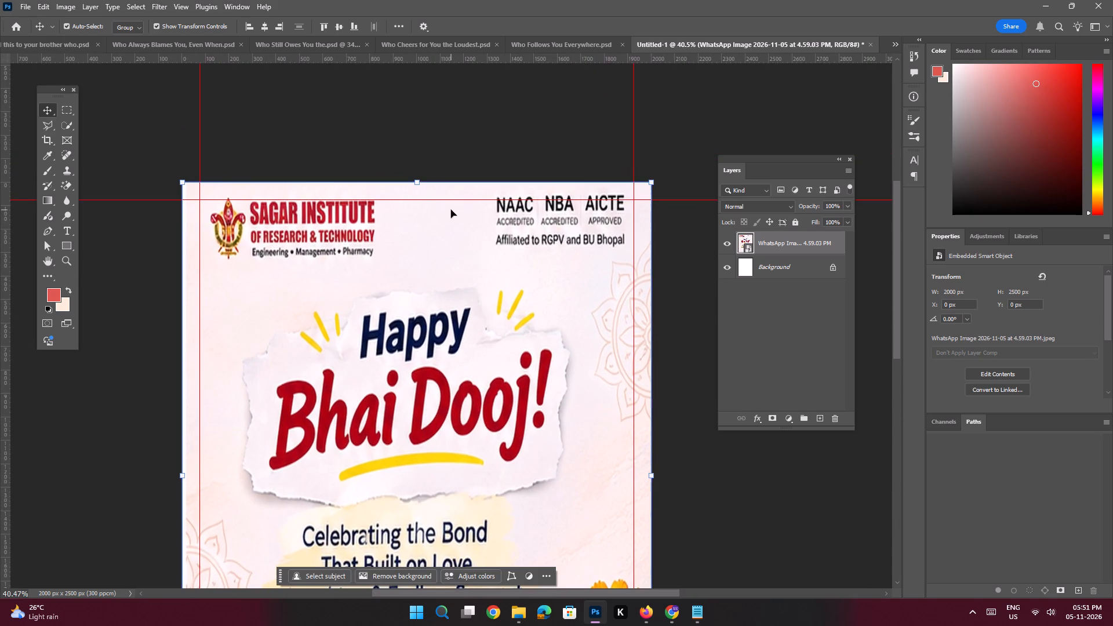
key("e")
left_click(452, 234)
left_click(493, 229)
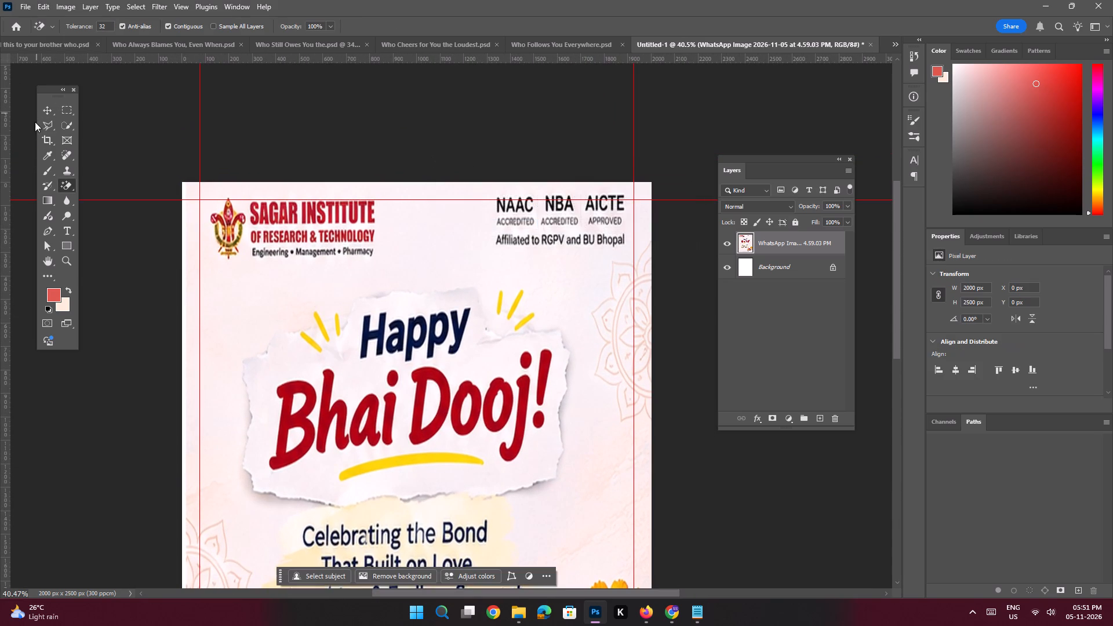
Outline the institute logo and NAAC/NBA/AICTE accreditation header with the Polygonal Lasso and run Generative Fill with the prompt "Remove this".
left_click(45, 128)
left_click(243, 195)
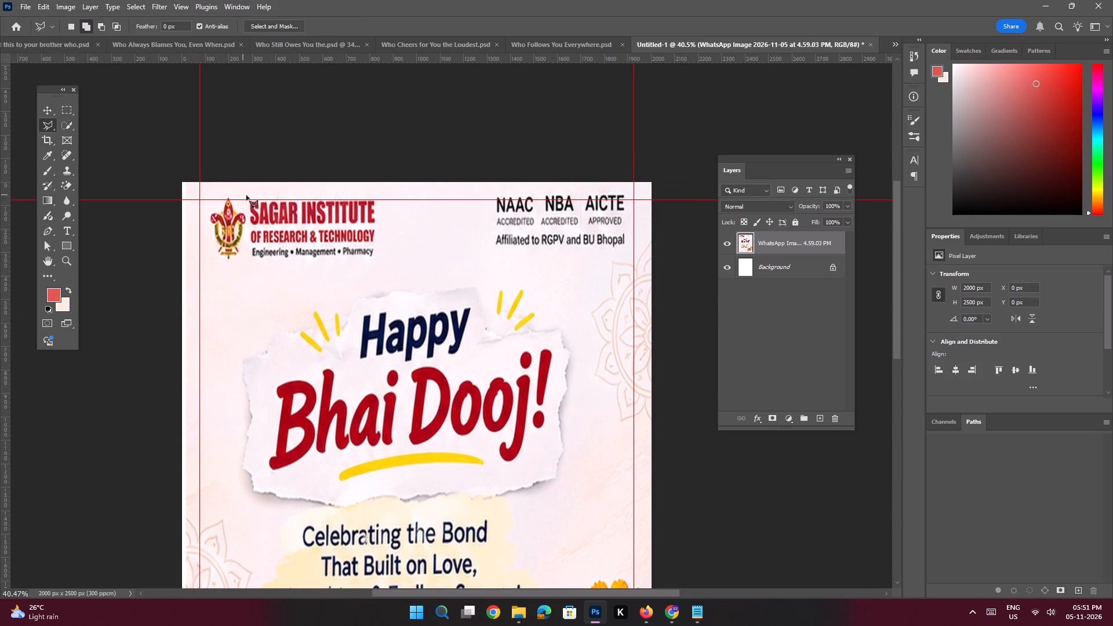
left_click(627, 194, "shift")
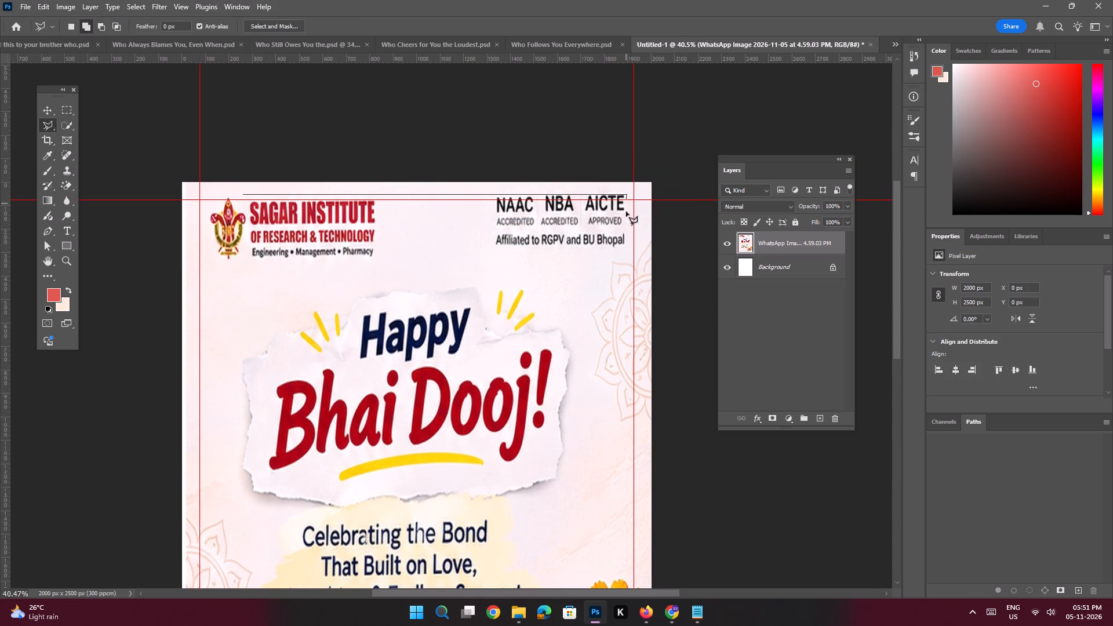
left_click(627, 225)
left_click(629, 246)
left_click(624, 250)
left_click(590, 256)
left_click(441, 255)
left_click(366, 265)
left_click(202, 264)
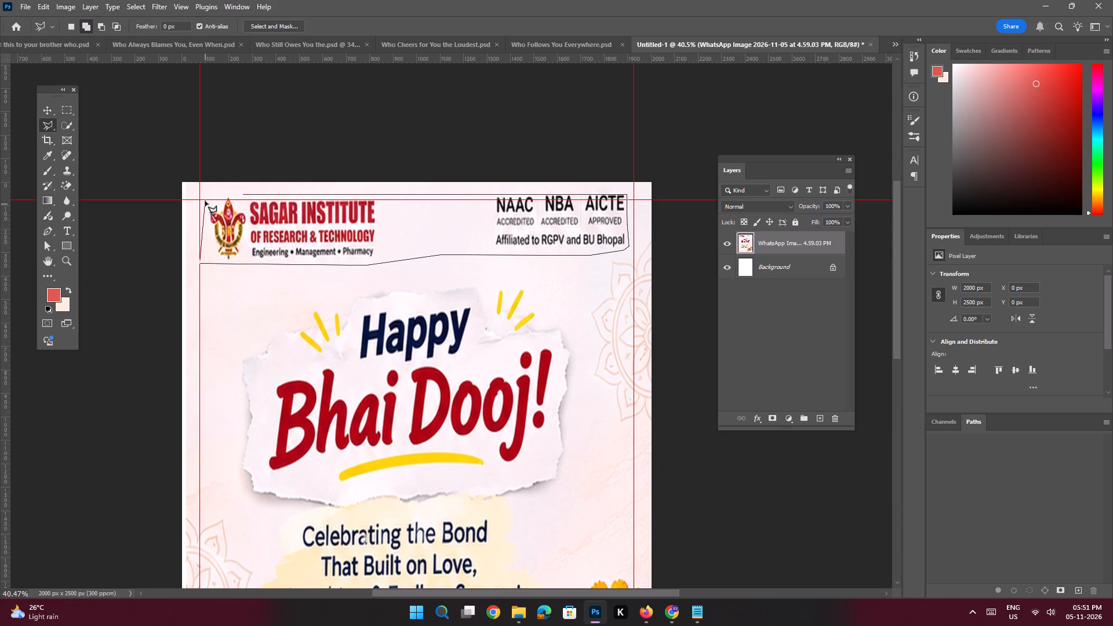
left_click(205, 198)
left_click(226, 194)
double_click(245, 192)
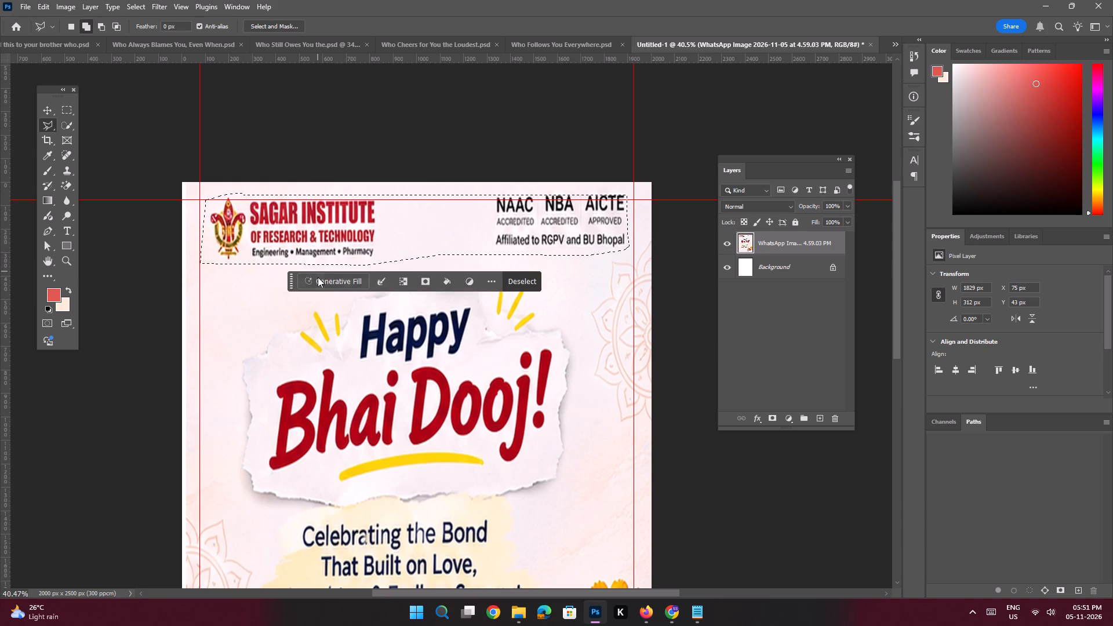
left_click(318, 279)
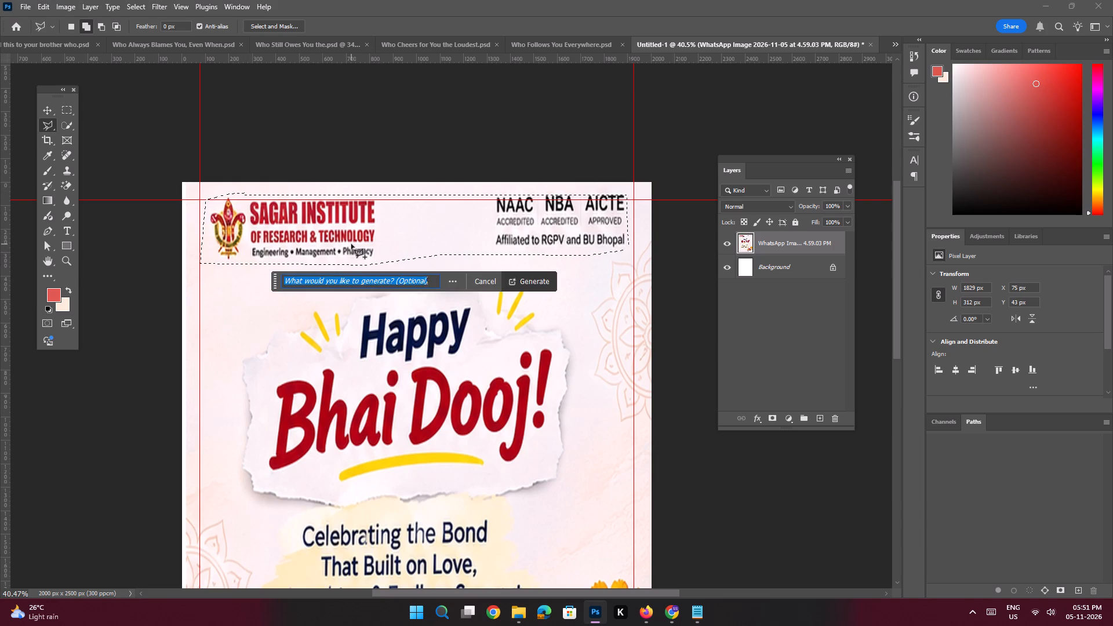
type("Remove this")
key("space")
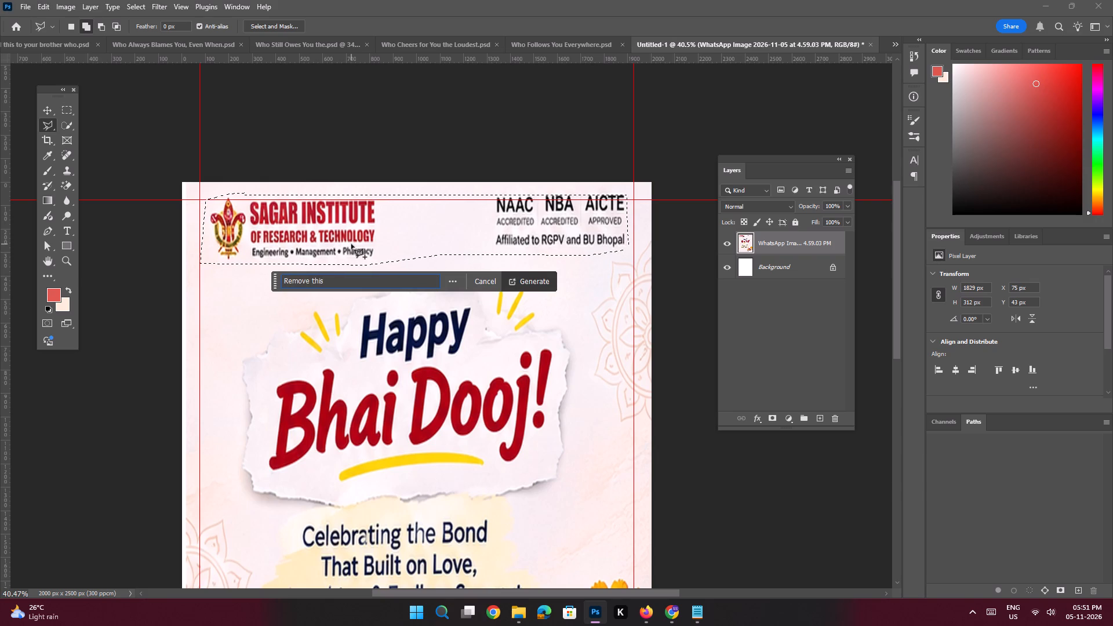
key("Return")
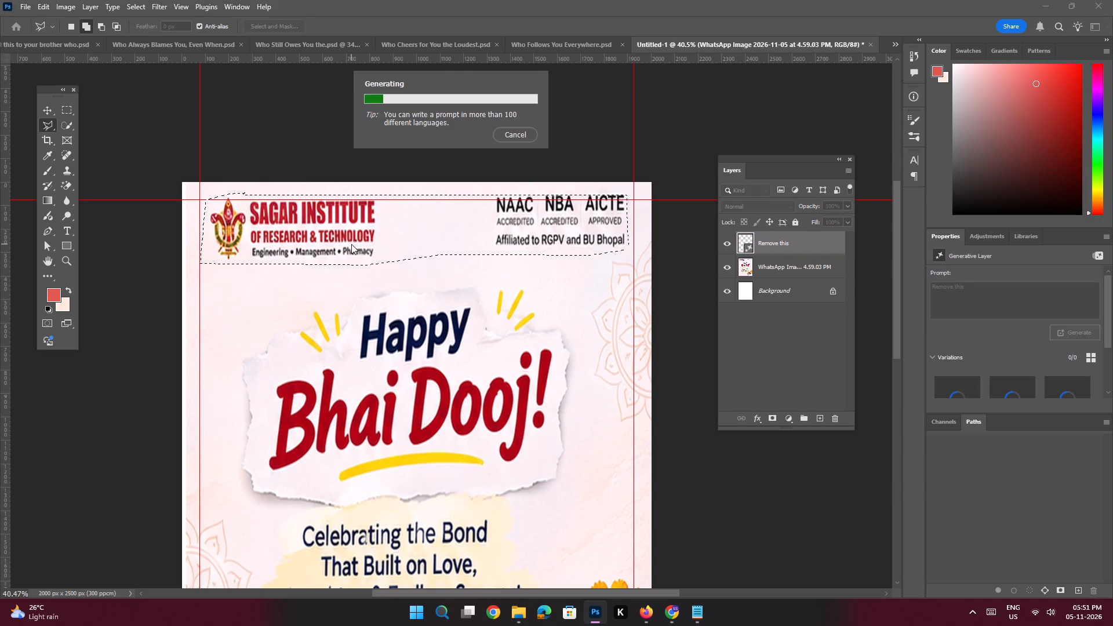
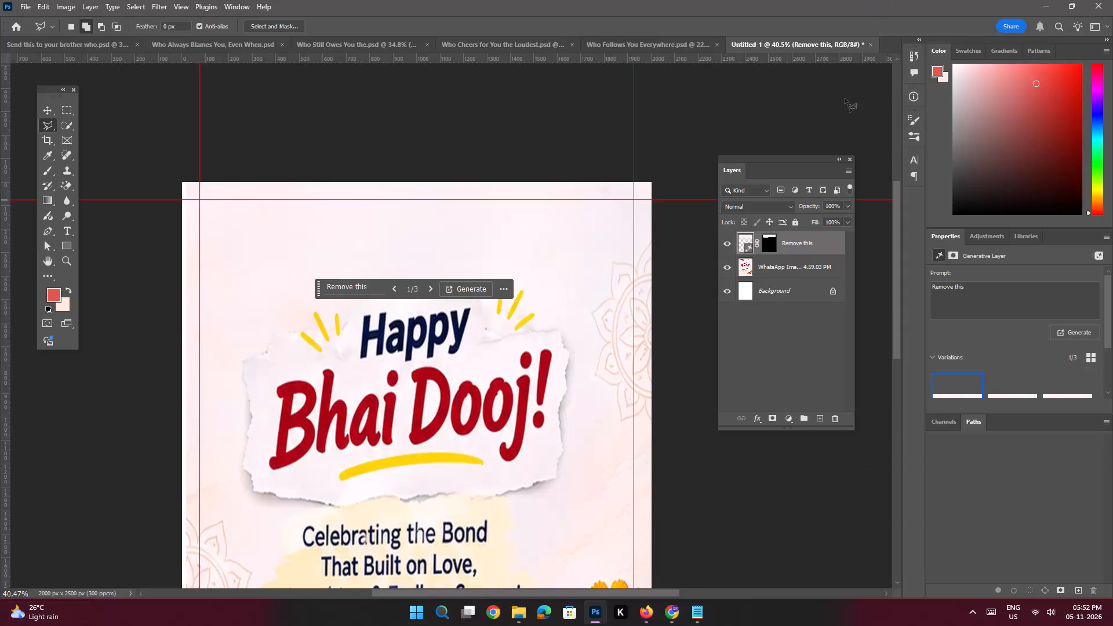
Copy the institute logo and accreditation header group from Who Follows You Everywhere.psd into the untitled Happy Bhai Dooj document.
key("space")
left_click_drag(541, 228, 519, 220, "ctrl")
left_click(545, 191)
left_click(42, 107)
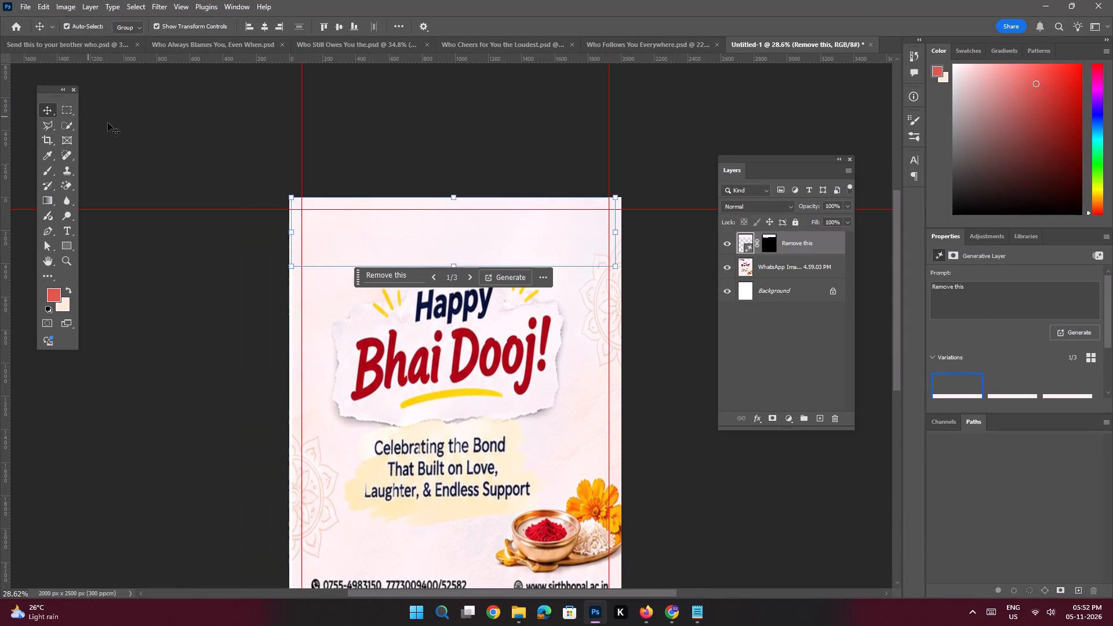
left_click(108, 123)
left_click(636, 44)
key("space")
left_click_drag(389, 163, 425, 216, "ctrl")
left_click(297, 198)
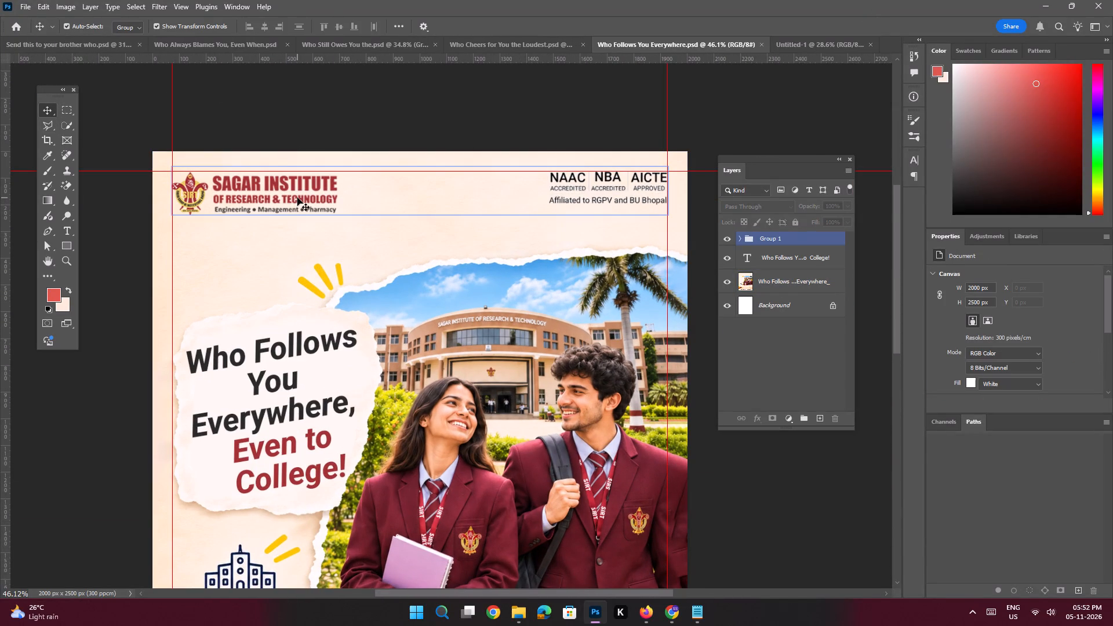
left_click_drag(763, 235, 788, 134)
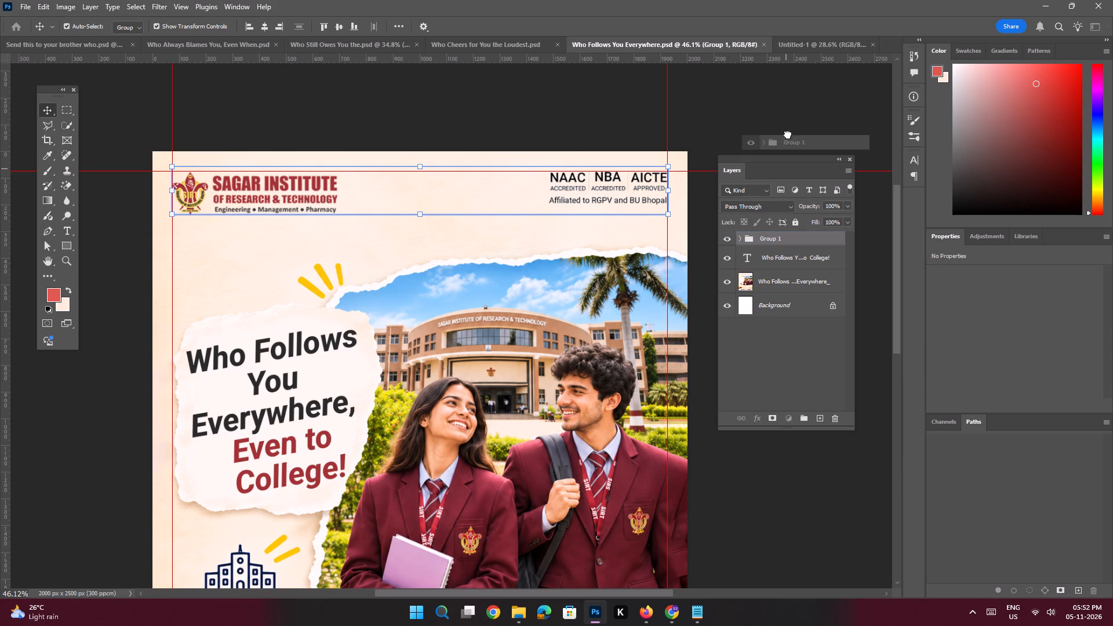
left_click_drag(788, 134, 465, 214)
Centre the institute header group horizontally on the Happy Bhai Dooj canvas and move it straight up to the top margin guide.
double_click(264, 28)
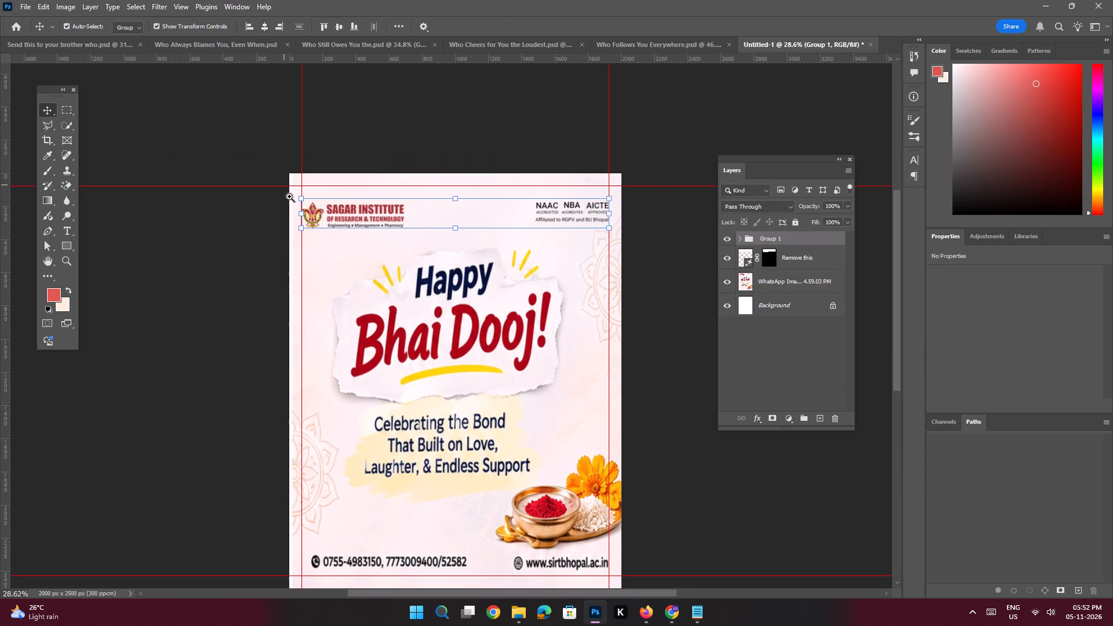
key("ctrl+space")
key("ctrl+space")
key("ctrl+space")
key("ctrl+space")
key("ctrl+space")
key("ctrl+space")
key("ctrl+space")
key("ctrl+space")
key("ctrl+space")
key("ctrl+space")
key("ctrl+space")
key("ctrl+space")
key("ctrl+space")
key("ctrl+space")
key("ctrl+space")
key("ctrl+space")
key("ctrl+space")
left_click_drag(332, 201, 375, 289, "ctrl")
left_click_drag(346, 223, 346, 205, "shift")
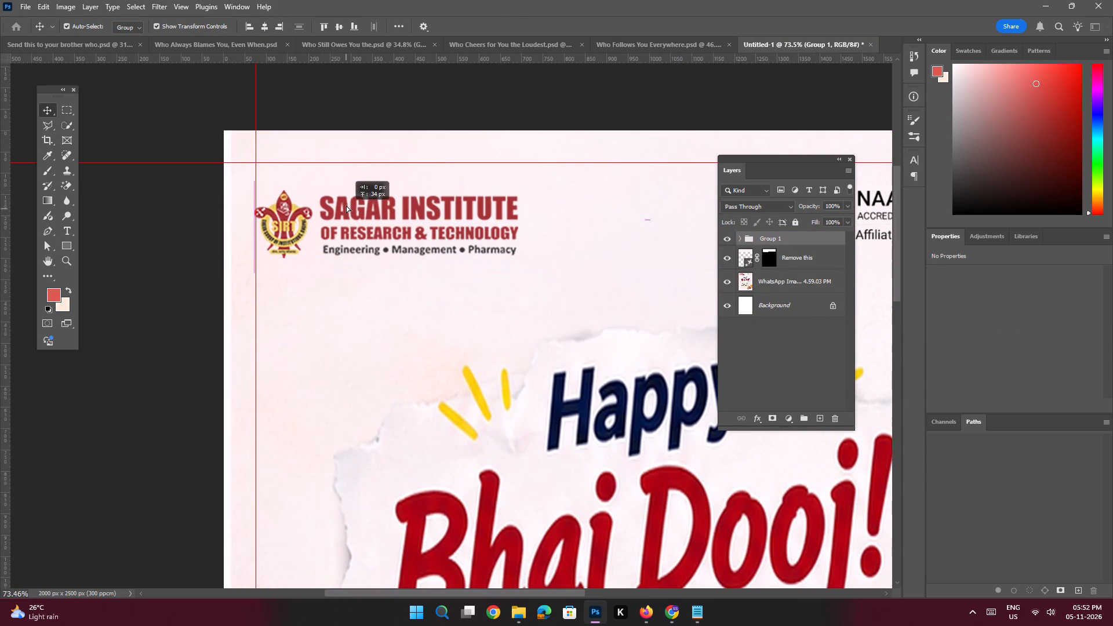
left_click_drag(346, 205, 346, 182, "shift")
key("ctrl+space")
key("ctrl+space")
key("ctrl+space")
left_click_drag(359, 212, 309, 198, "ctrl")
left_click(268, 263)
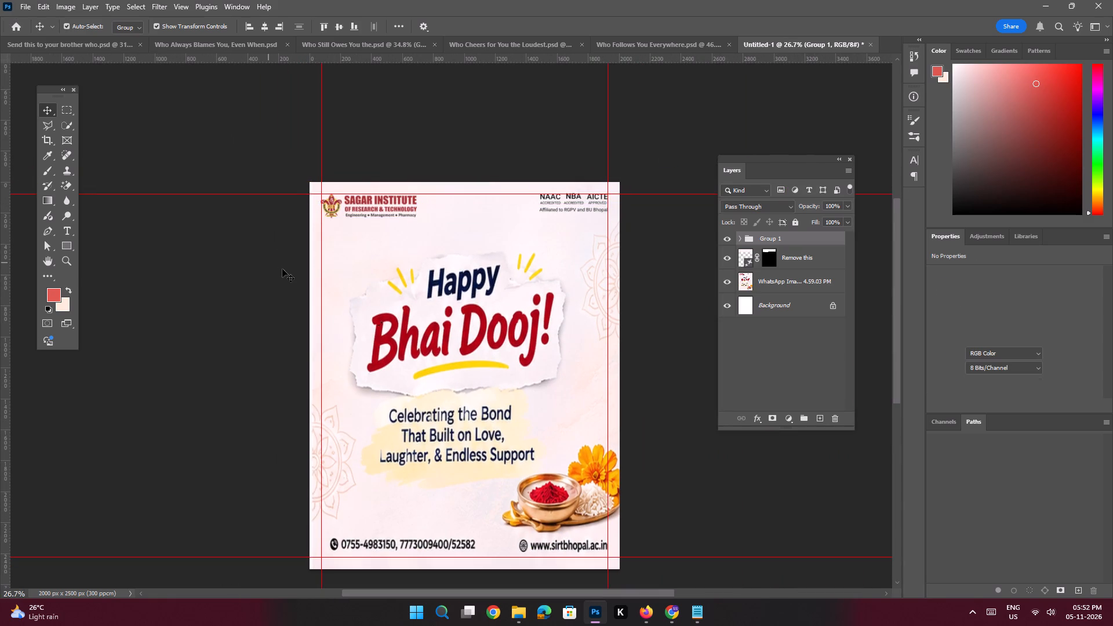
On the poster image layer, outline the phone and website line at the poster's foot with the Polygonal Lasso, remove it with Content-Aware Fill, and deselect.
key("ctrl+space")
key("ctrl+space")
key("ctrl+space")
key("ctrl+space")
key("ctrl+space")
key("ctrl+space")
key("ctrl+space")
key("ctrl+space")
key("ctrl+space")
key("ctrl+space")
key("ctrl+space")
key("ctrl+space")
key("ctrl+space")
key("ctrl+space")
key("ctrl+space")
key("ctrl+space")
key("ctrl+space")
key("ctrl+space")
key("ctrl+space")
key("ctrl+space")
left_click_drag(511, 339, 509, 359, "ctrl")
left_click_drag(514, 430, 508, 342)
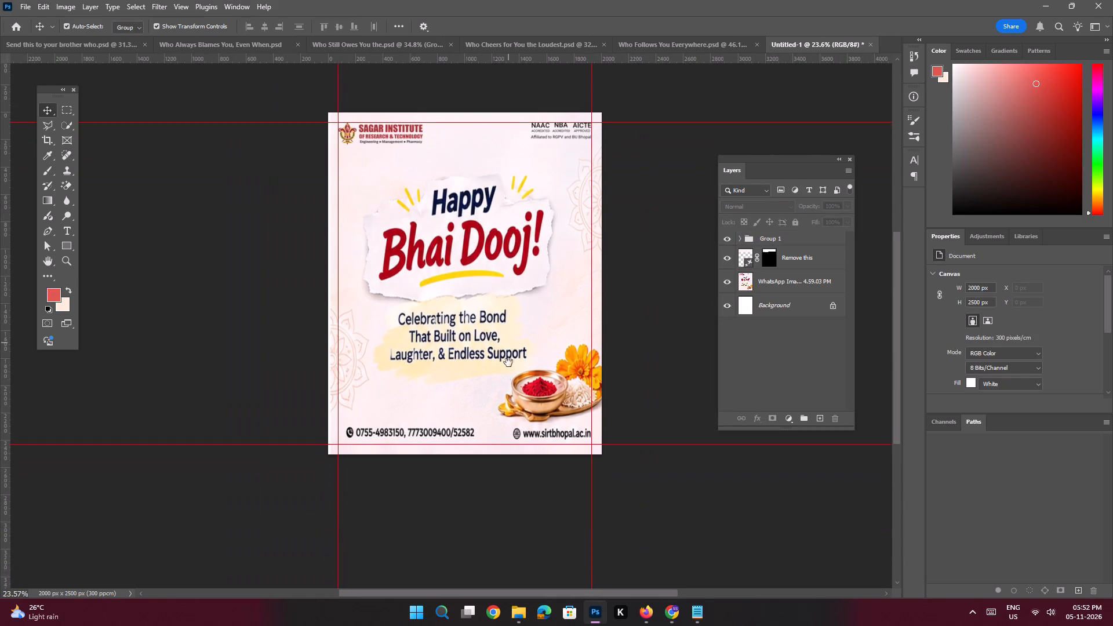
left_click_drag(479, 408, 510, 436, "ctrl")
left_click(483, 418)
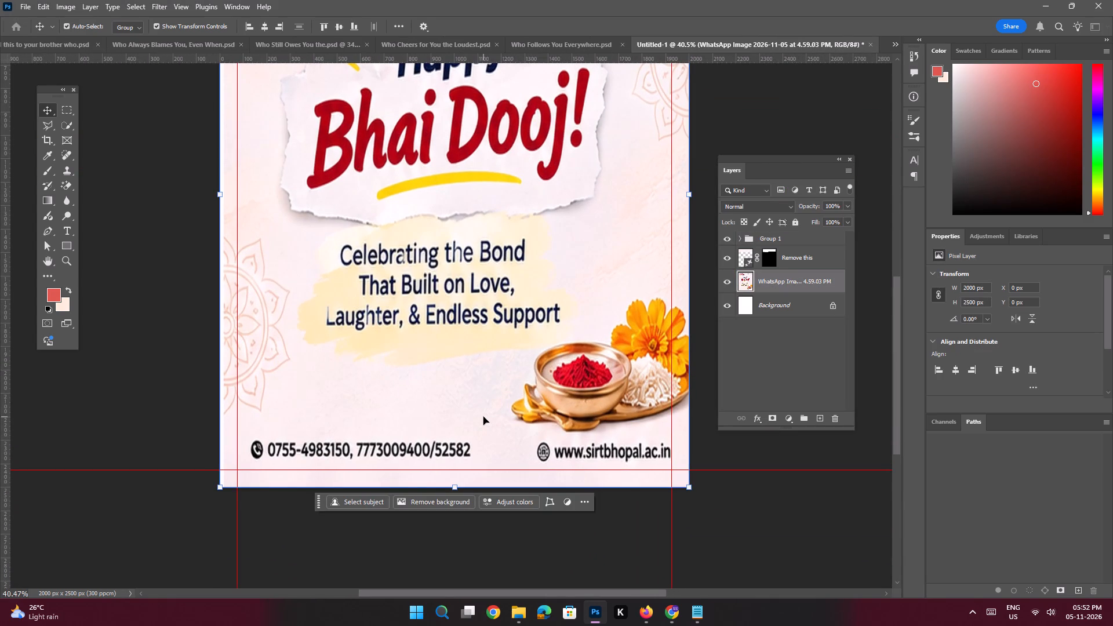
left_click(51, 125)
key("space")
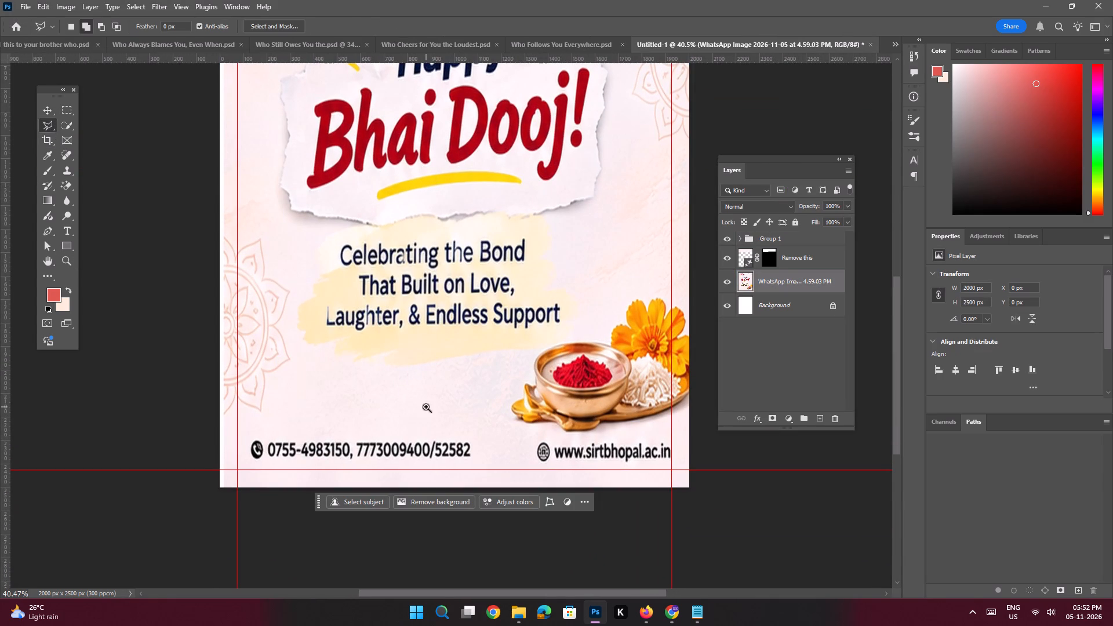
left_click(270, 438)
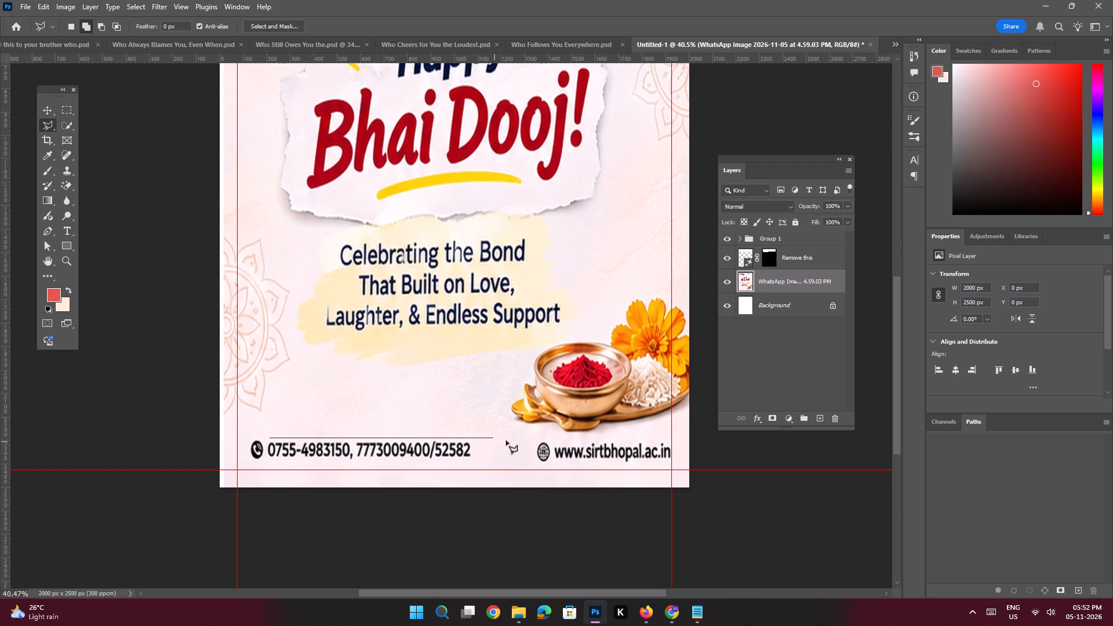
left_click(555, 441, "shift")
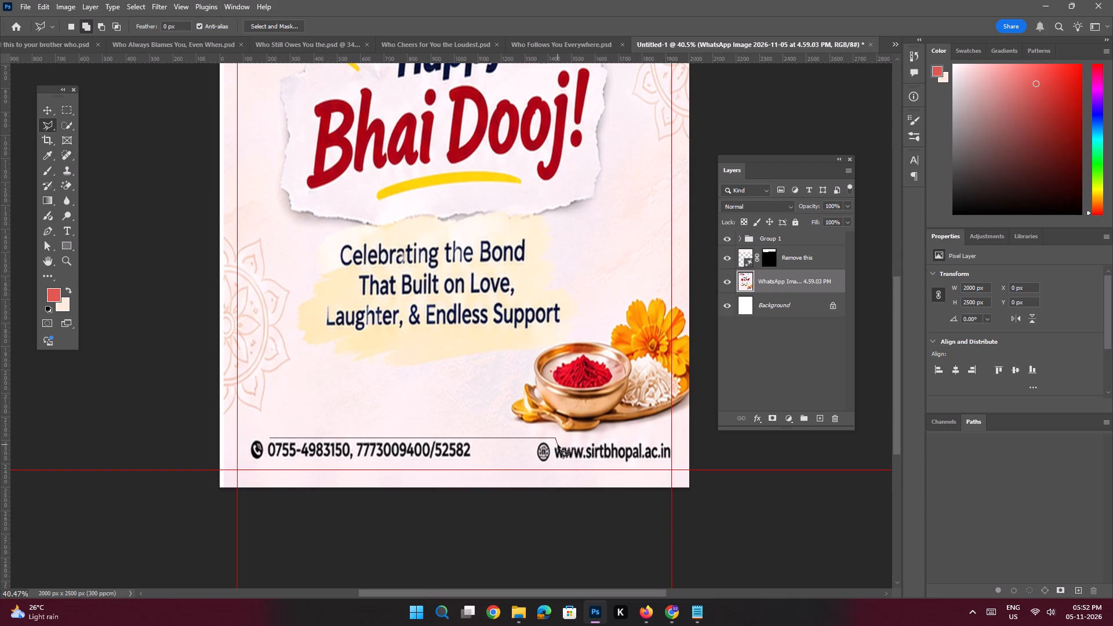
left_click(558, 441)
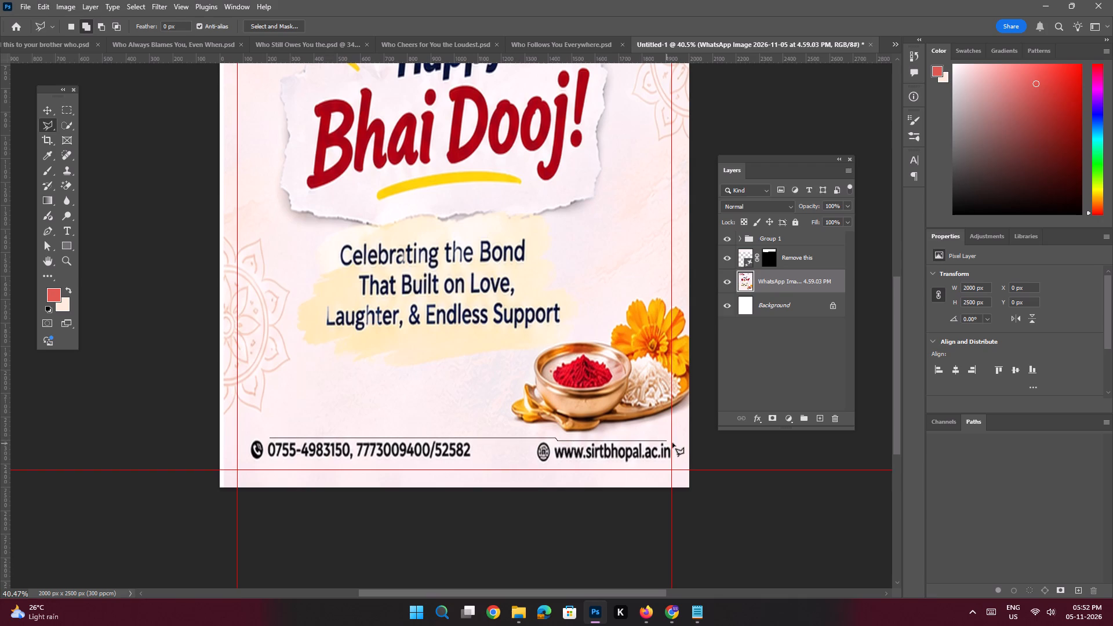
left_click(676, 442, "shift")
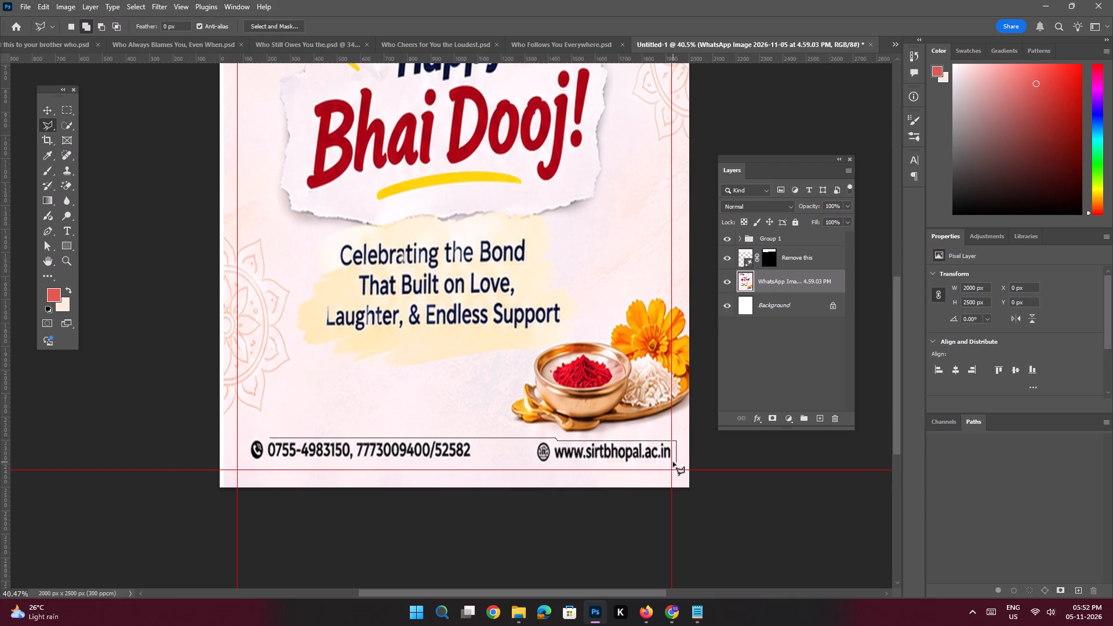
left_click(673, 462, "shift")
left_click(245, 460, "shift")
left_click(248, 434)
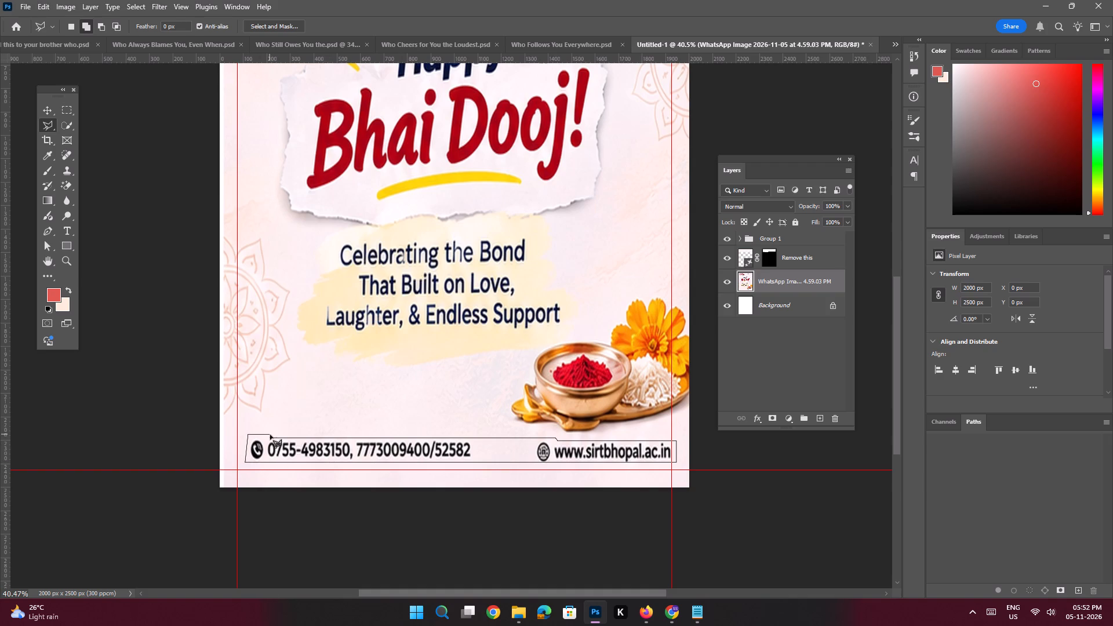
double_click(272, 438)
key("shift+BackSpace")
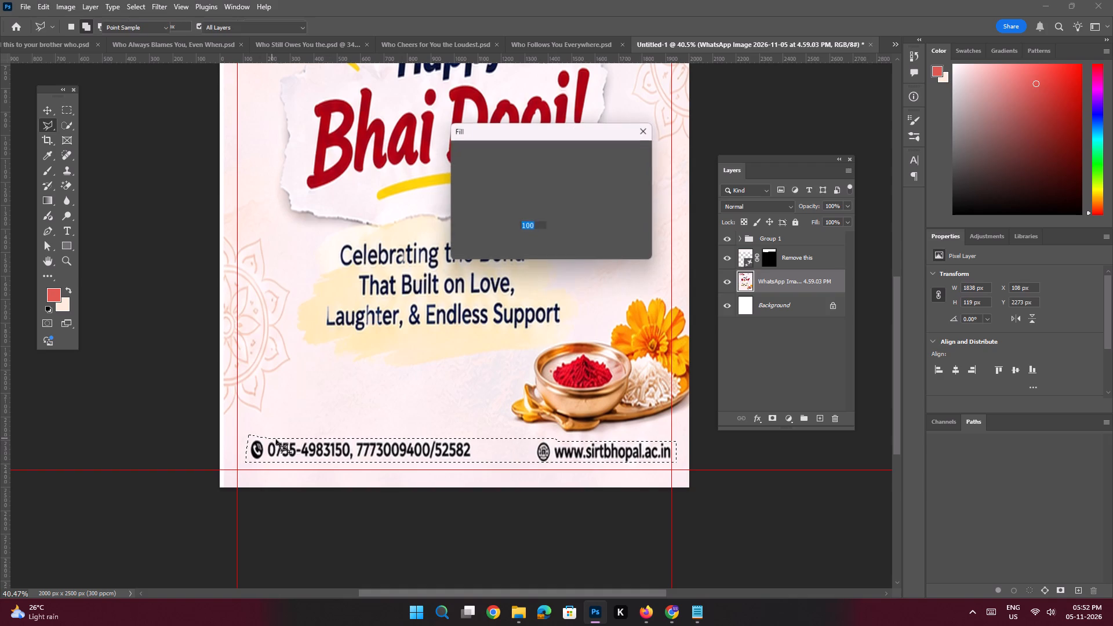
left_click(554, 154)
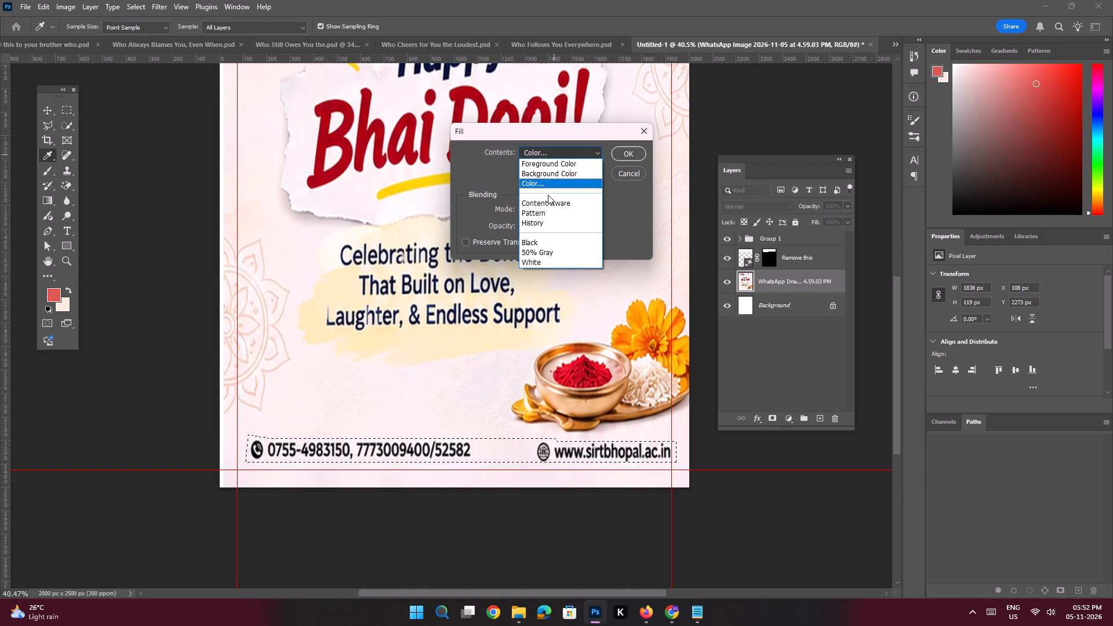
left_click(548, 198)
left_click(624, 150)
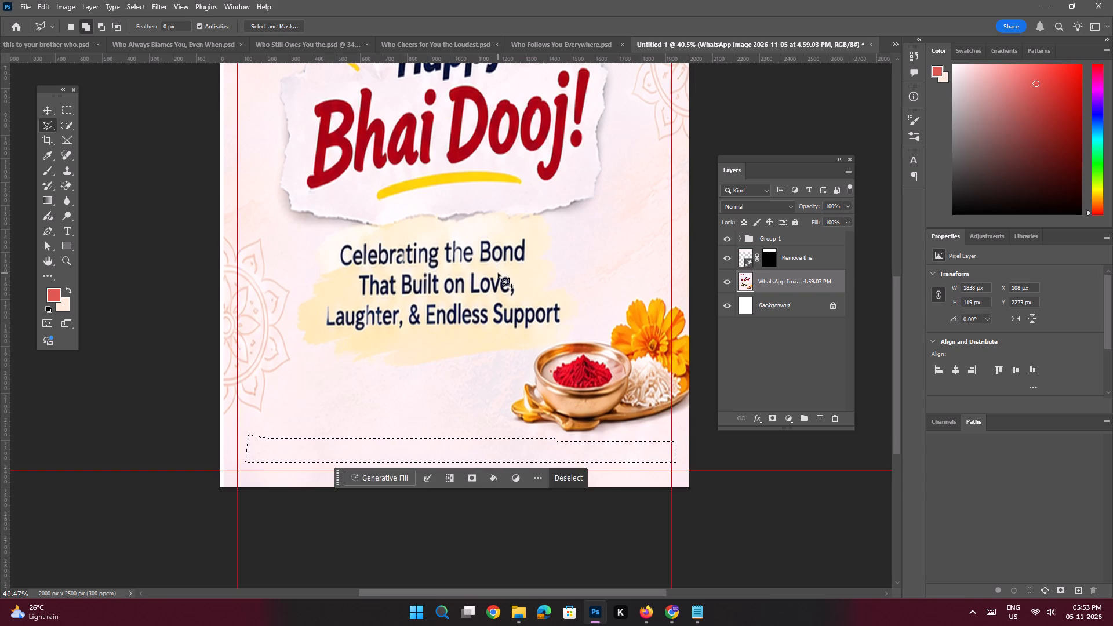
key("ctrl+d")
Save the document as a Photoshop file named "Happy Bhai Dooj" in the SIRT folder on the Desktop.
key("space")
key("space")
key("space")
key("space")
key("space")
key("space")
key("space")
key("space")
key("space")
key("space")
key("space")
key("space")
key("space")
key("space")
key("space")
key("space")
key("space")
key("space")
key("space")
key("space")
left_click_drag(463, 265, 474, 311)
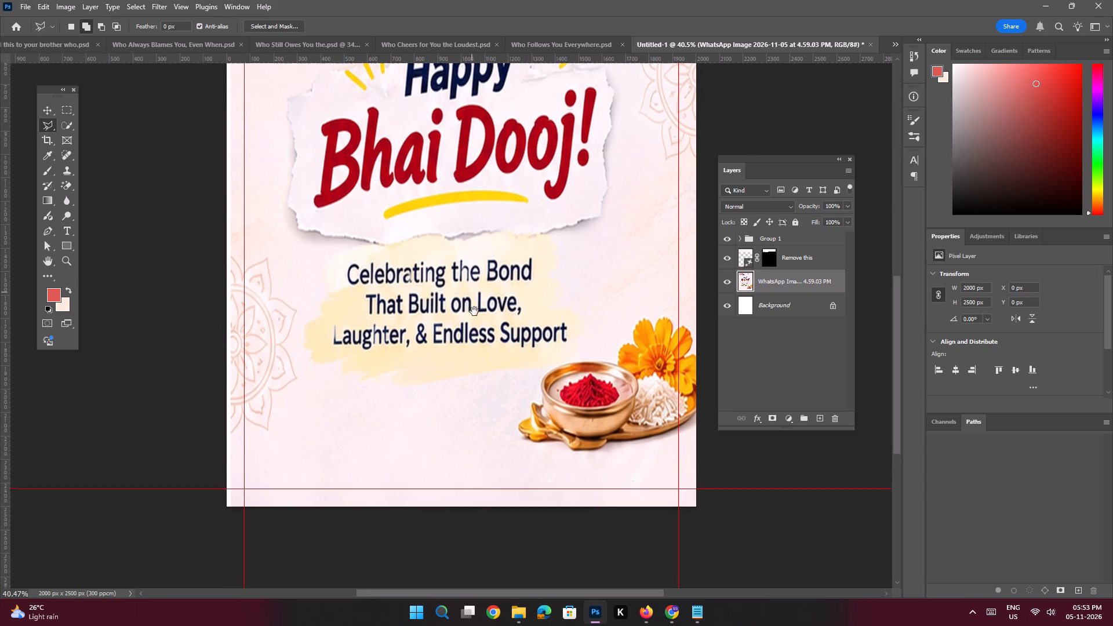
left_click_drag(474, 311, 477, 359)
left_click_drag(502, 246, 491, 319)
left_click_drag(479, 273, 483, 286, "ctrl")
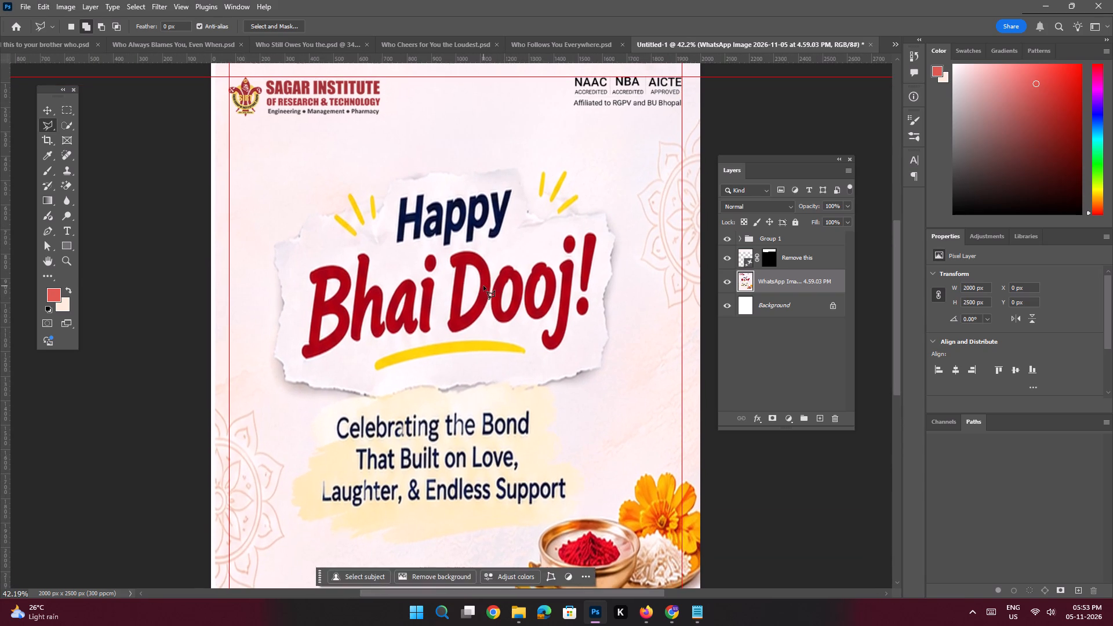
key("ctrl+s")
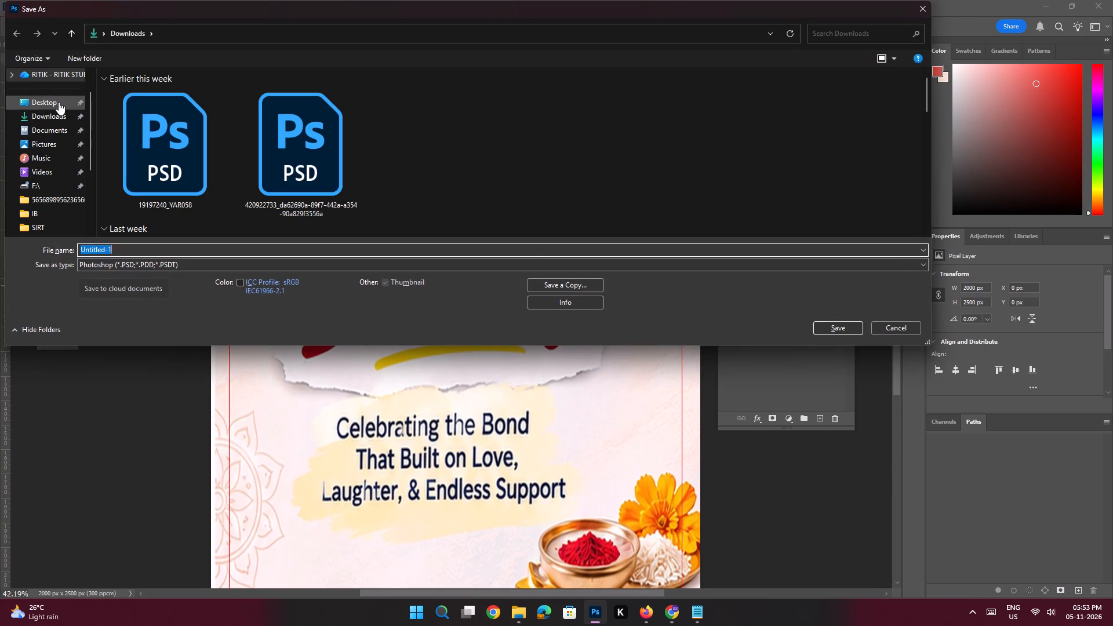
left_click(59, 102)
left_click(146, 133)
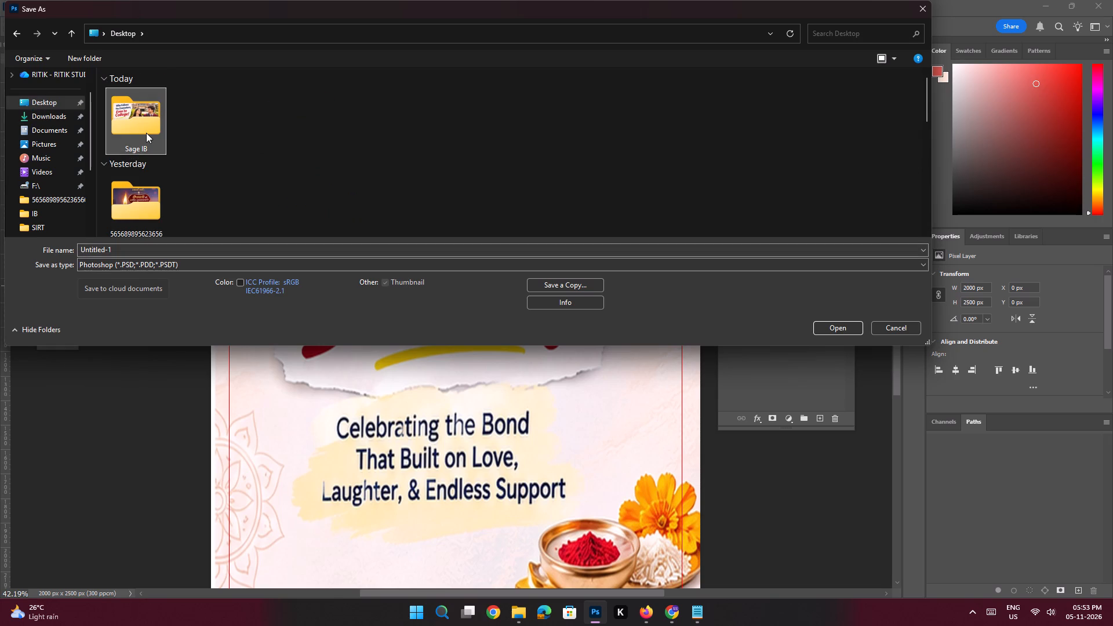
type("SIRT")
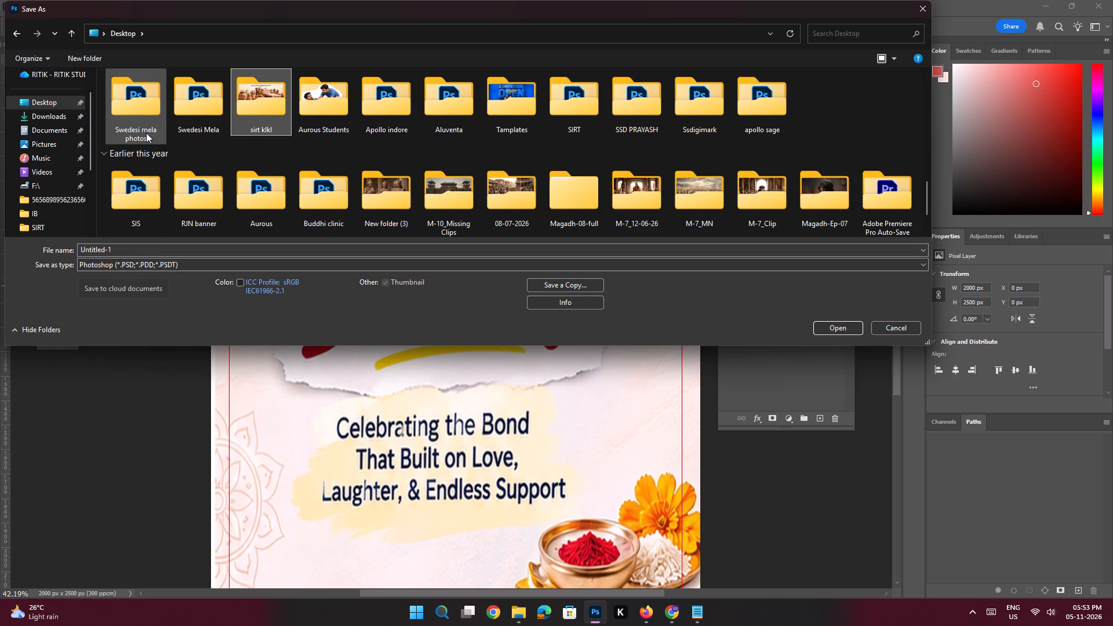
double_click(577, 110)
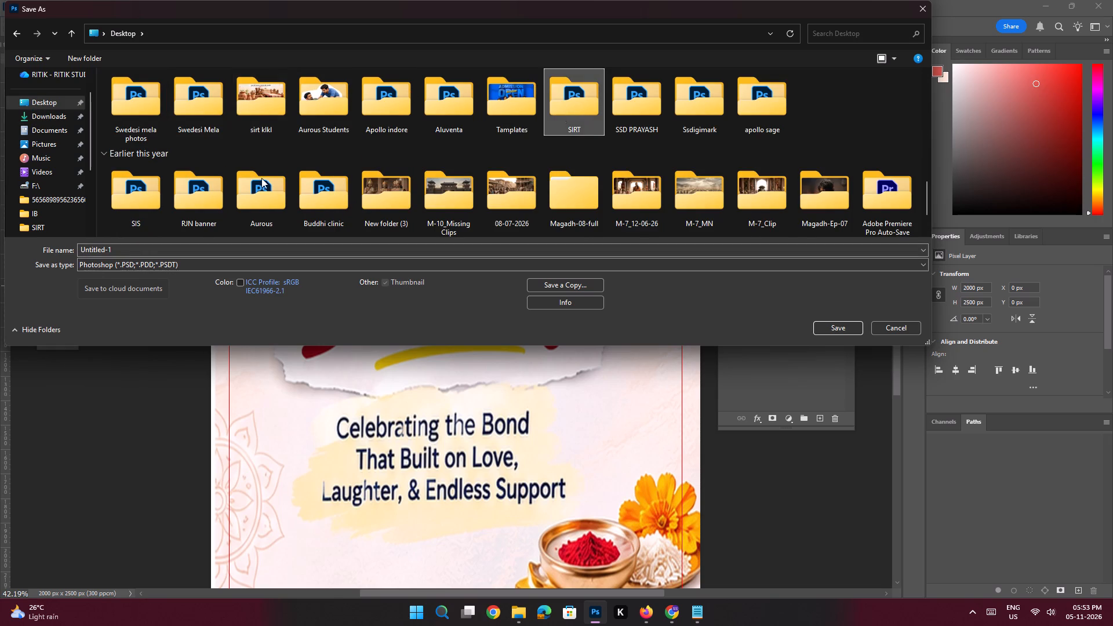
left_click(125, 249)
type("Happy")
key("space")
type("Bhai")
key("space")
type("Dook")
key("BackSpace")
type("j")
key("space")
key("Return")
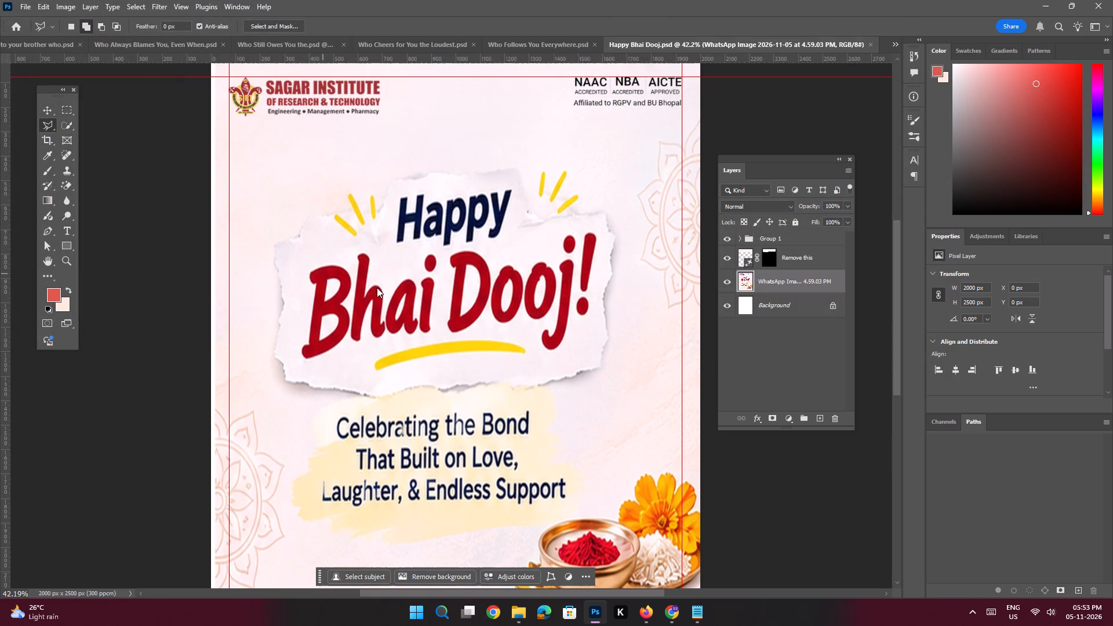
Outline the three yellow strokes right of "Happy" with the Polygonal Lasso, remove them with Content-Aware Fill and deselect.
key("ctrl+space")
key("ctrl+space")
key("ctrl+space")
key("ctrl+space")
key("ctrl+space")
key("ctrl+space")
key("ctrl+space")
key("ctrl+space")
key("ctrl+space")
key("ctrl+space")
key("ctrl+space")
key("ctrl+space")
key("ctrl+space")
key("ctrl+space")
key("ctrl+space")
key("ctrl+space")
key("ctrl+space")
key("ctrl+space")
key("ctrl+space")
key("ctrl+space")
left_click_drag(485, 211, 515, 282, "ctrl")
left_click_drag(542, 223, 497, 305)
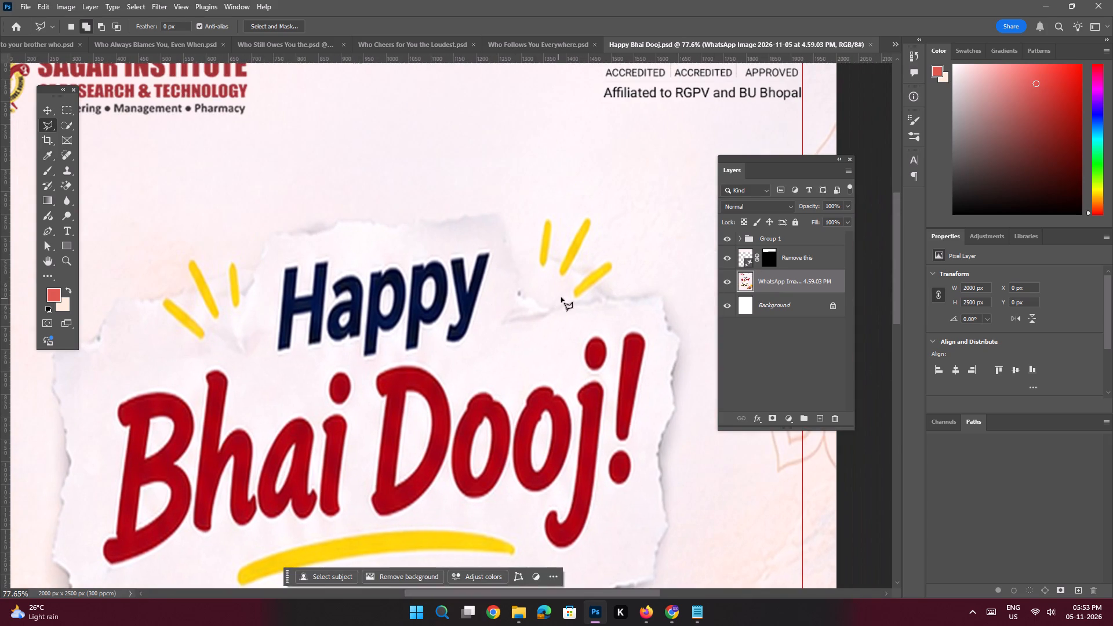
key("space")
left_click_drag(572, 247, 594, 316, "ctrl")
left_click_drag(599, 285, 525, 351)
left_click(439, 283)
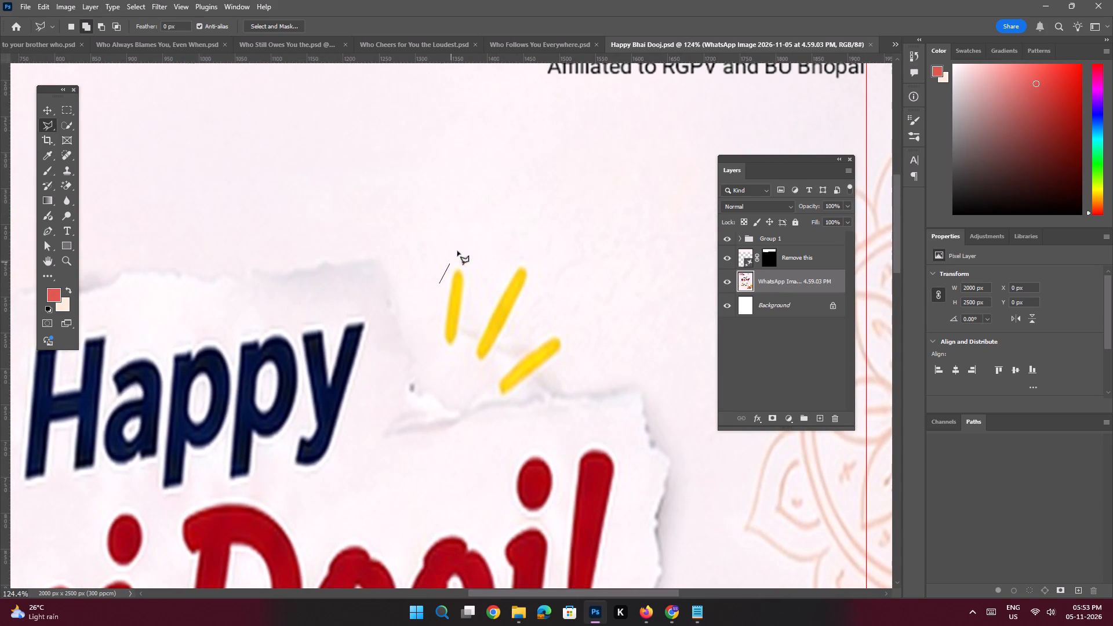
left_click(463, 243)
left_click(556, 245)
left_click(574, 326)
left_click(575, 356)
left_click(537, 389)
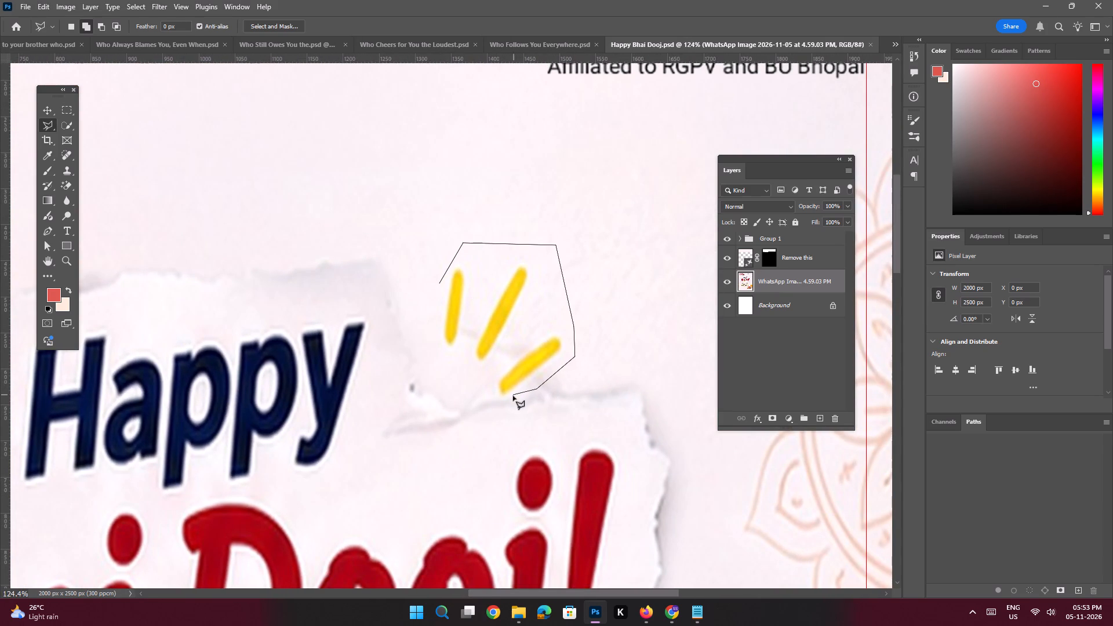
left_click(513, 396)
left_click(493, 397)
left_click(441, 352)
left_click(433, 307)
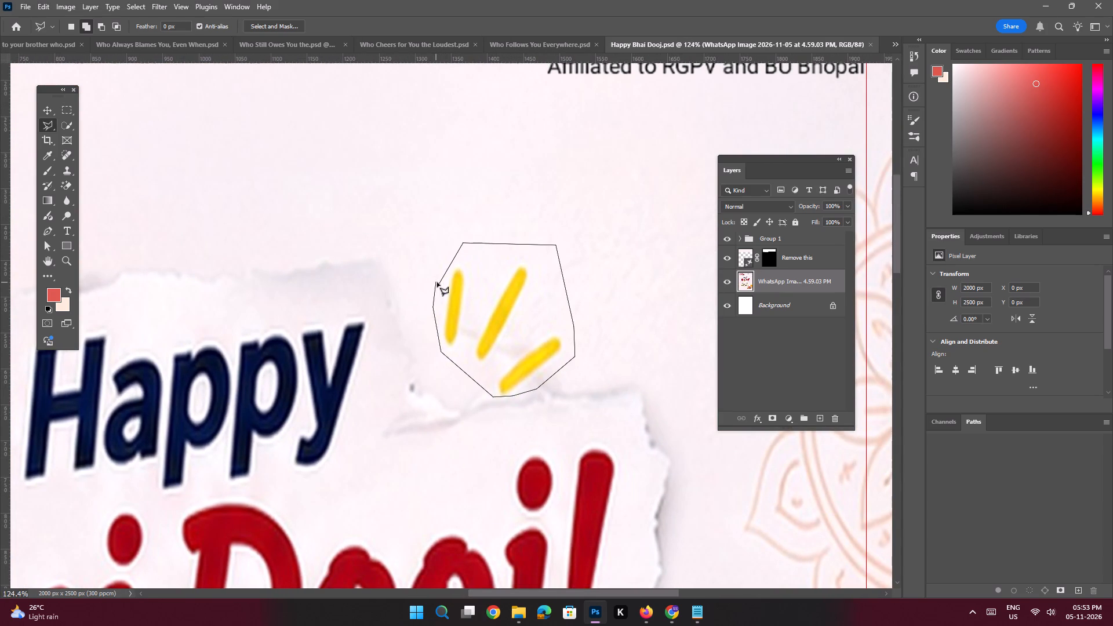
left_click(439, 282)
key("shift+BackSpace")
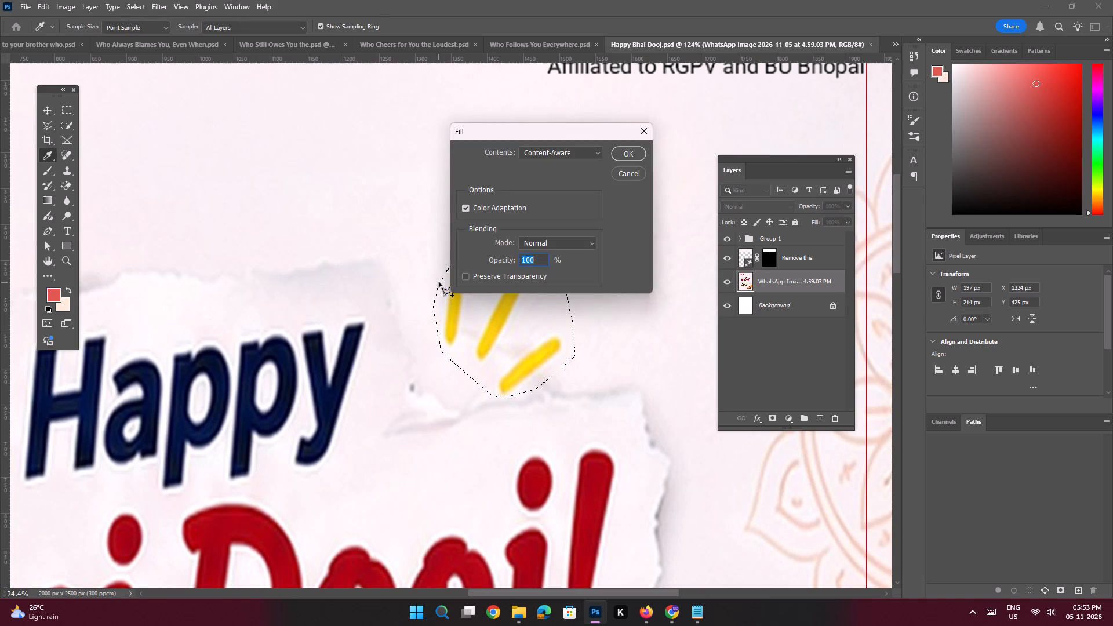
key("Return")
key("ctrl+d")
Outline the three yellow strokes left of "Happy" with the Polygonal Lasso, remove them with Content-Aware Fill and deselect.
key("space")
key("space")
key("space")
key("space")
key("space")
key("space")
key("space")
key("space")
key("space")
key("space")
key("space")
key("space")
key("space")
key("space")
key("space")
key("space")
key("space")
key("space")
key("space")
key("space")
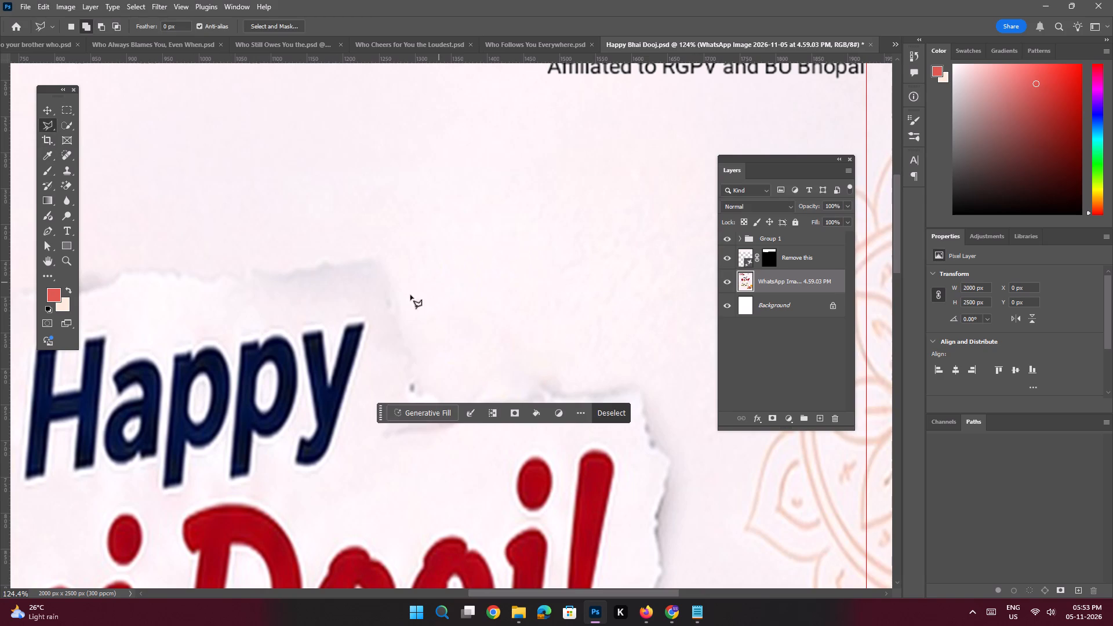
left_click_drag(312, 337, 446, 296)
left_click(338, 312)
left_click(259, 243)
left_click(274, 206)
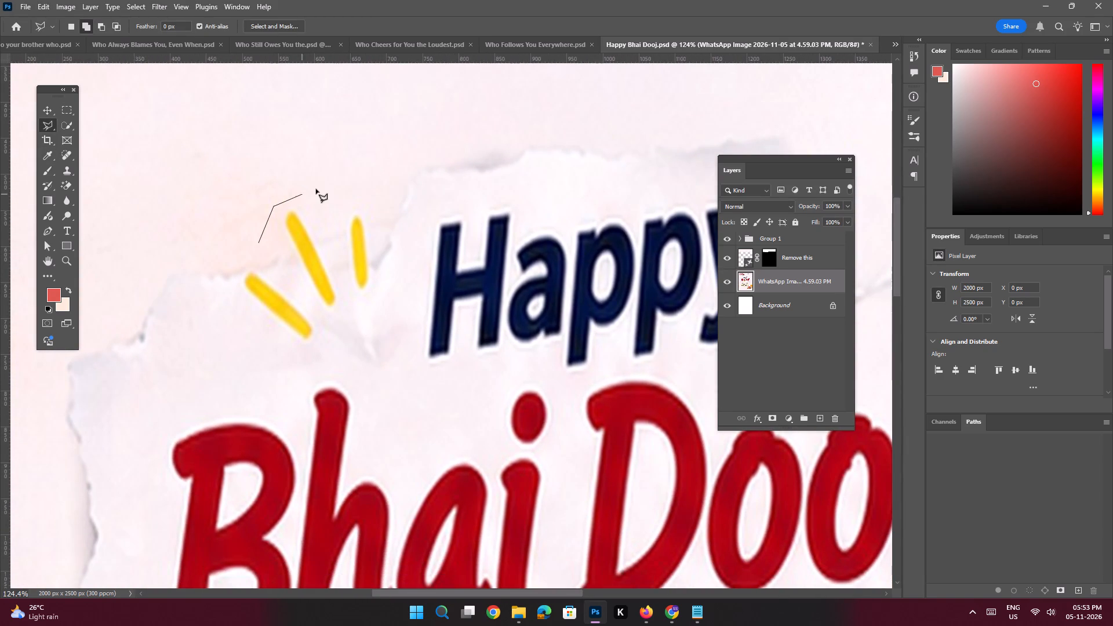
left_click(321, 182)
left_click(370, 202)
left_click(381, 259)
left_click(374, 300)
left_click_drag(338, 333, 327, 340)
left_click_drag(308, 354, 303, 354)
left_click_drag(260, 338, 256, 325)
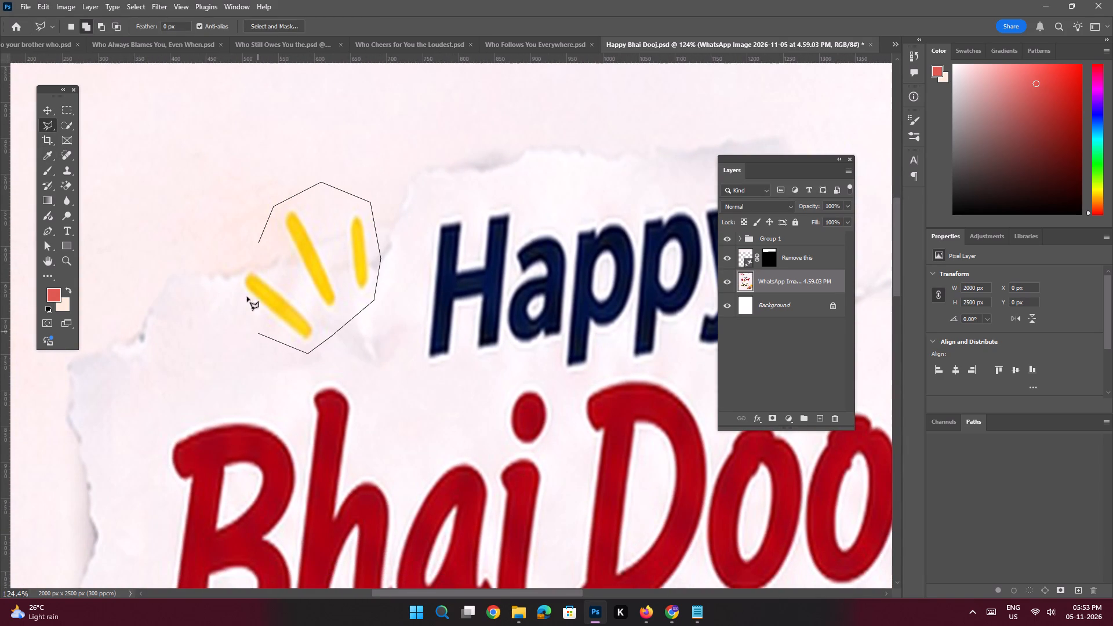
left_click(243, 284)
left_click(239, 263)
double_click(261, 240)
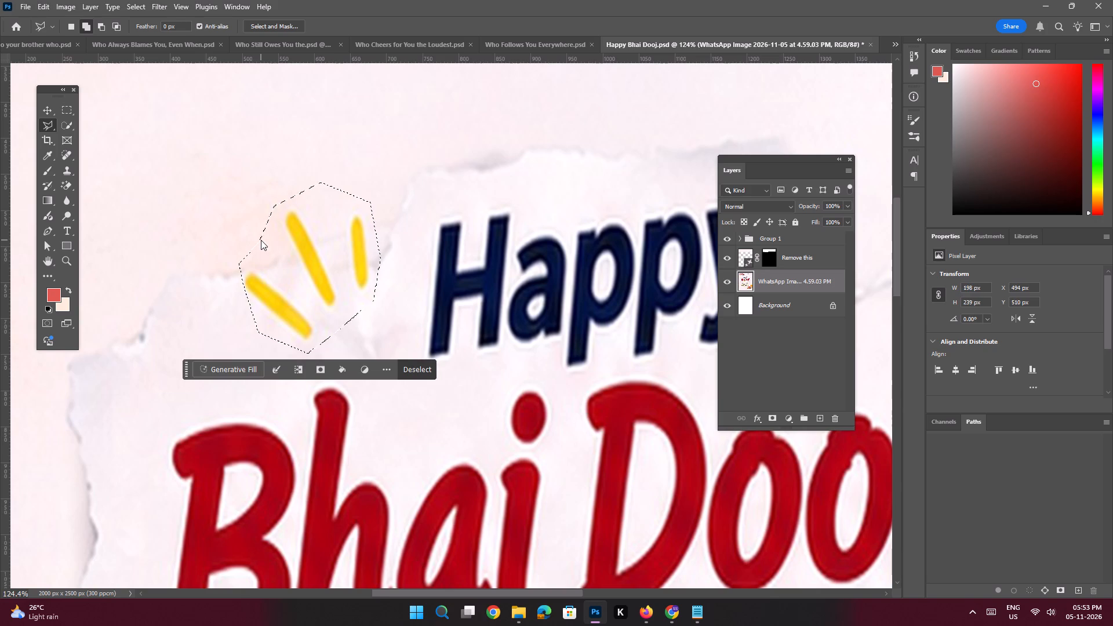
key("shift+BackSpace")
key("Return")
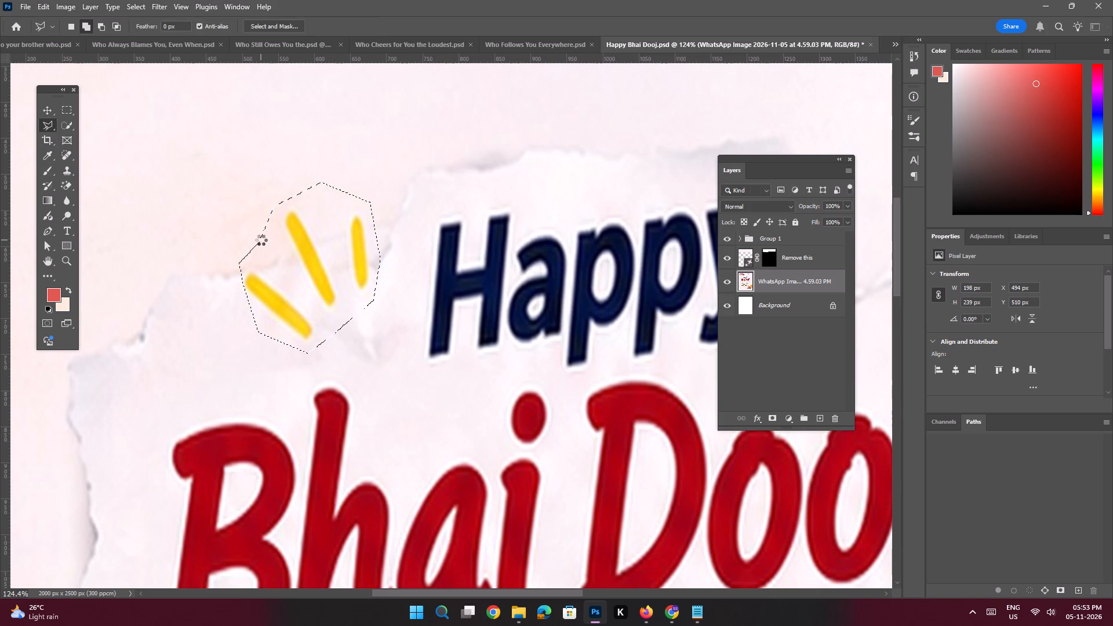
key("ctrl+d")
Outline the three-line "Celebrating the Bond" tagline with the Polygonal Lasso and run Generative Fill with the prompt "Remove this".
key("ctrl+0")
key("space")
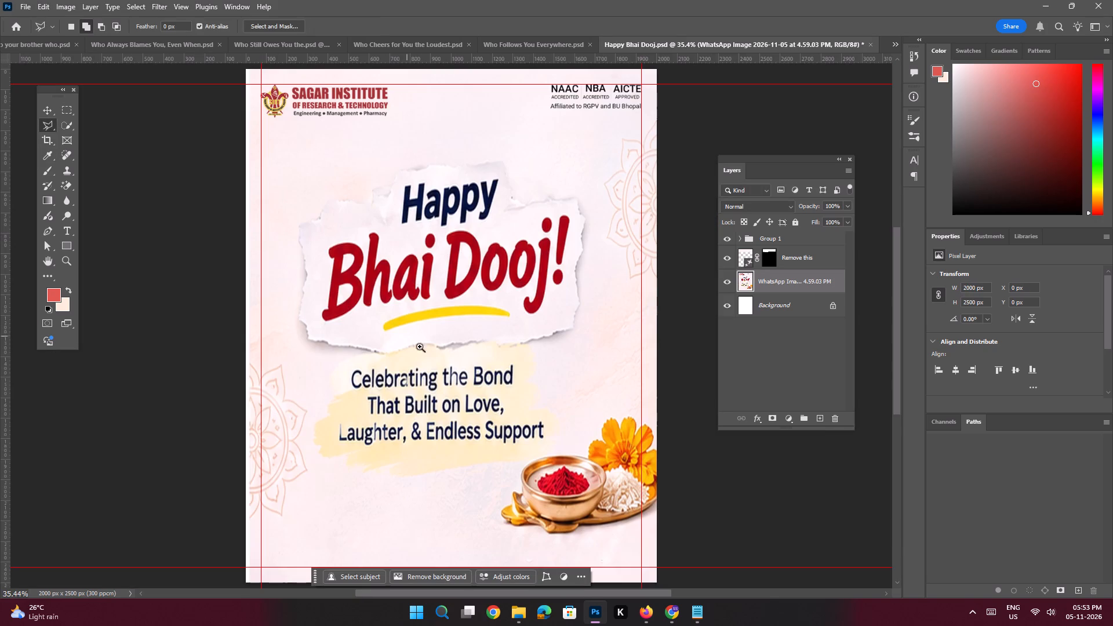
left_click_drag(461, 383, 494, 430, "ctrl")
left_click_drag(494, 424, 483, 400)
left_click_drag(453, 366, 463, 381, "ctrl")
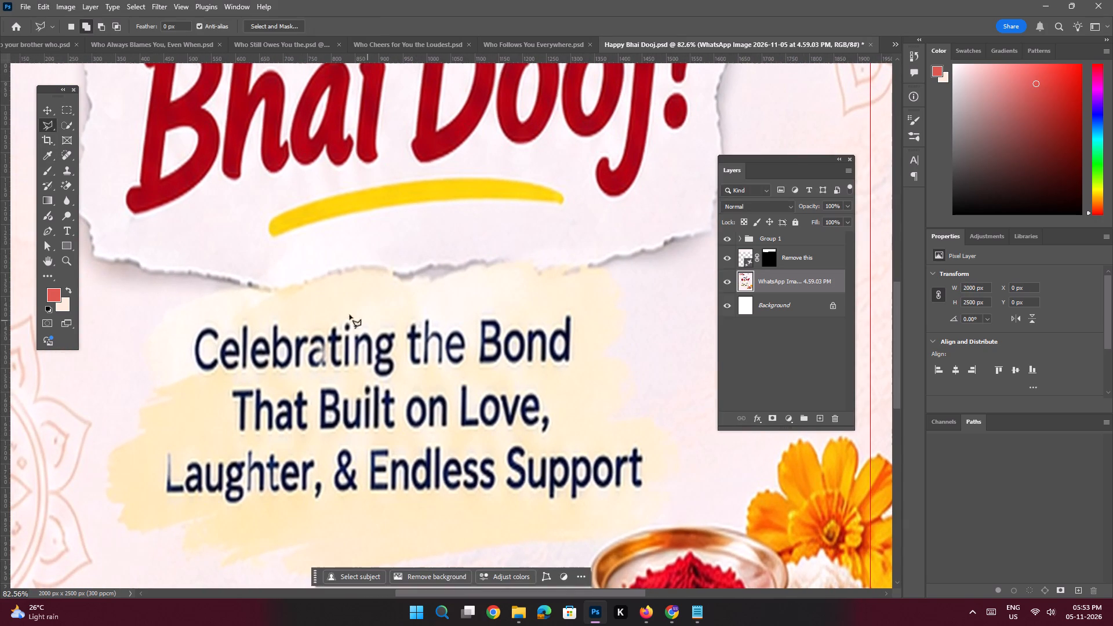
left_click(313, 316)
left_click(561, 315)
left_click(572, 310)
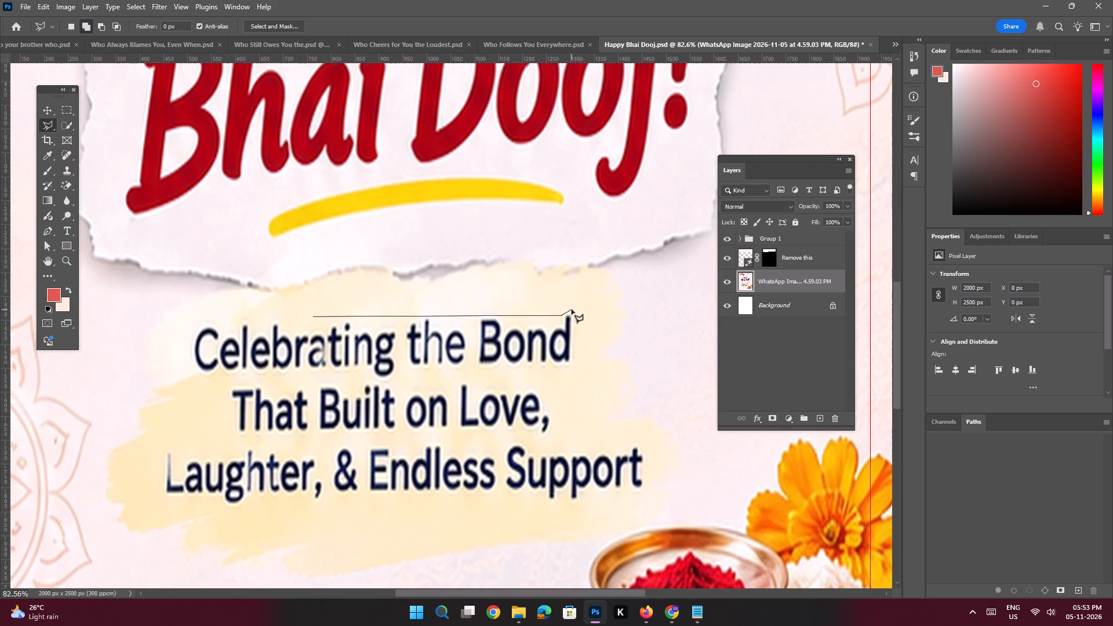
left_click_drag(584, 341, 584, 350)
left_click(584, 391)
left_click(561, 411)
left_click(562, 435)
left_click(618, 438)
left_click_drag(646, 436, 648, 445)
left_click(650, 465)
left_click_drag(650, 486, 649, 491)
left_click_drag(645, 498, 627, 498)
left_click(584, 501)
left_click(572, 506)
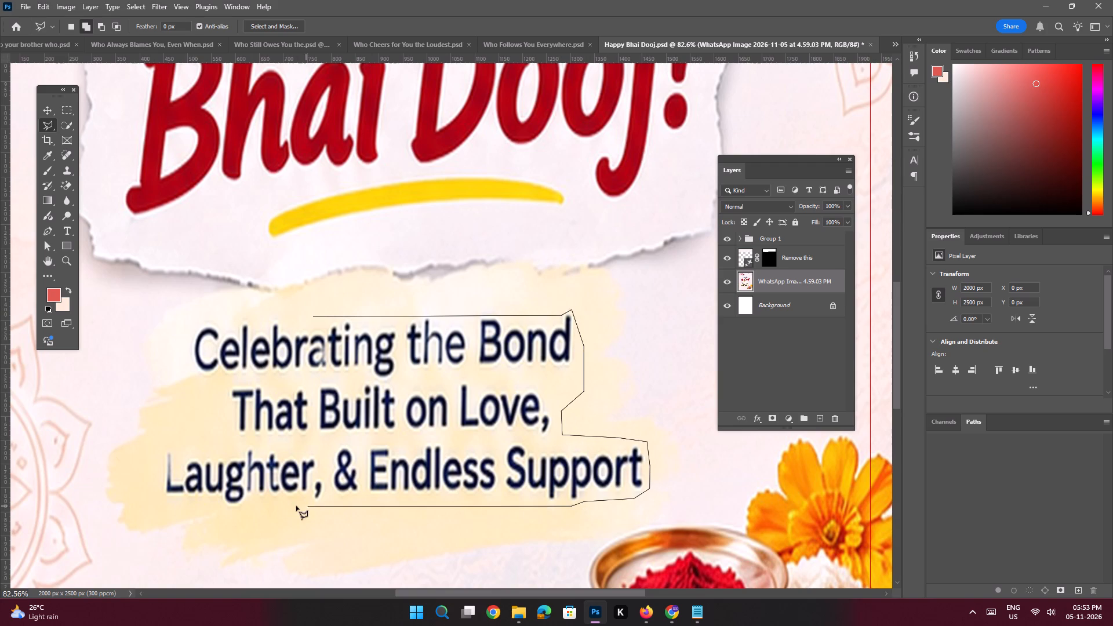
left_click(278, 507, "shift")
left_click(218, 505)
left_click(173, 498)
left_click(150, 490)
left_click(165, 442)
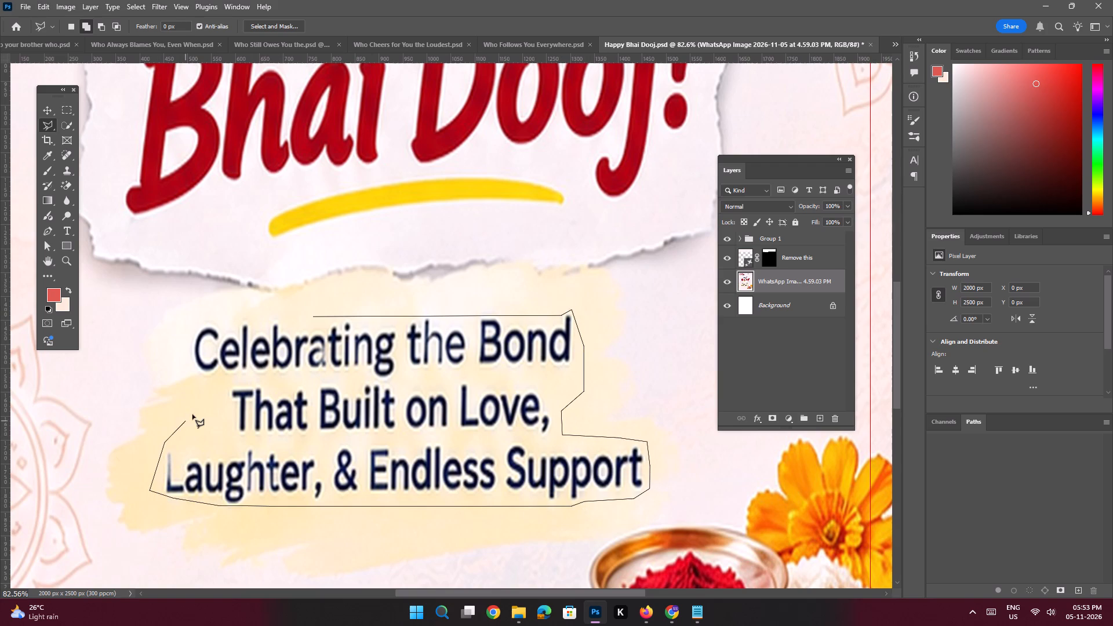
left_click(193, 413)
left_click(188, 381)
left_click(181, 349)
left_click(198, 316)
left_click(245, 311)
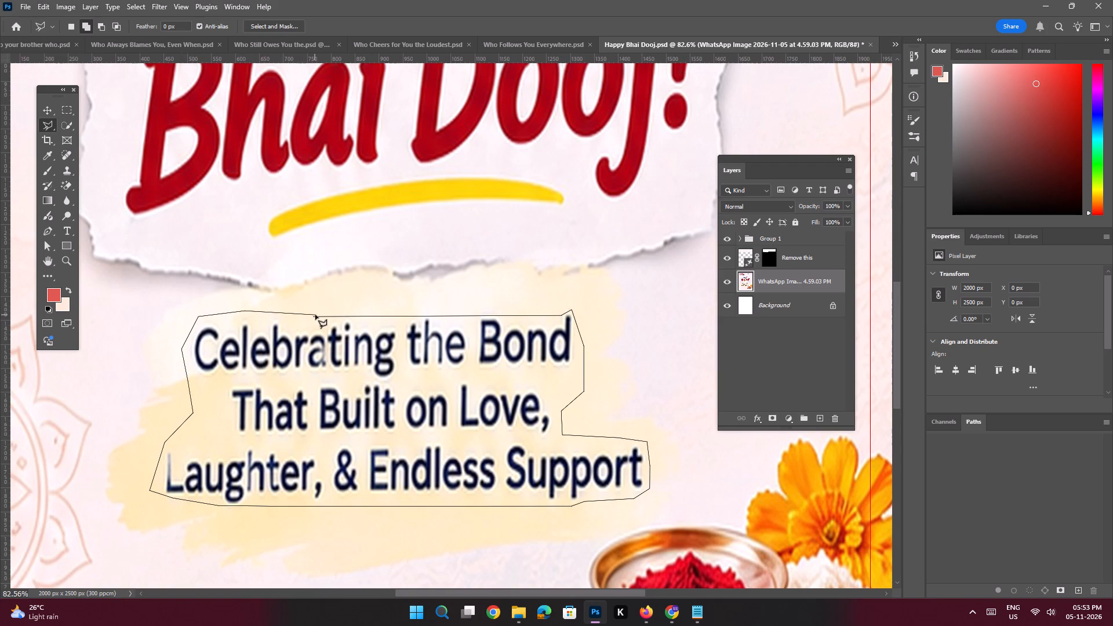
double_click(315, 315)
left_click(323, 517)
type("Remove this")
key("space")
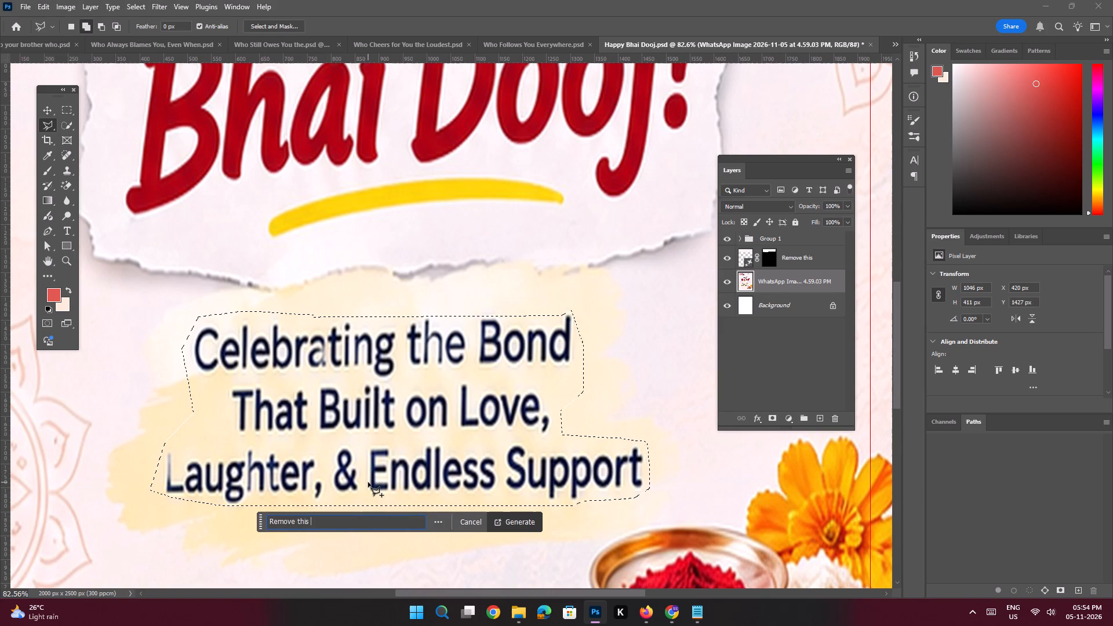
key("Return")
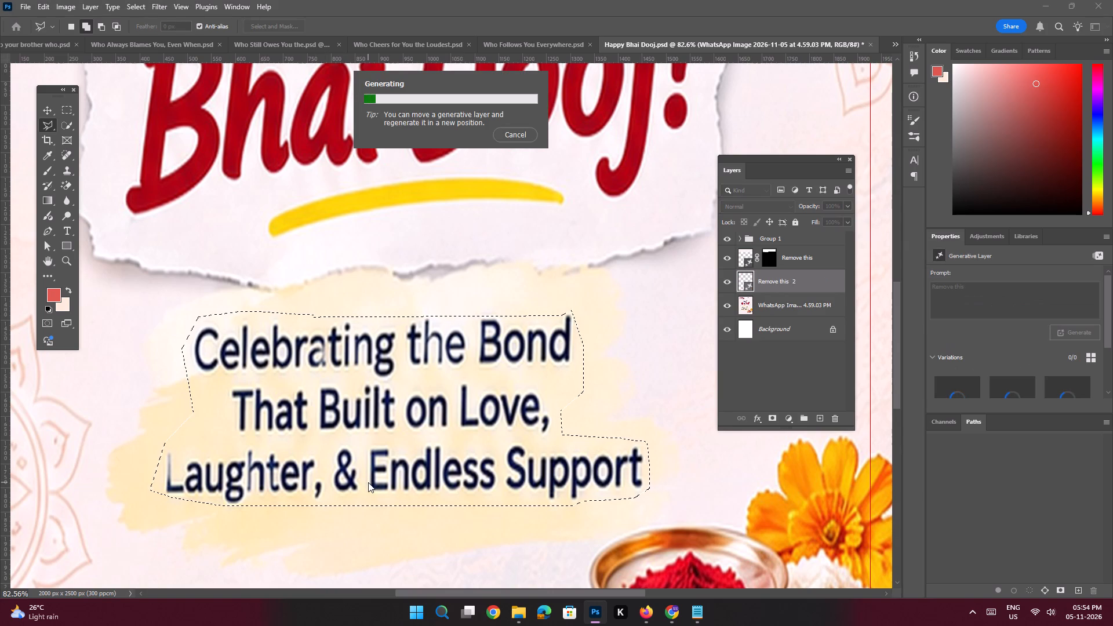
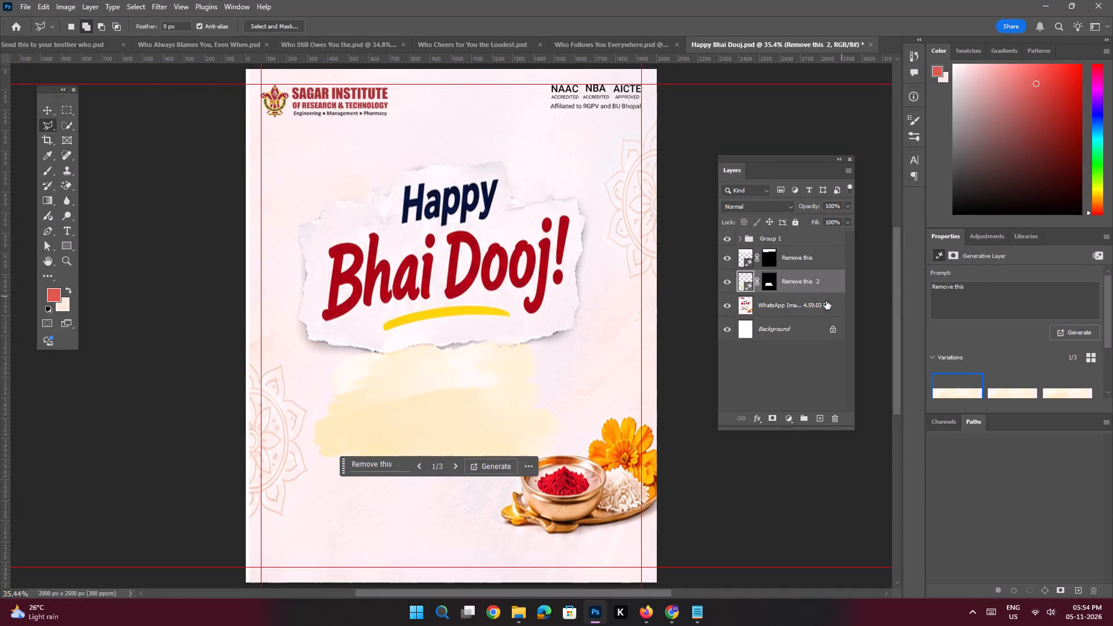
On the WhatsApp image layer, outline the "Happy Bhai Dooj!" title and yellow underline with the Polygonal Lasso for Generative Fill with the prompt "Remove this".
left_click(805, 303)
key("ctrl+space")
key("ctrl+space")
key("ctrl+space")
key("ctrl+space")
key("ctrl+space")
key("ctrl+space")
key("ctrl+space")
key("ctrl+space")
key("ctrl+space")
key("ctrl+space")
key("ctrl+space")
key("ctrl+space")
key("ctrl+space")
key("ctrl+space")
key("ctrl+space")
key("ctrl+space")
key("ctrl+space")
key("ctrl+space")
key("ctrl+space")
key("ctrl+space")
left_click_drag(412, 181, 450, 264, "ctrl")
left_click_drag(459, 256, 420, 241)
left_click(348, 222)
left_click(357, 170)
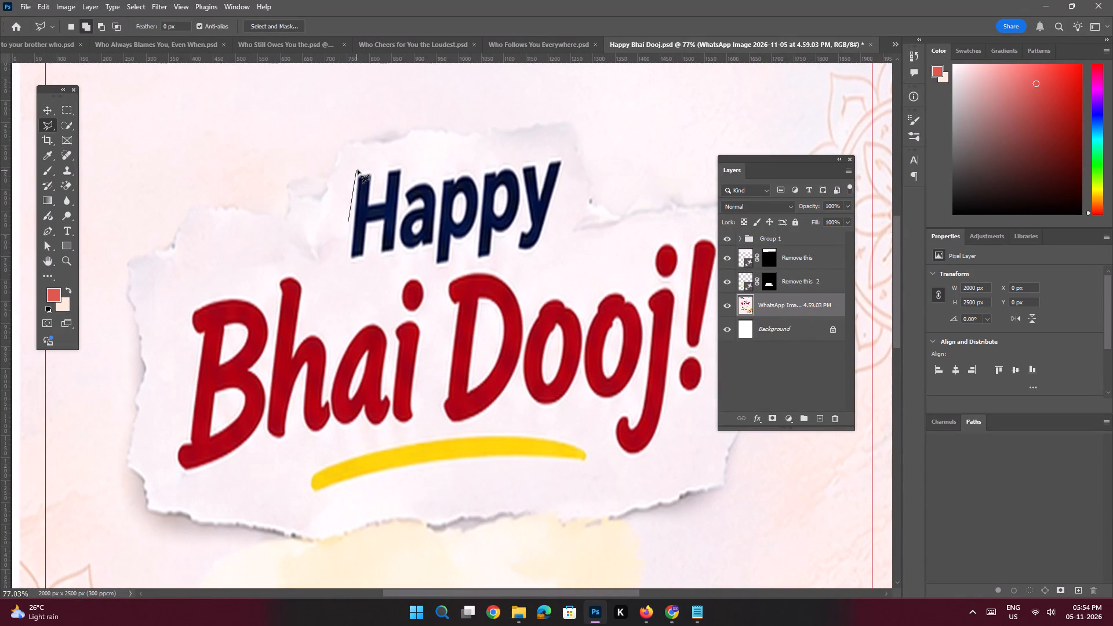
left_click(518, 147)
left_click(565, 152)
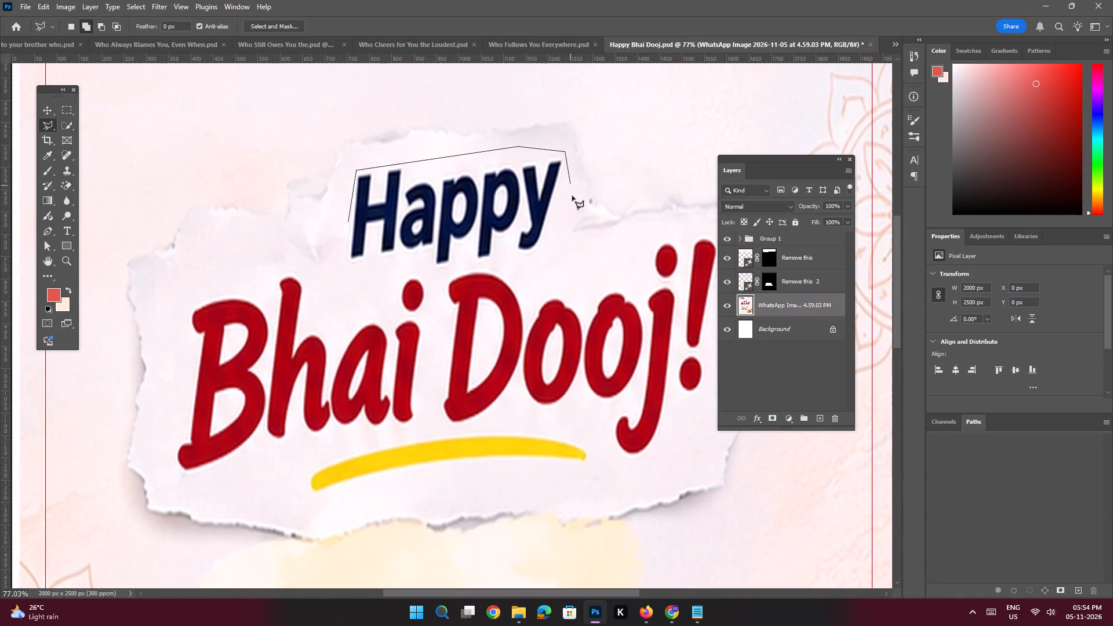
left_click(572, 208)
left_click(548, 275)
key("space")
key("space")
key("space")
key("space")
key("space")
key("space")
left_click_drag(551, 275, 458, 252)
left_click(473, 260)
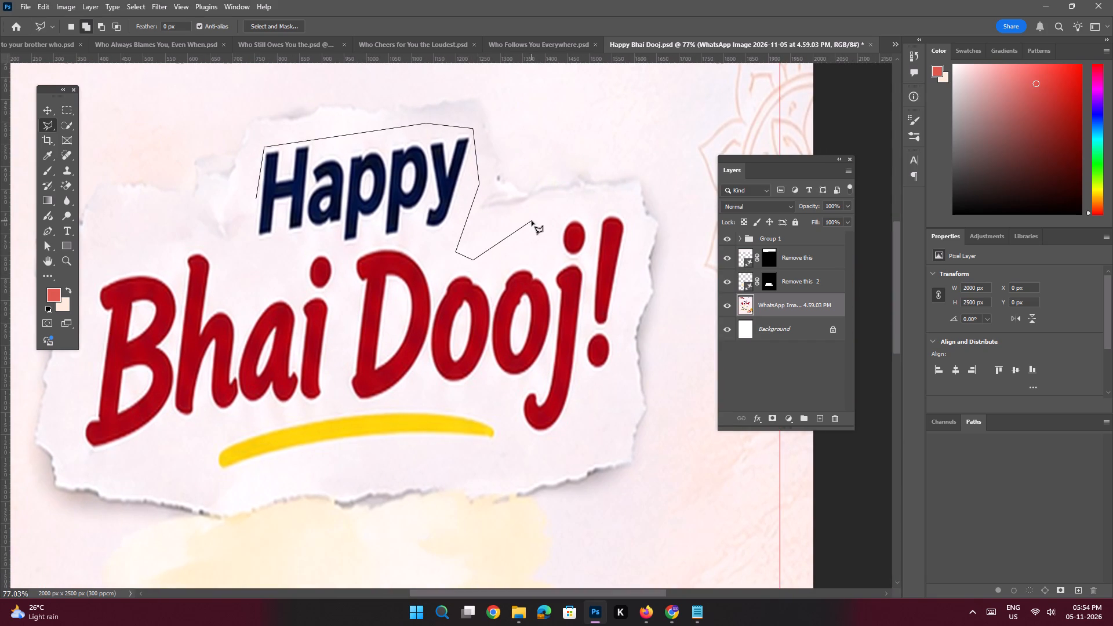
left_click(532, 221)
left_click(591, 209)
left_click(626, 208)
left_click_drag(628, 246, 627, 252)
left_click_drag(621, 292, 617, 300)
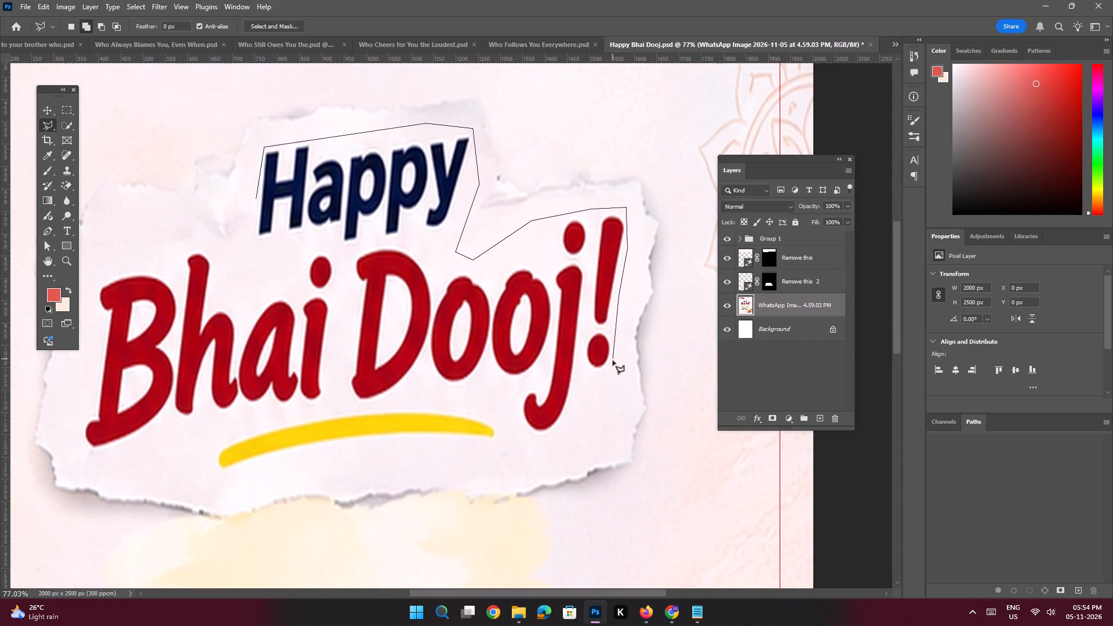
left_click(613, 365)
left_click_drag(604, 393, 598, 398)
left_click(555, 438)
left_click_drag(537, 452, 528, 453)
left_click(424, 441)
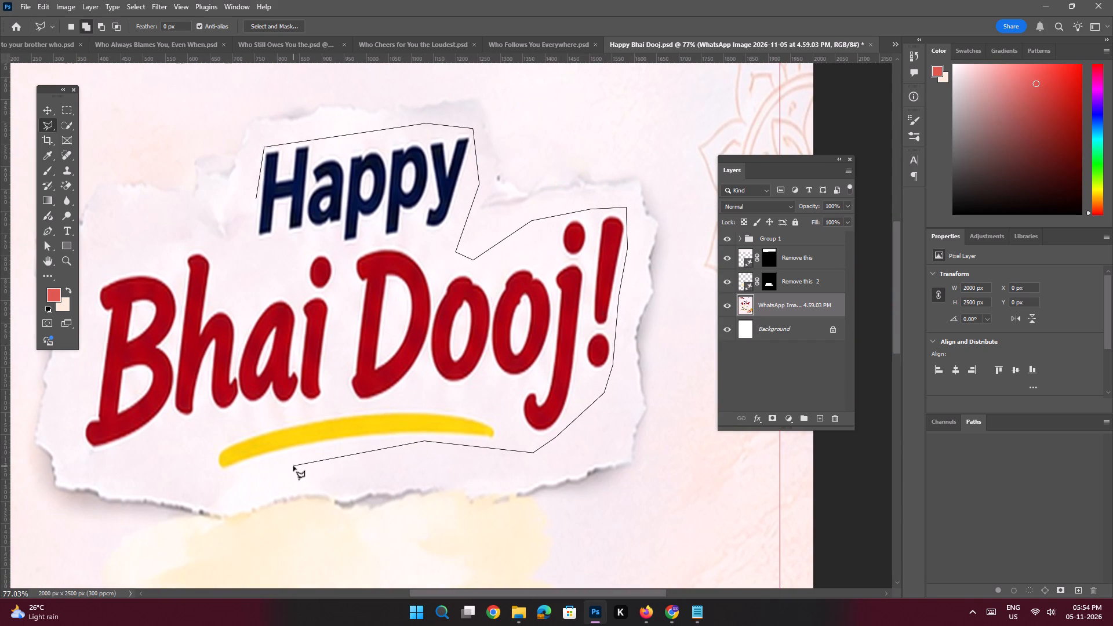
left_click(293, 466)
left_click(225, 479)
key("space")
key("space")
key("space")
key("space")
left_click_drag(219, 475, 283, 484)
left_click(247, 478)
left_click_drag(220, 466, 211, 466)
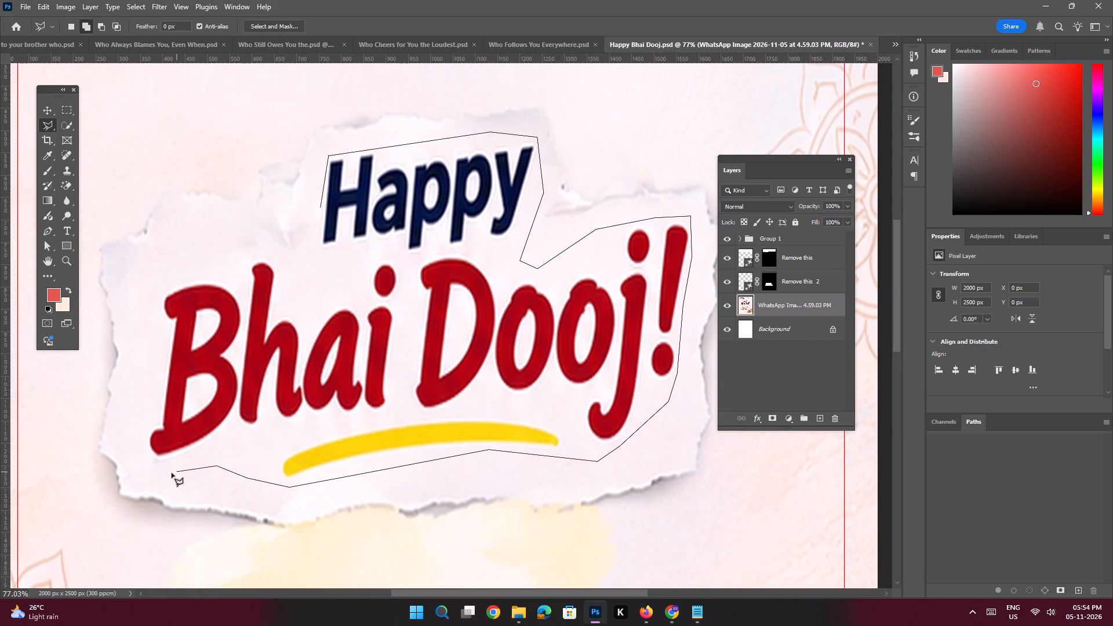
left_click(169, 474)
left_click(150, 465)
left_click(140, 441)
left_click(155, 290)
left_click(224, 250)
left_click(288, 240)
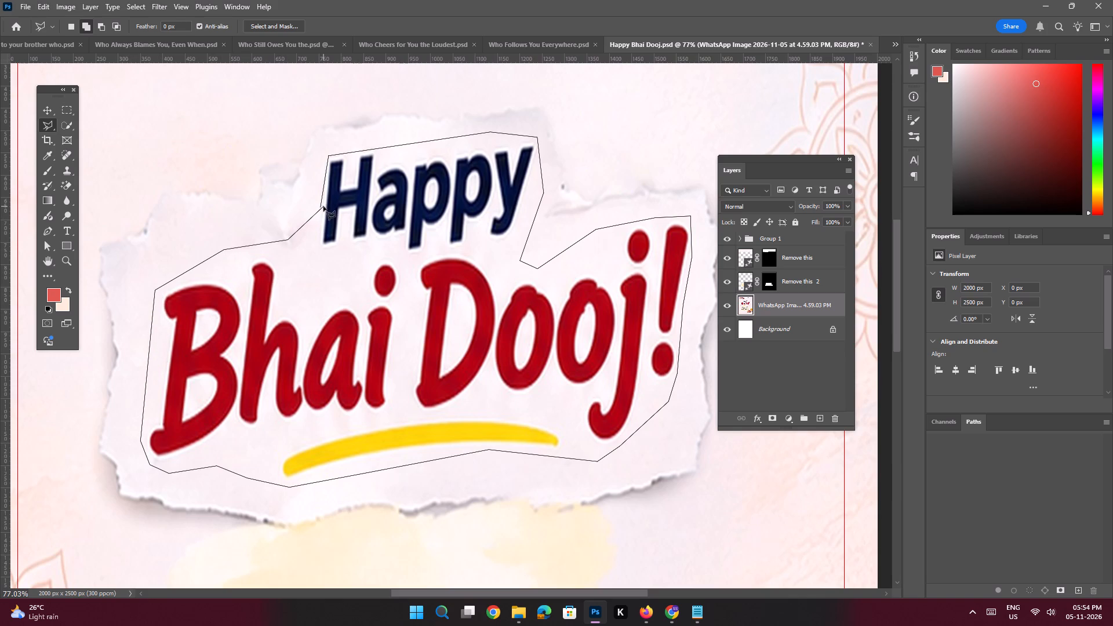
double_click(323, 205)
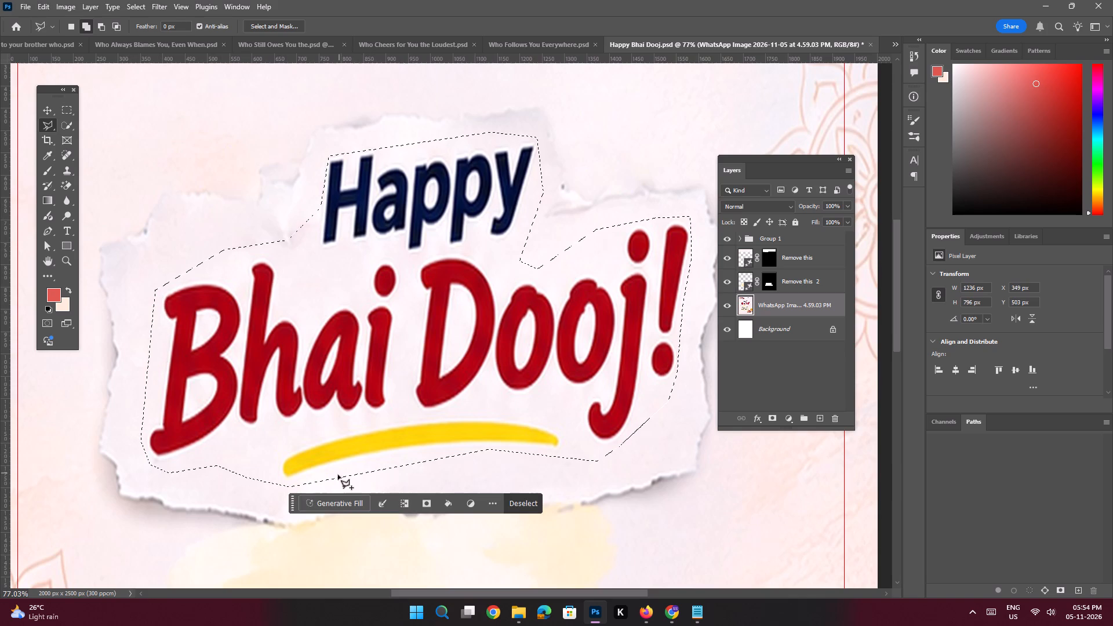
left_click(332, 502)
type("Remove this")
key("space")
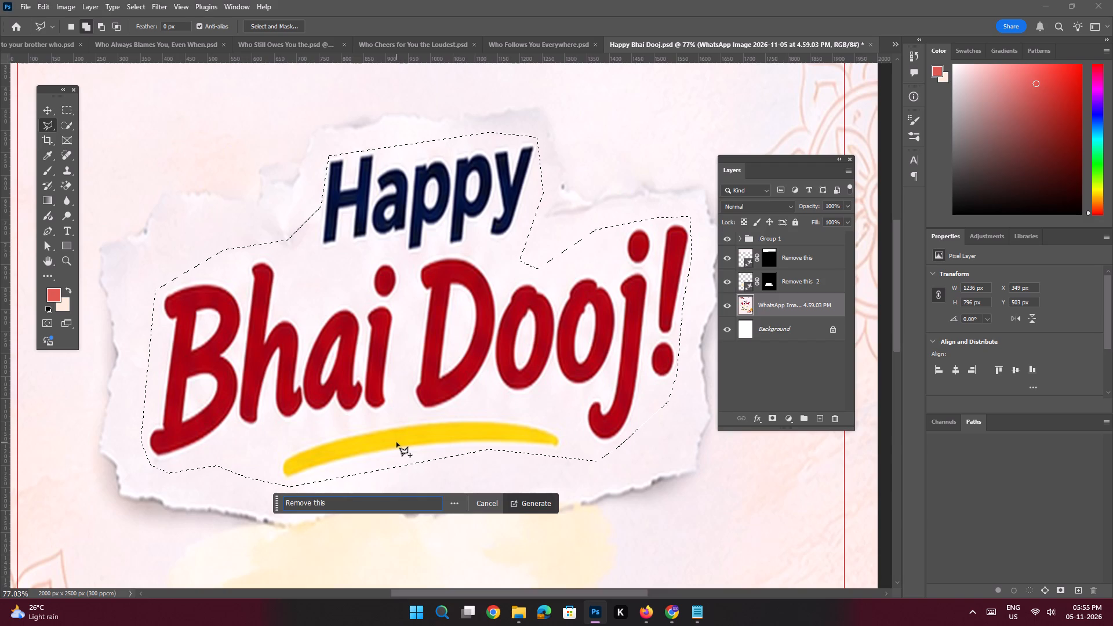
Run Generative Fill with the prompt "Remove this" on the selected "Happy Bhai Dooj!" lettering and yellow underline.
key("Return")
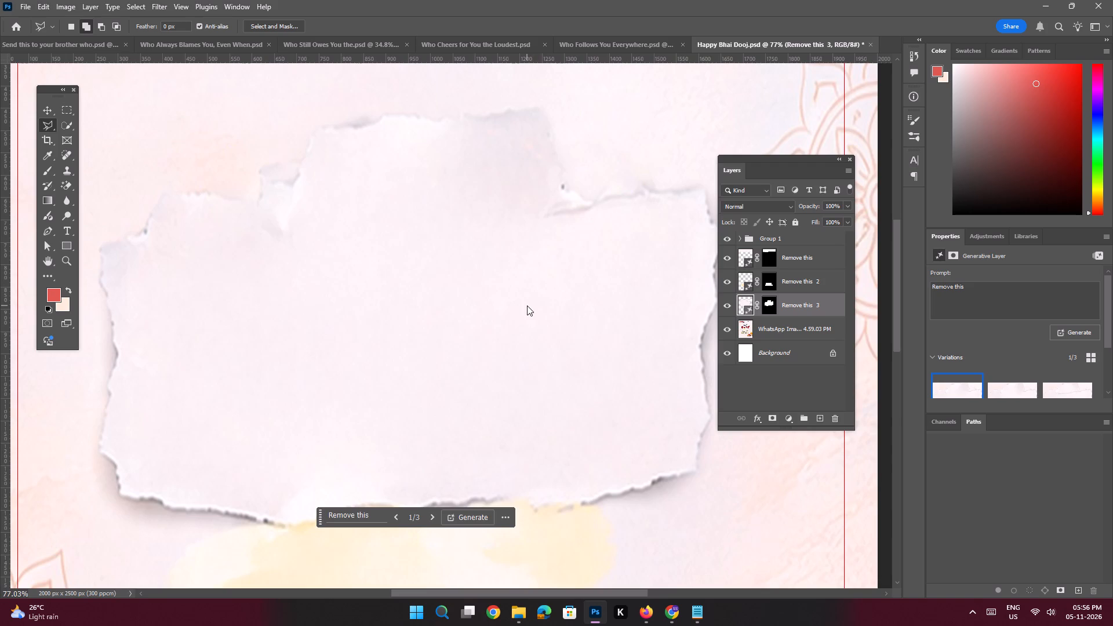
Switch to the Notepad copy notes and copy the Frame 6 line "Happy Bhai Dooj!".
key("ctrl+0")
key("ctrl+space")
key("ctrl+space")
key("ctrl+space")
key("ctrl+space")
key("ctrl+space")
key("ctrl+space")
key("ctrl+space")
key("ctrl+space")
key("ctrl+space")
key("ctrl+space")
left_click_drag(461, 237, 478, 250, "ctrl")
left_click(696, 615)
scroll(866, 458, "down", 4)
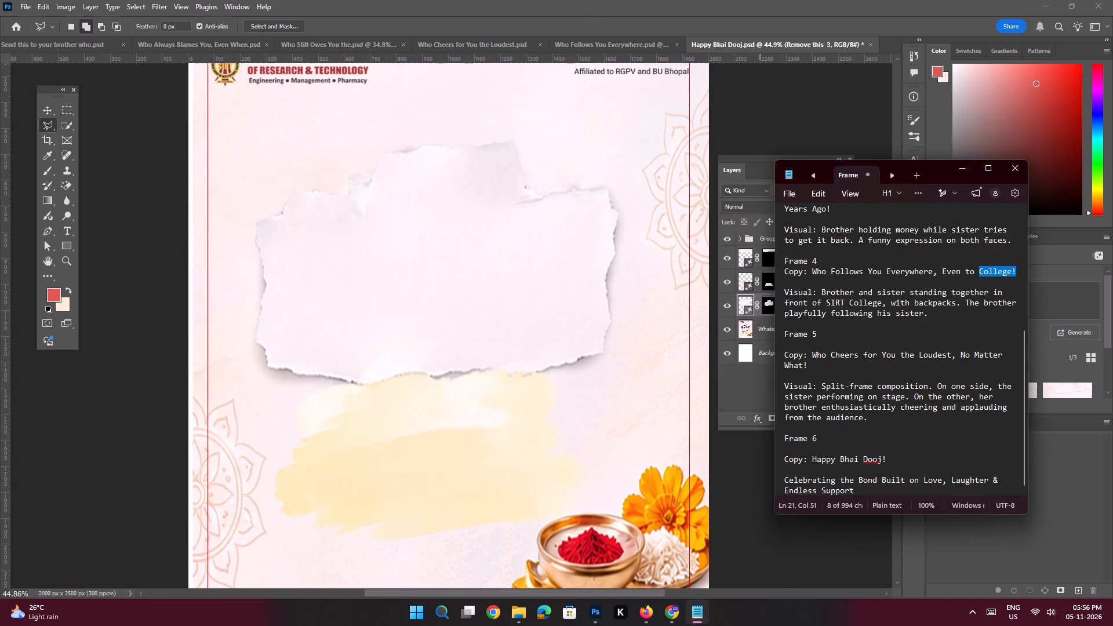
left_click_drag(889, 458, 812, 463)
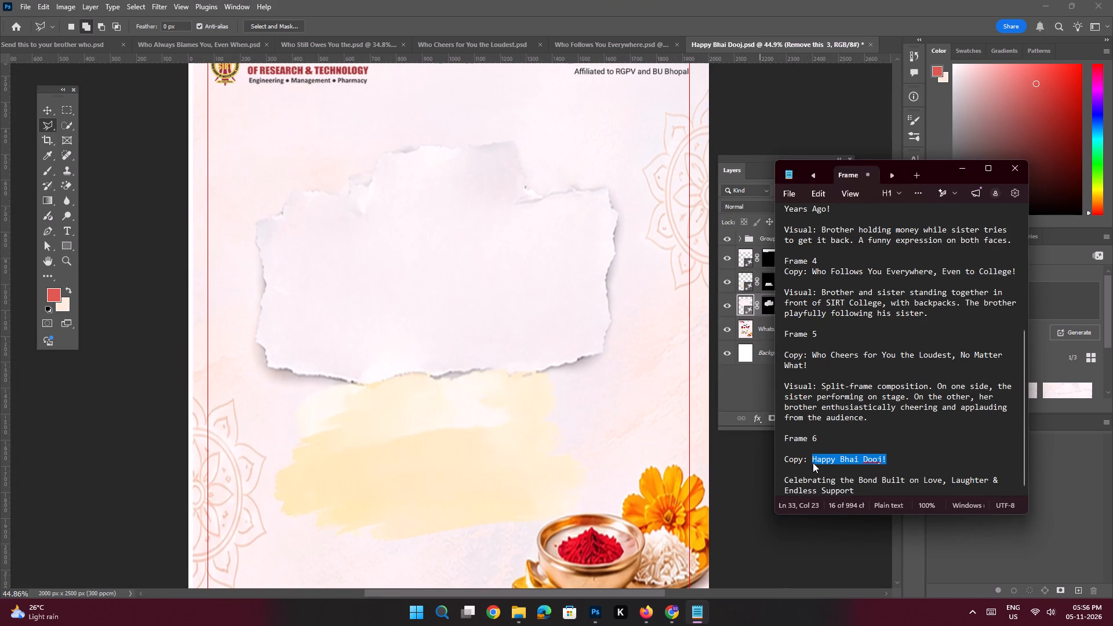
key("ctrl+c")
key("ctrl+c")
left_click(964, 168)
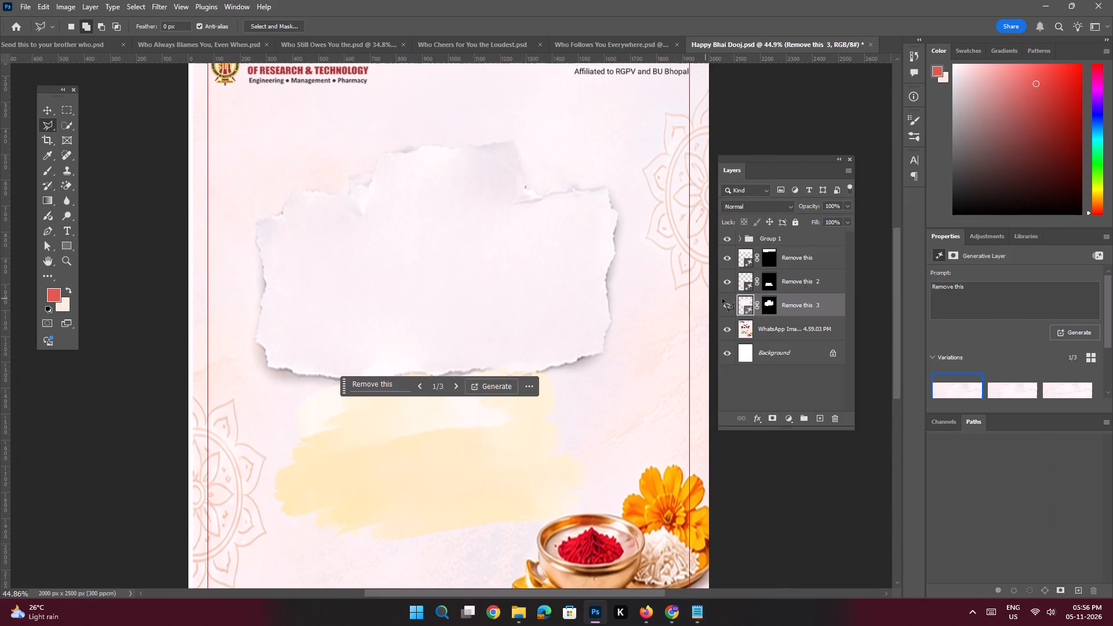
Add a new layer above Group 1 and paste "Happy Bhai Dooj!" as a text heading on the torn paper.
left_click(790, 239)
left_click(824, 418)
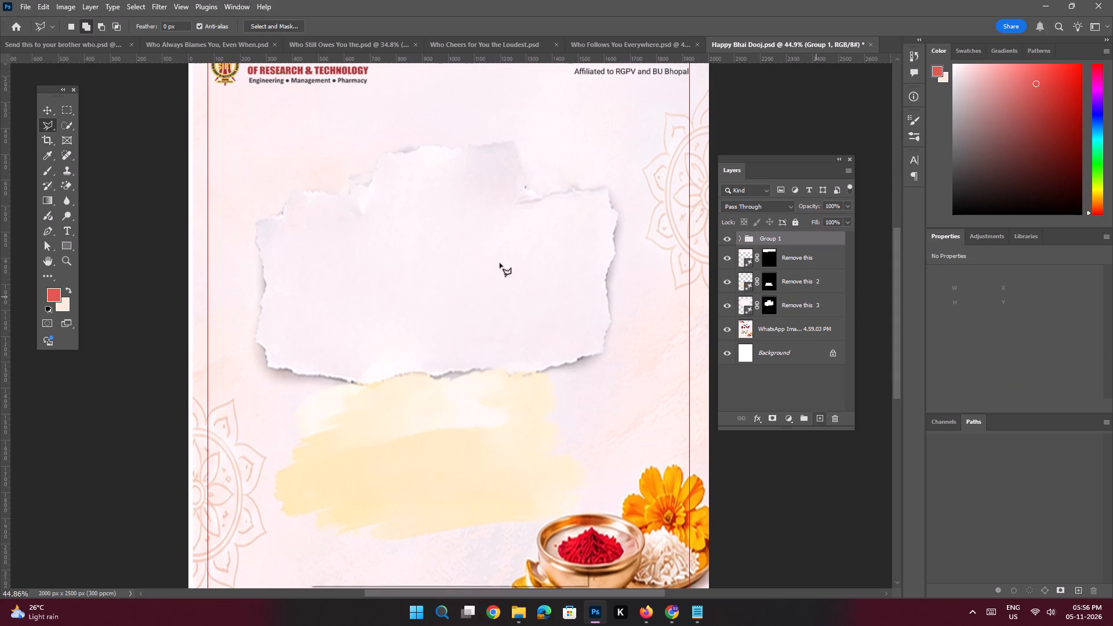
key("t")
left_click(399, 234)
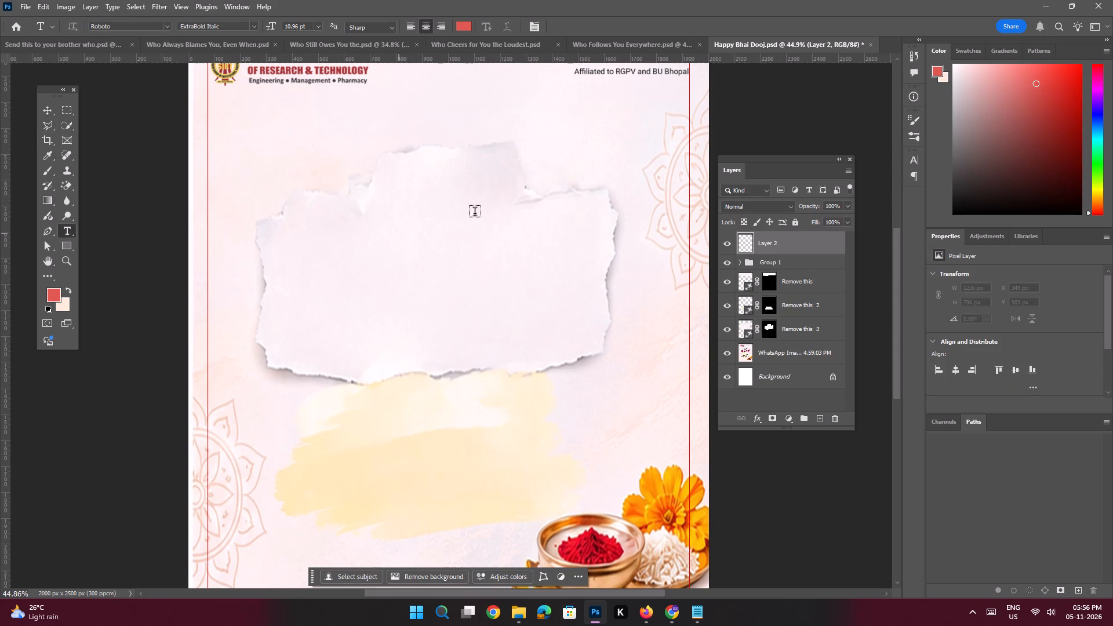
key("ctrl+v")
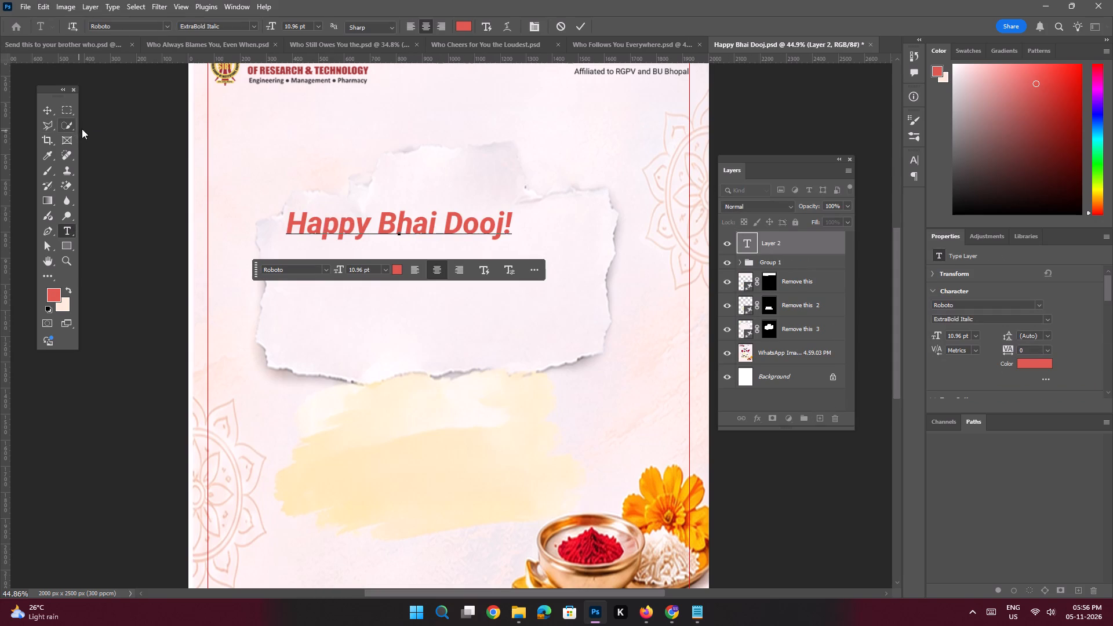
left_click(50, 110)
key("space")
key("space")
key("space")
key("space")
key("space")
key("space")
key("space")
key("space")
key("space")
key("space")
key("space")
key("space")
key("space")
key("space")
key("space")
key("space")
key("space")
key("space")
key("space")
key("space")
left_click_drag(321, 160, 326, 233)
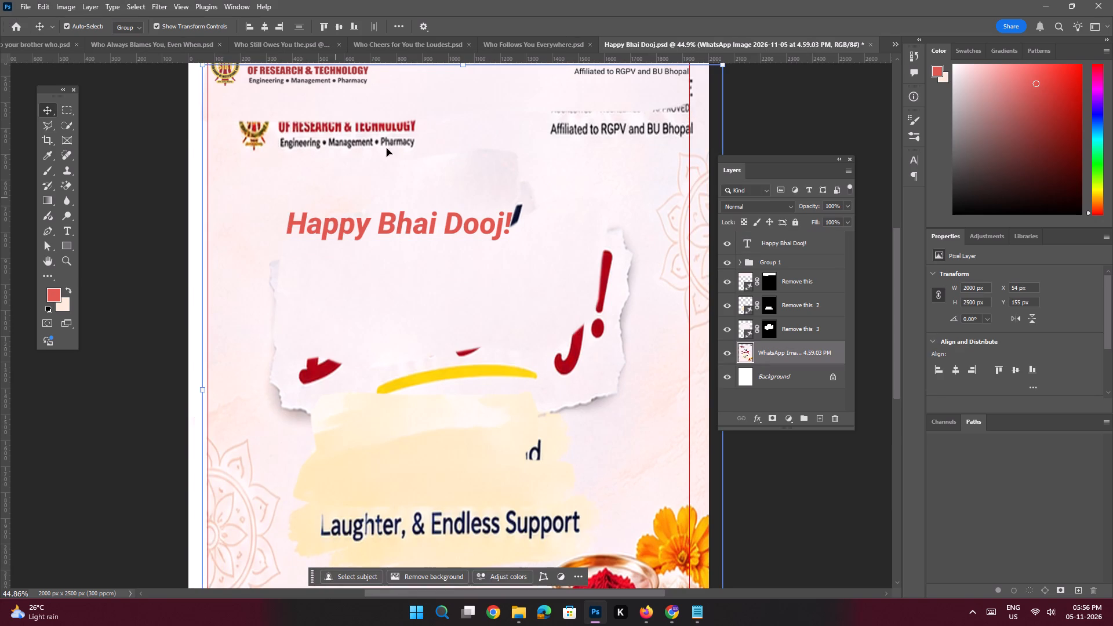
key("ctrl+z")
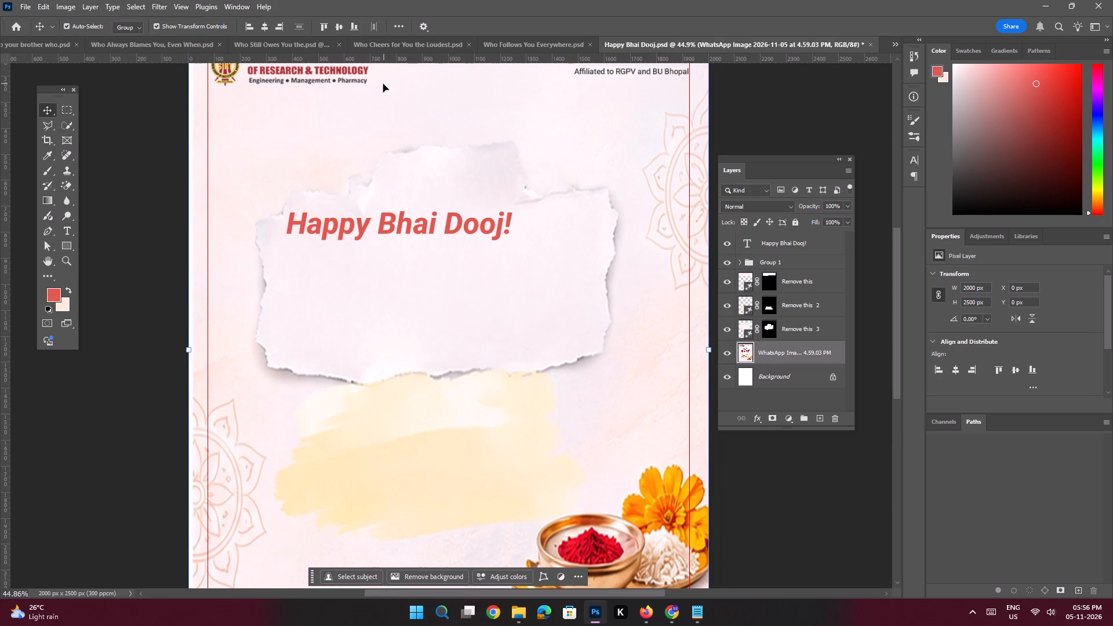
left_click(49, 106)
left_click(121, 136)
Recolour the "Happy Bhai Dooj!" heading to the dark red a33234 sampled from the SAGAR INSTITUTE logo lettering.
left_click(434, 223)
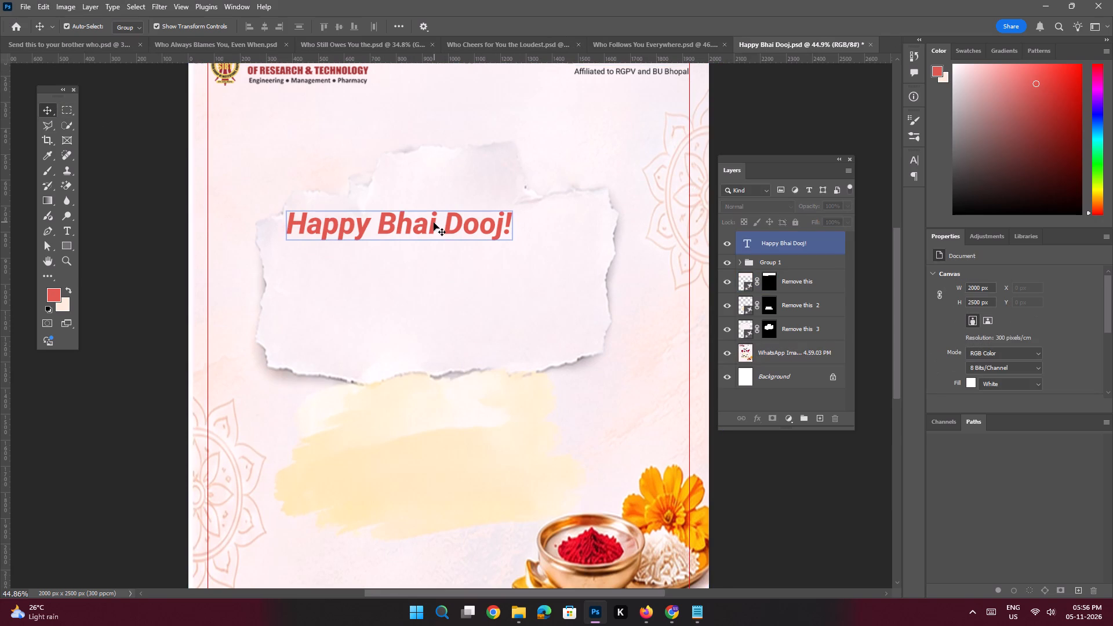
key("space")
key("space")
key("space")
key("space")
key("space")
key("space")
key("space")
key("space")
key("space")
key("space")
key("space")
key("space")
key("space")
left_click_drag(363, 143, 365, 209)
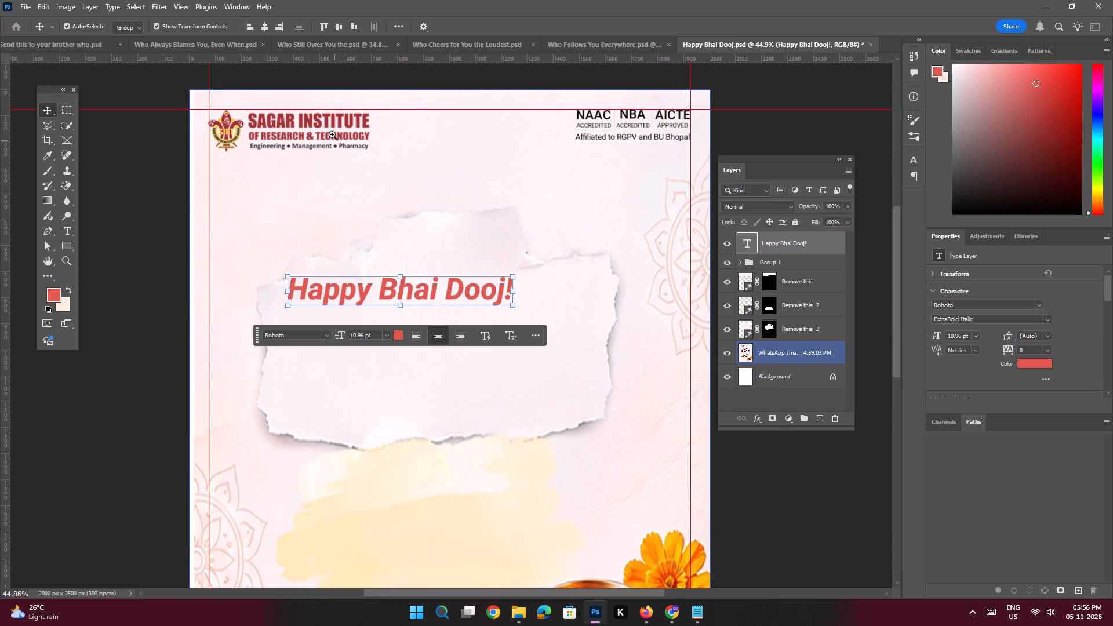
left_click_drag(332, 129, 388, 256, "ctrl")
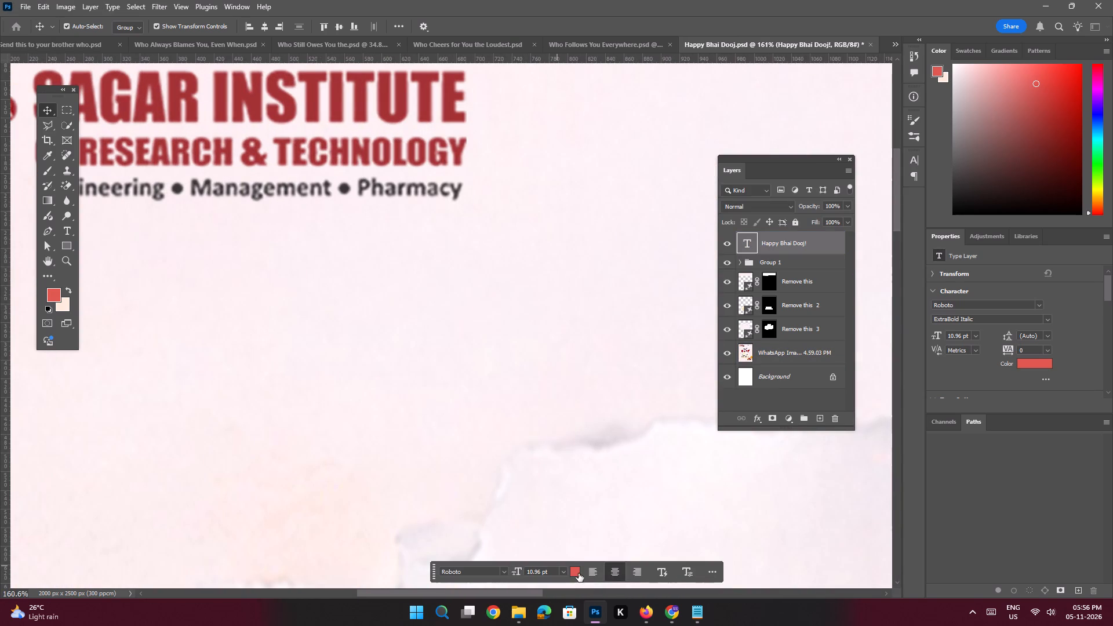
left_click(579, 573)
left_click(400, 96)
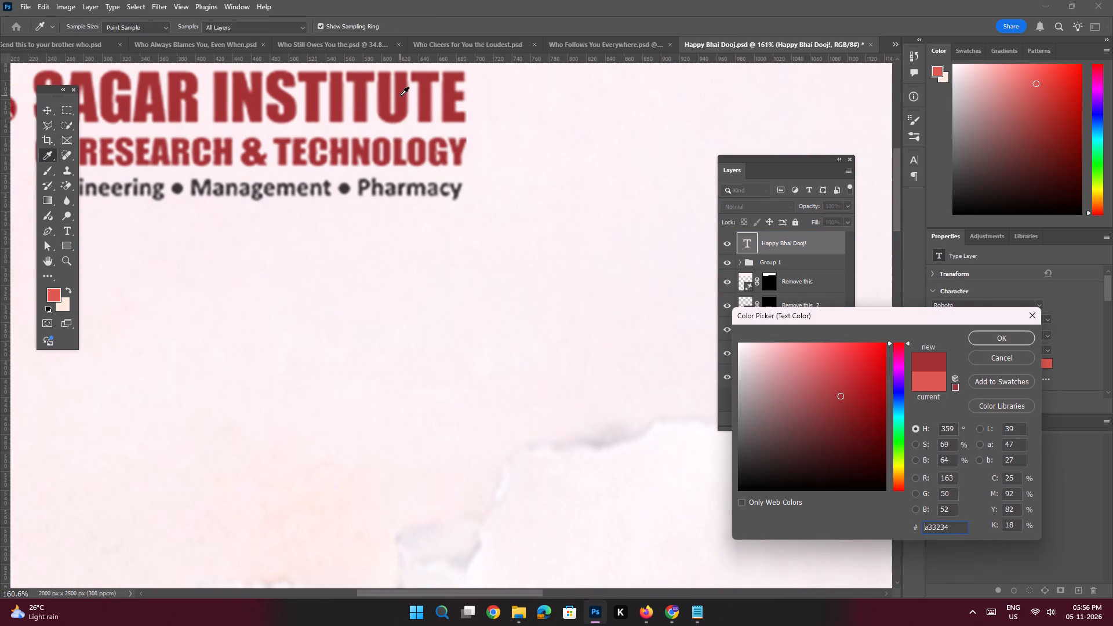
key("Return")
key("Return")
key("ctrl+0")
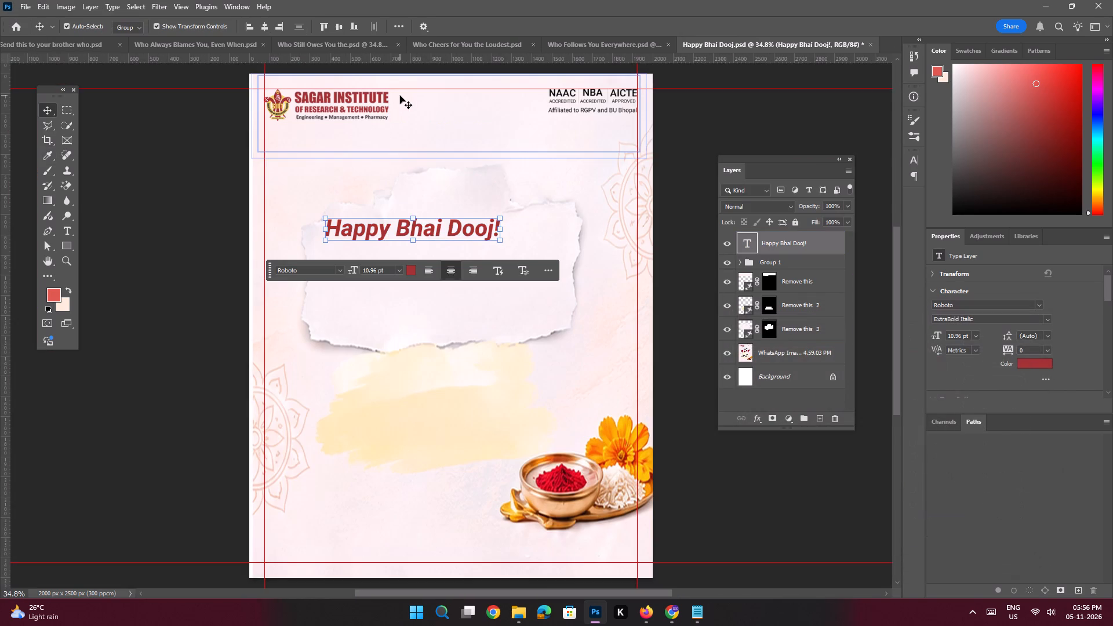
Break the heading into two lines, "Happy" above "Bhai Dooj!", and add a leading space before "Happy".
double_click(443, 231)
left_click(397, 221)
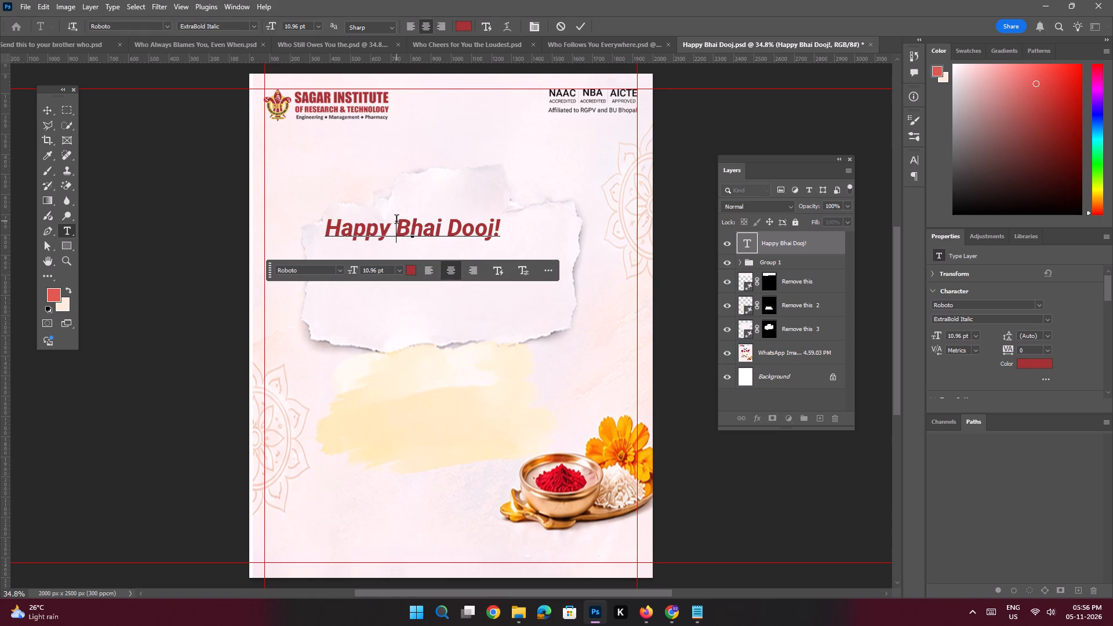
key("Return")
key("Return")
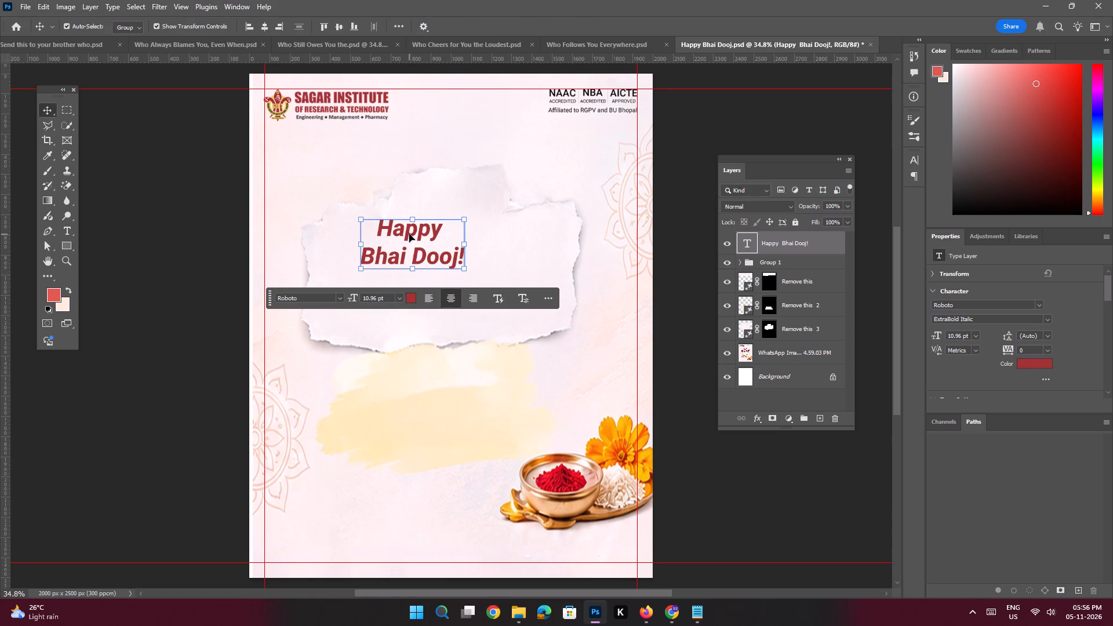
double_click(409, 234)
left_click(374, 227)
key("space")
key("Return")
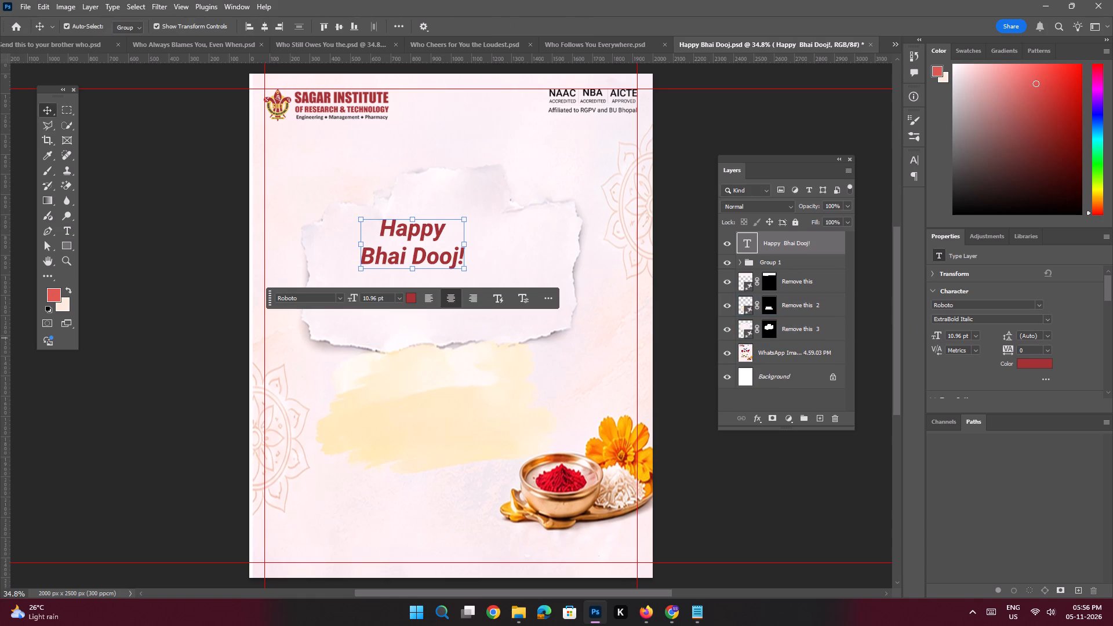
Increase the two-line heading's font size to 14 pt.
left_click_drag(963, 336, 919, 311)
type("12")
key("Return")
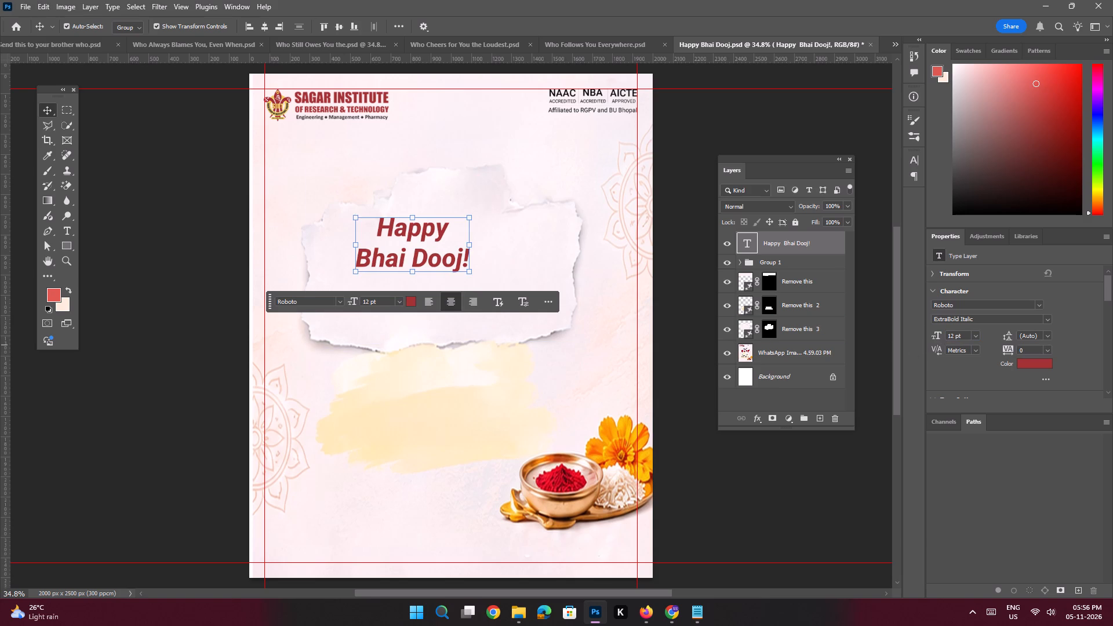
left_click_drag(955, 336, 926, 319)
type("14")
key("Return")
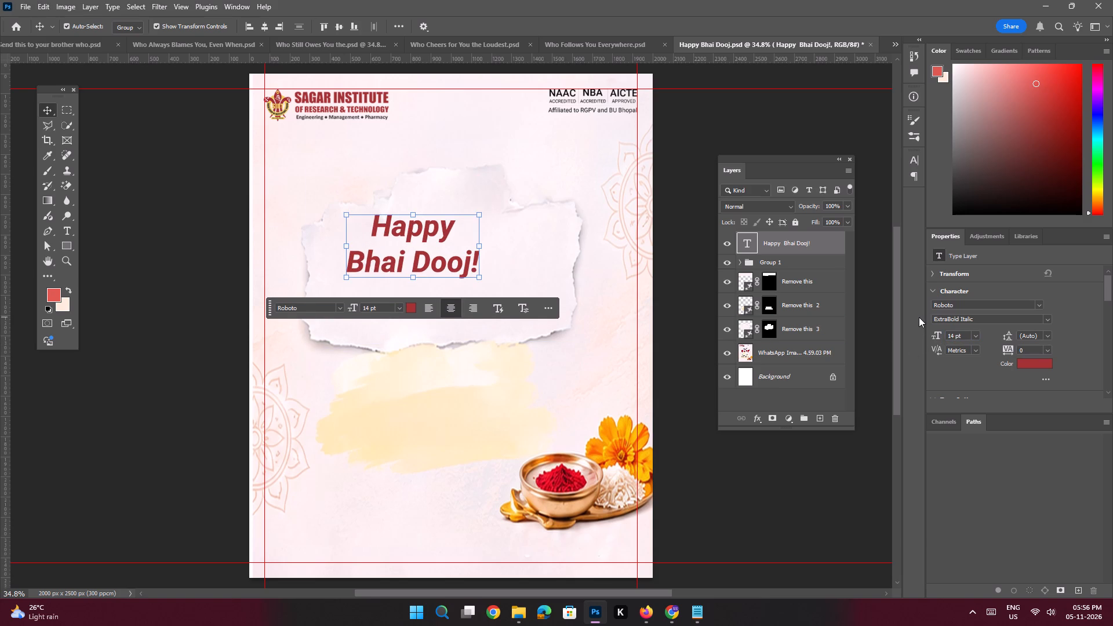
Rotate the heading slightly counterclockwise with Free Transform and move it right to the middle of the torn paper.
key("ctrl+t")
left_click_drag(489, 290, 490, 290)
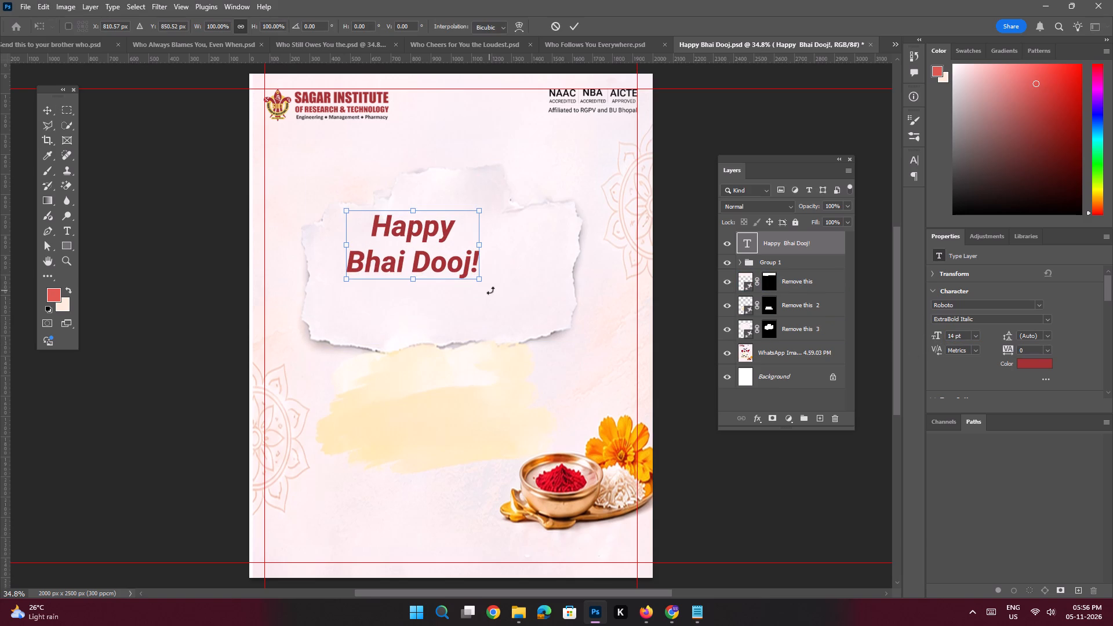
left_click_drag(490, 290, 503, 287)
left_click_drag(452, 261, 483, 265)
double_click(485, 265)
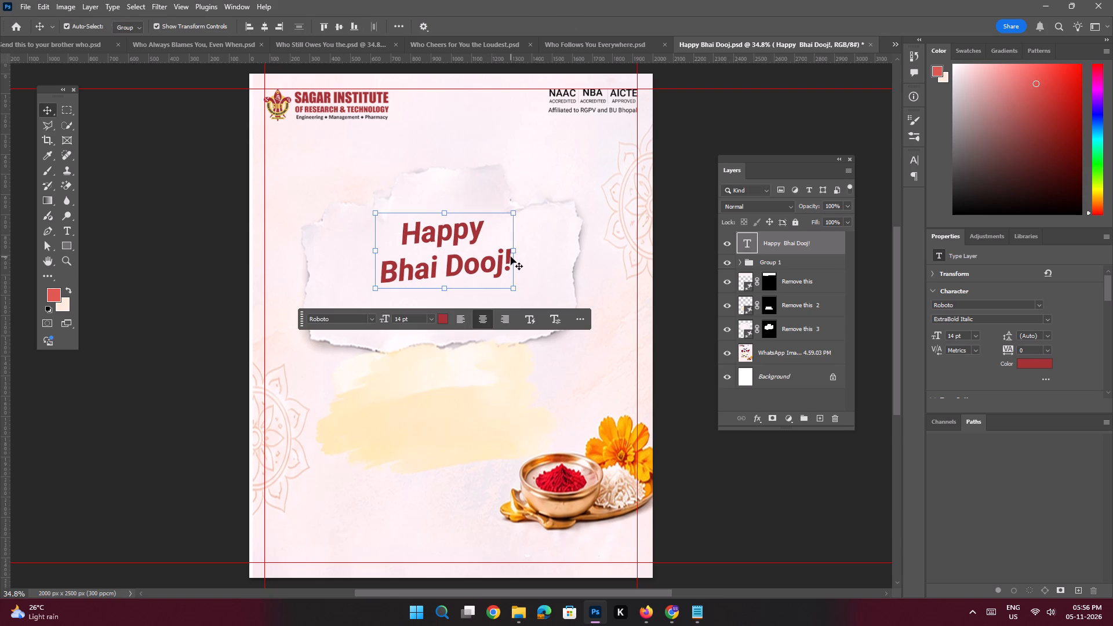
key("Return")
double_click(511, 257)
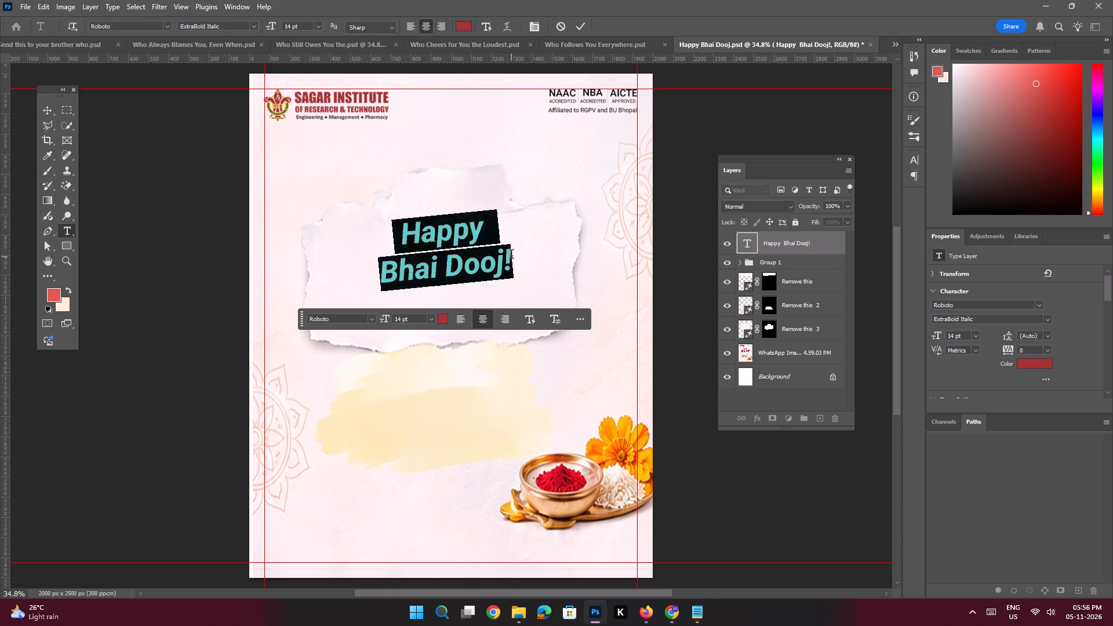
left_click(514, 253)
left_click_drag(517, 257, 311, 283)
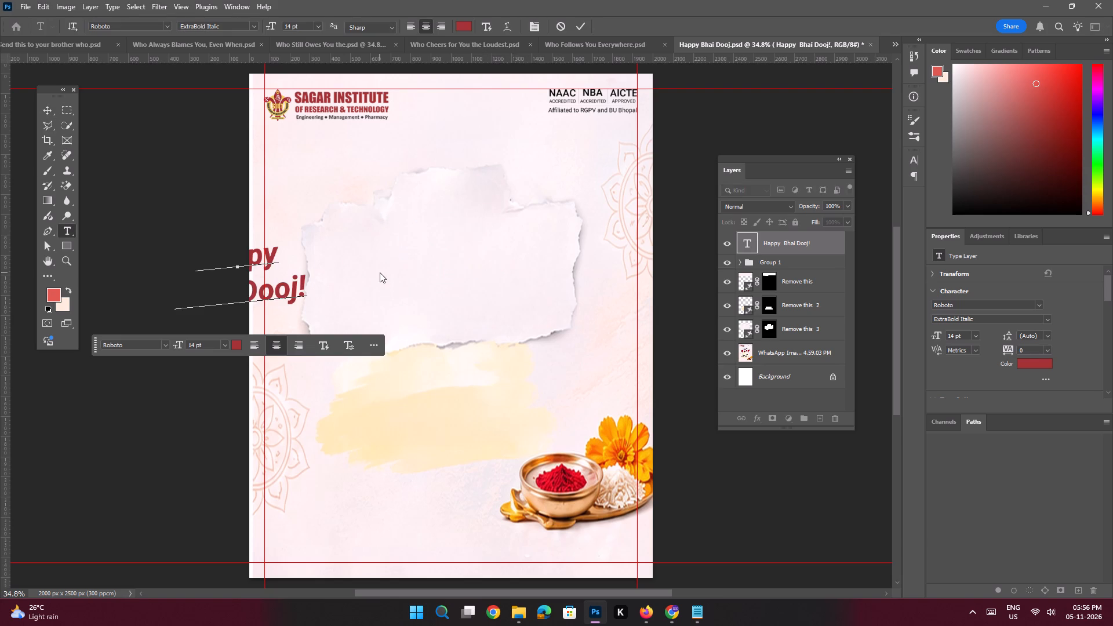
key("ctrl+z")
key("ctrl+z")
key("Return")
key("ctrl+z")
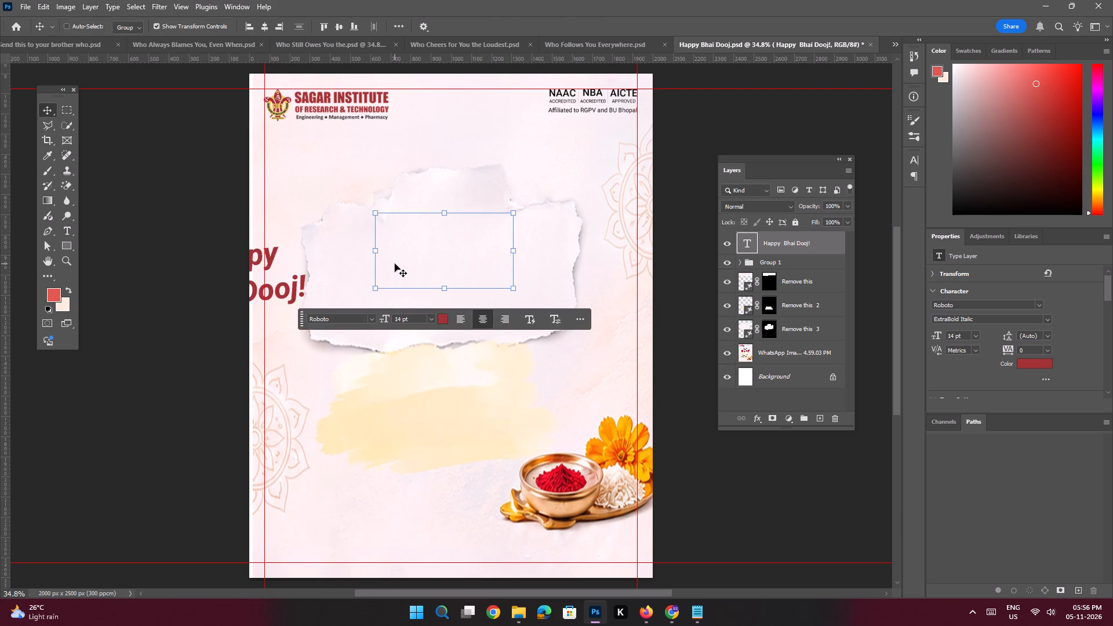
Enlarge only the "Bhai Dooj!" line of the heading until it spans most of the torn paper's width.
double_click(439, 253)
left_click(501, 254)
left_click_drag(512, 254, 466, 263)
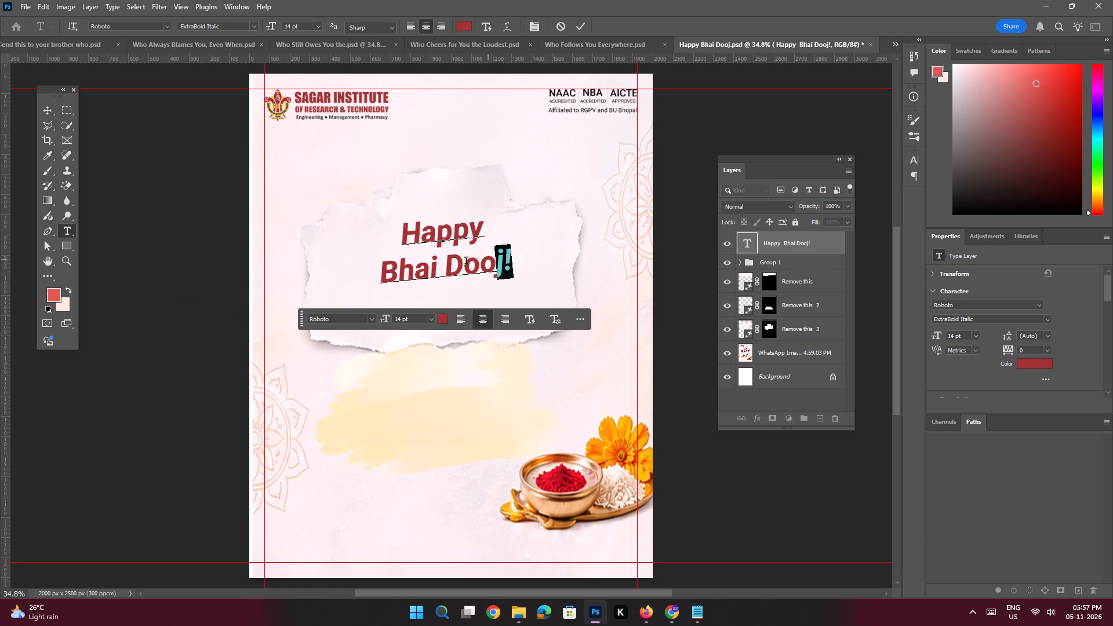
left_click_drag(466, 263, 378, 275)
left_click_drag(938, 338, 941, 337)
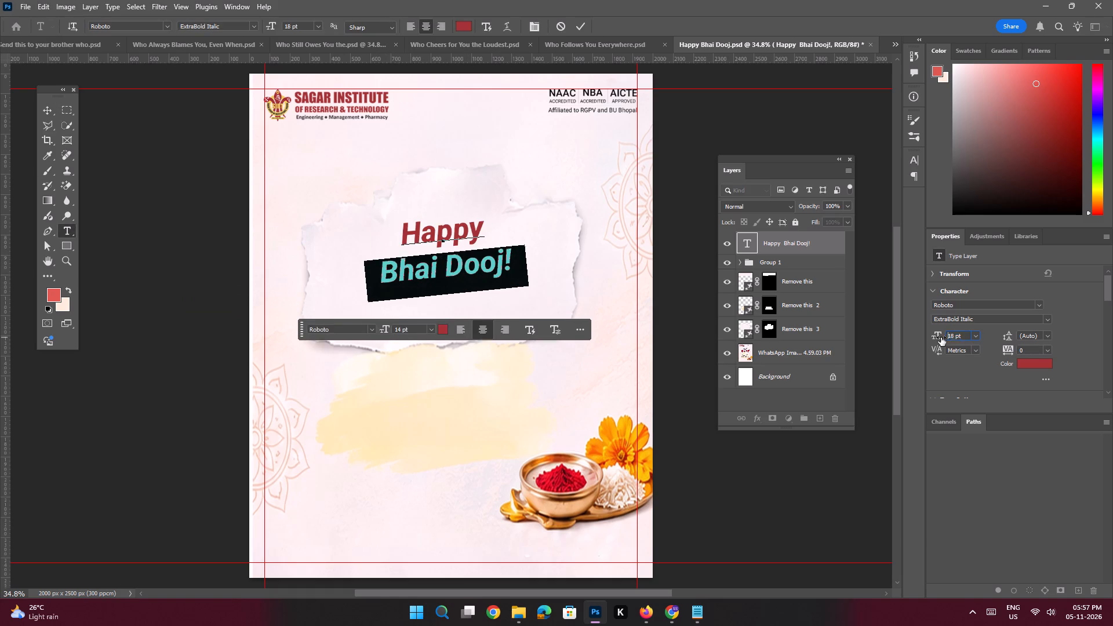
left_click_drag(941, 337, 944, 337)
key("Return")
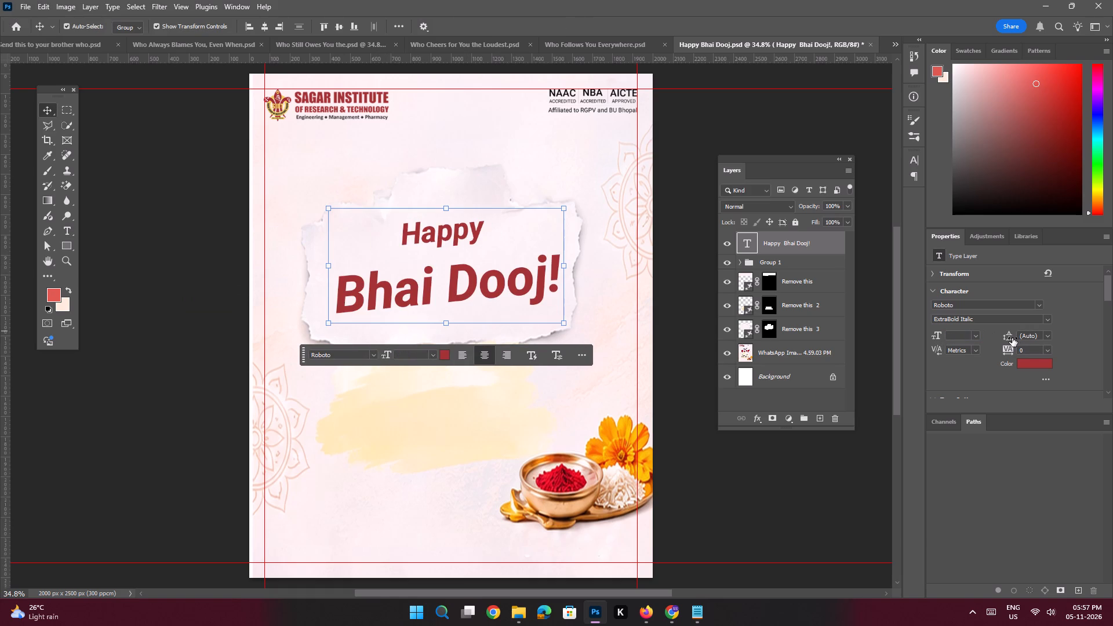
Set the heading's leading to 22 pt to bring the two lines closer together.
left_click(1012, 337)
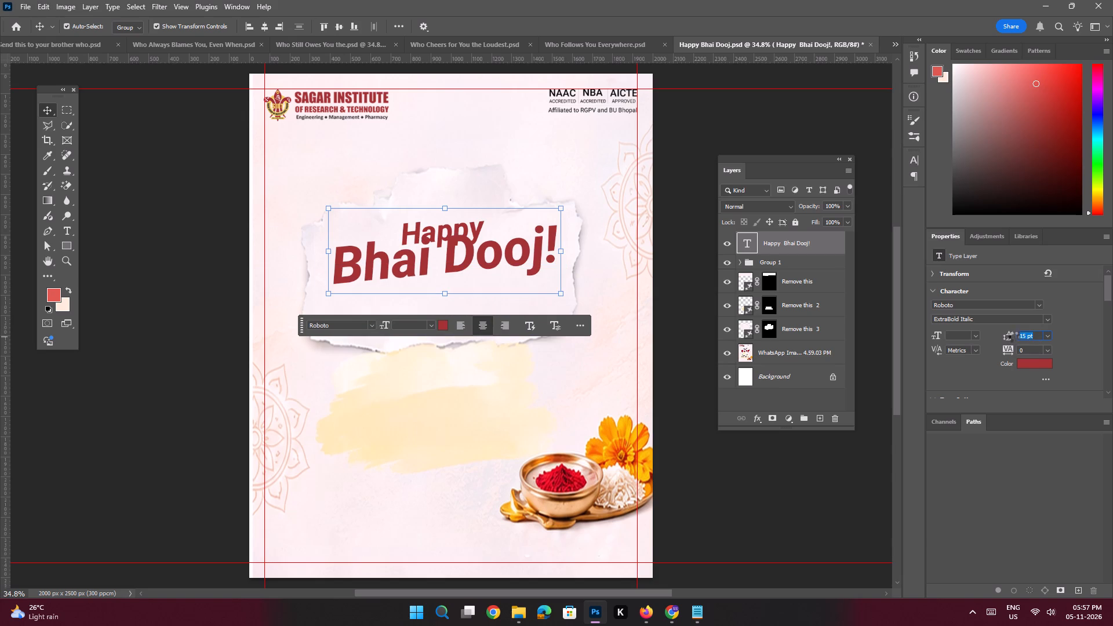
key("ctrl+z")
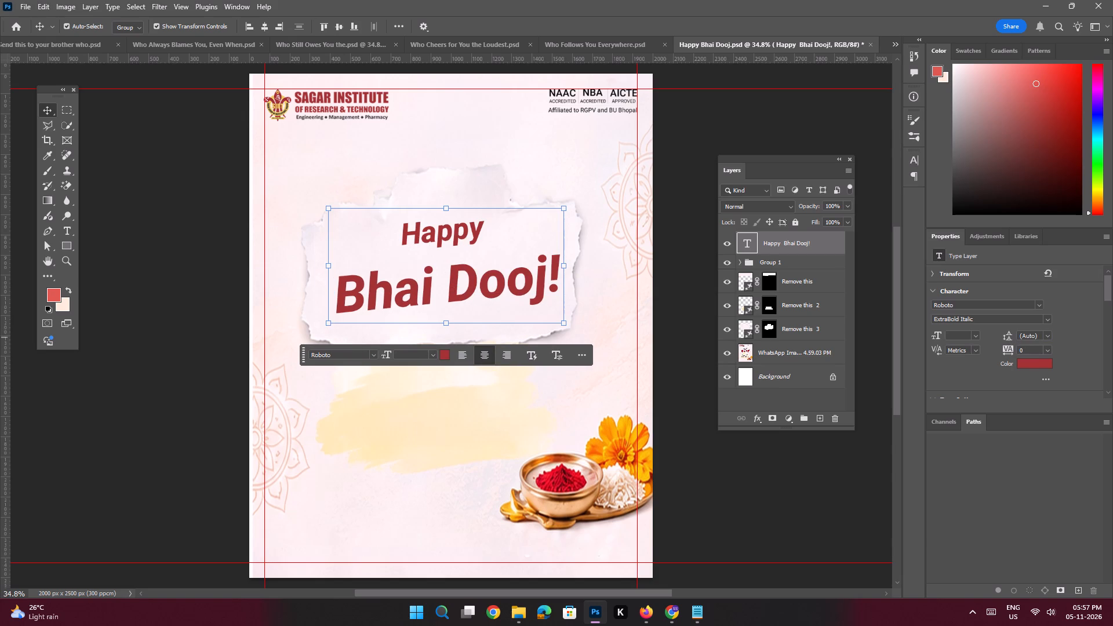
left_click(1050, 336)
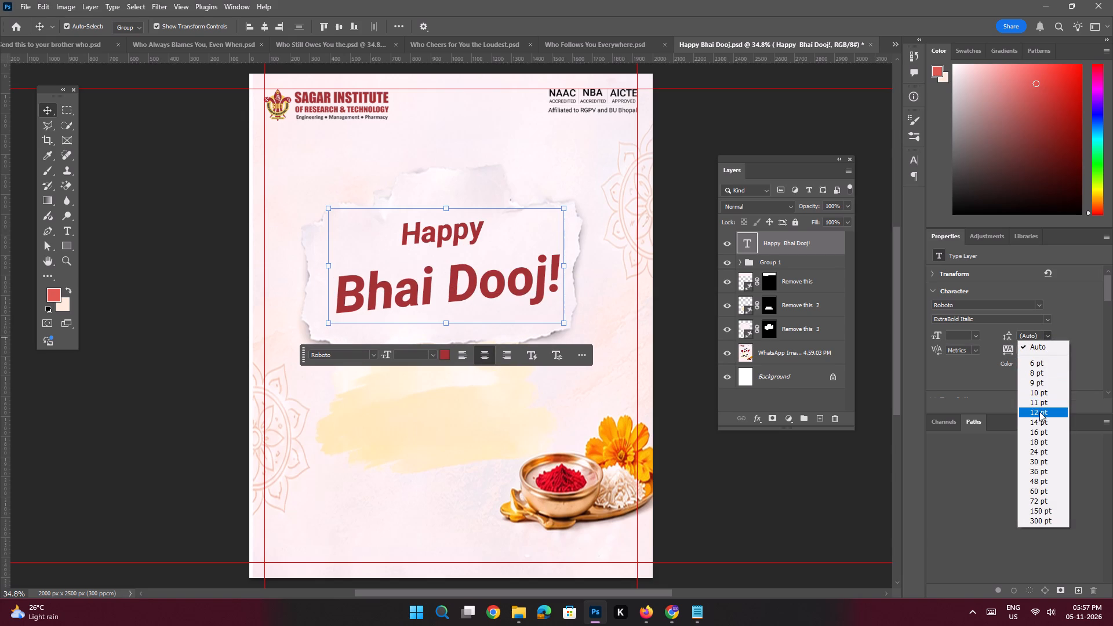
left_click(1041, 427)
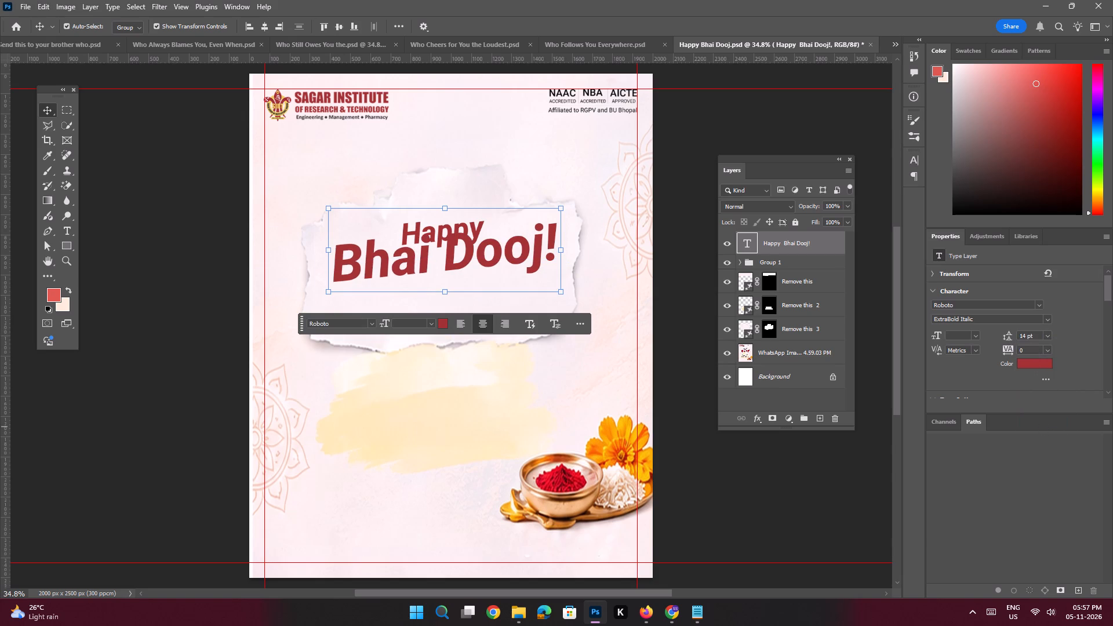
left_click_drag(1028, 337, 1008, 323)
type("20")
key("Return")
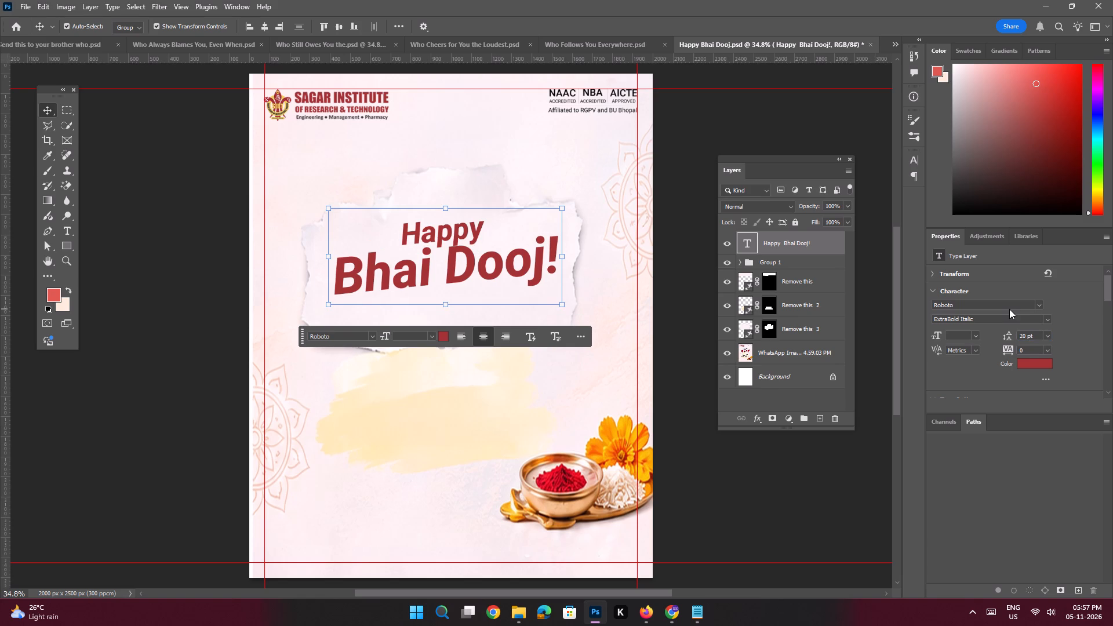
left_click_drag(1028, 335, 993, 322)
type("22")
key("Return")
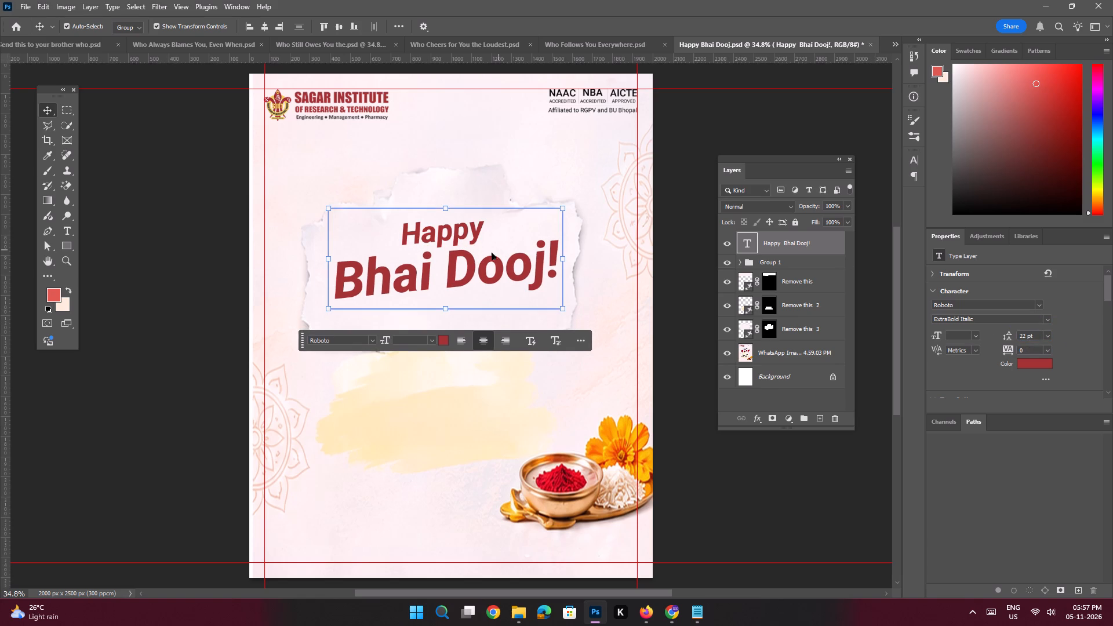
Recolour only the word "Happy" in the heading to dark charcoal.
left_click(484, 255)
key("space")
key("space")
key("space")
key("space")
key("space")
key("space")
key("space")
left_click_drag(488, 260, 492, 232)
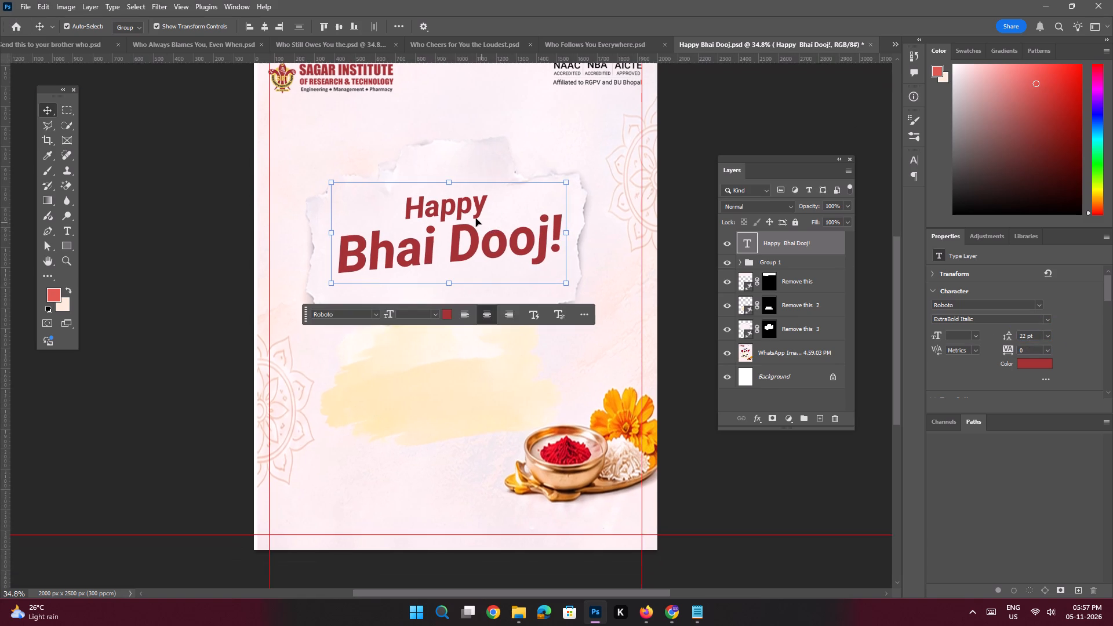
double_click(476, 219)
left_click(479, 206)
left_click_drag(488, 201, 372, 214)
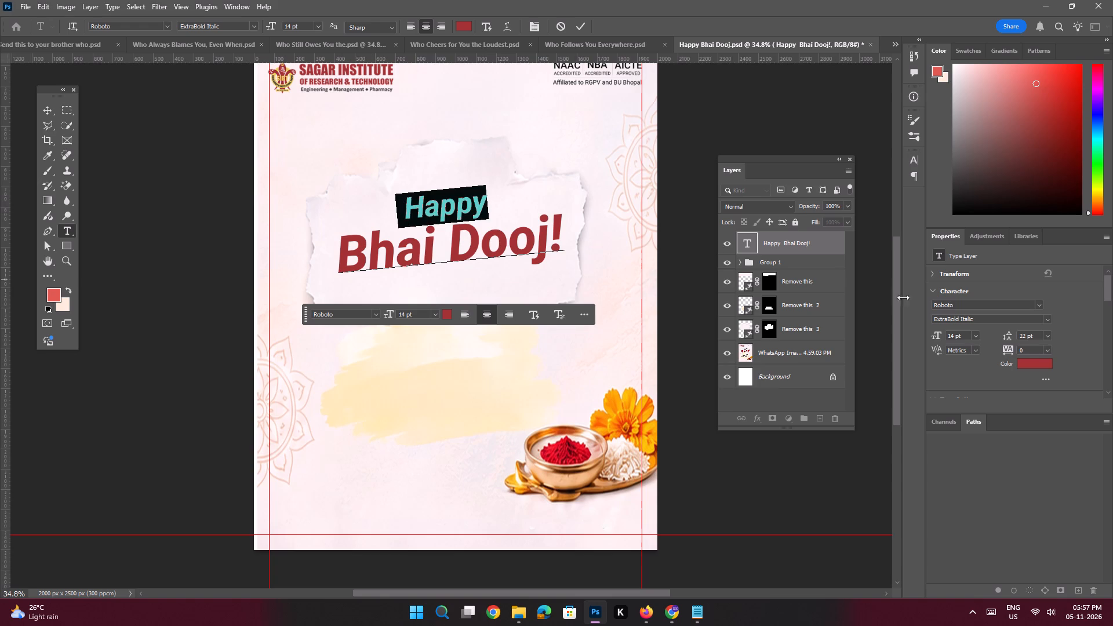
left_click(1023, 365)
left_click_drag(825, 446, 628, 457)
key("Return")
key("Return")
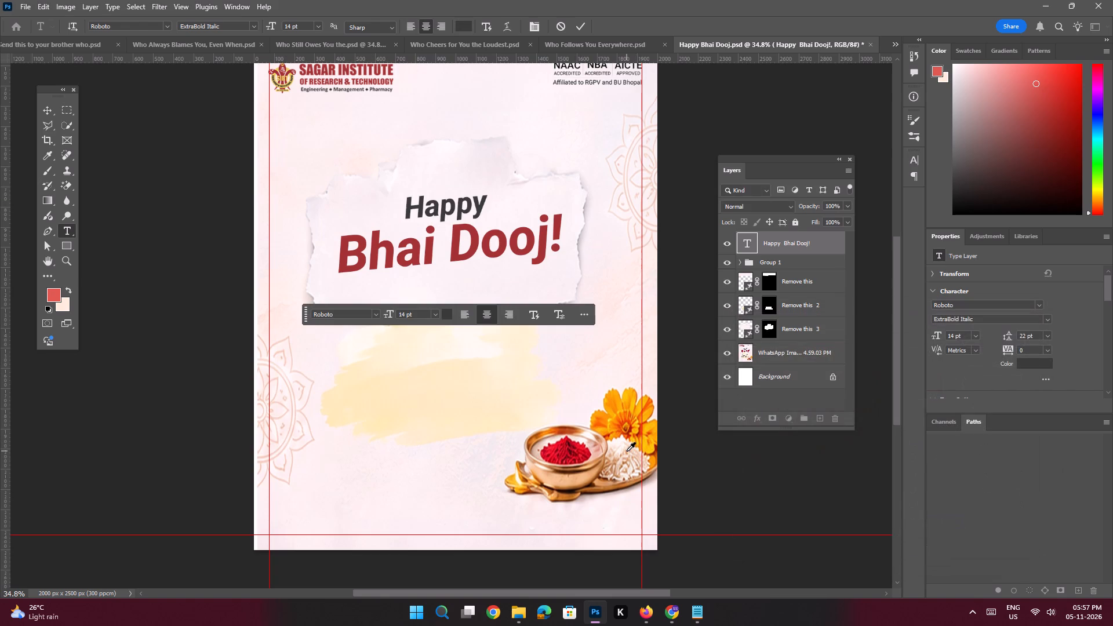
Set the heading's leading to 23 pt.
left_click_drag(1028, 337, 999, 330)
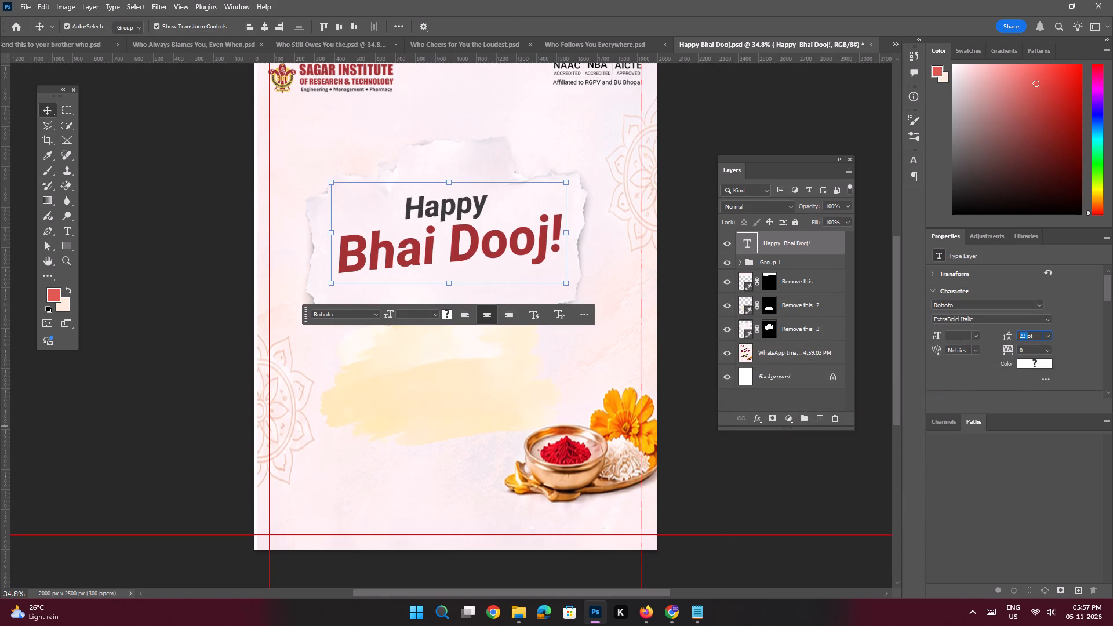
left_click_drag(999, 330, 996, 329)
type("23")
key("Return")
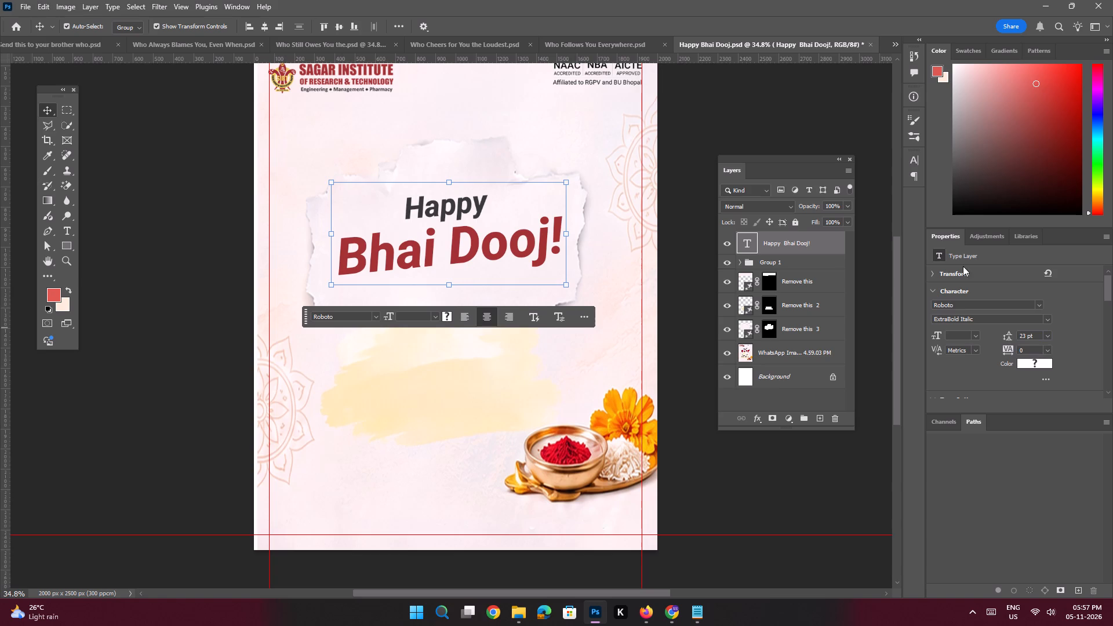
left_click(199, 322)
Switch to Notepad and copy the Frame 6 tagline "Celebrating the Bond Built on Love, Laughter & Endless Support".
left_click(701, 615)
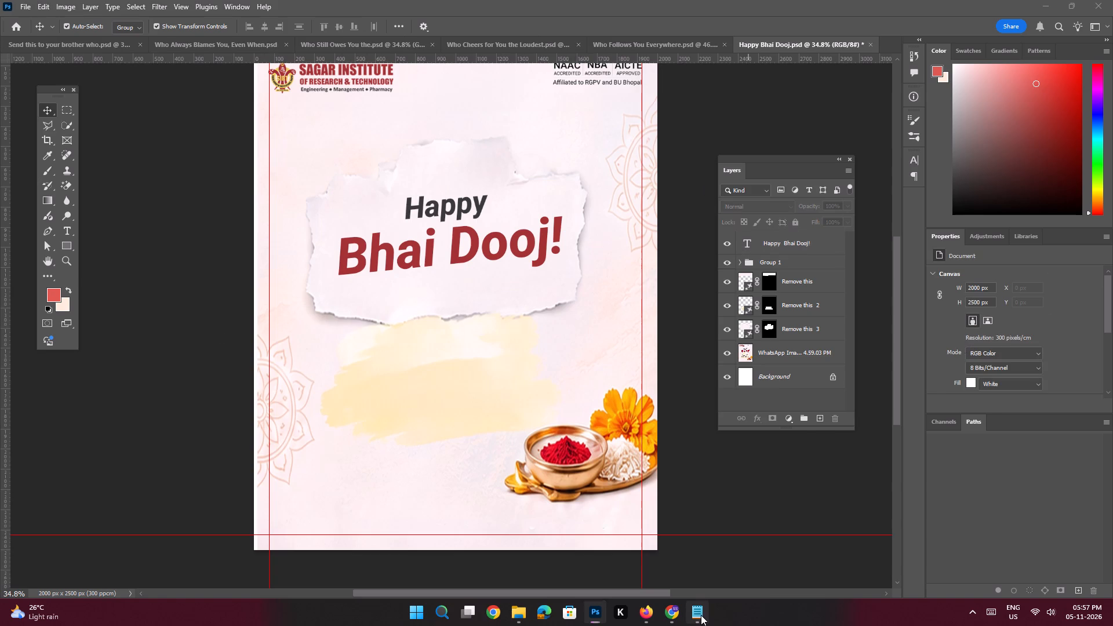
scroll(893, 453, "down", 4)
left_click_drag(860, 492, 750, 476)
key("ctrl+c")
key("ctrl+c")
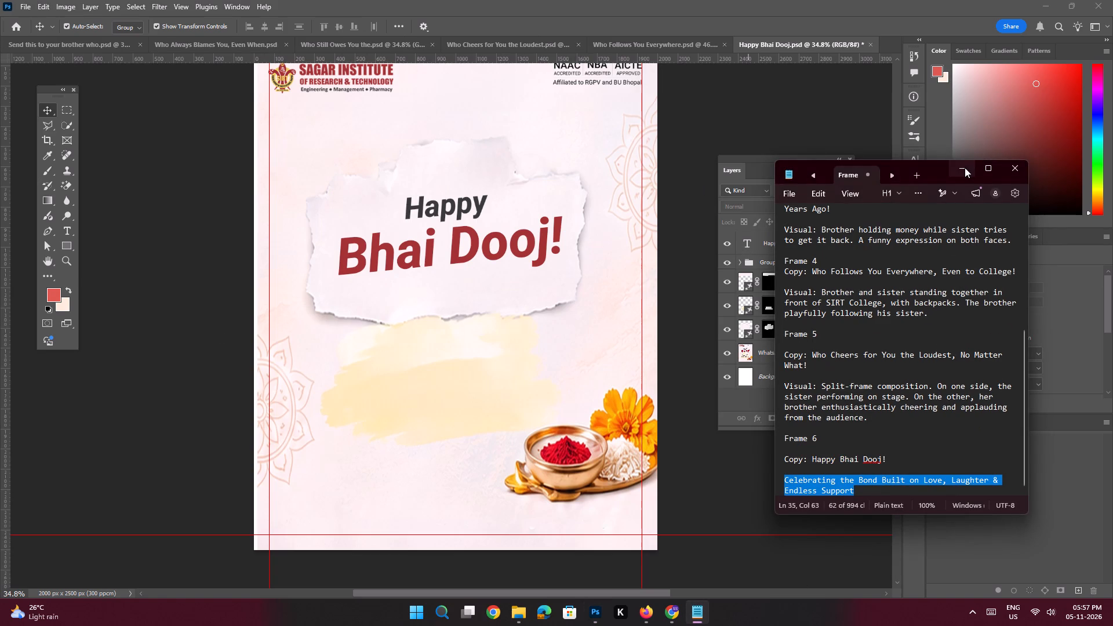
left_click(965, 168)
Paste the copied tagline as a new text layer over the yellow brush stroke below the torn paper.
key("space")
key("space")
key("space")
key("space")
key("space")
key("space")
key("space")
key("space")
left_click(460, 334)
left_click(759, 250)
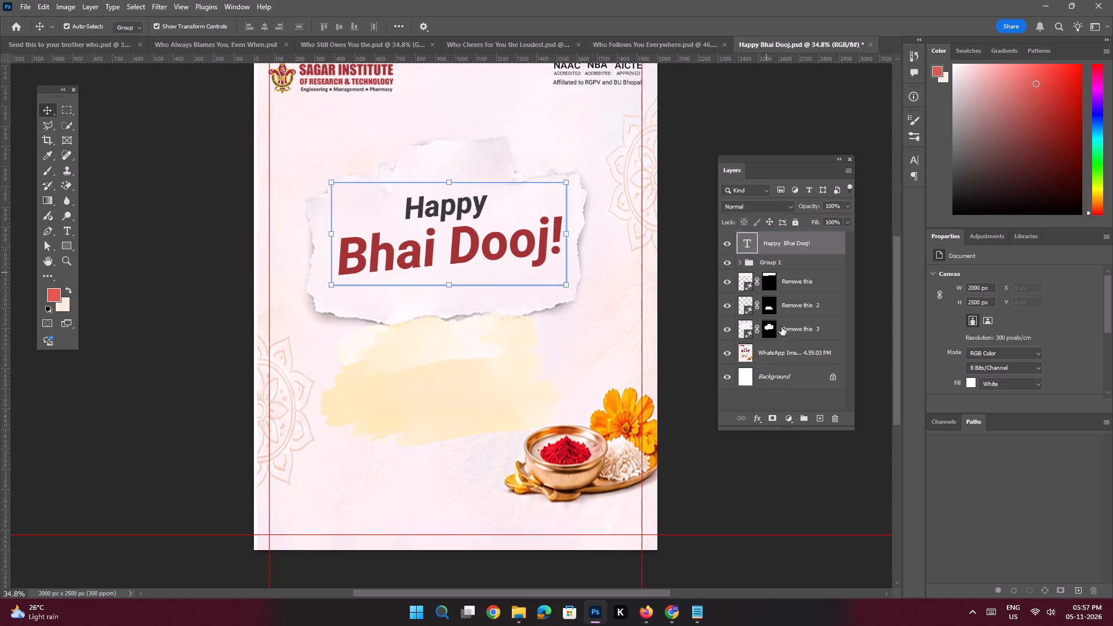
left_click(823, 418)
key("t")
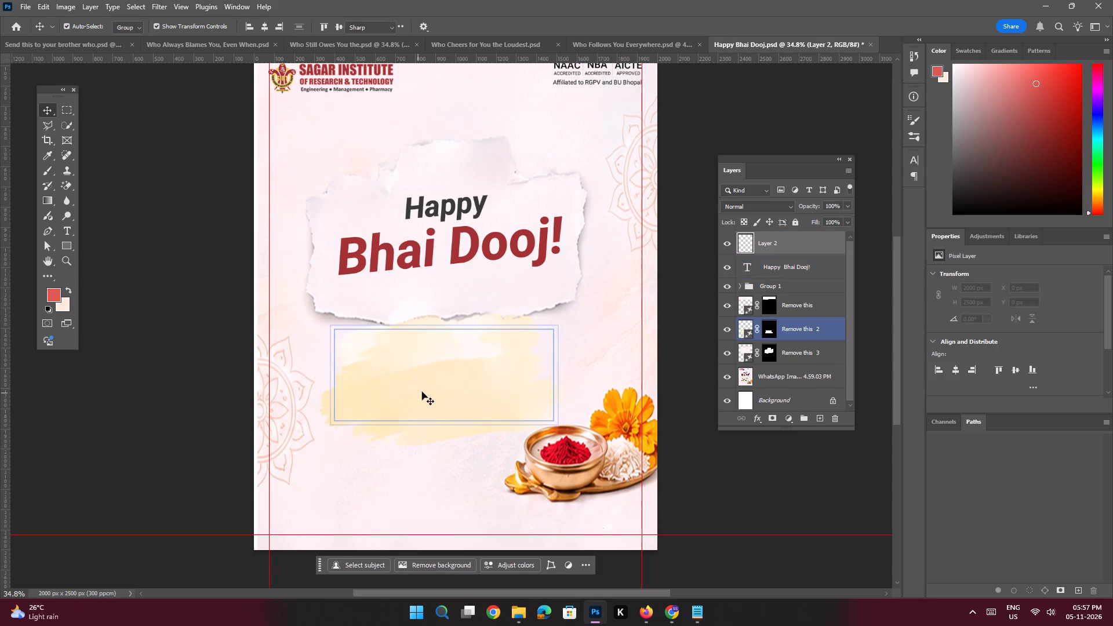
left_click(414, 370)
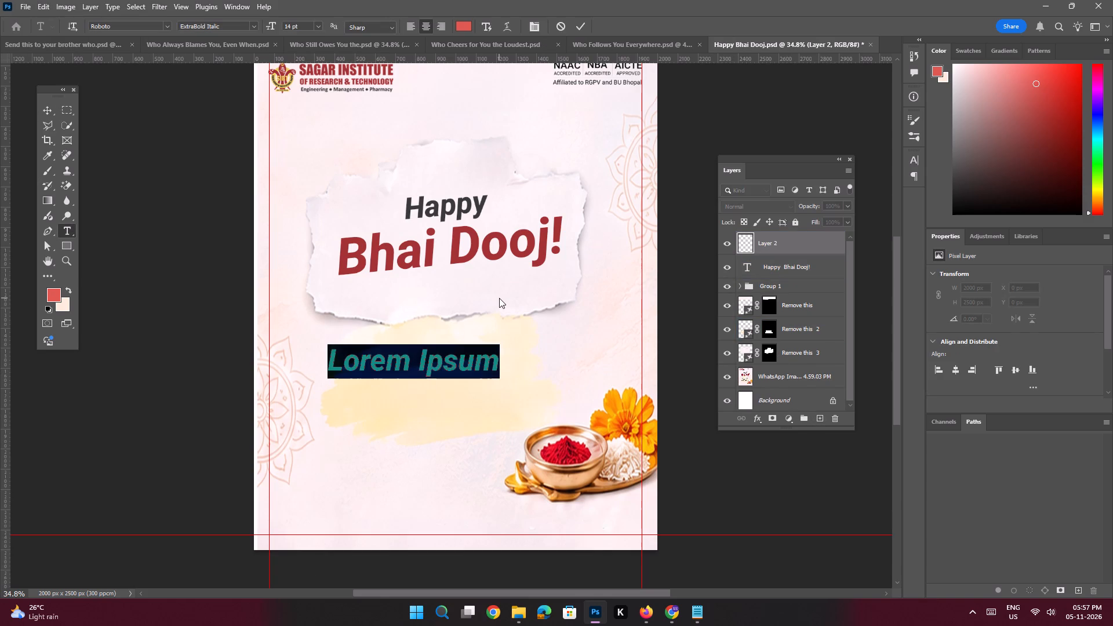
key("ctrl+v")
left_click(41, 110)
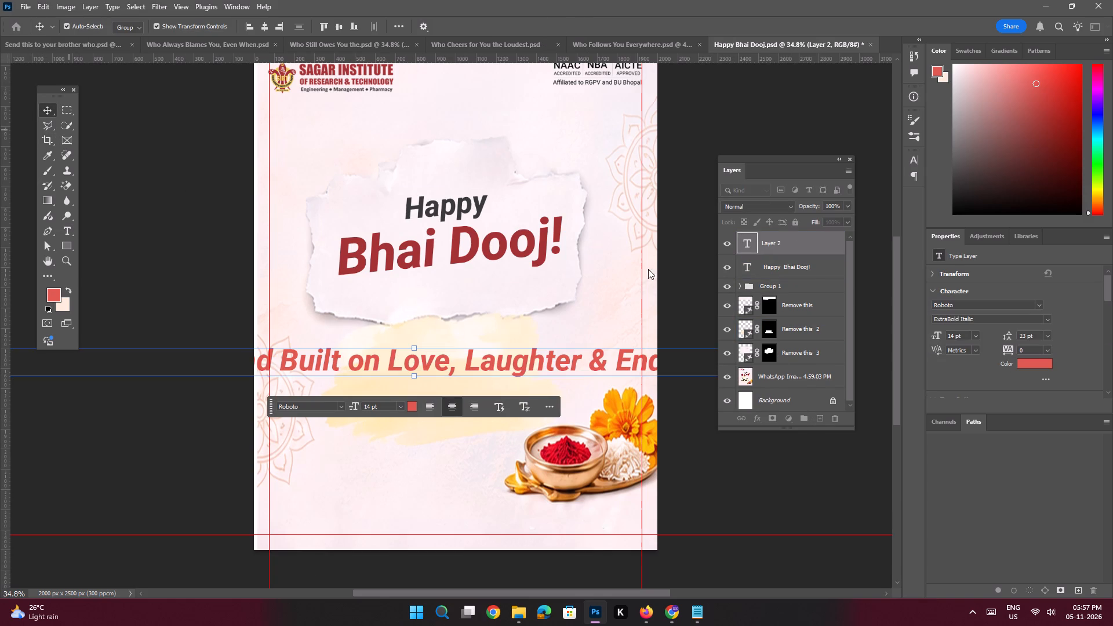
Change the tagline's text colour to dark charcoal.
left_click(1023, 363)
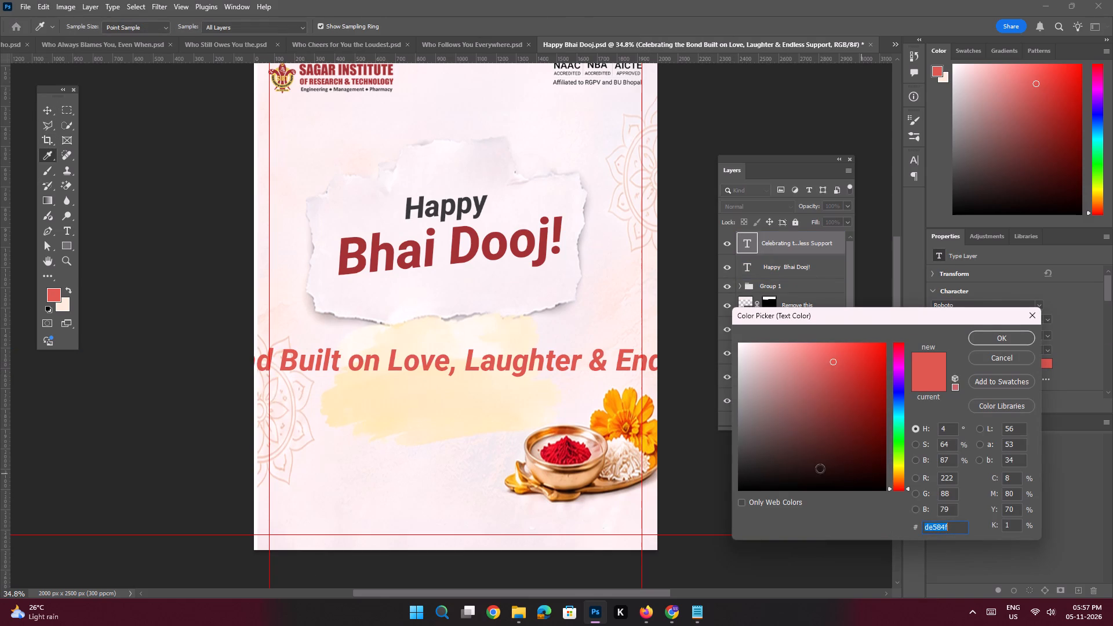
left_click_drag(820, 468, 654, 460)
key("Return")
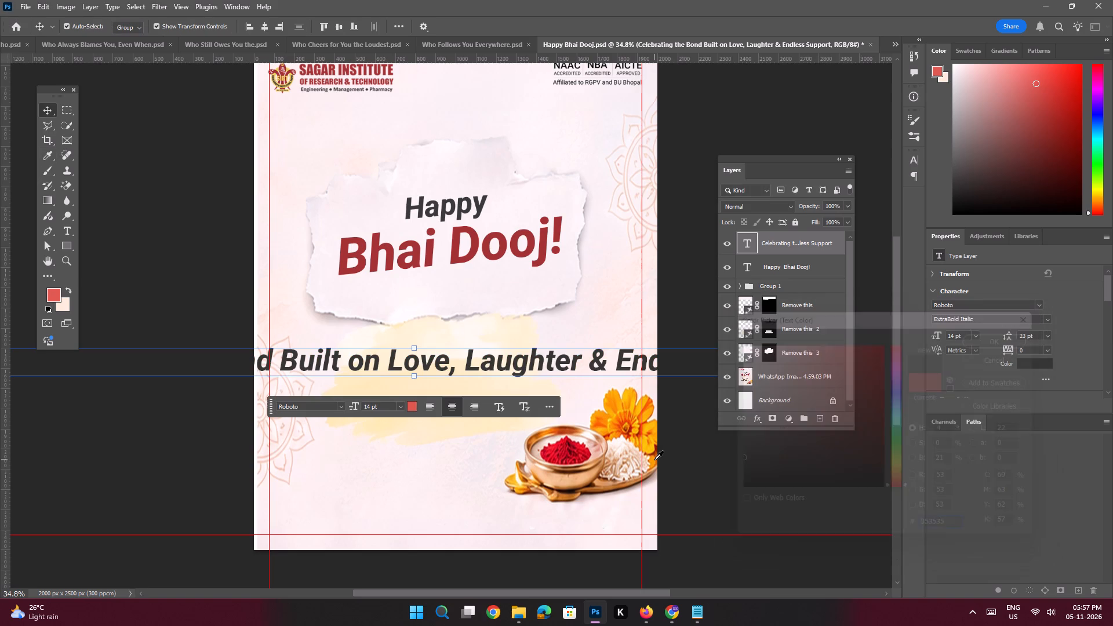
Set the tagline's font style to Roboto Medium and its size to 8 pt.
left_click(1045, 321)
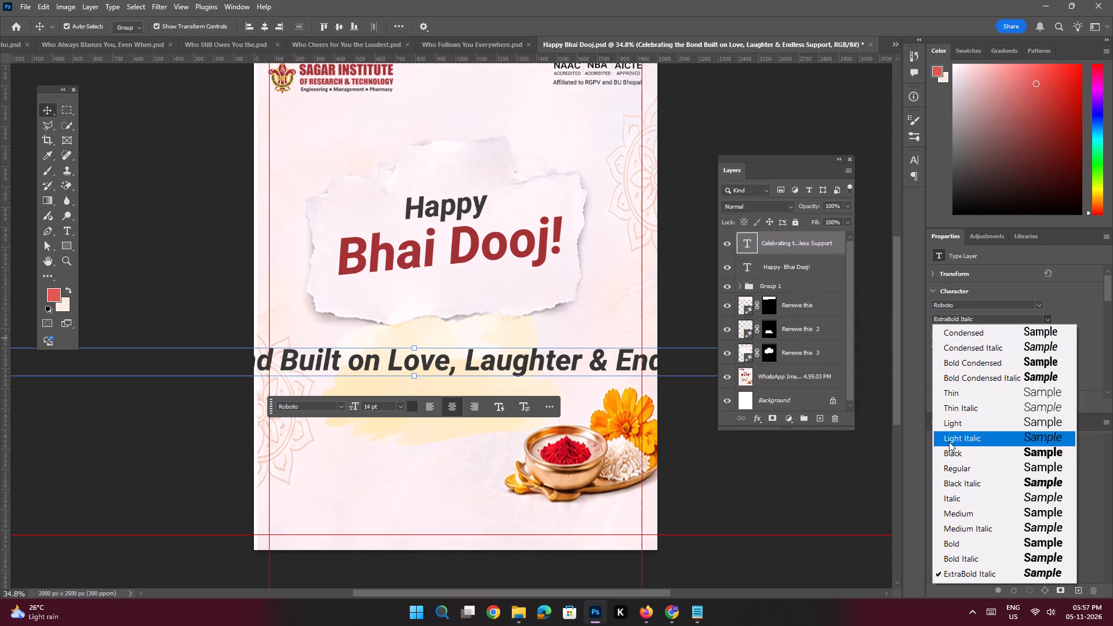
left_click(952, 468)
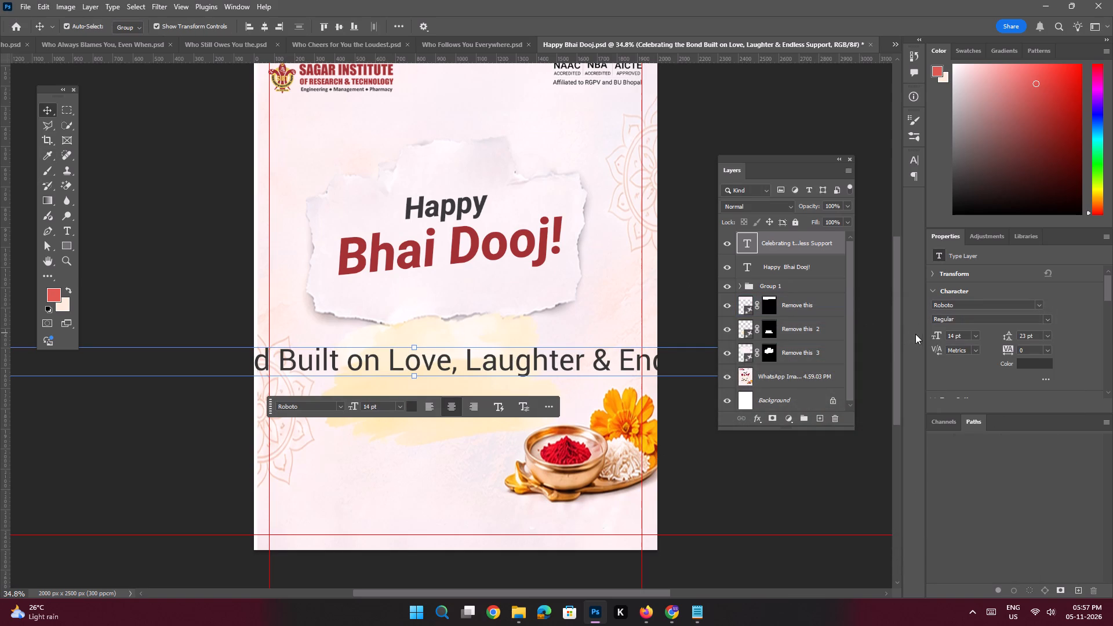
left_click(1045, 318)
left_click(977, 514)
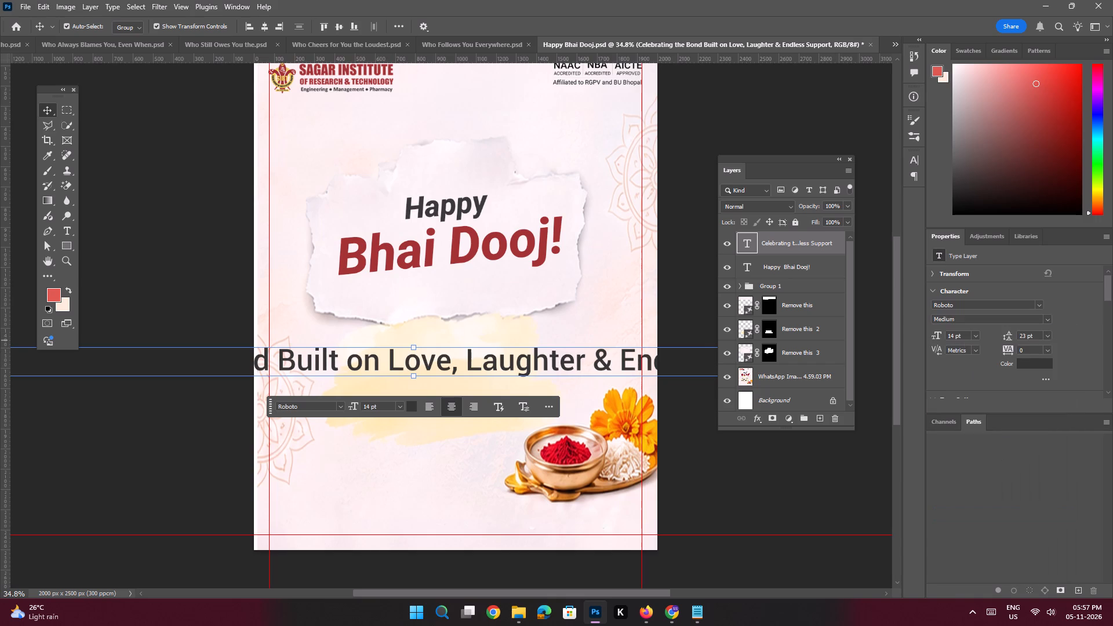
left_click_drag(954, 337, 929, 318)
key("8")
key("Return")
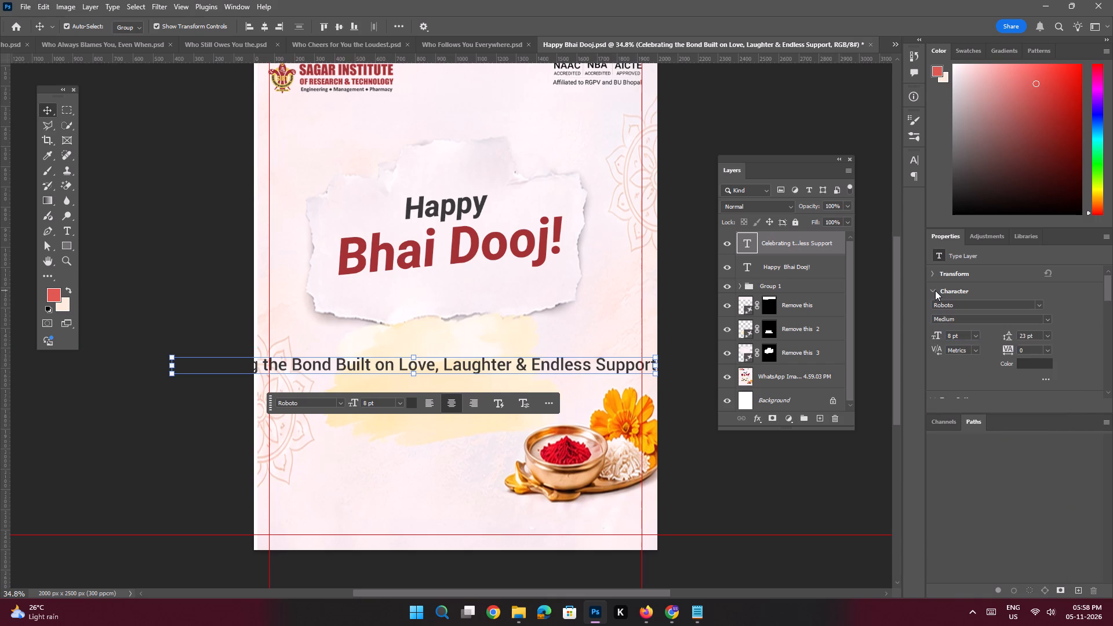
Break the tagline into three lines: "Celebrating the Bond", "Built on Love," and "Laughter & Endless Support".
key("space")
key("space")
key("space")
key("space")
key("space")
key("space")
key("space")
left_click_drag(540, 352, 488, 352)
double_click(444, 361)
left_click(391, 363)
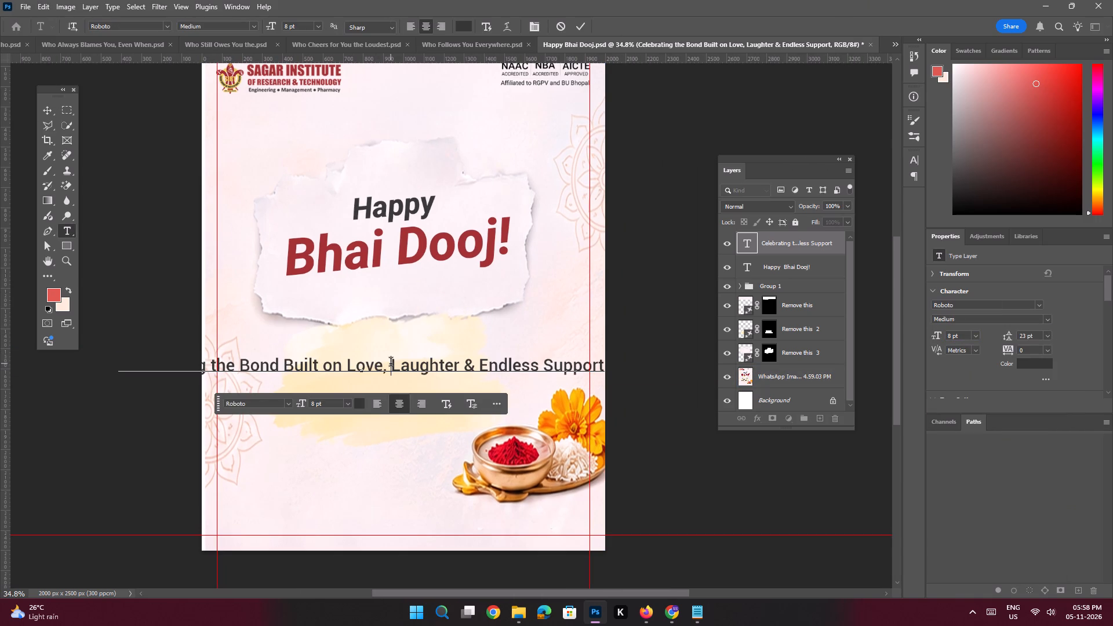
key("Return")
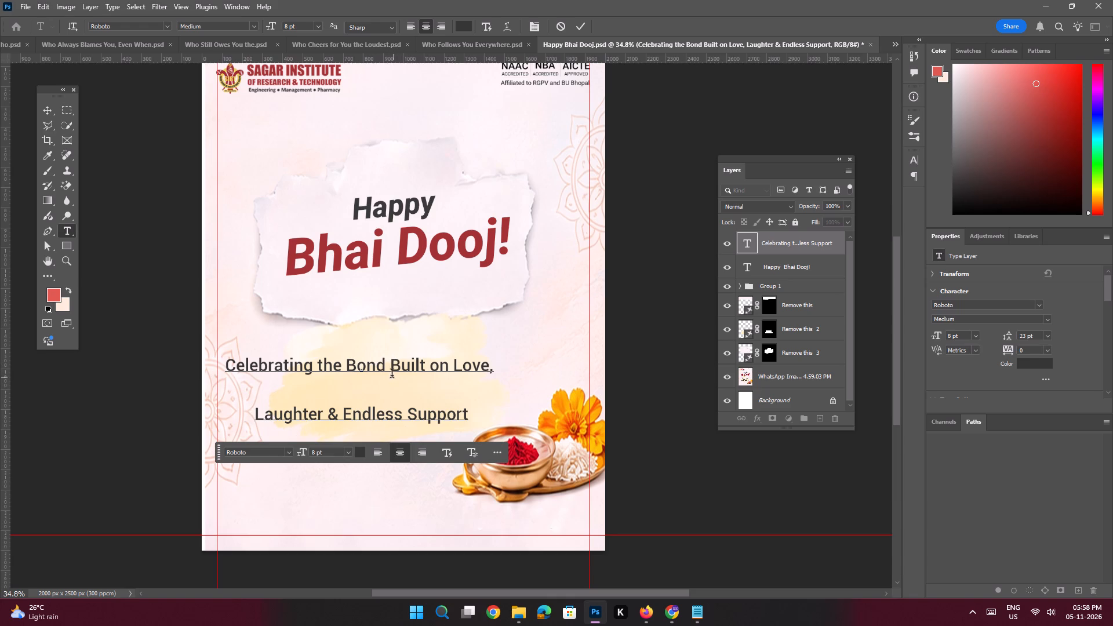
left_click(389, 366)
key("Return")
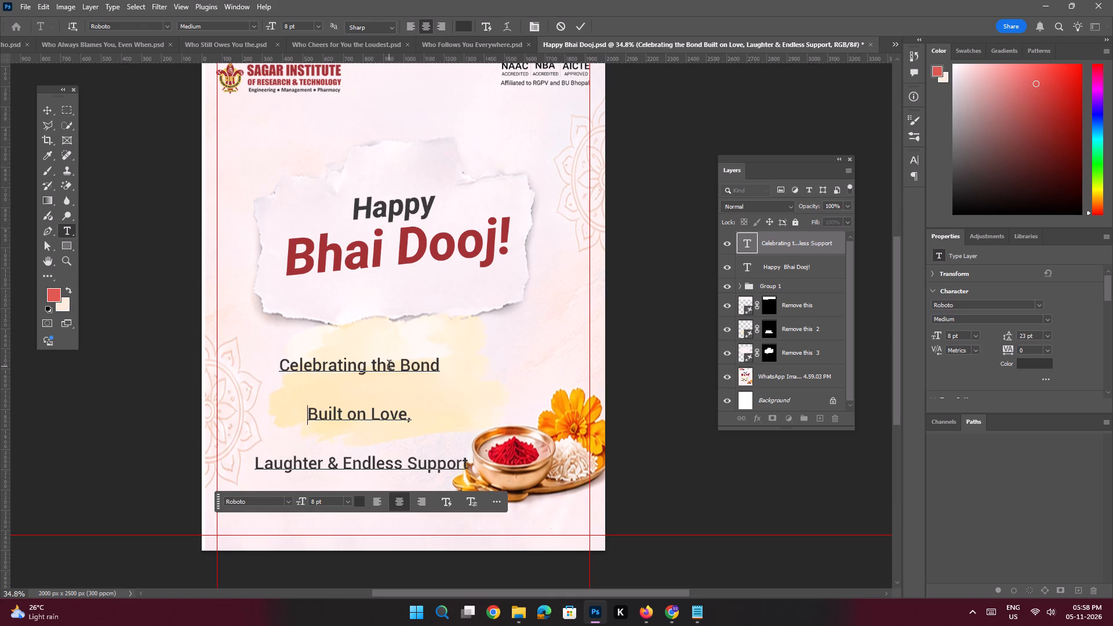
key("Return")
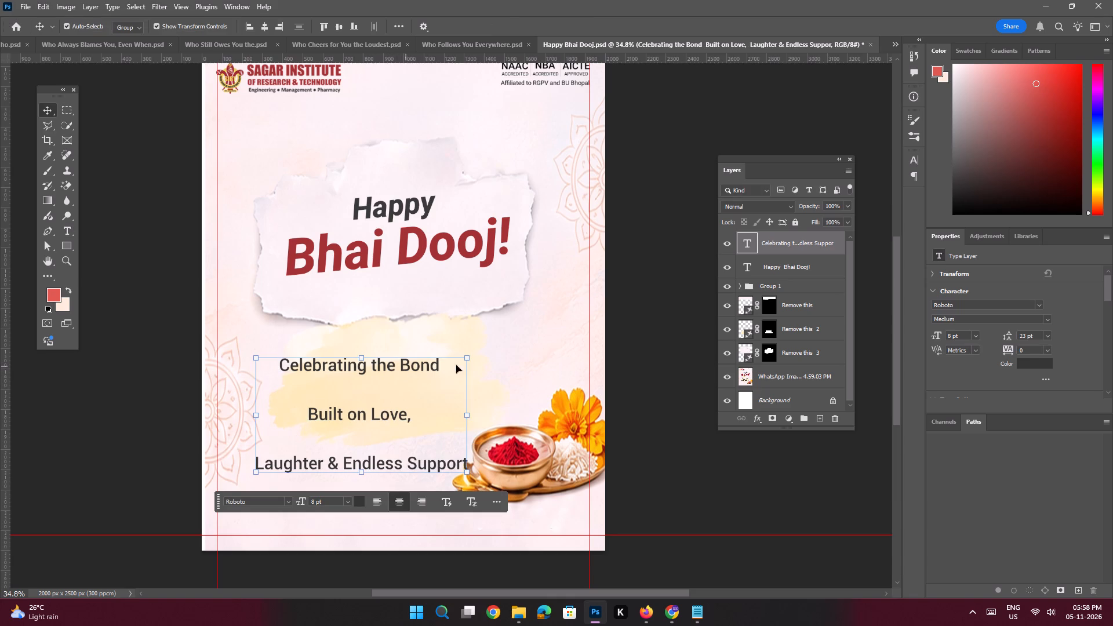
Set the three-line tagline's leading to Auto.
left_click(1046, 337)
left_click(1034, 343)
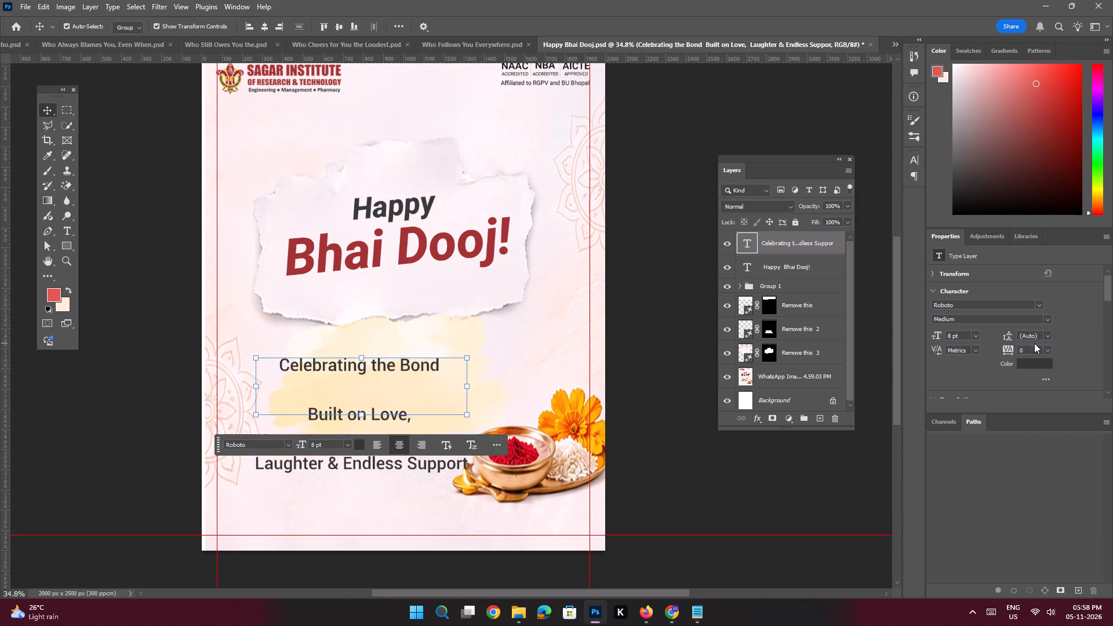
Rotate the tagline about 5.6° counterclockwise with Free Transform and move it right, centring it on the yellow brush stroke.
key("ctrl+t")
key("ctrl+space")
key("ctrl+space")
key("ctrl+space")
key("ctrl+space")
key("ctrl+space")
key("ctrl+space")
key("ctrl+space")
key("ctrl+space")
key("ctrl+space")
key("ctrl+space")
key("ctrl+space")
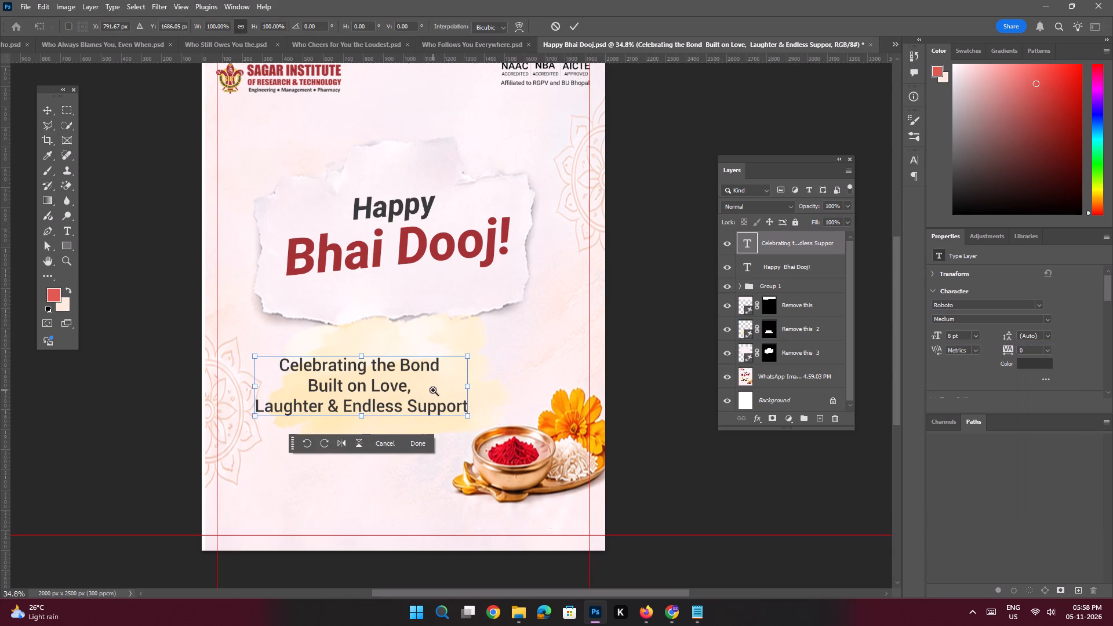
left_click_drag(433, 390, 455, 405, "ctrl")
left_click_drag(500, 438, 515, 423)
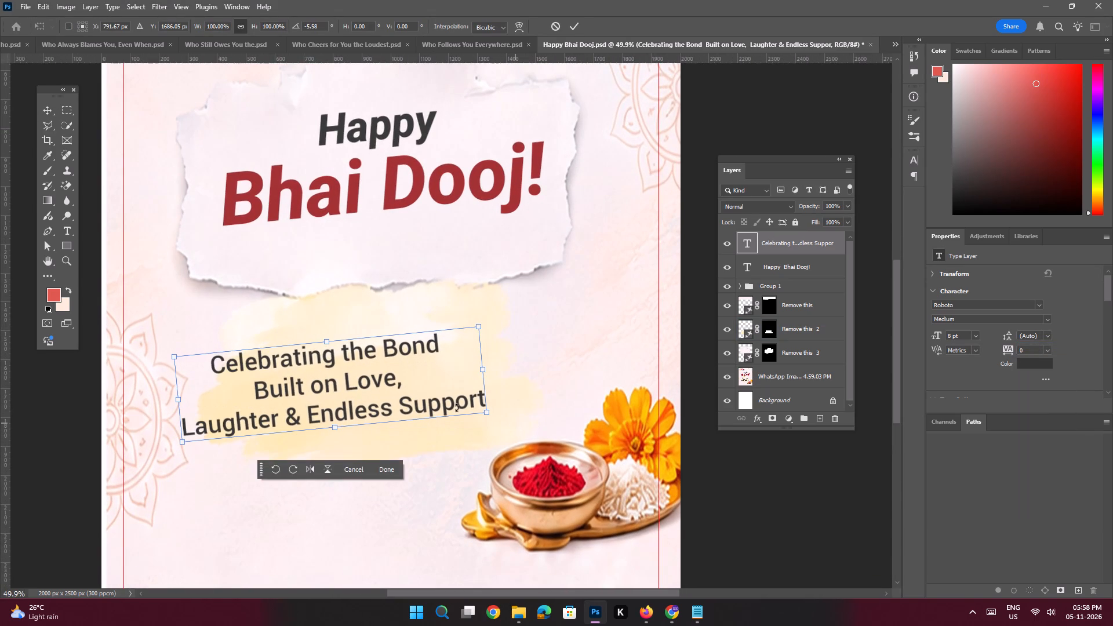
left_click_drag(347, 386, 378, 380)
key("Return")
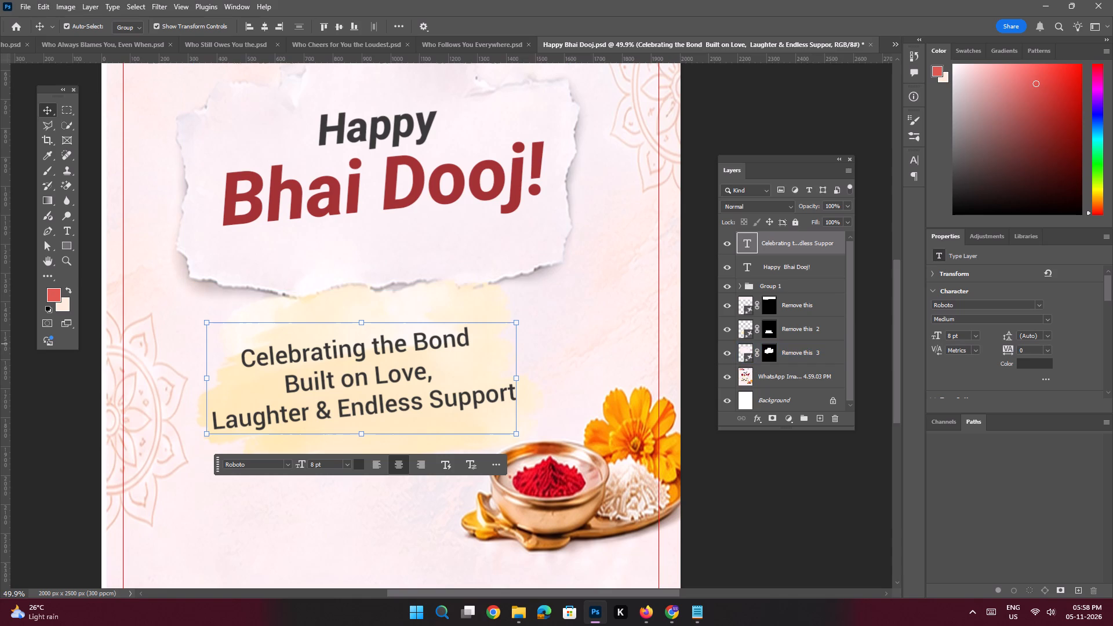
Reduce the tagline's font size to 7 pt and nudge it slightly right on the brush stroke.
left_click_drag(951, 334, 923, 315)
key("7")
key("Return")
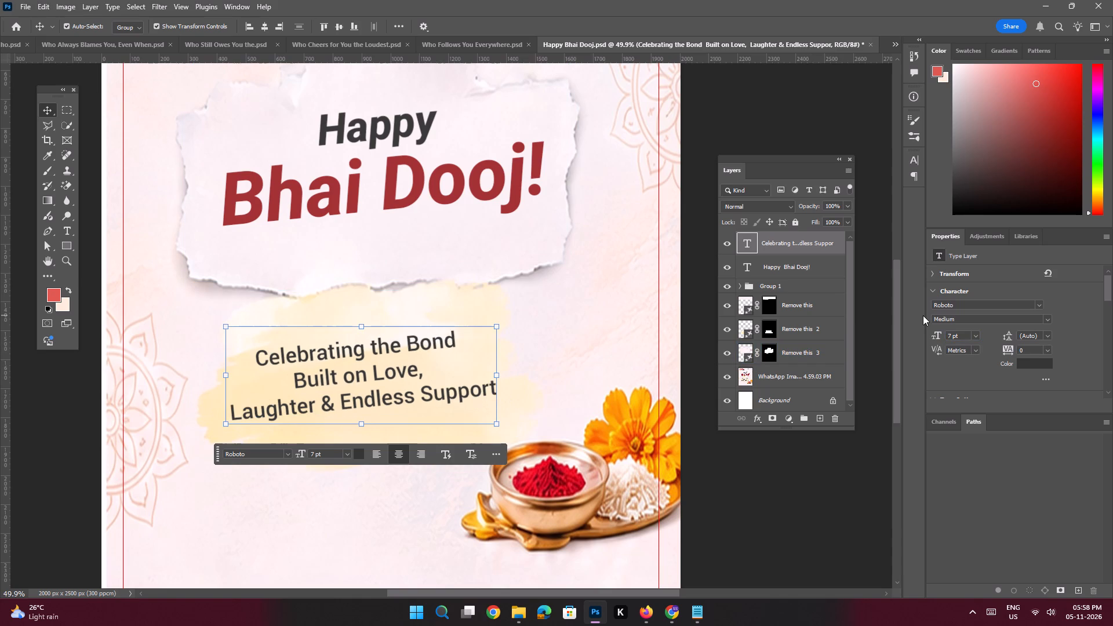
left_click_drag(373, 367, 382, 370)
Save the Happy Bhai Dooj document.
key("space")
left_click_drag(414, 332, 365, 321, "ctrl")
left_click(264, 308)
key("space")
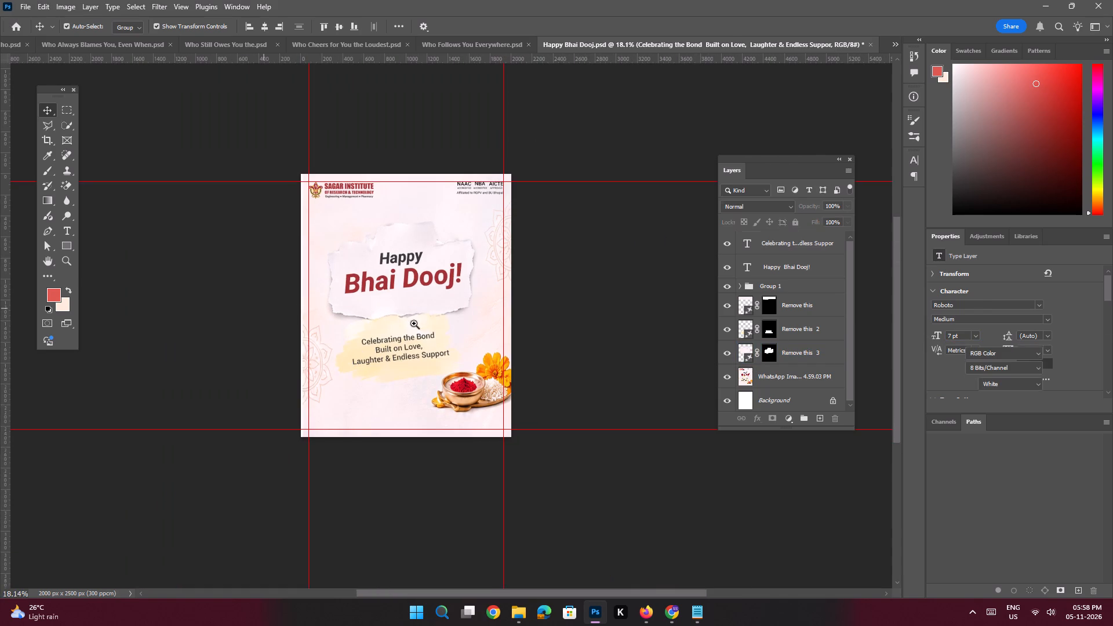
left_click_drag(414, 321, 425, 337, "ctrl")
key("ctrl+s")
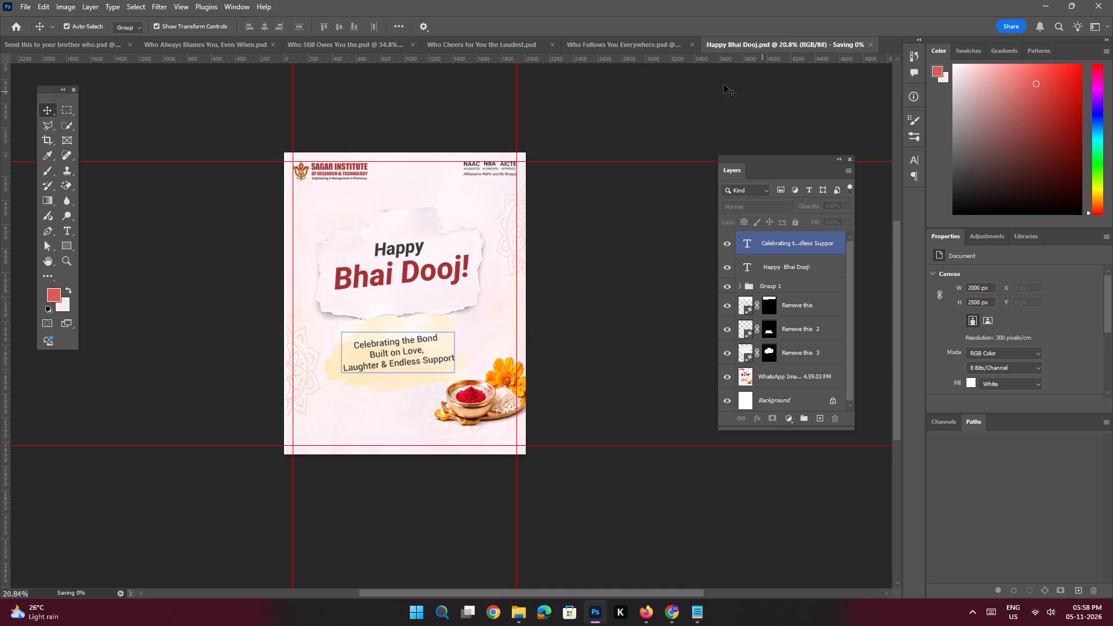
In the Who Follows You Everywhere document, outline the phone and website footer on the image layer with the Polygonal Lasso and copy it.
left_click(643, 47)
key("space")
key("space")
key("space")
key("space")
key("space")
key("space")
key("space")
key("space")
key("space")
key("space")
key("space")
key("space")
key("space")
key("space")
key("space")
key("space")
key("space")
key("space")
key("space")
key("space")
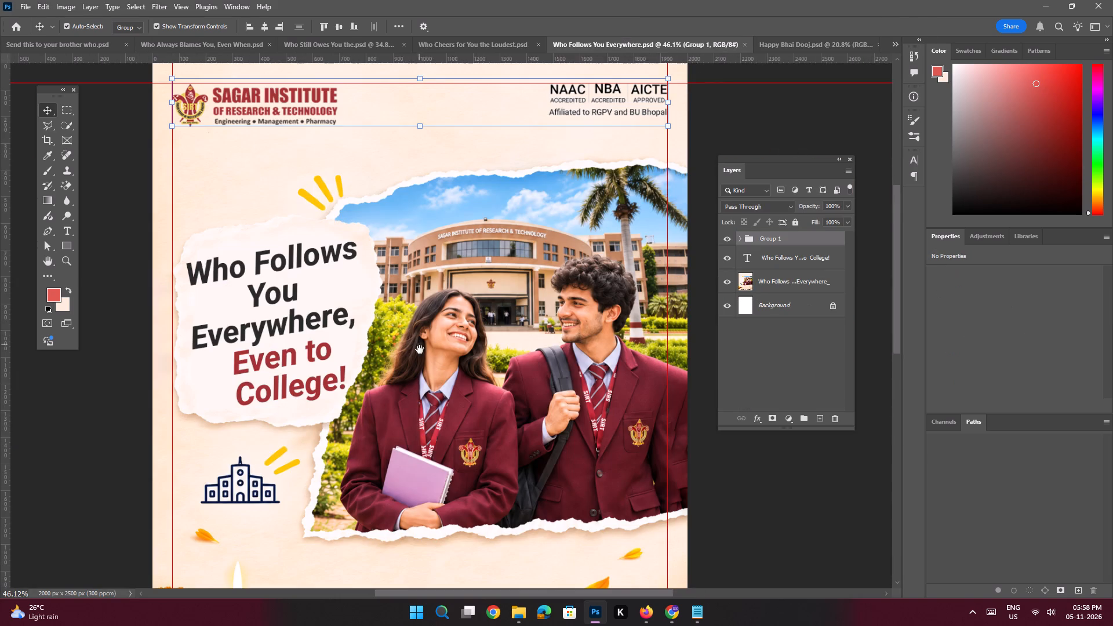
left_click_drag(420, 355, 421, 178)
left_click(402, 282)
left_click(398, 345)
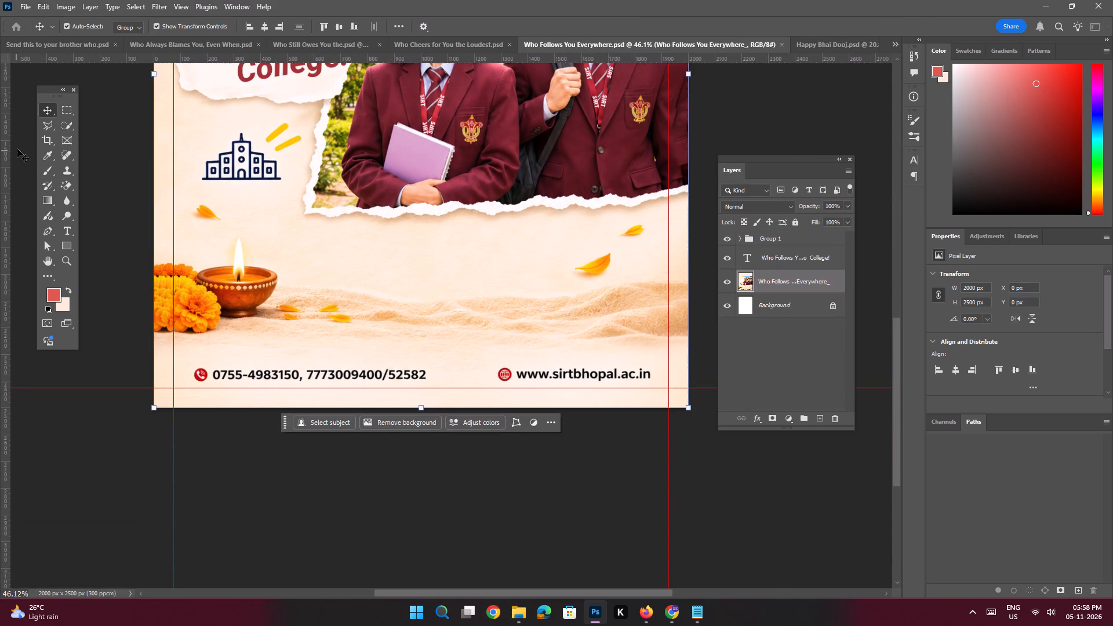
left_click(45, 125)
left_click(217, 363)
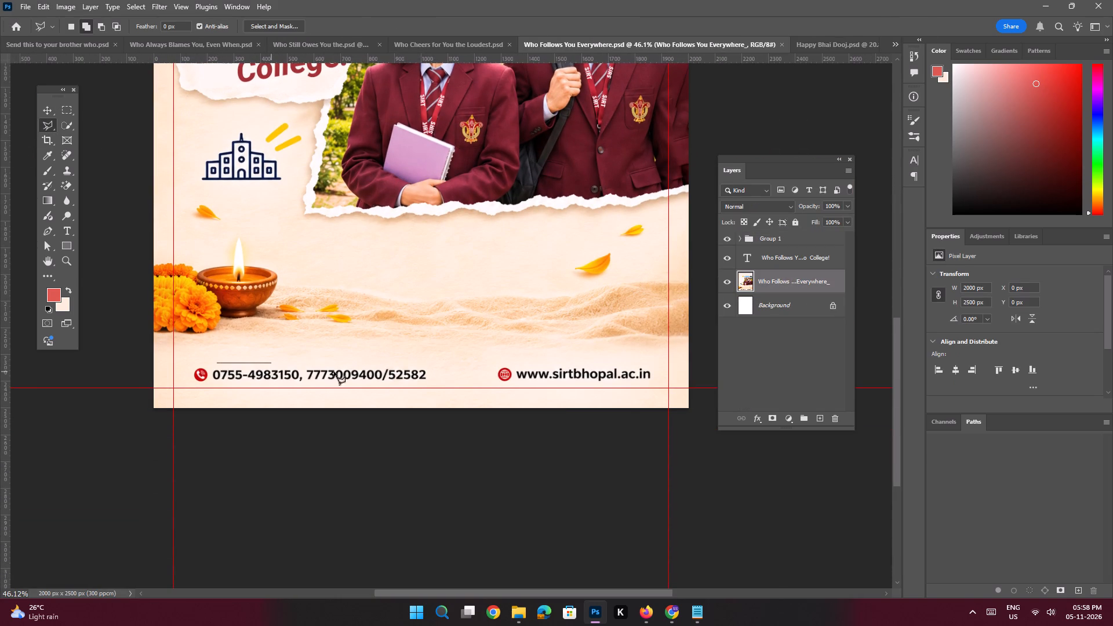
left_click(523, 363, "shift")
left_click(652, 365)
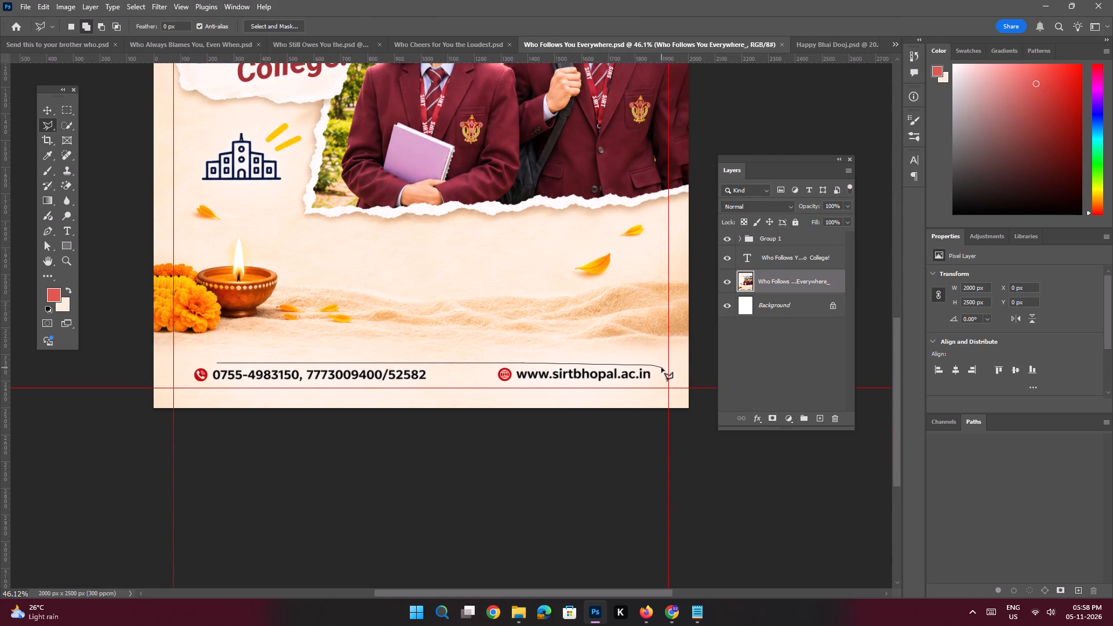
left_click(661, 367)
left_click(659, 376)
left_click(648, 383)
left_click(224, 385, "shift")
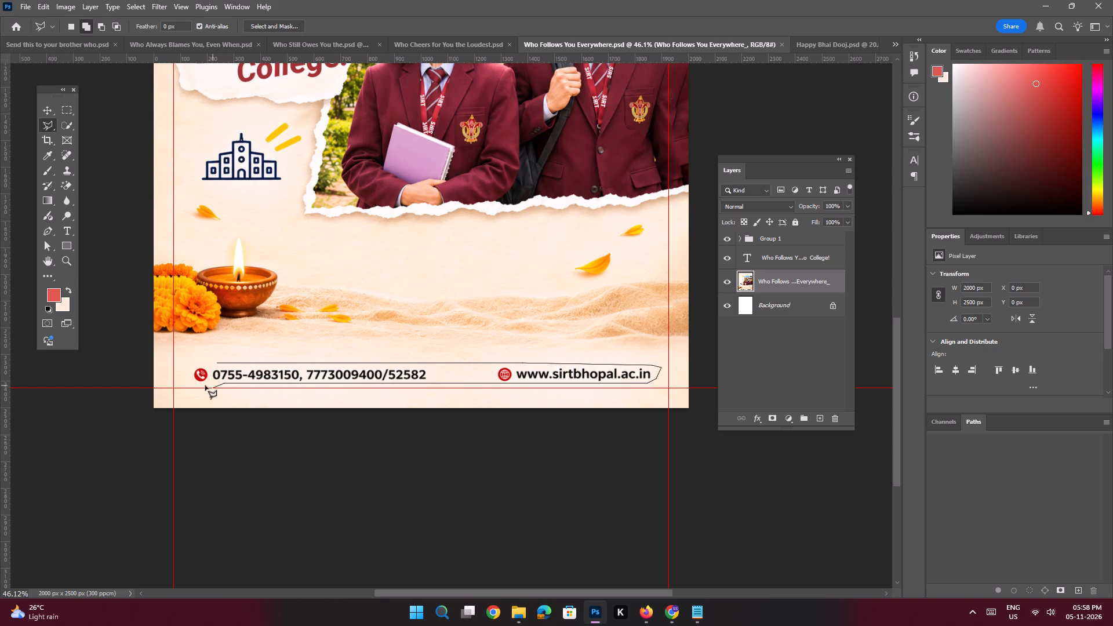
left_click(196, 387)
left_click(190, 382)
left_click(190, 367)
left_click(205, 361)
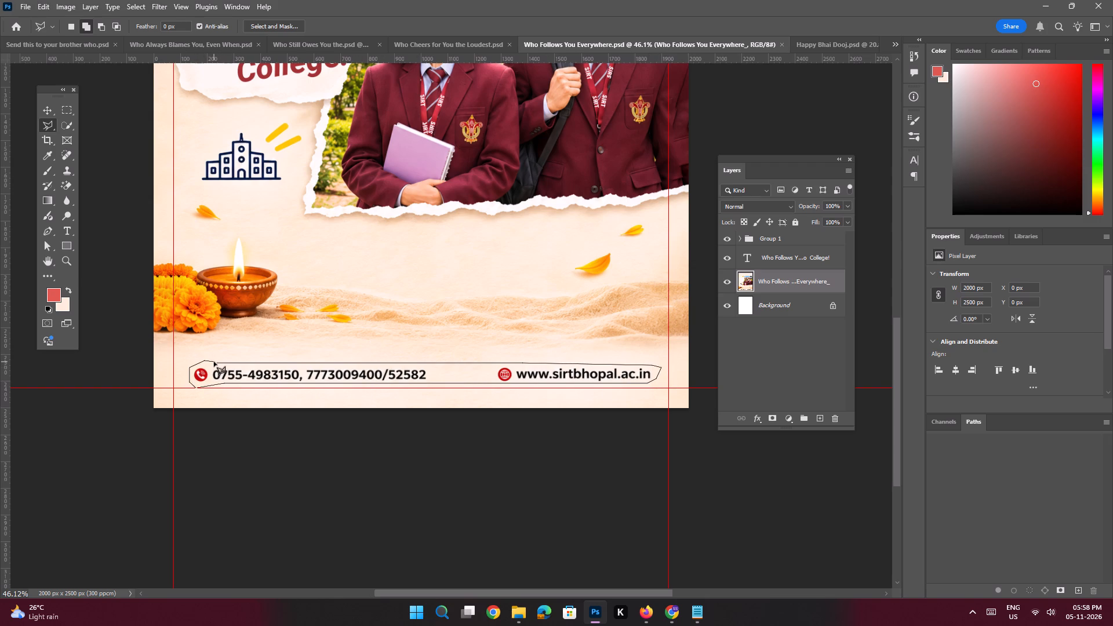
double_click(215, 362)
key("ctrl+c")
key("ctrl+c")
key("ctrl+c")
key("ctrl+c")
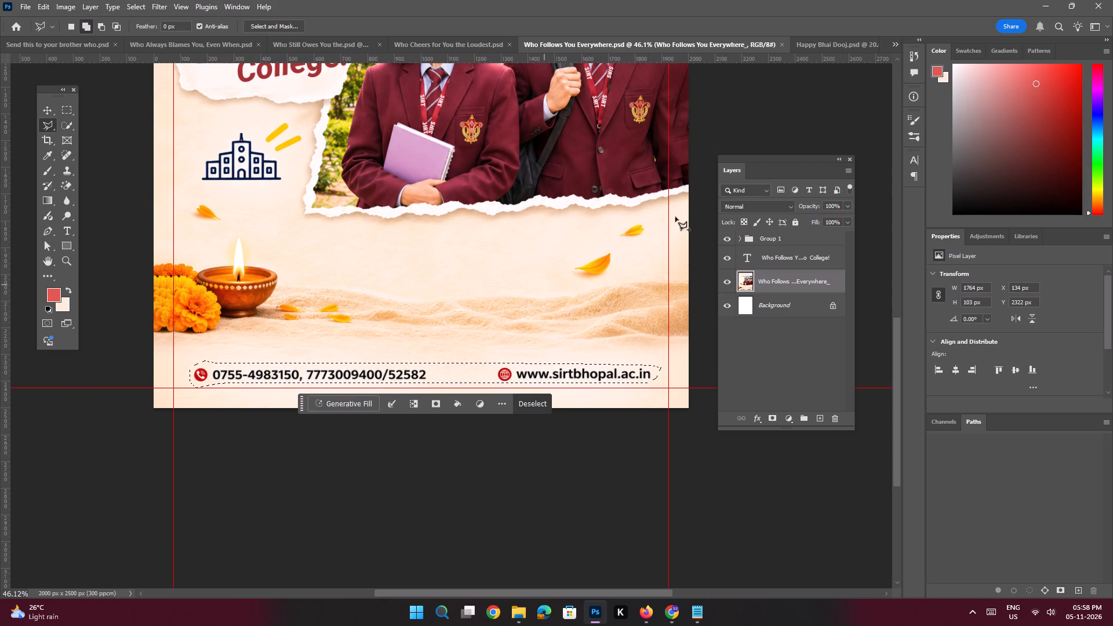
key("ctrl+d")
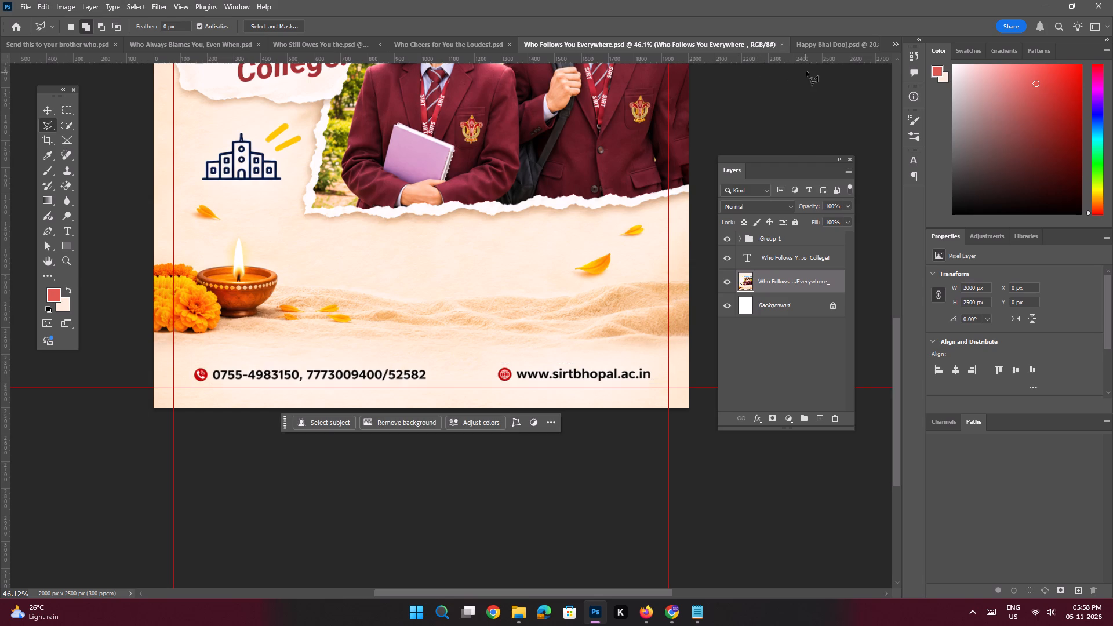
Paste the copied contact footer in place at the bottom of the Happy Bhai Dooj document.
left_click(816, 49)
key("ctrl+shift+v")
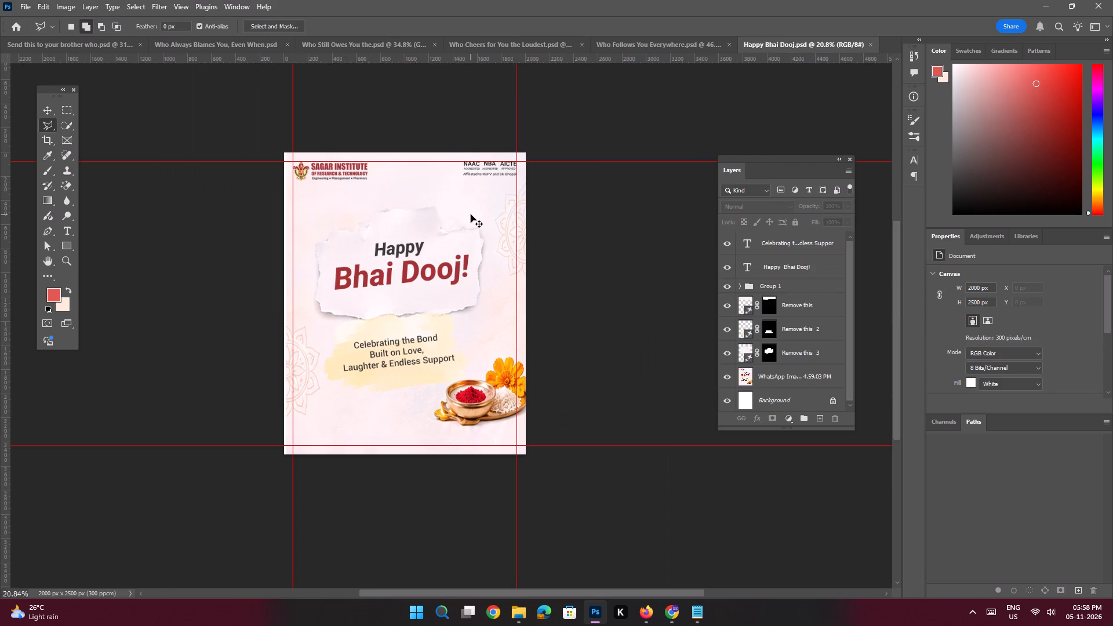
left_click(46, 110)
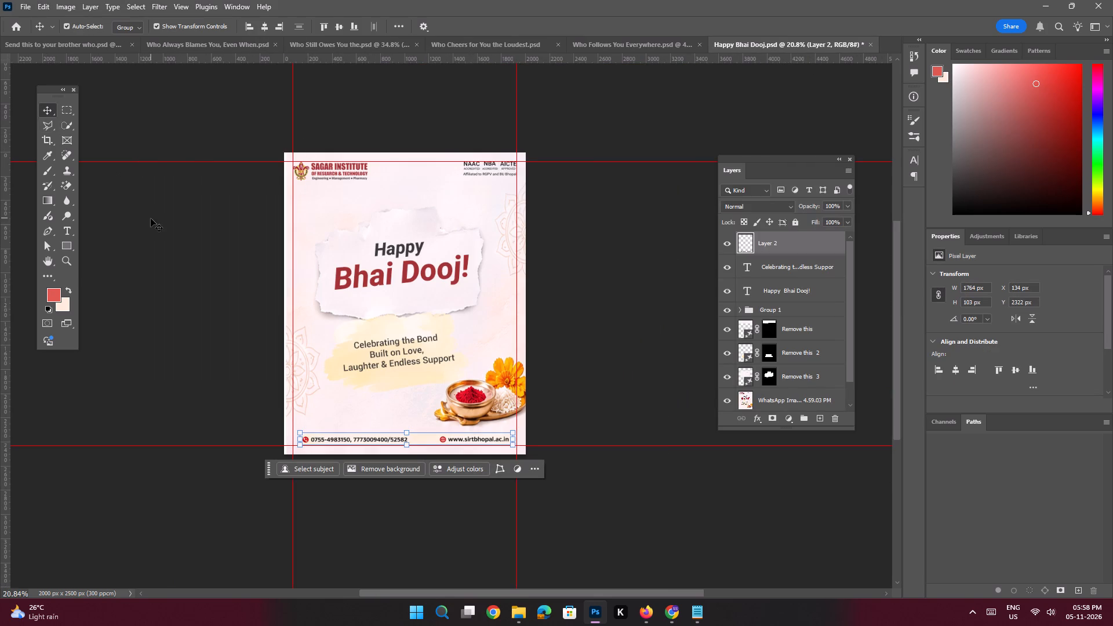
left_click(151, 219)
Remove the peach background around the pasted footer's text and icons with the Magic Eraser at tolerance 32.
key("space")
left_click_drag(448, 442, 512, 498, "ctrl")
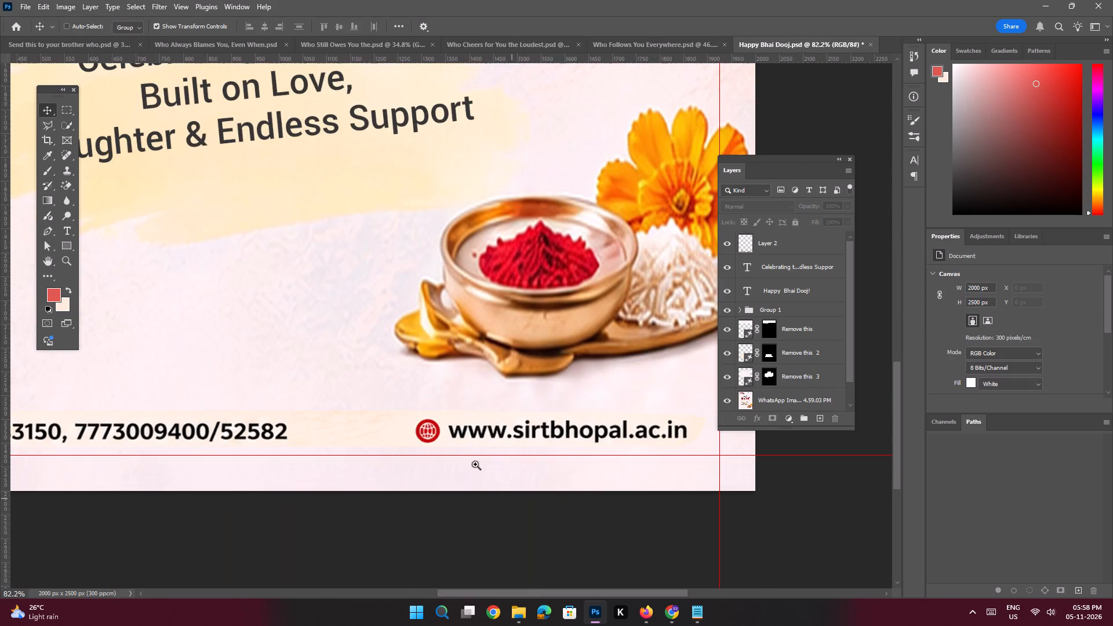
left_click(444, 432)
key("e")
left_click(363, 432)
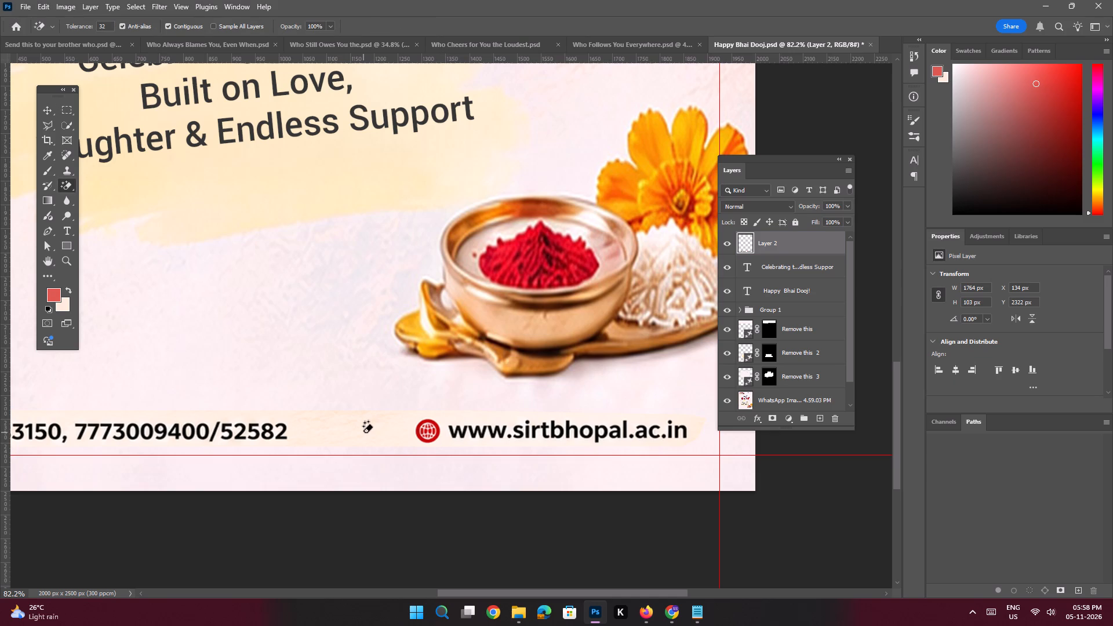
key("space")
left_click_drag(414, 423, 357, 411, "ctrl")
Nudge the contact footer down to Y 2366 px, close to the bottom guide.
left_click(44, 111)
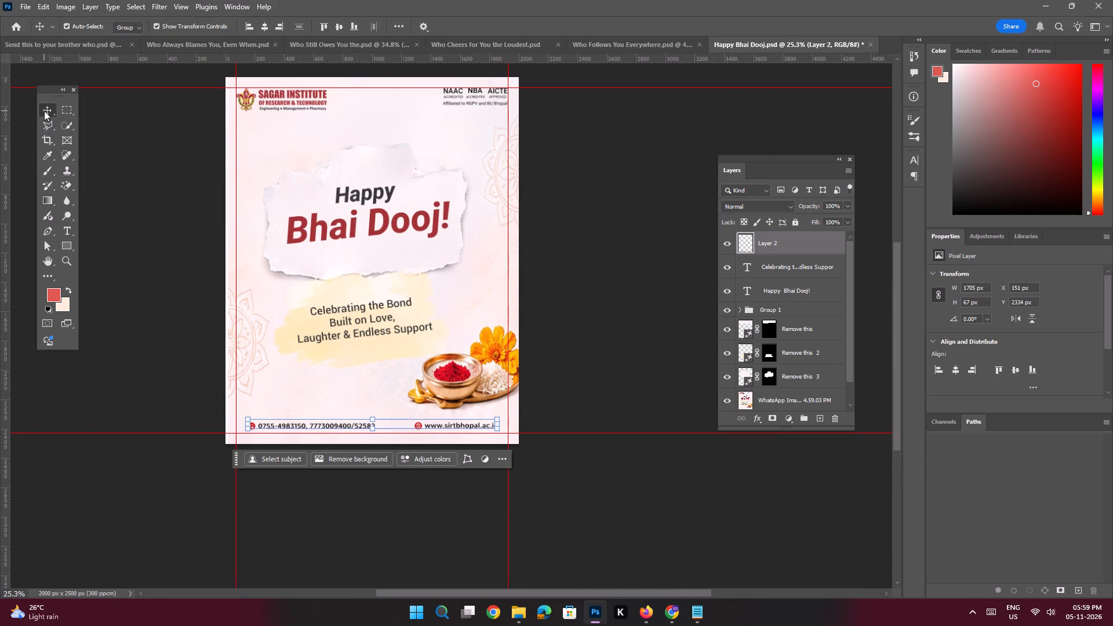
key("shift+Down")
key("shift+Down")
key("Down")
key("Down")
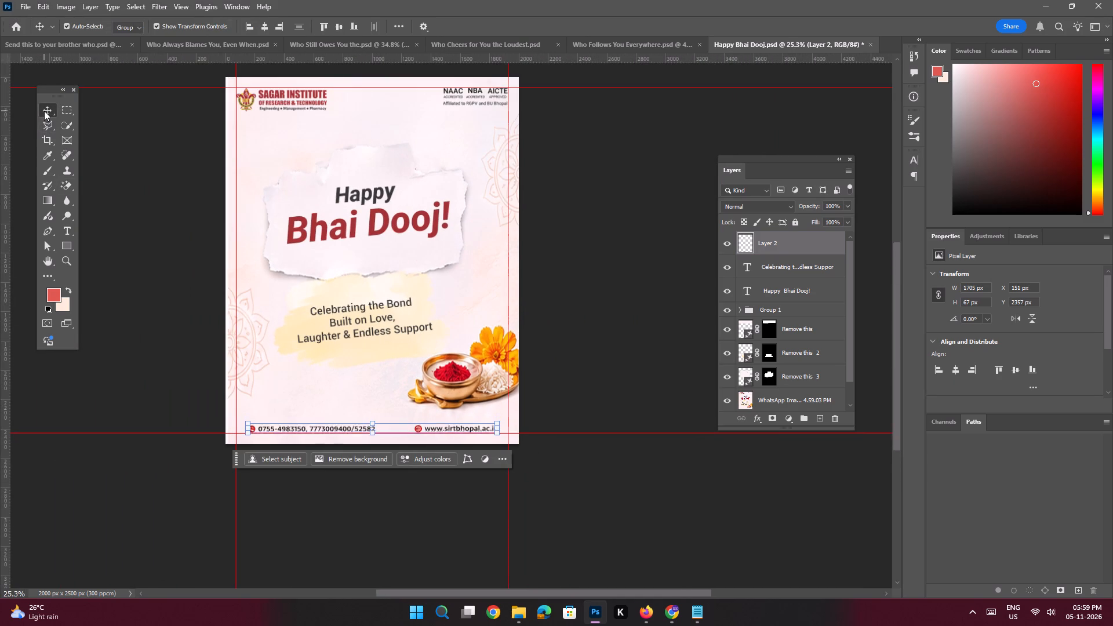
key("Down")
key("Down")
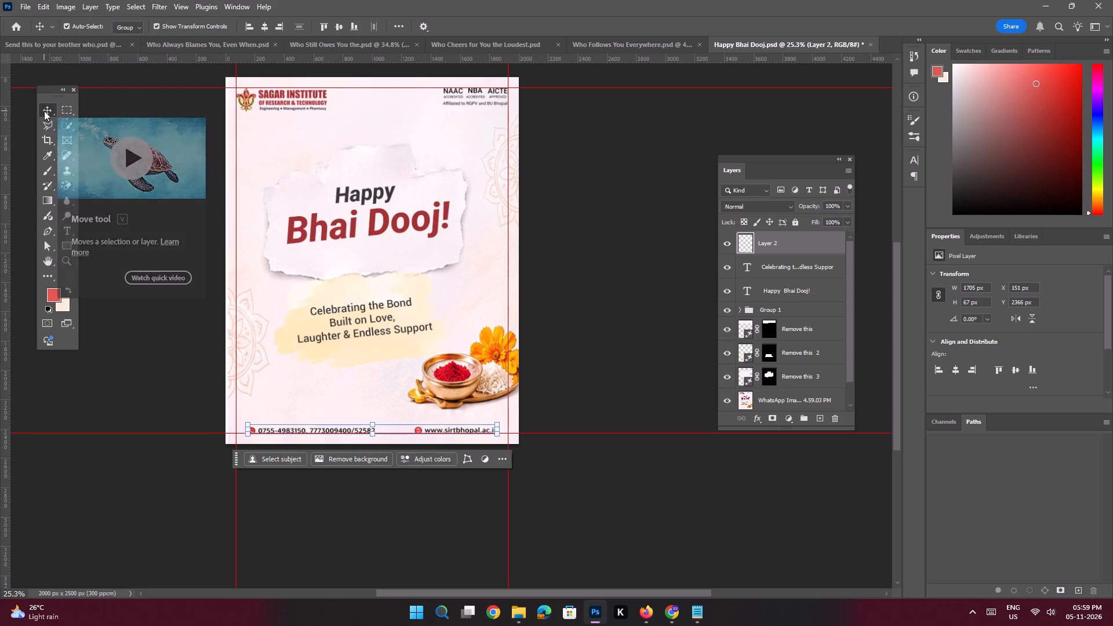
Save the Happy Bhai Dooj document with its contact footer.
key("ctrl+s")
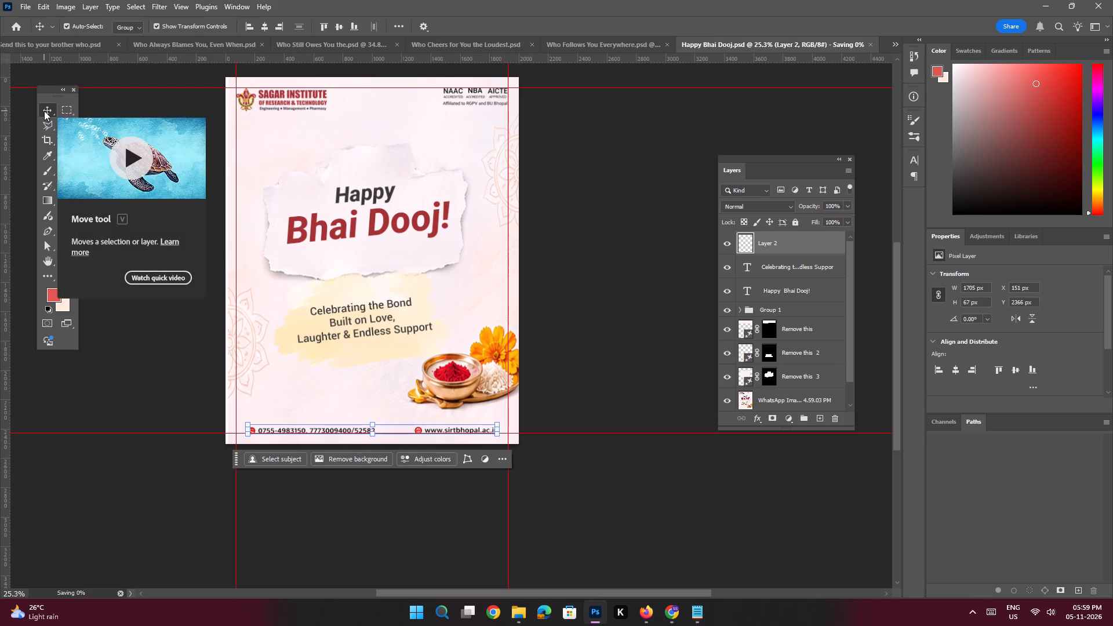
Export the Happy Bhai Dooj post as a 2000 x 2500 px PNG into a new Desktop folder named DJ.
key("ctrl+alt+shift+w")
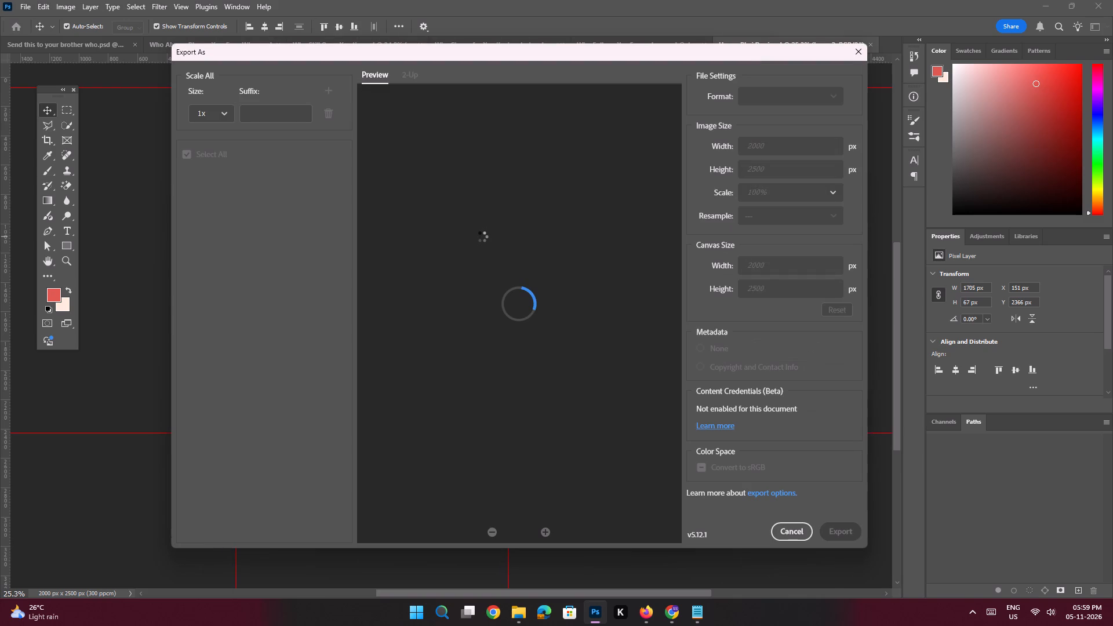
left_click(831, 527)
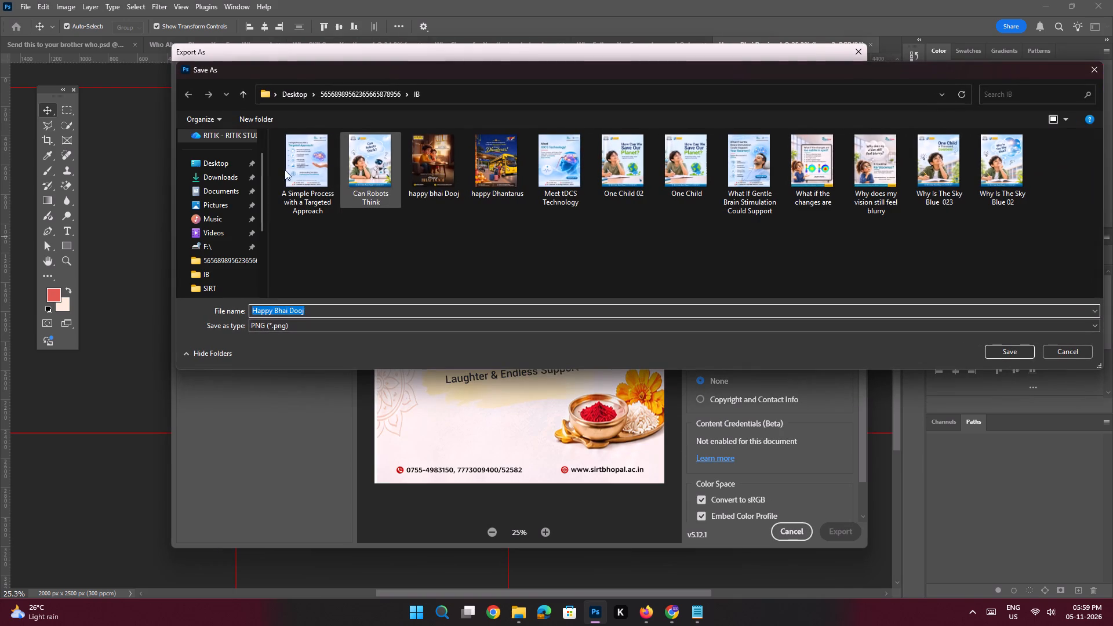
double_click(225, 158)
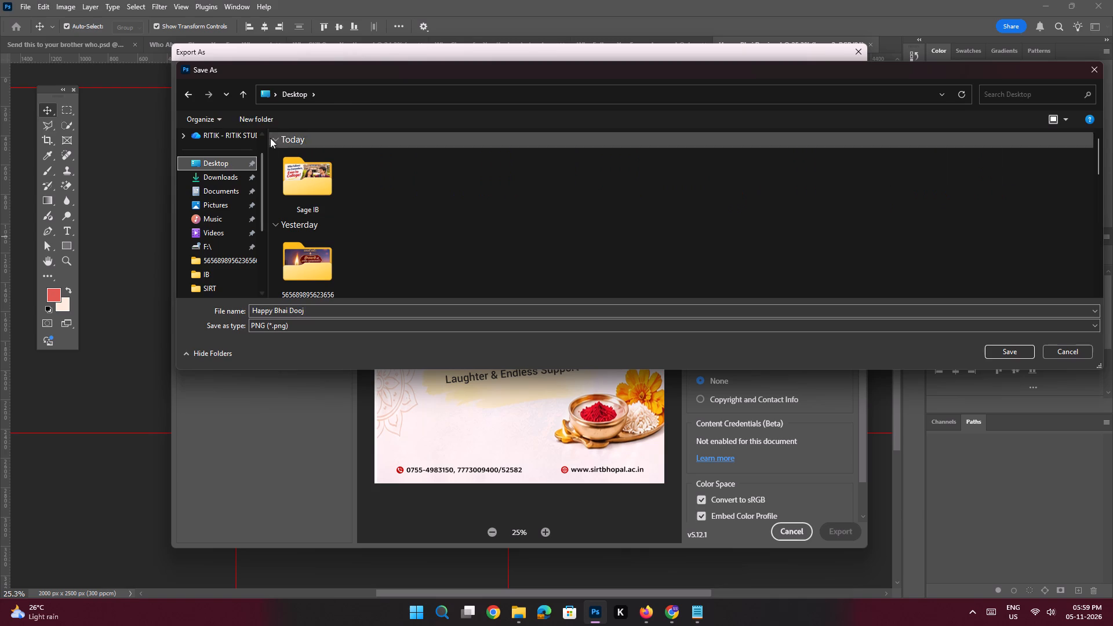
left_click(248, 121)
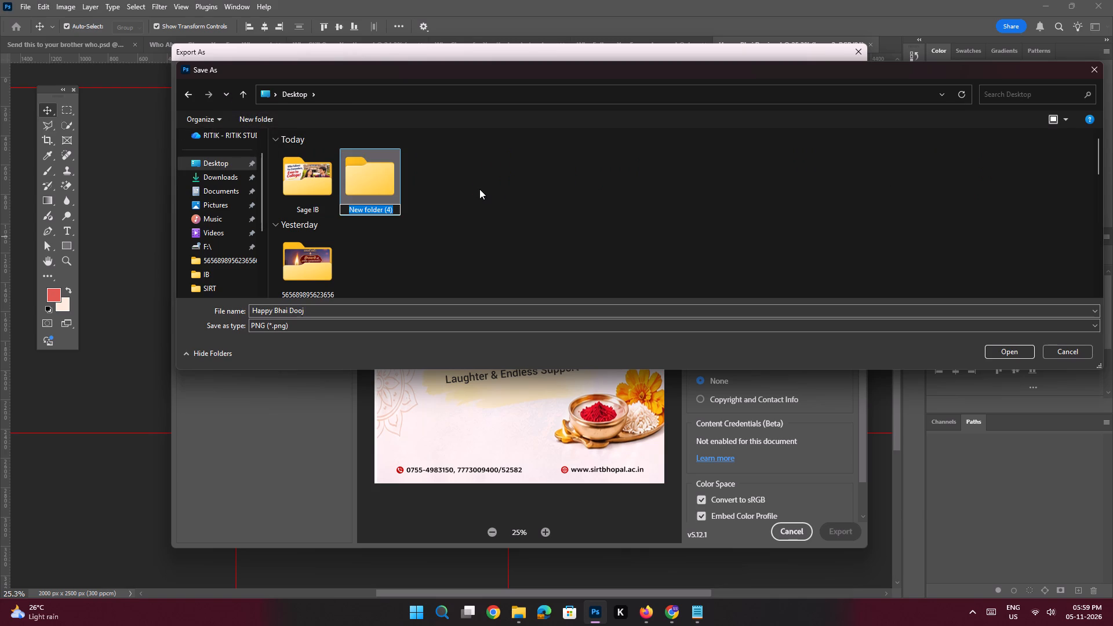
type("DJ")
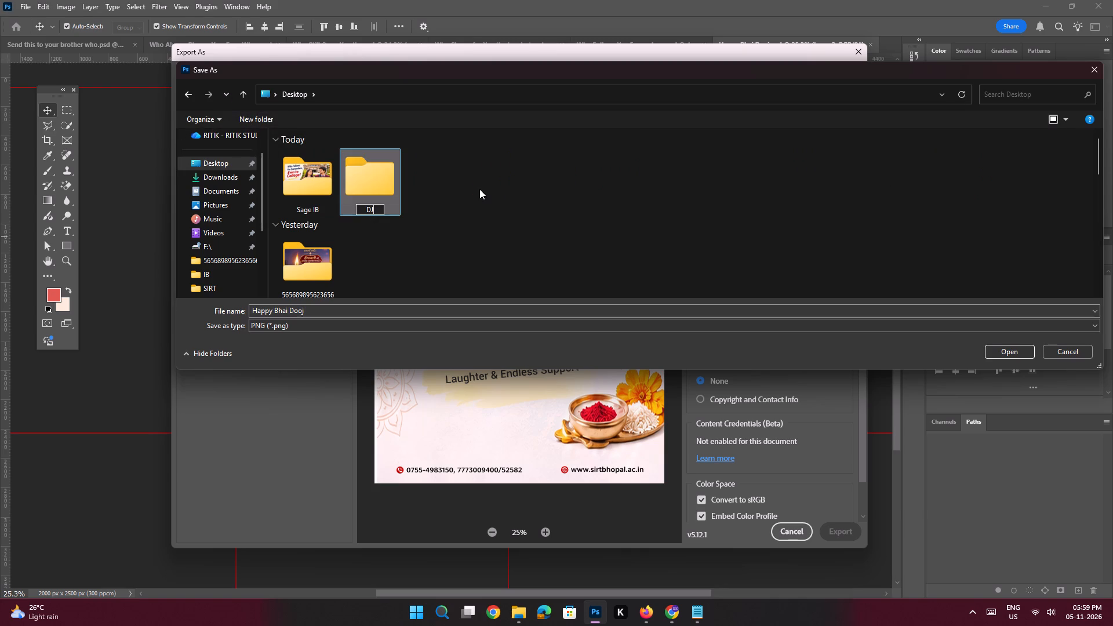
key("Return")
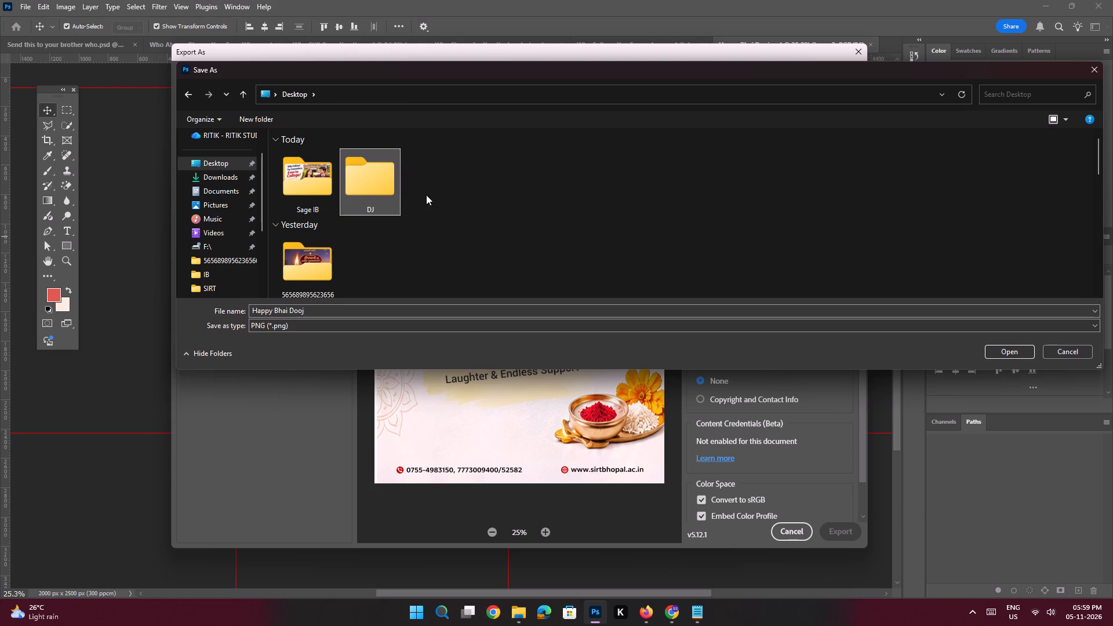
double_click(384, 188)
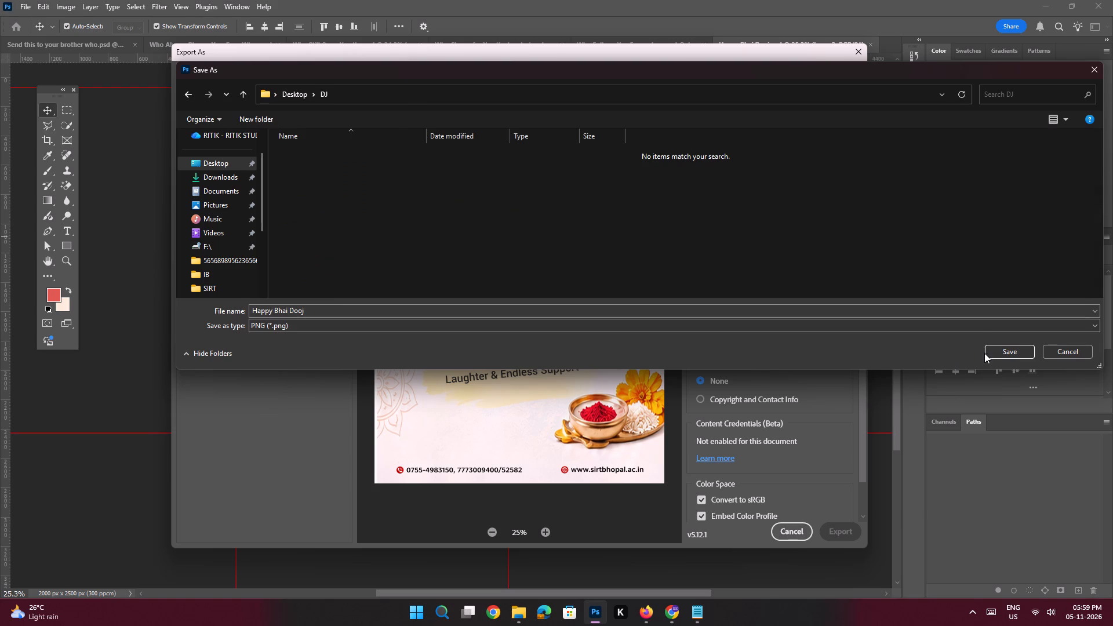
left_click(994, 352)
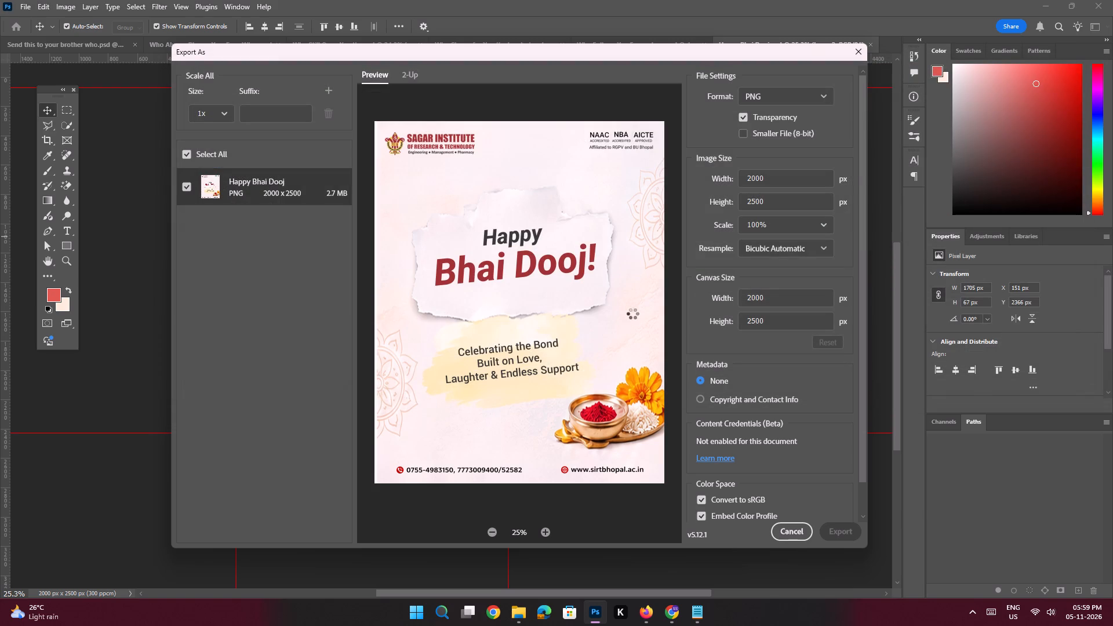
Save the Happy Bhai Dooj document again.
key("ctrl+s")
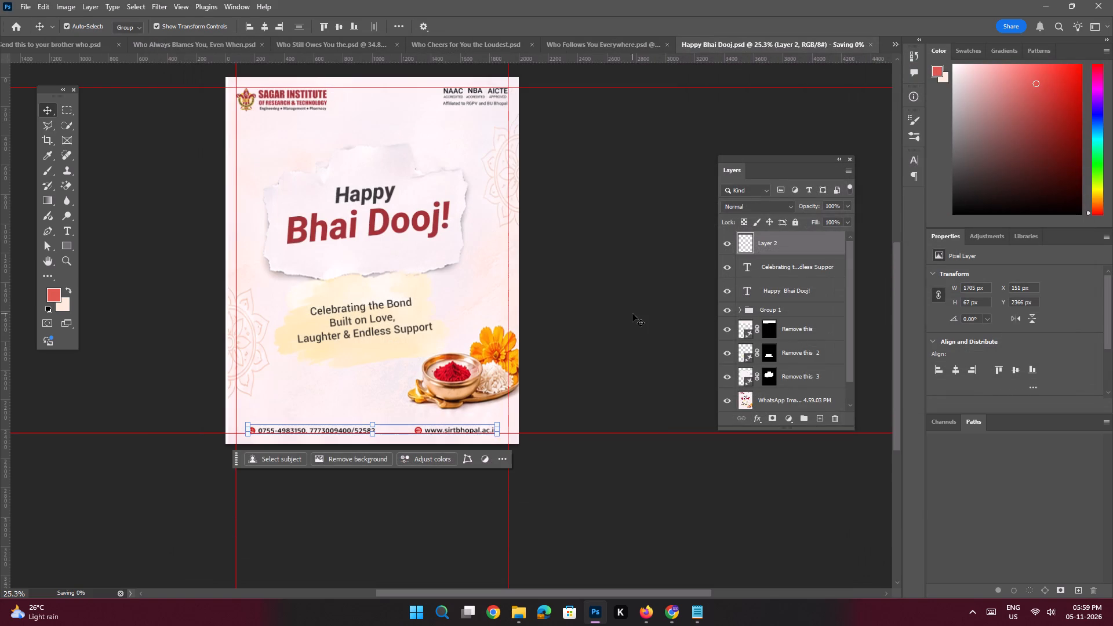
Export the Who Follows You Everywhere post as a 2000 x 2500 px PNG into the DJ folder.
left_click(626, 47)
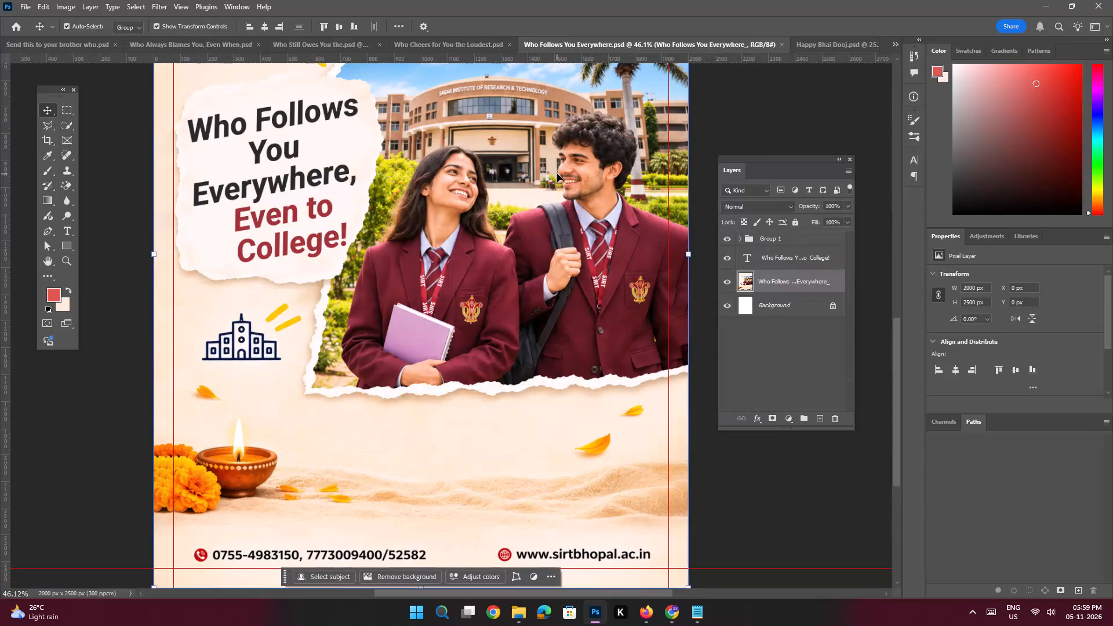
key("ctrl+alt+shift+w")
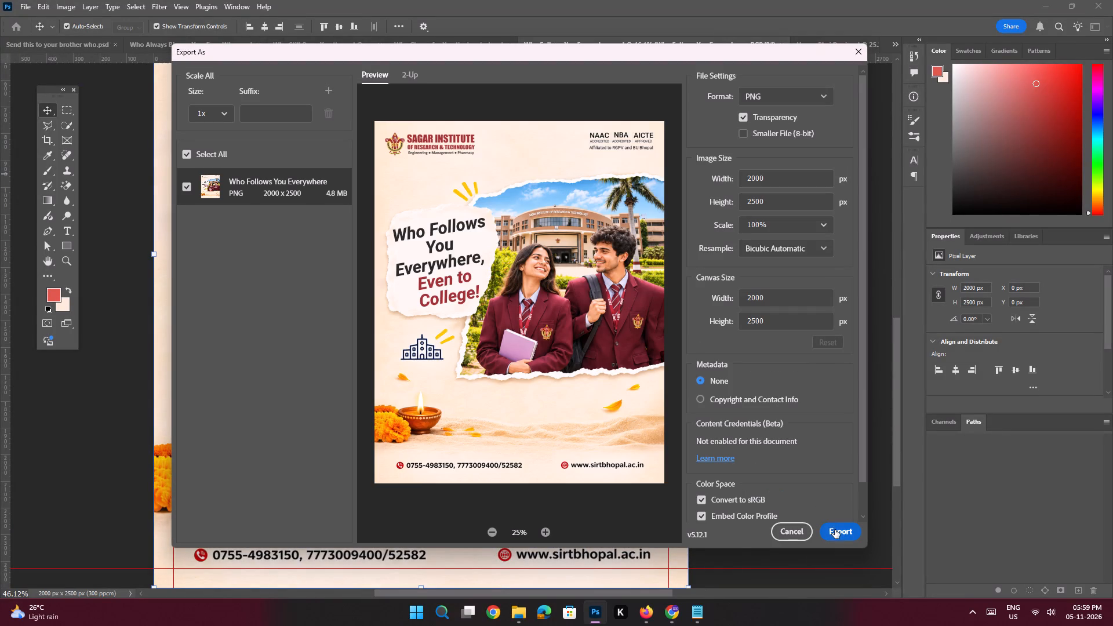
left_click(835, 530)
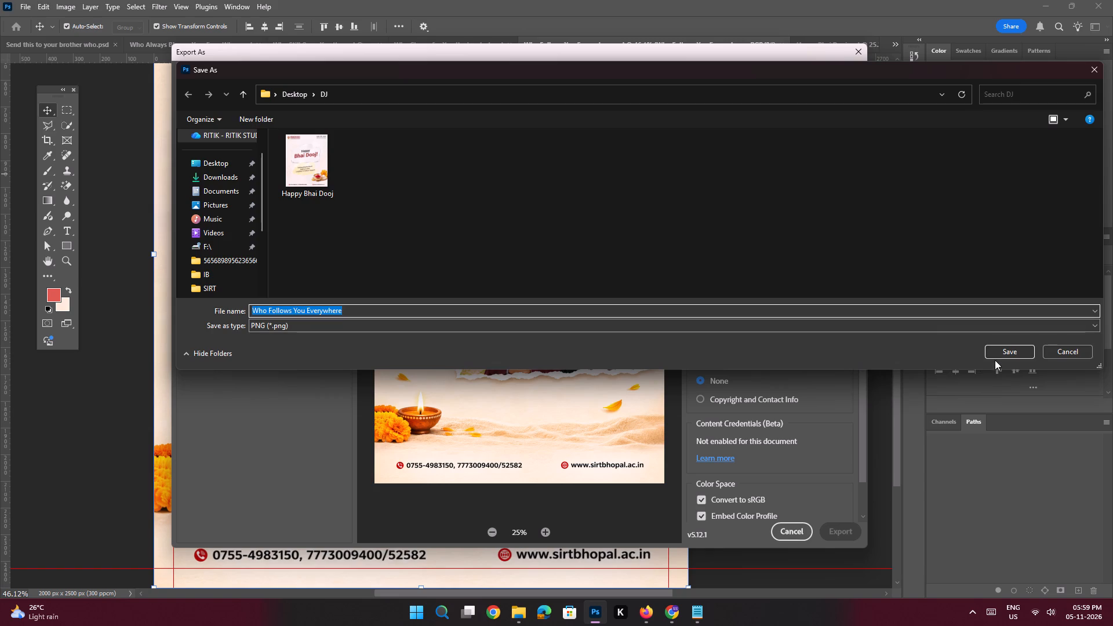
left_click(996, 354)
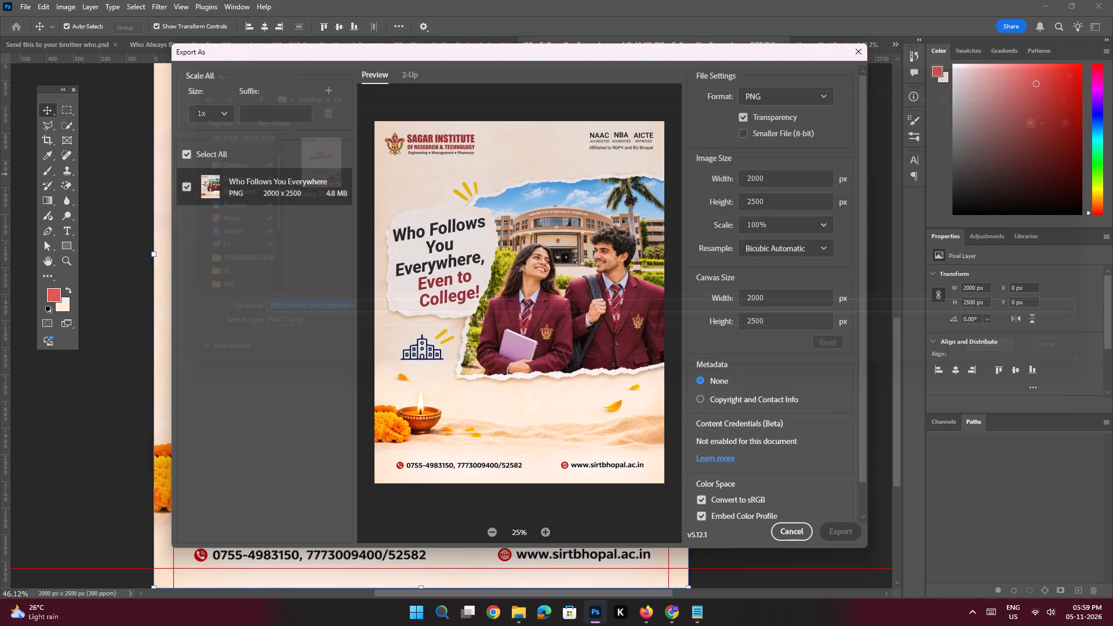
Save the Who Follows You Everywhere document.
key("ctrl+s")
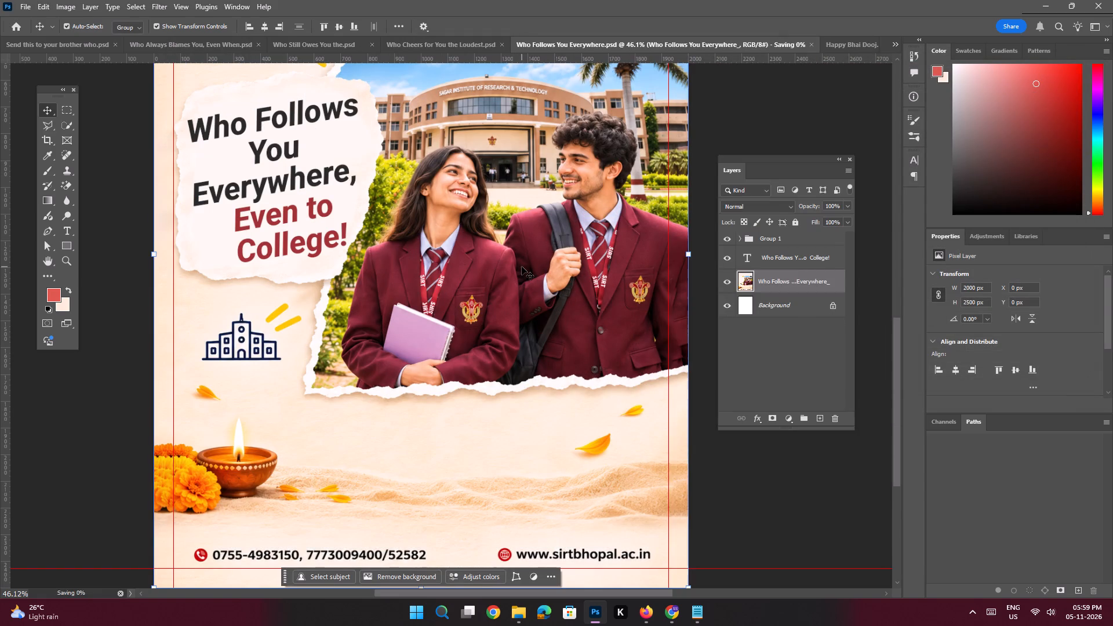
Export the Who Cheers for You the Loudest post as a 2000 x 2500 px PNG into the DJ folder.
left_click(494, 48)
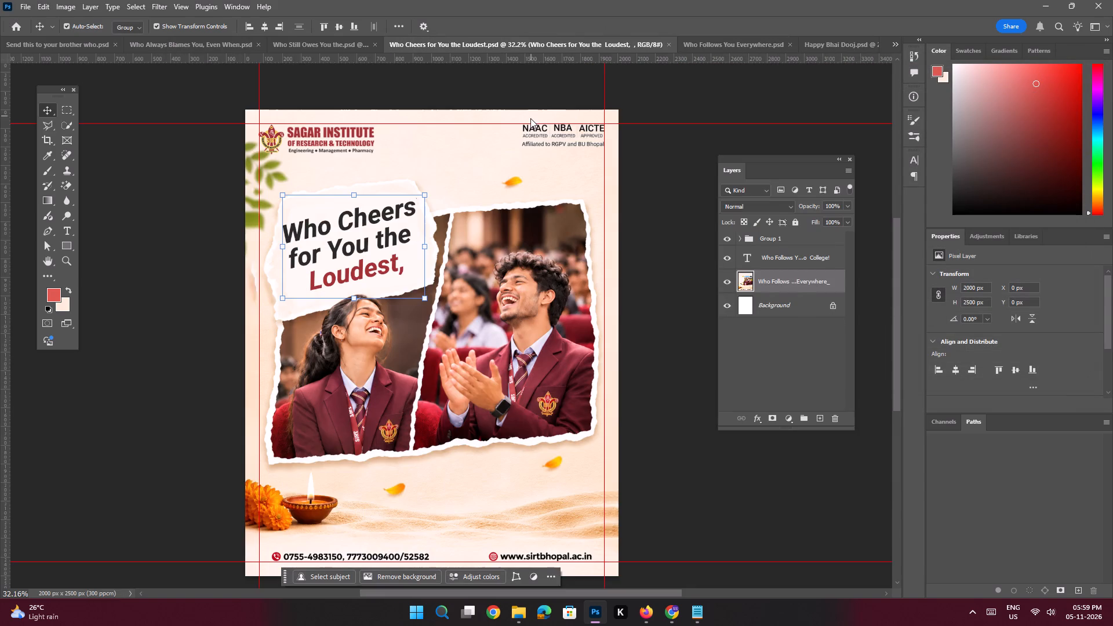
key("ctrl+alt+shift+w")
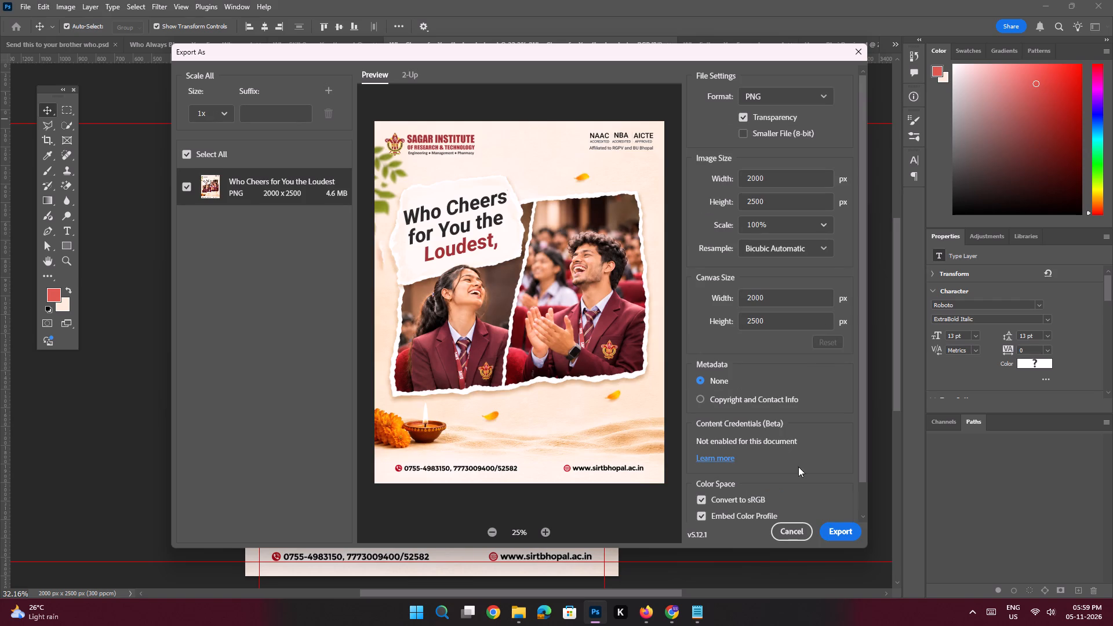
left_click(846, 526)
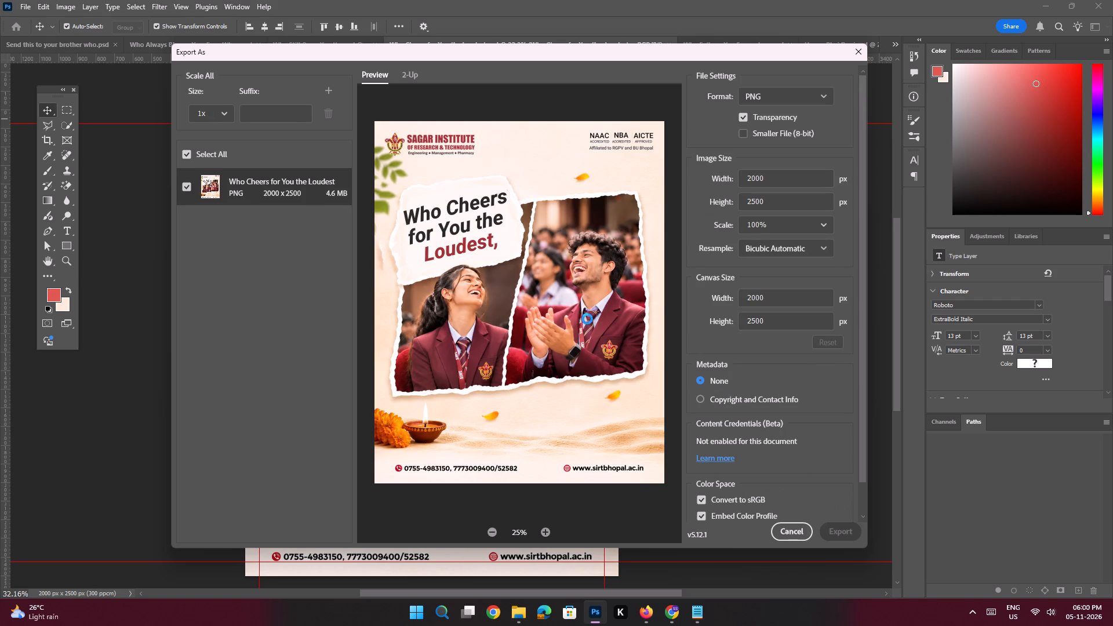
left_click(1007, 349)
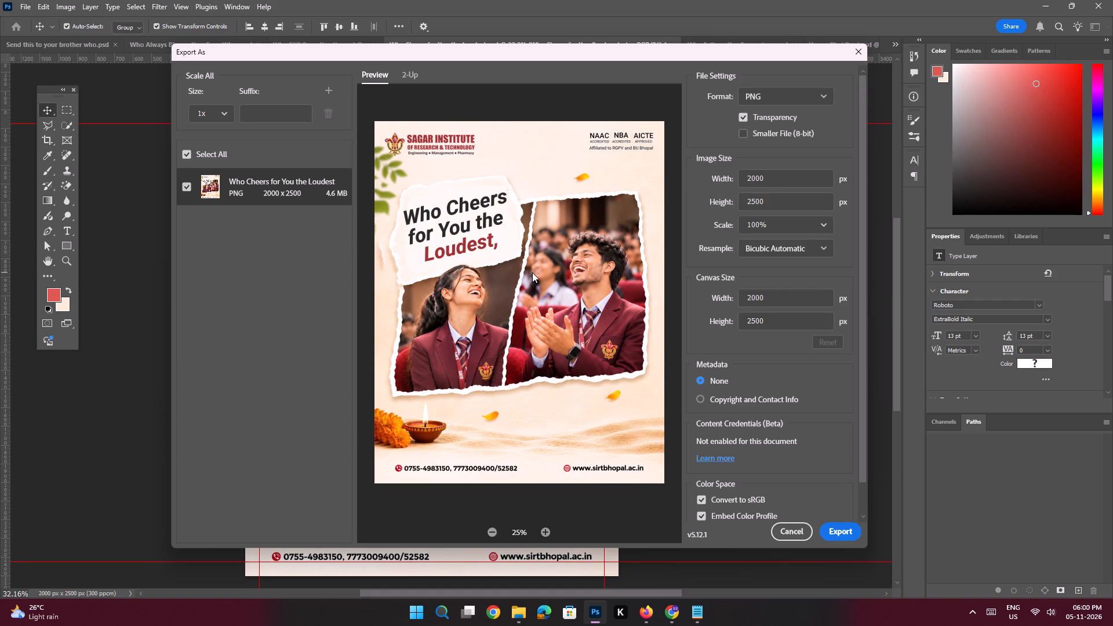
Save and close the Who Cheers for You the Loudest document.
key("ctrl+s")
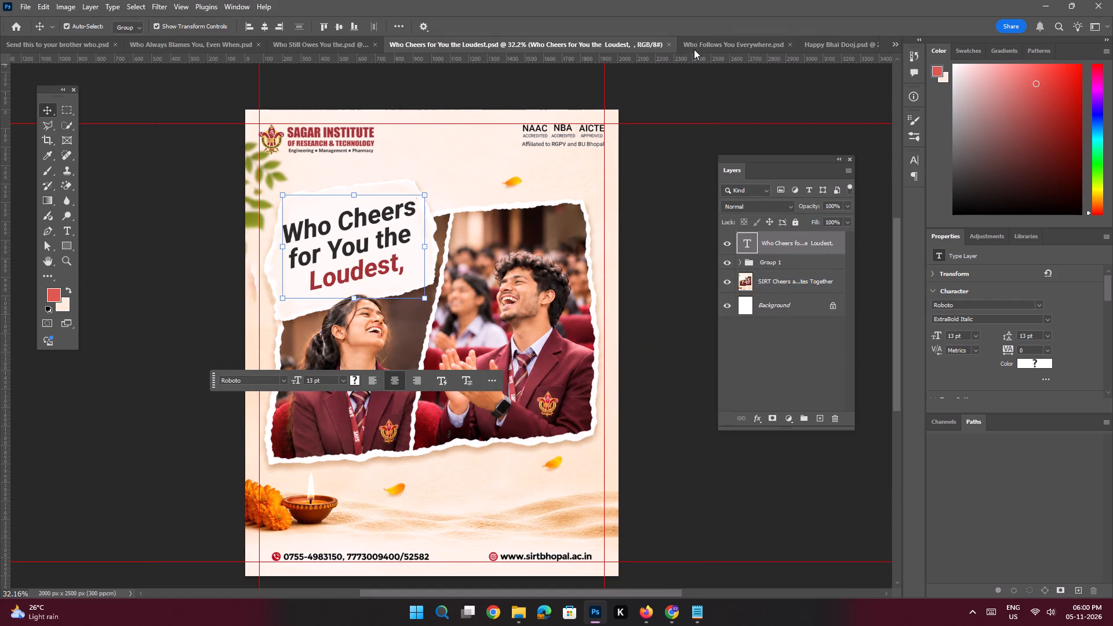
left_click(672, 44)
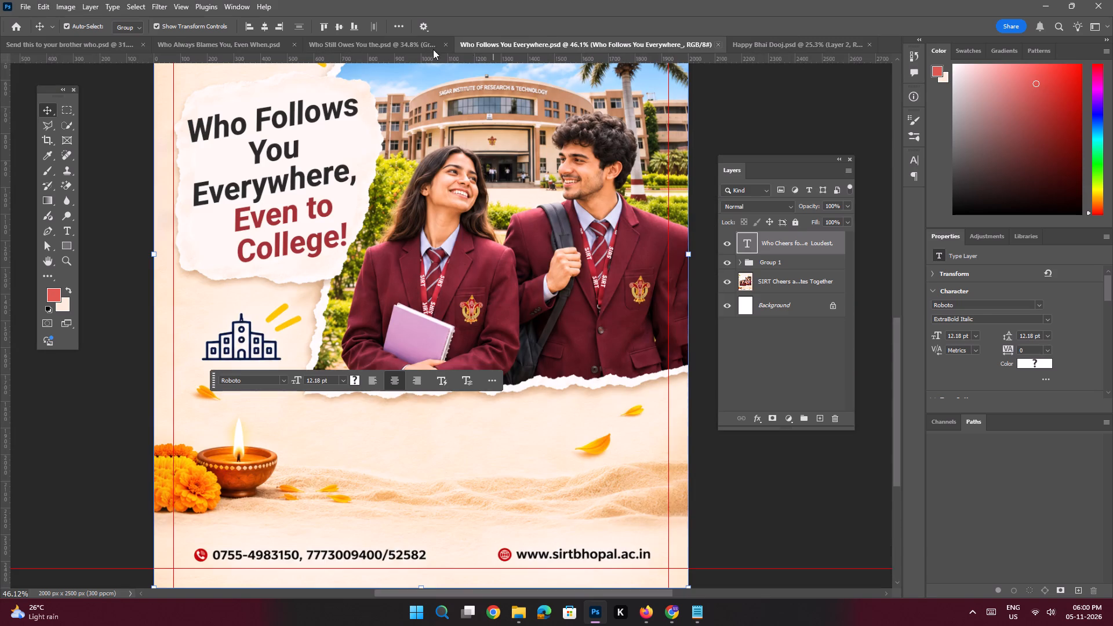
Export the Who Still Owes You the post as a 2000 x 2500 px PNG into the DJ folder.
left_click(409, 42)
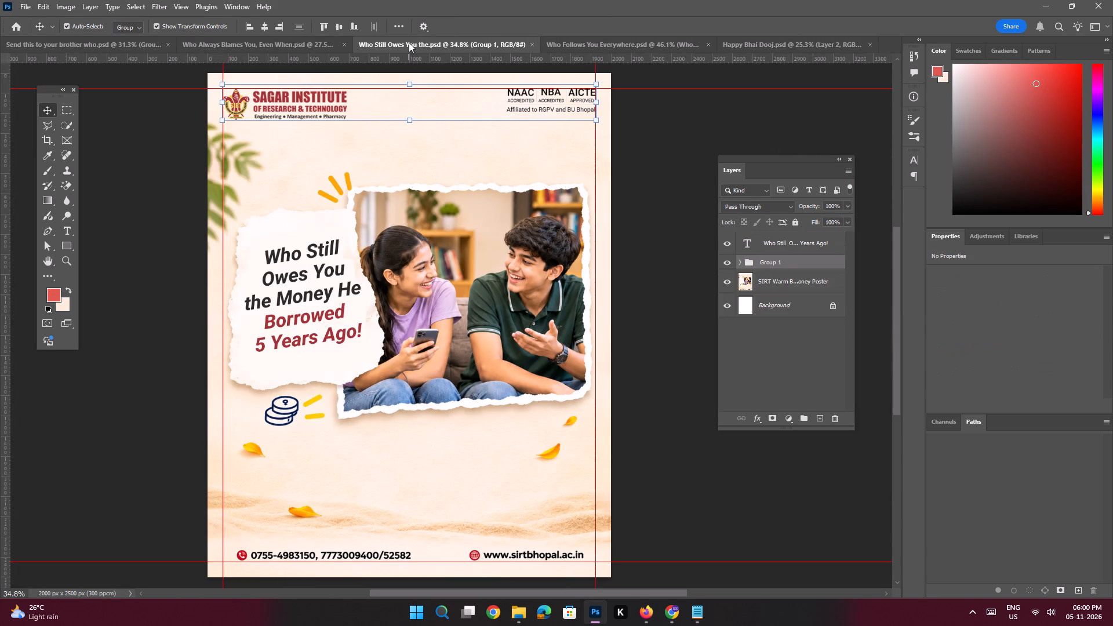
key("ctrl+alt+shift+w")
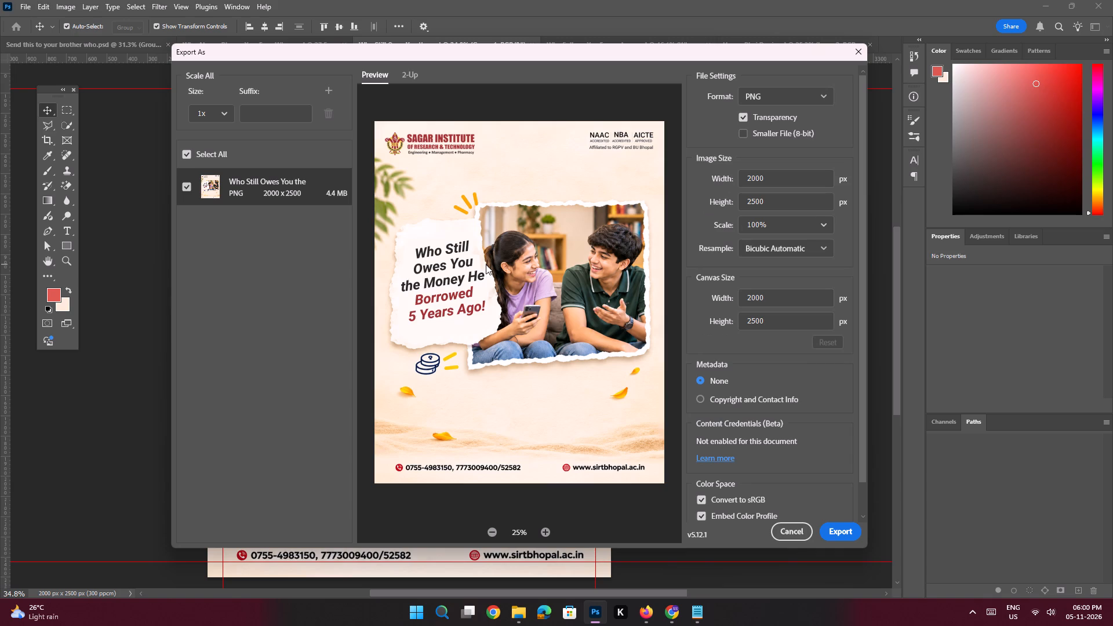
left_click(846, 531)
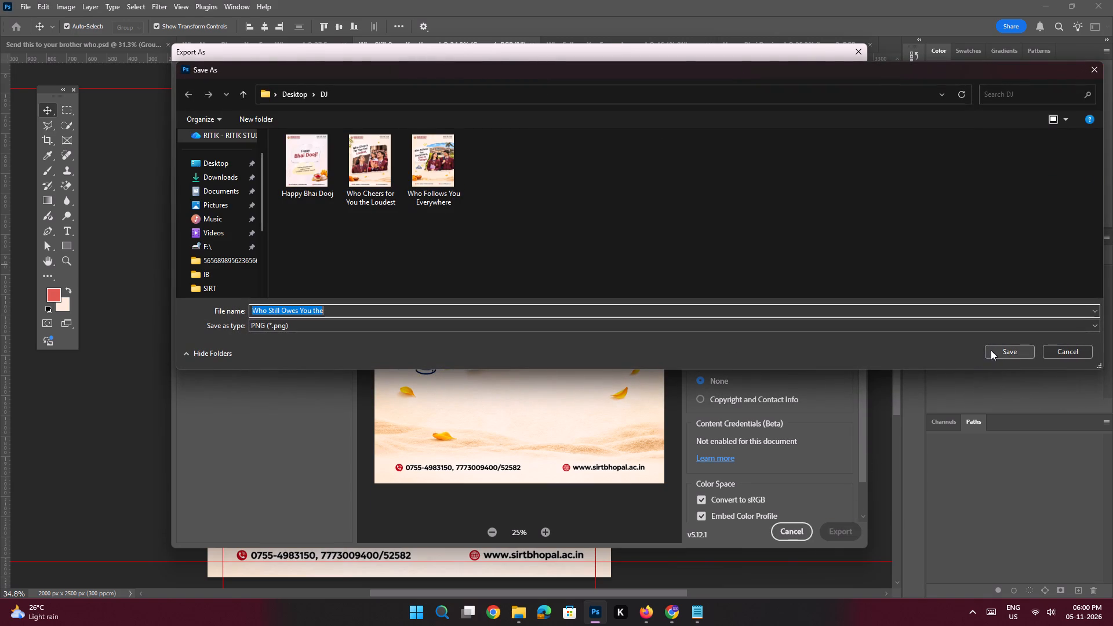
left_click(991, 350)
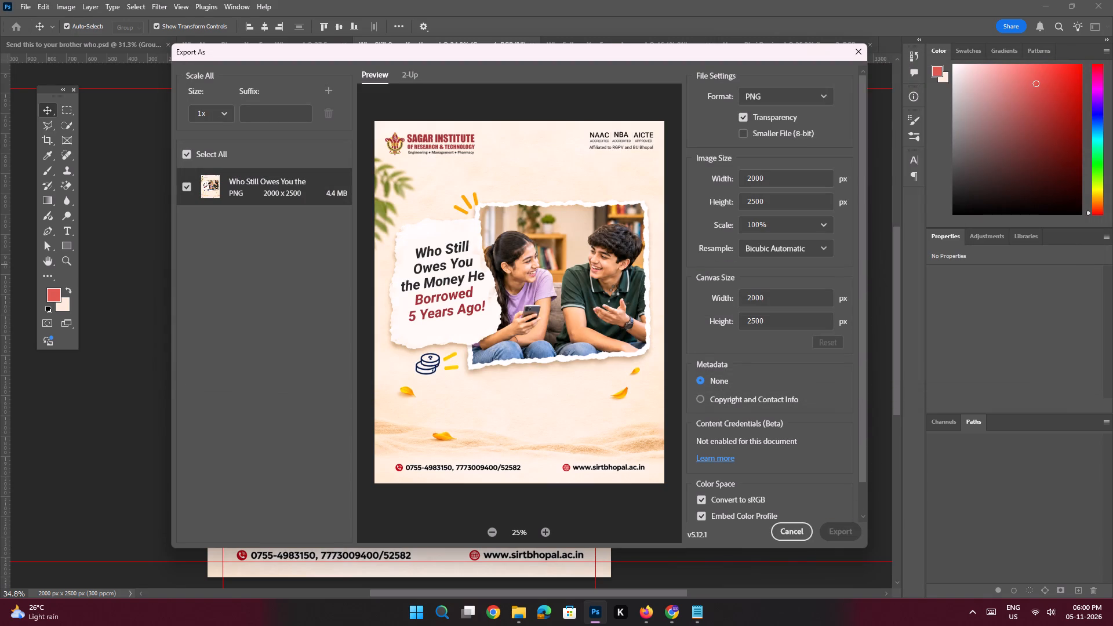
Save the Who Still Owes You the document.
key("ctrl+s")
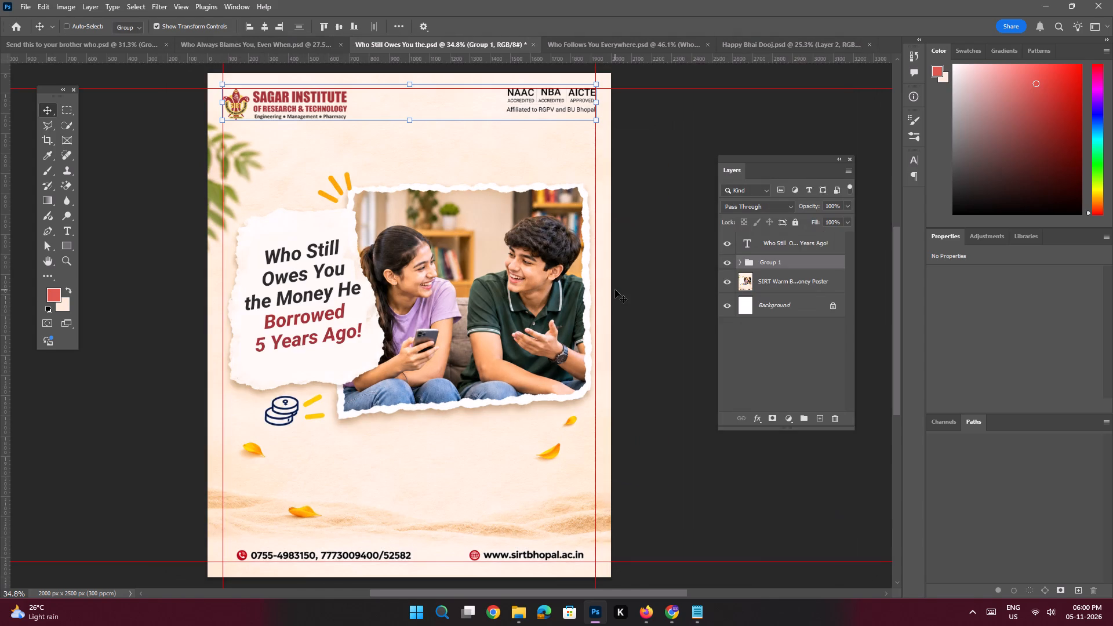
Export the Who Always Blames You, Even When post as a 2000 x 2500 px PNG into the DJ folder.
left_click(300, 39)
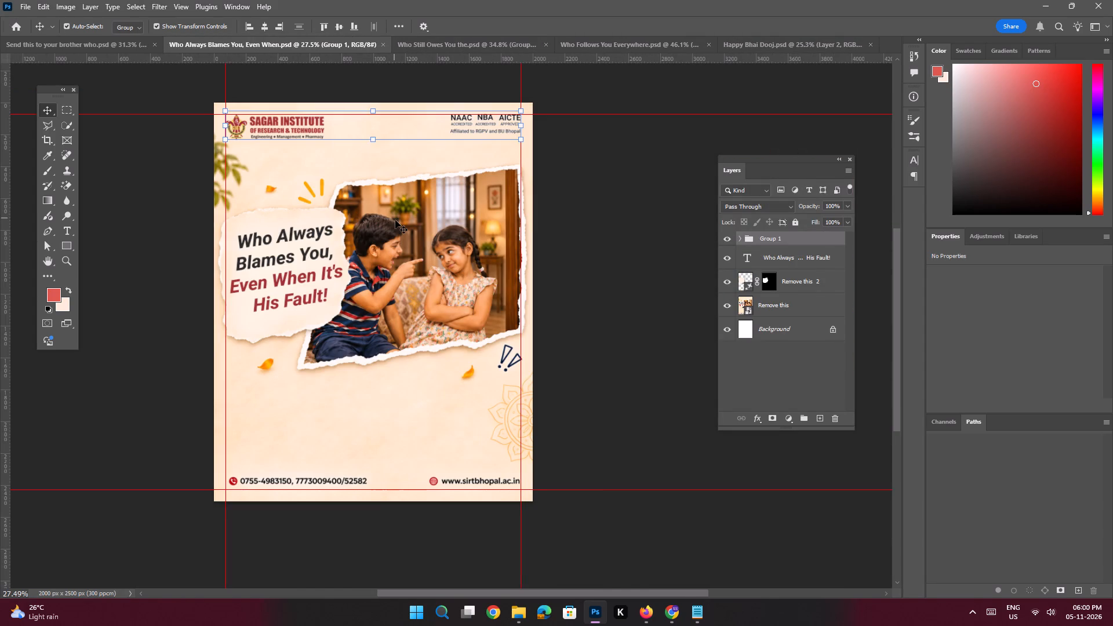
key("ctrl+alt+shift+w")
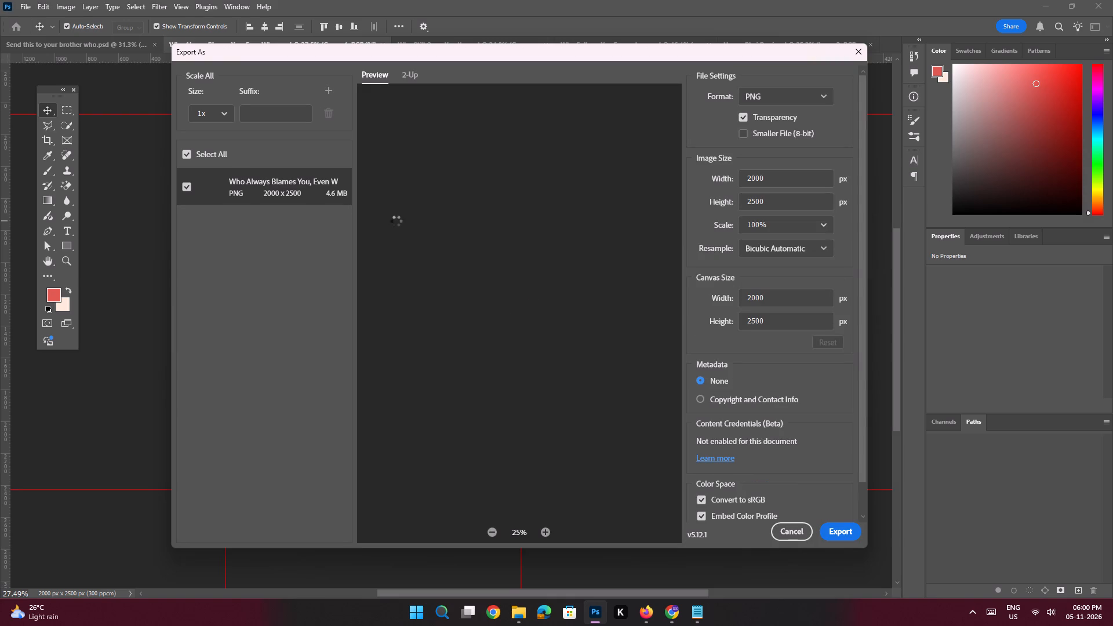
left_click(843, 532)
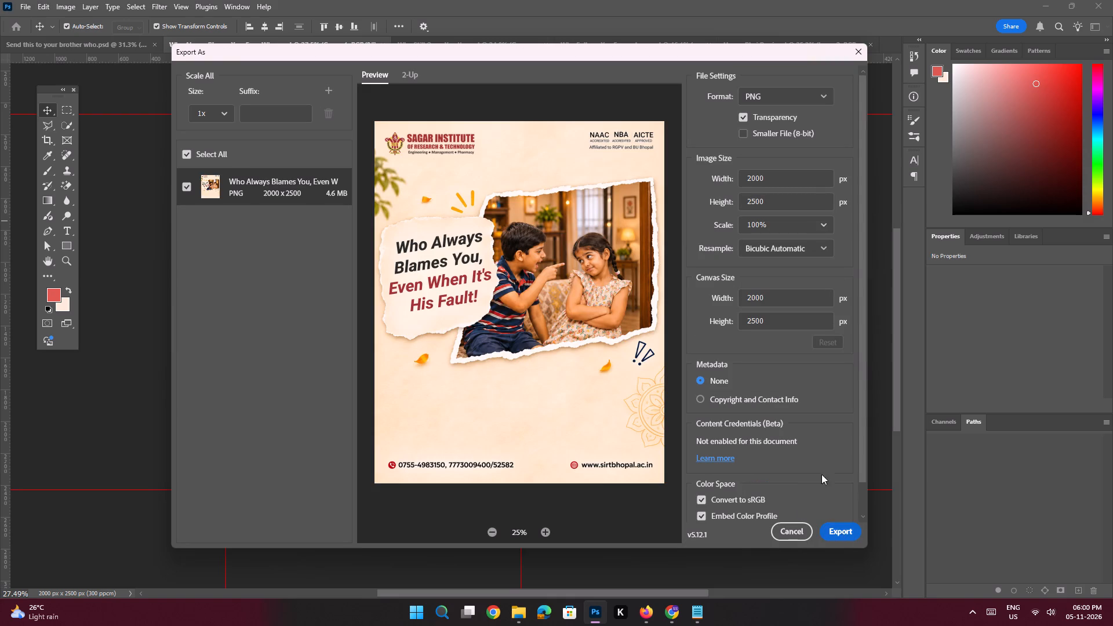
left_click(1003, 352)
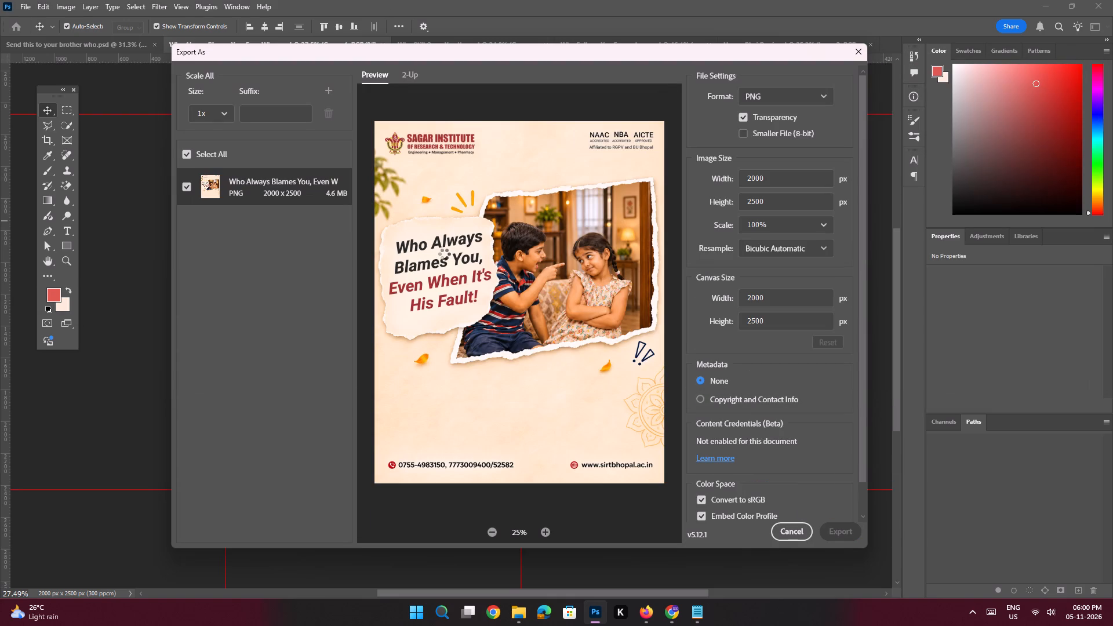
Save the Who Always Blames You, Even When document.
key("ctrl+s")
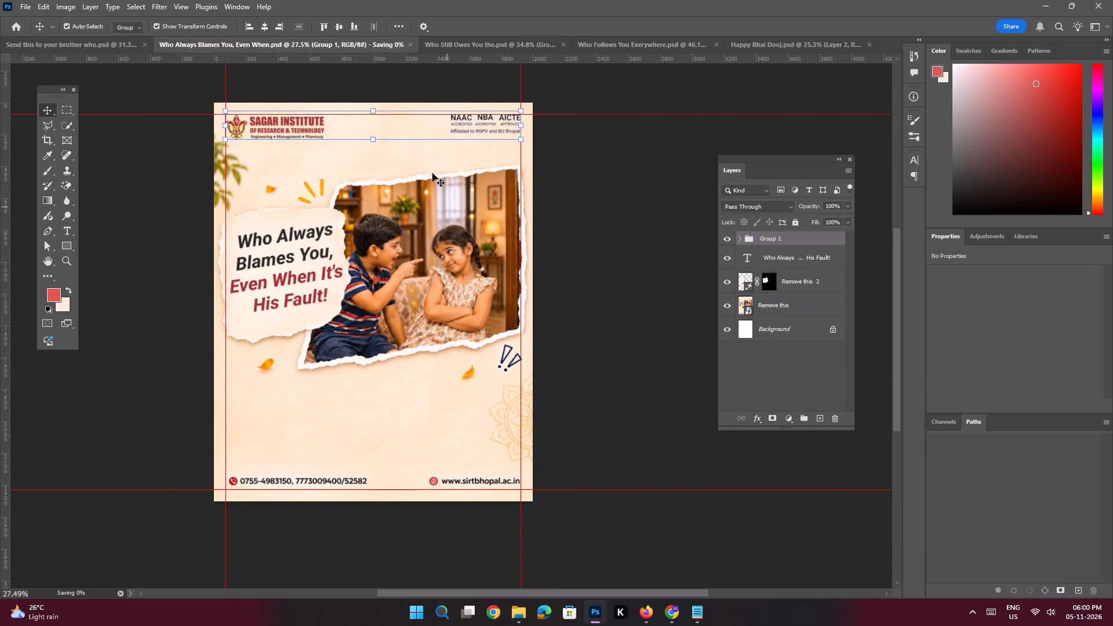
Bring up the Send this to your brother who post, then open the Desktop's apollo sage folder in File Explorer.
left_click(112, 43)
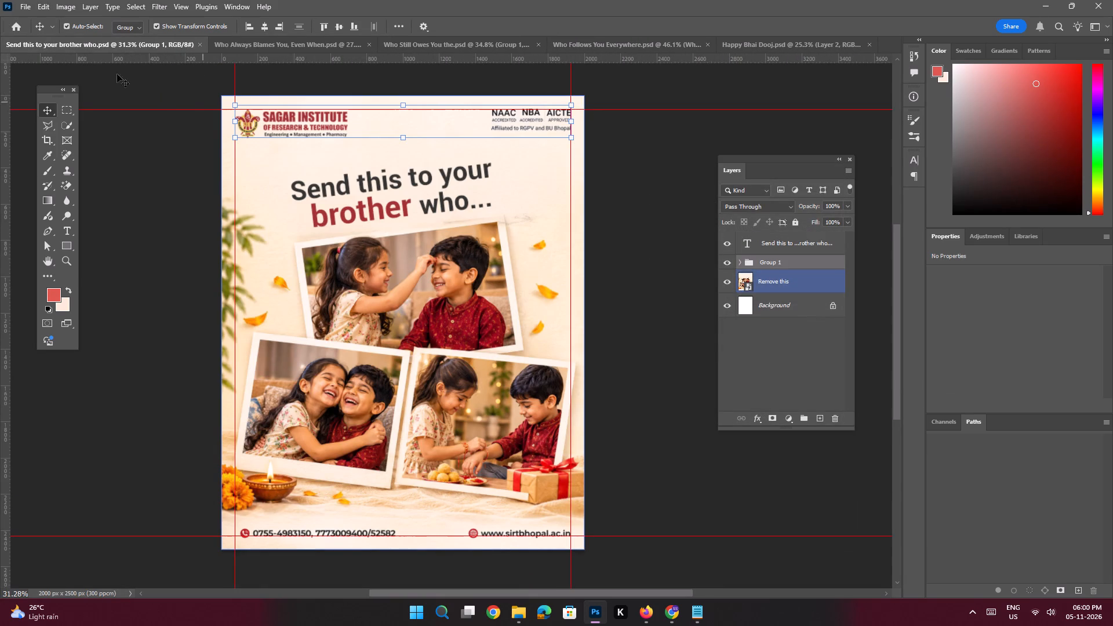
left_click(16, 29)
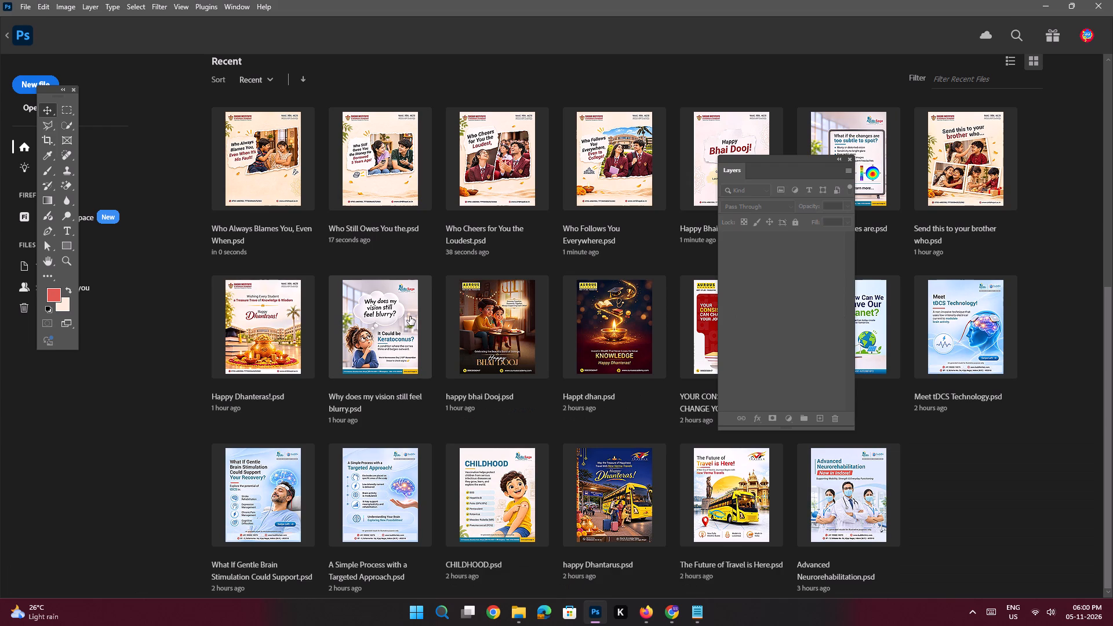
left_click(496, 562)
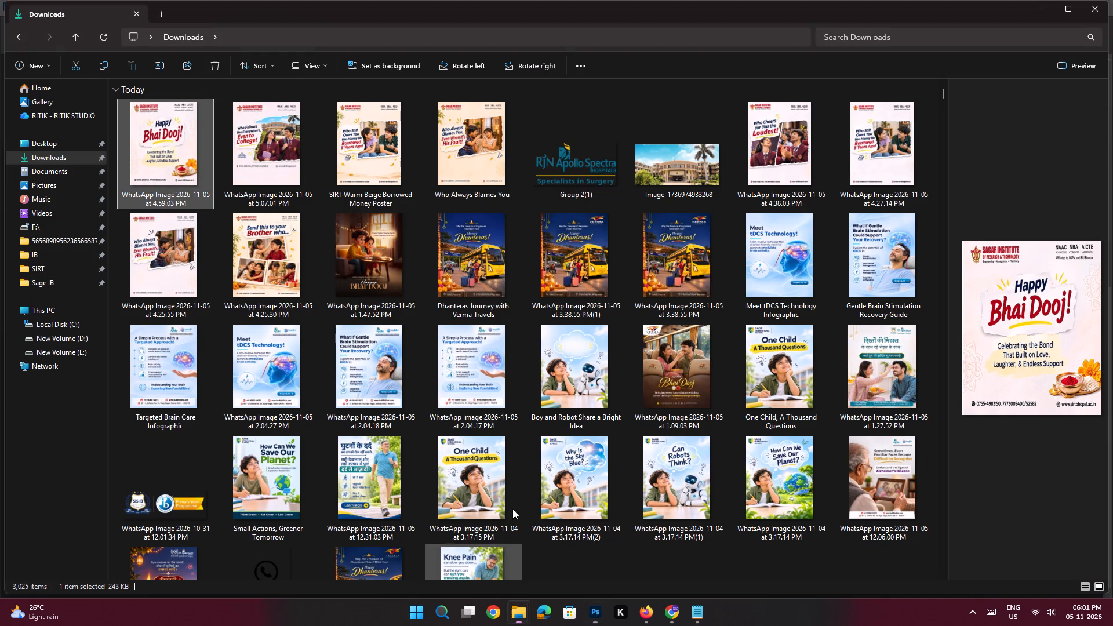
left_click(63, 148)
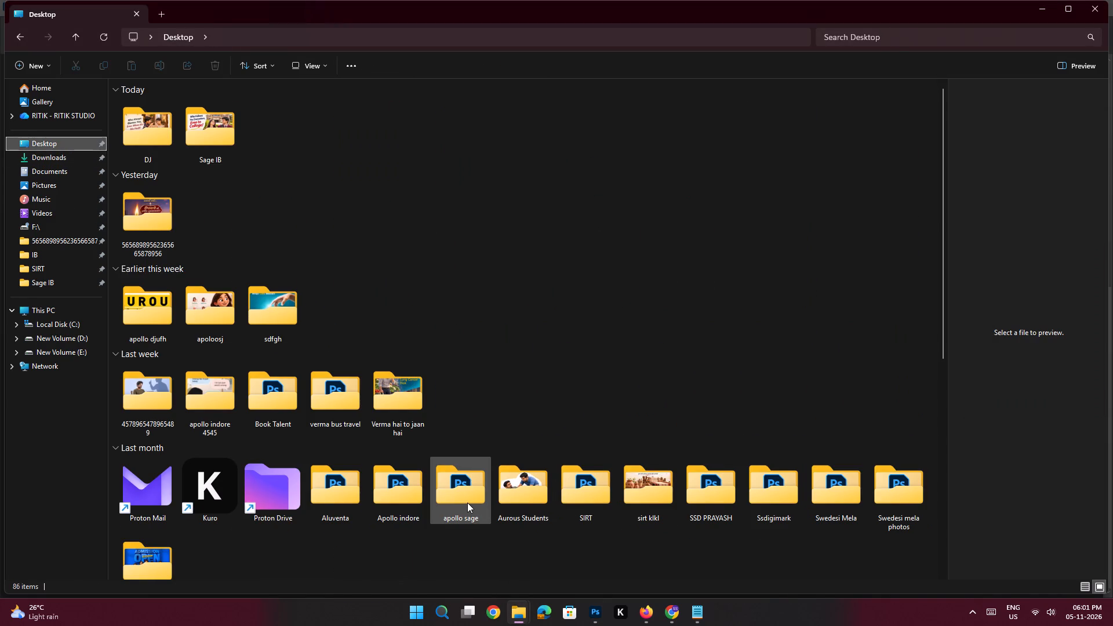
double_click(467, 503)
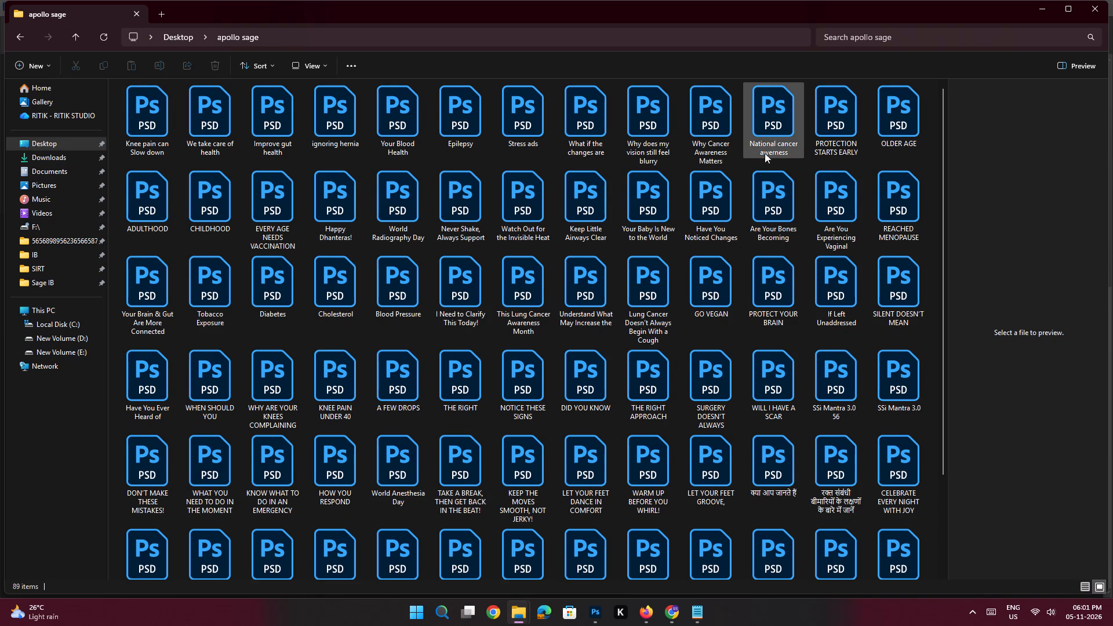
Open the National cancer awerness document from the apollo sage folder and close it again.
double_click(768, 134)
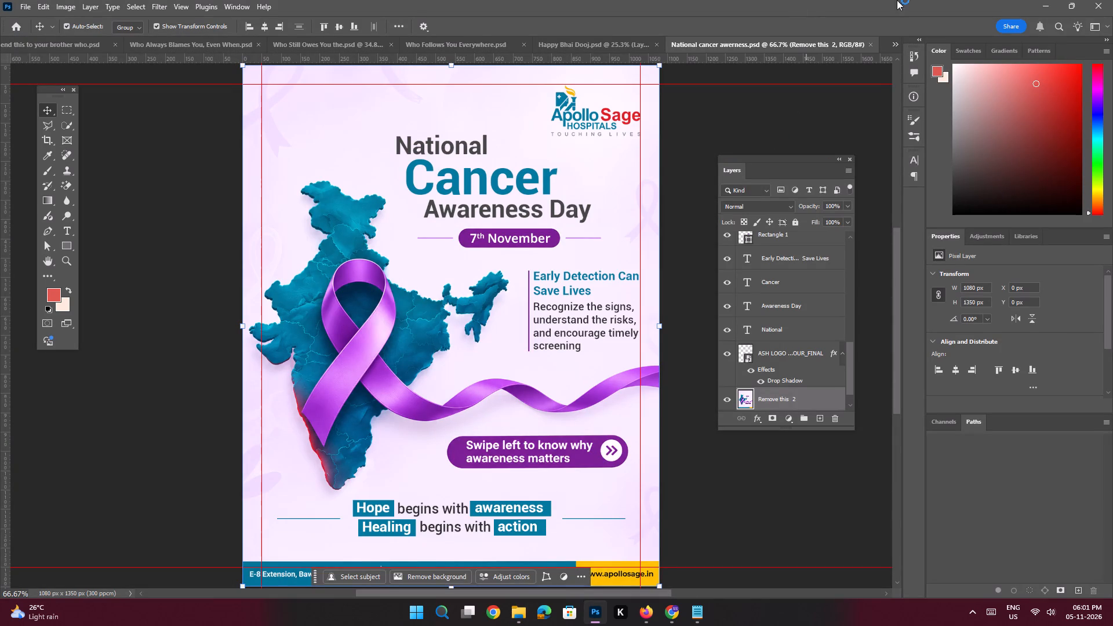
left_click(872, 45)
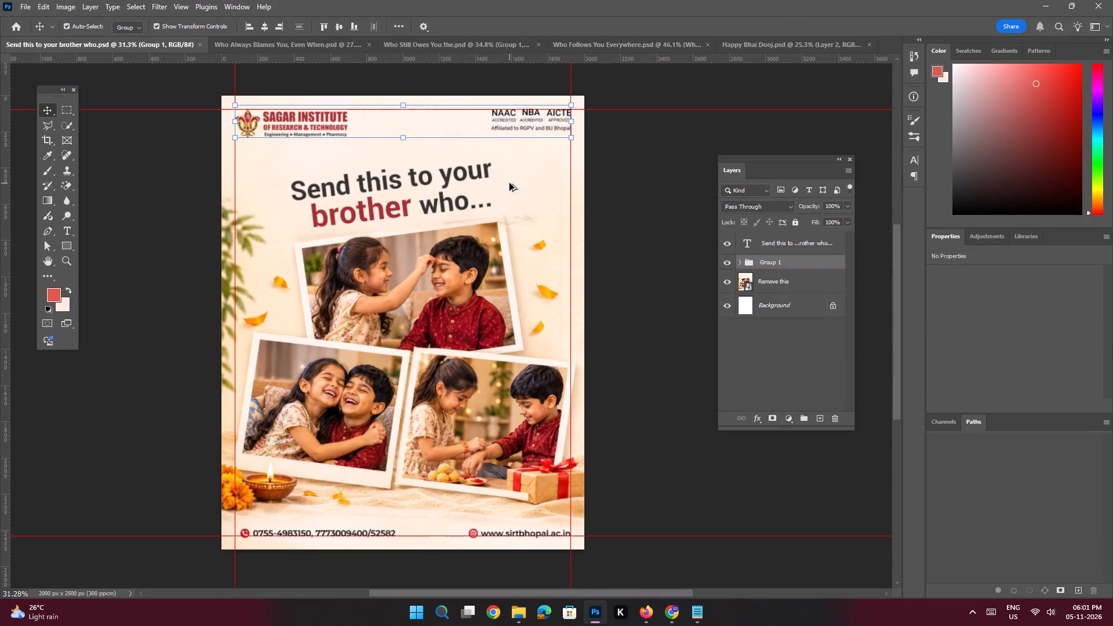
Open the EVERY AGE NEEDS VACCINATION document from the apollo sage folder in Photoshop.
key("alt+Tab")
left_click(904, 139)
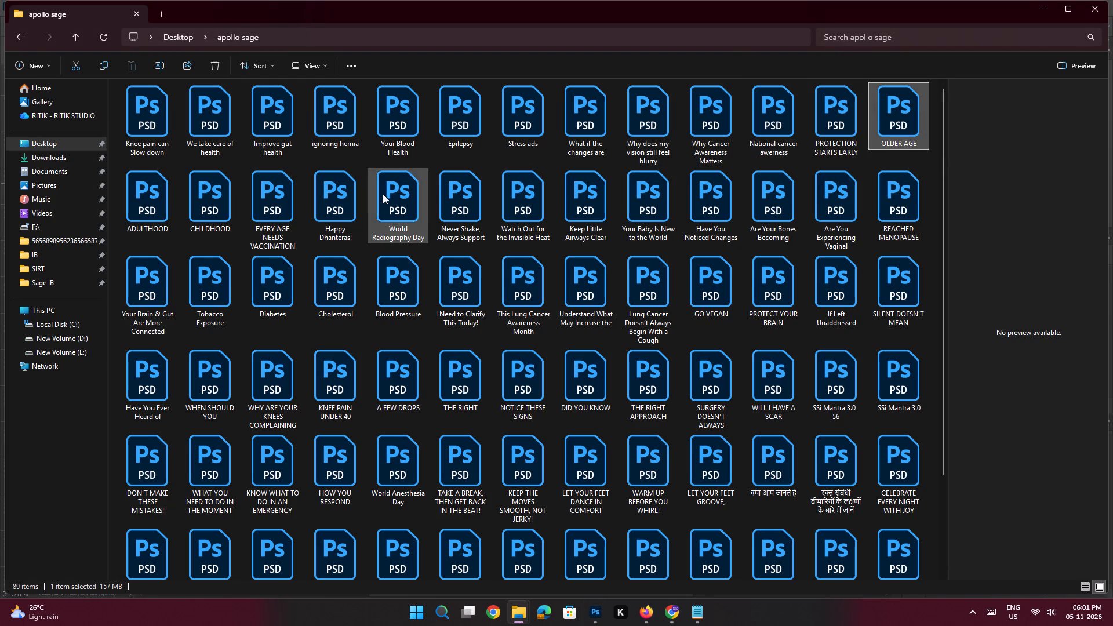
left_click(232, 212)
left_click(259, 212)
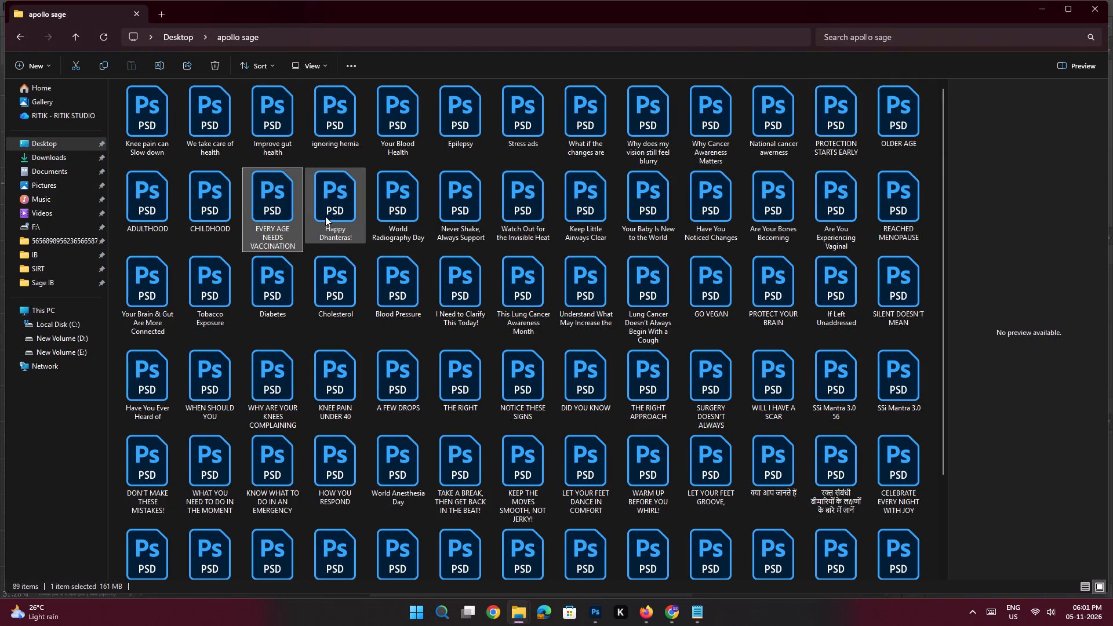
double_click(270, 214)
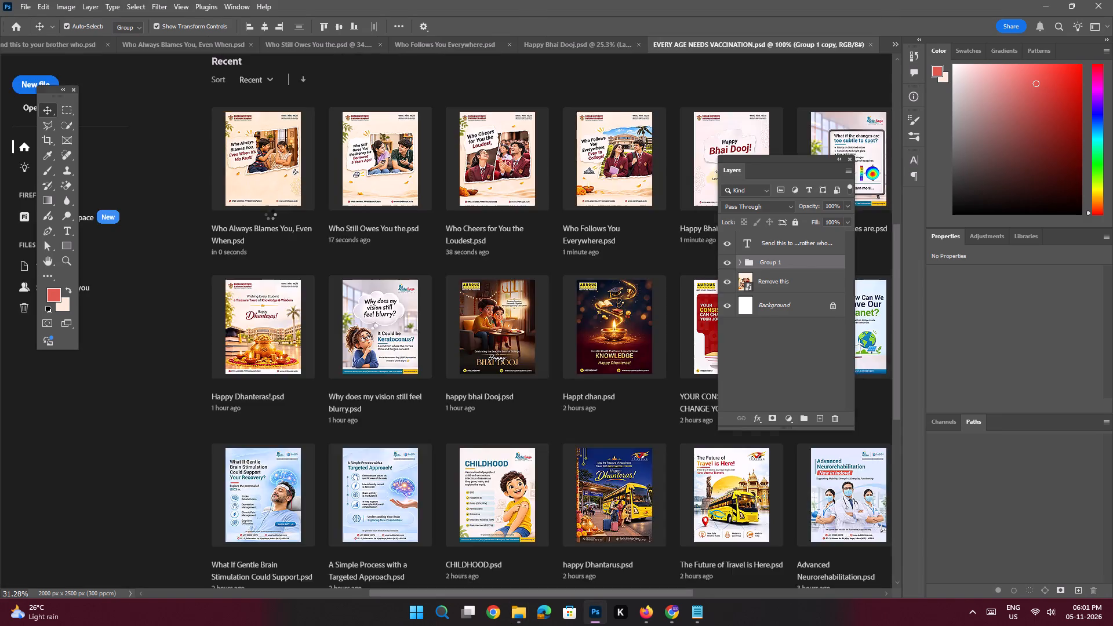
left_click(215, 230)
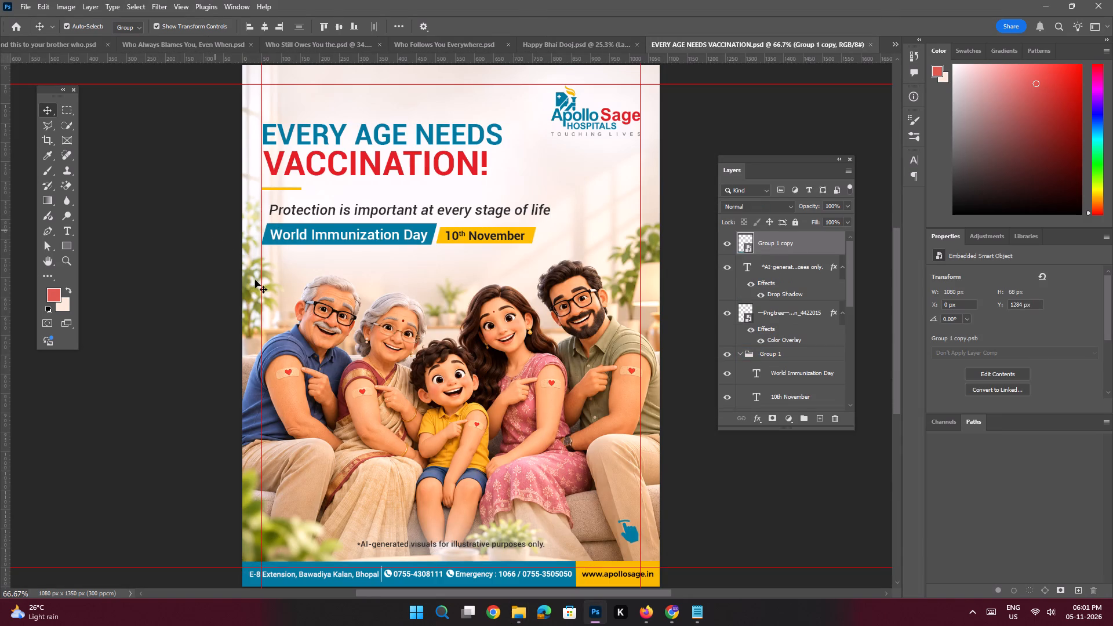
Copy the swipe-left hand icon layer from the vaccination post into the Send this to your brother who document.
left_click(631, 534)
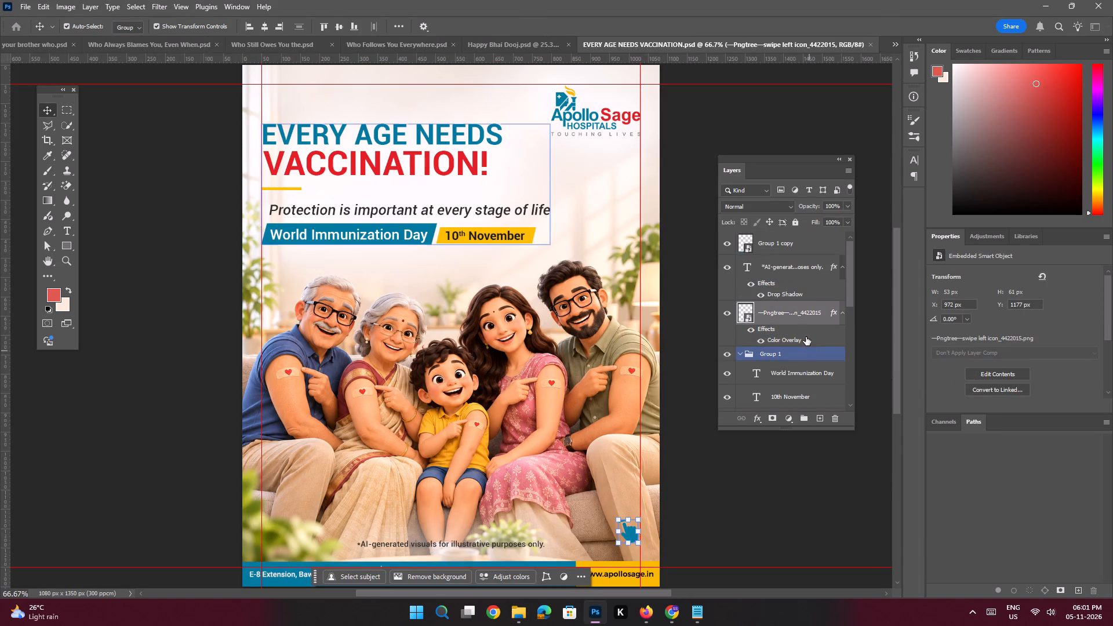
left_click_drag(791, 311, 499, 38)
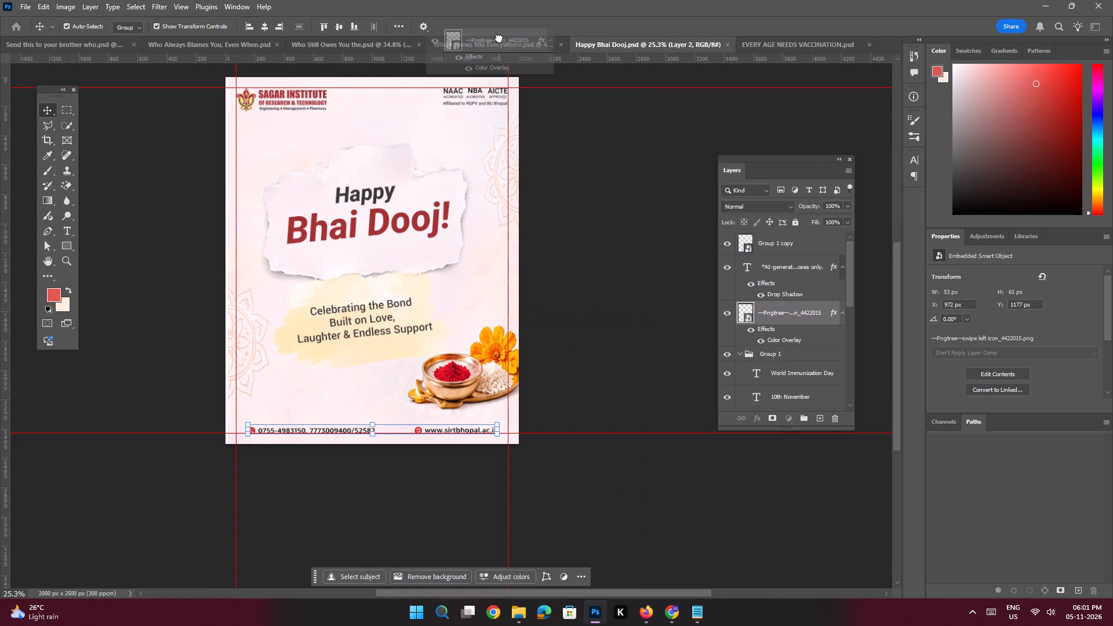
left_click_drag(499, 38, 94, 38)
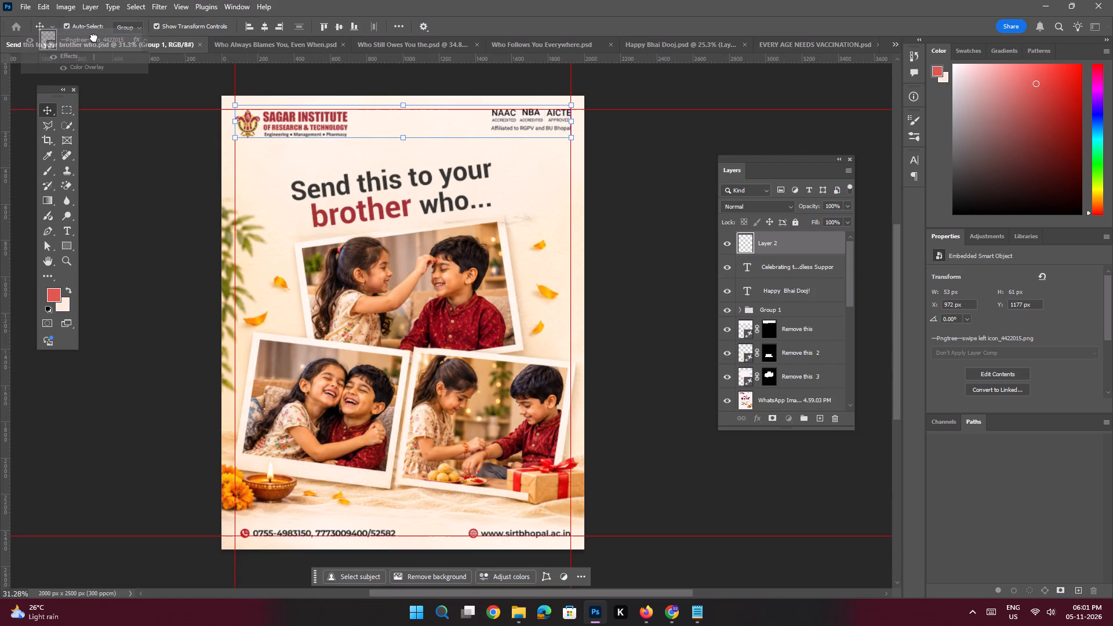
left_click_drag(94, 38, 430, 474)
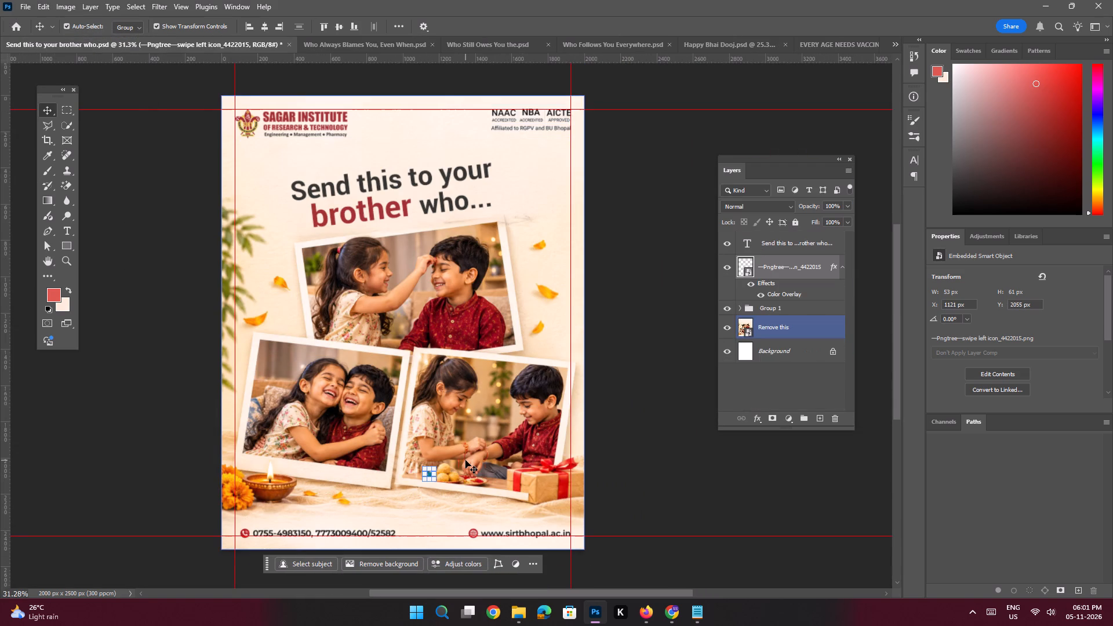
Move the swipe-left icon below the photos, just above the contact line, and centre it horizontally on the post.
key("space")
left_click_drag(420, 469, 450, 492, "ctrl")
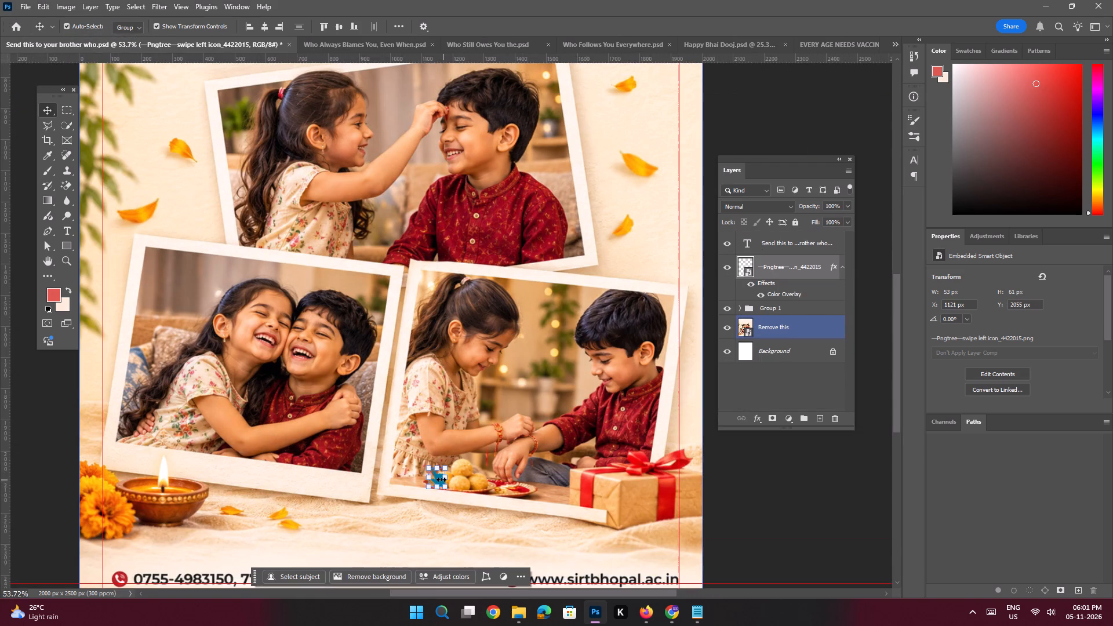
left_click_drag(438, 478, 653, 530)
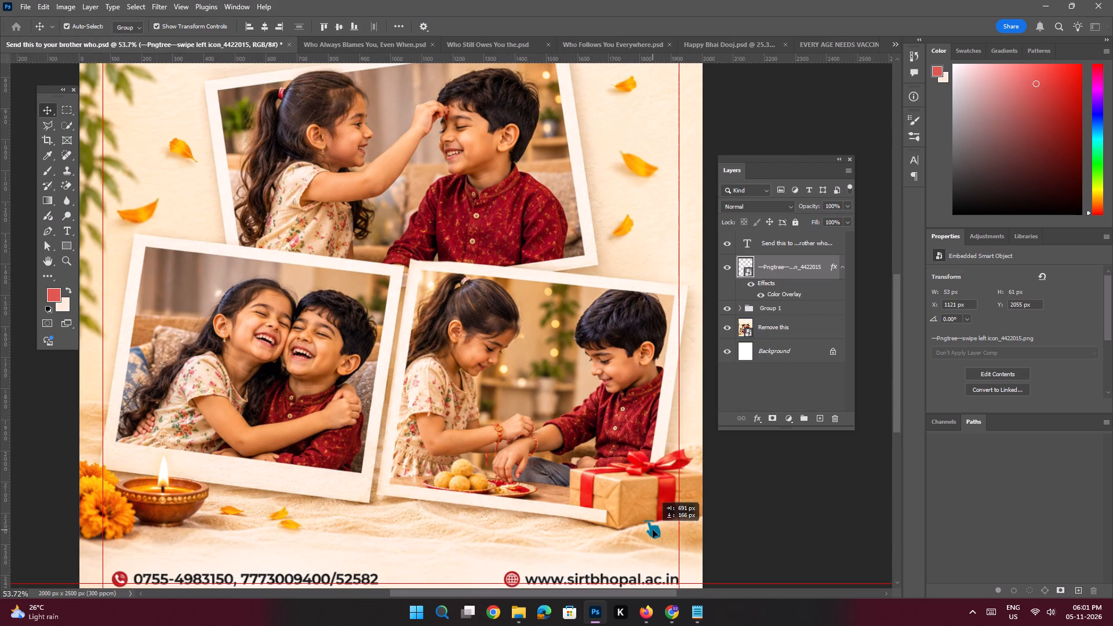
left_click_drag(653, 530, 396, 535)
key("space")
key("space")
key("space")
key("space")
key("space")
key("space")
left_click_drag(402, 526, 471, 504)
left_click(261, 28)
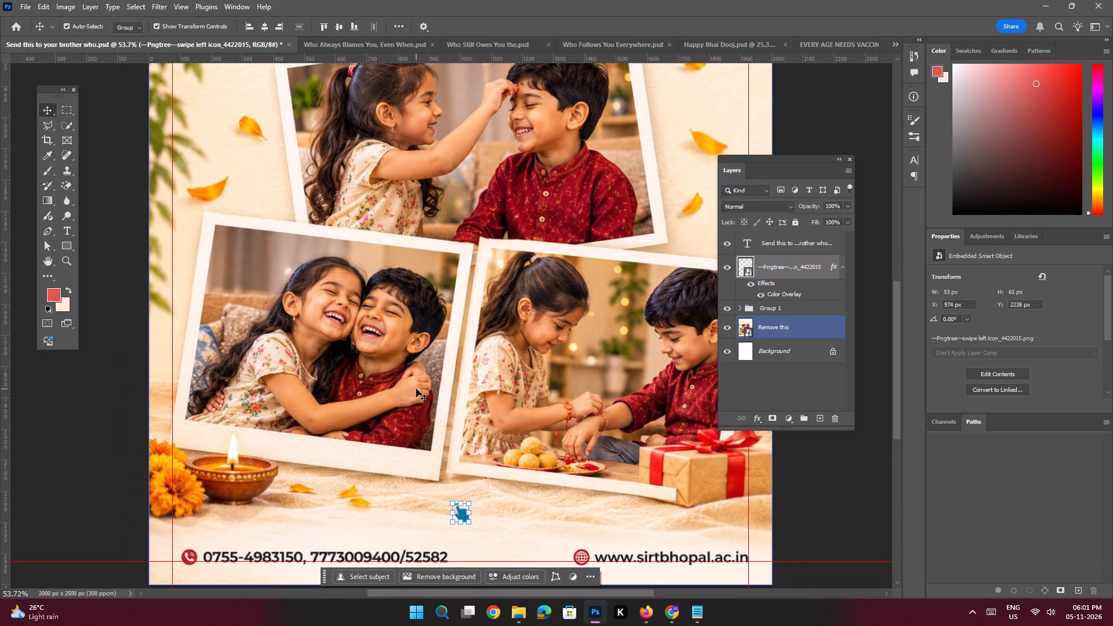
Scale the swipe-left icon up to about 109 x 123 px and nudge it down slightly above the contact line.
key("ctrl+t")
left_click_drag(461, 495, 461, 485)
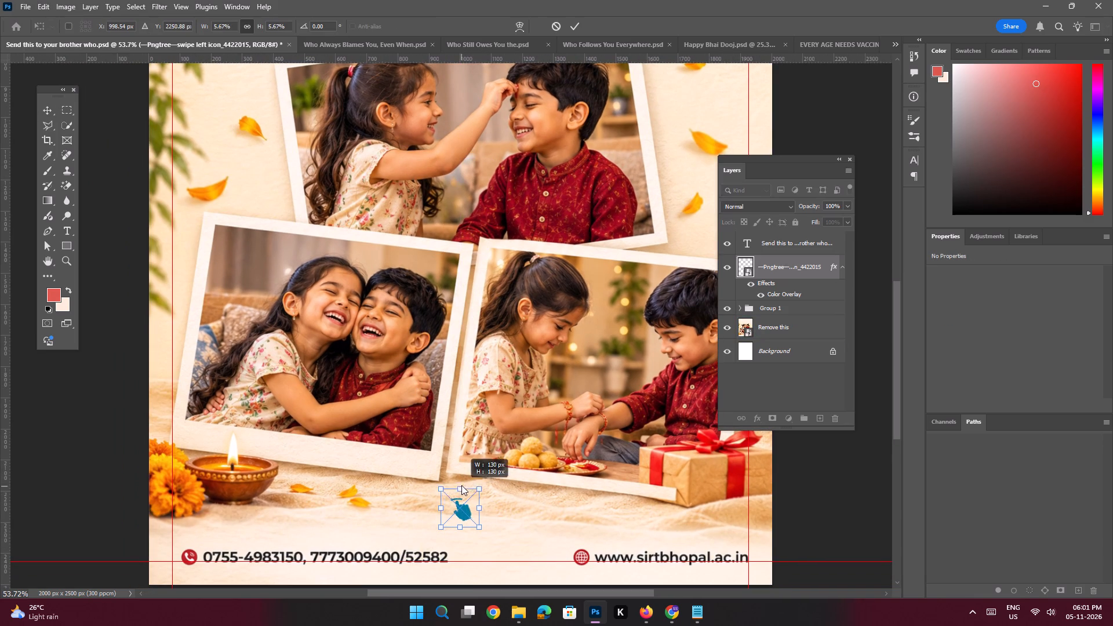
left_click_drag(461, 485, 463, 463)
left_click_drag(463, 503, 461, 511)
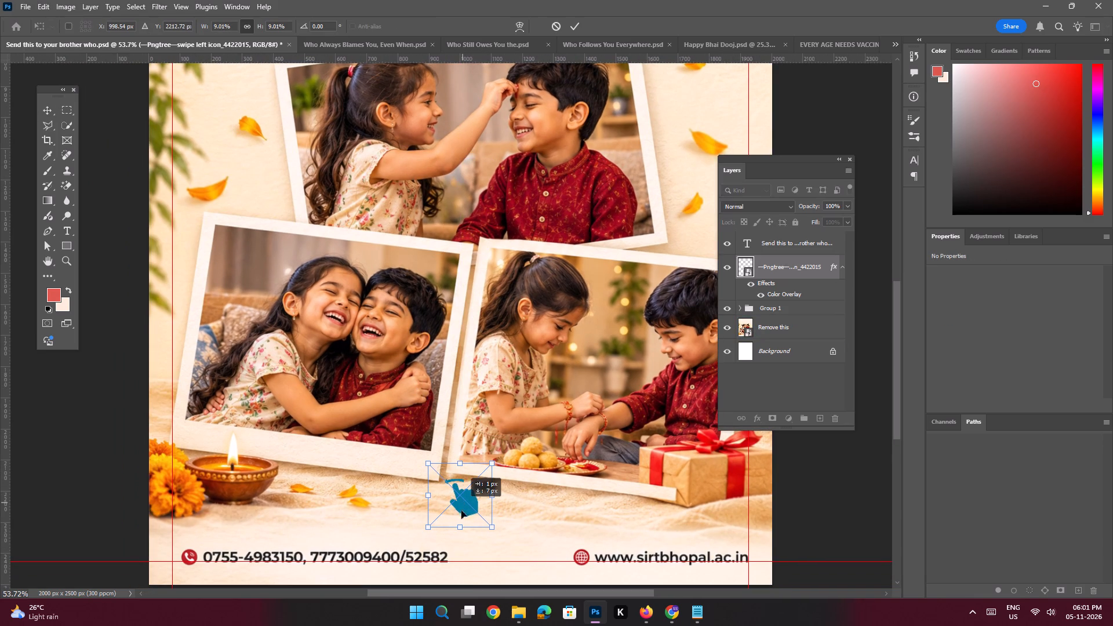
left_click_drag(461, 511, 462, 519)
key("Return")
Recolour the swipe-left icon's Color Overlay from blue to the dark red sampled from the word "brother" in the headline.
key("space")
key("space")
key("space")
key("space")
key("space")
key("space")
key("space")
key("space")
key("space")
key("space")
key("space")
key("space")
key("space")
key("space")
key("space")
key("space")
key("space")
key("space")
key("space")
key("space")
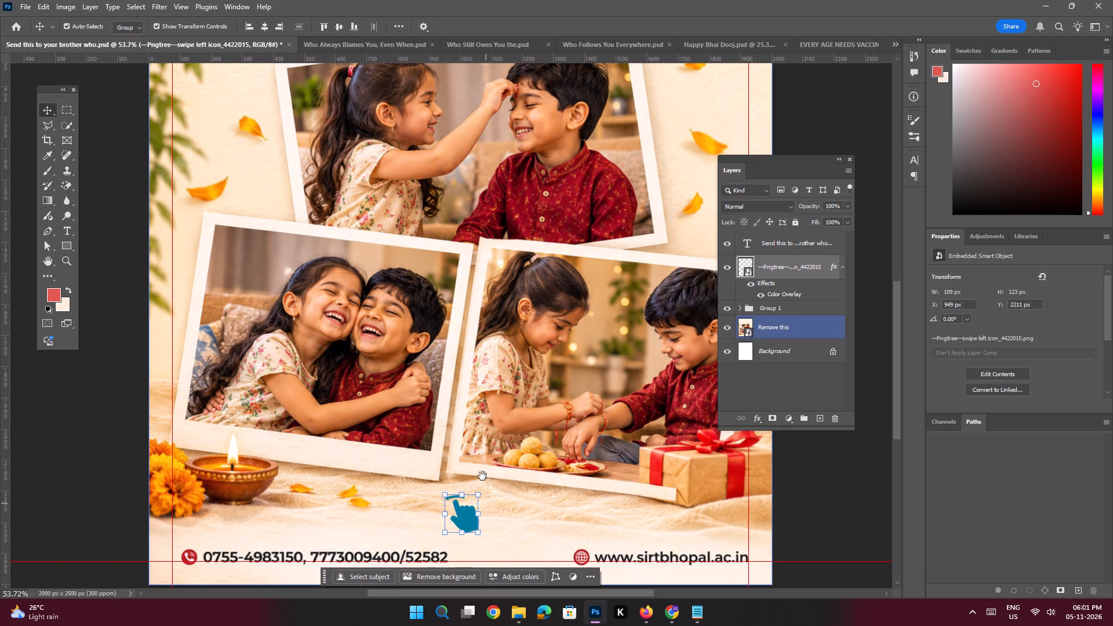
left_click_drag(399, 281, 442, 469)
left_click_drag(452, 258, 452, 275)
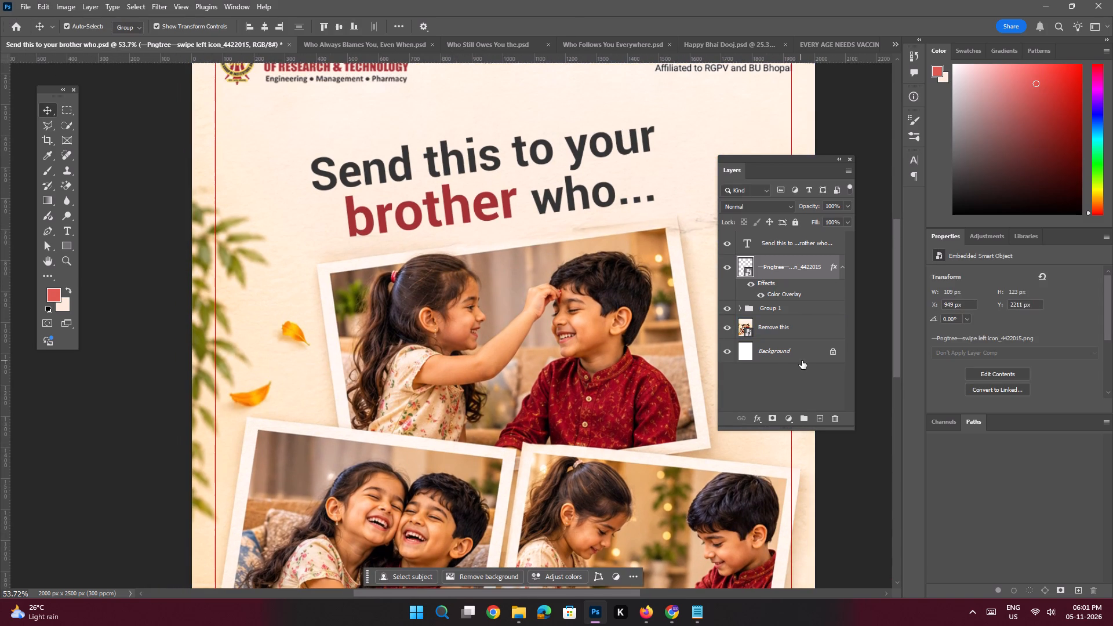
double_click(776, 293)
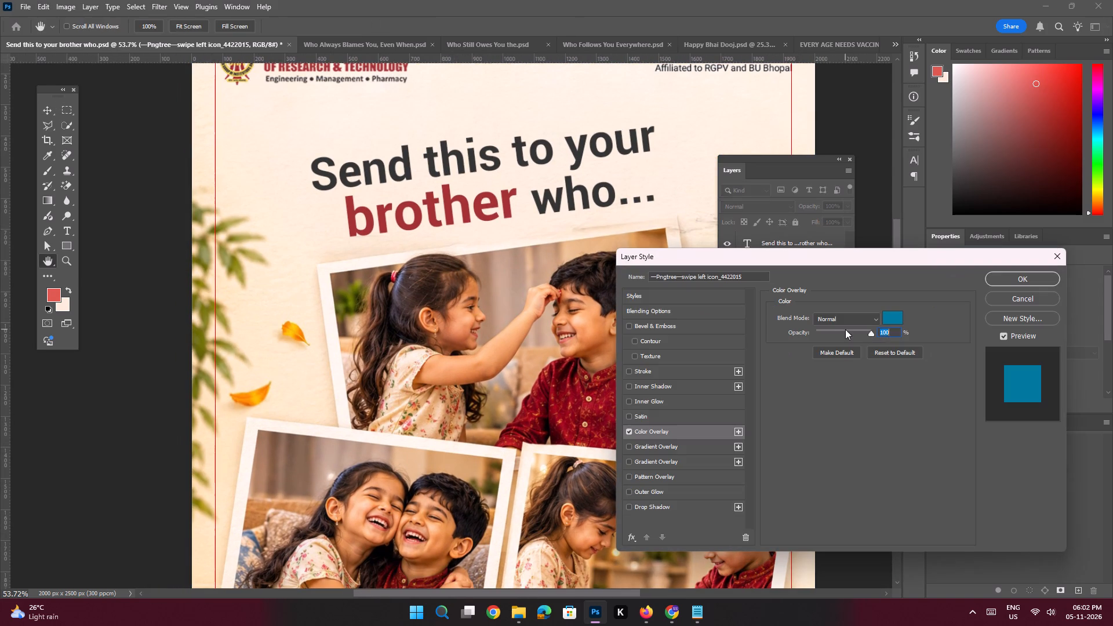
left_click(892, 320)
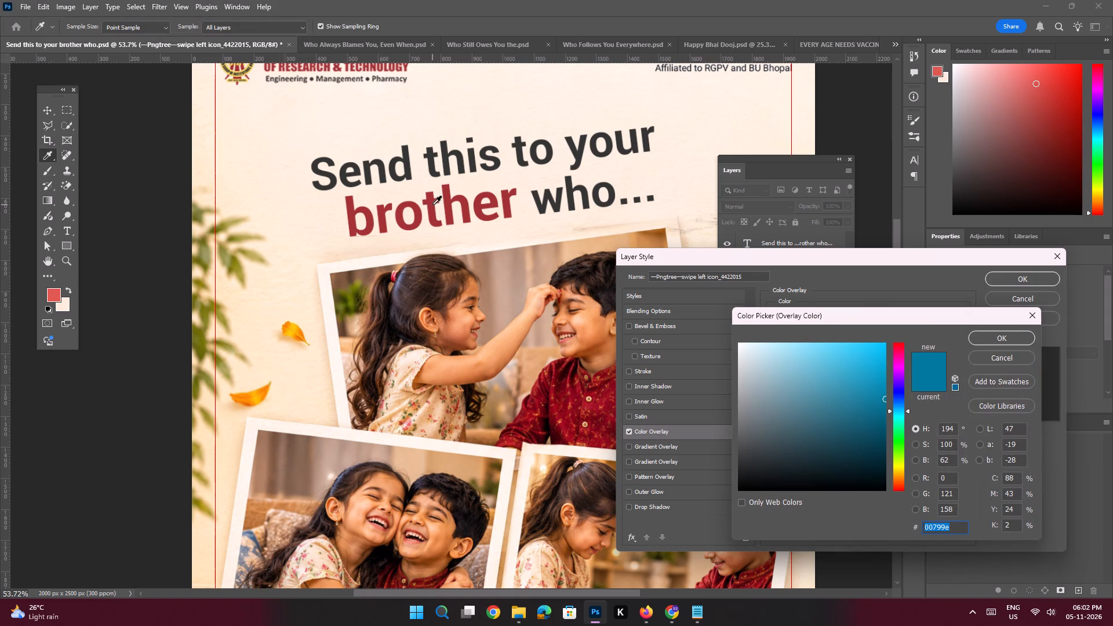
left_click(431, 204)
key("Return")
key("Return")
key("Return")
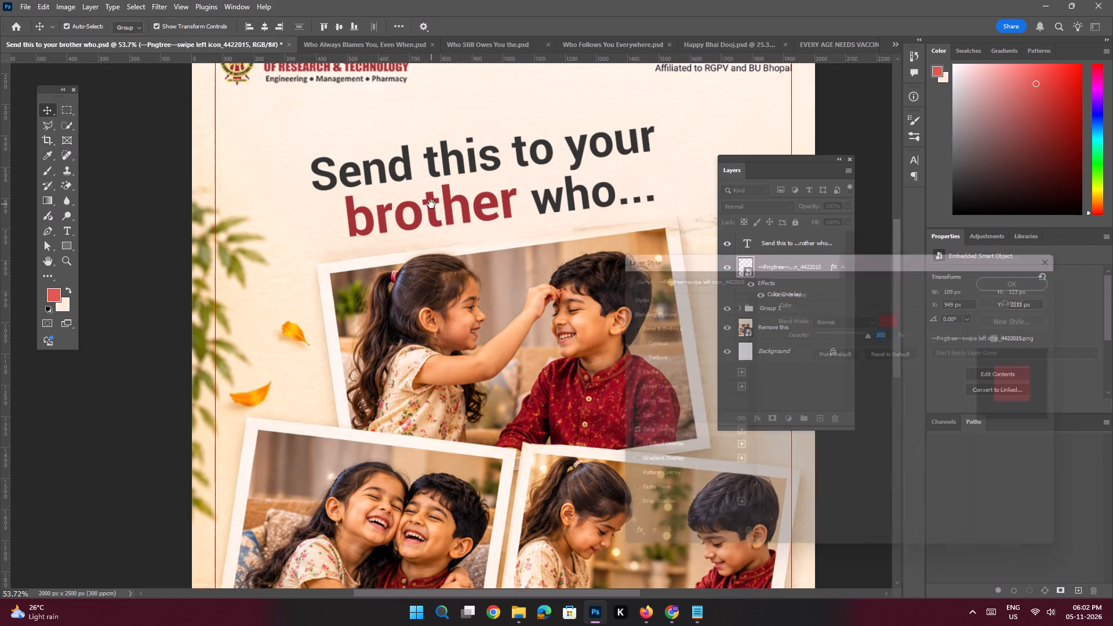
Save the Send this to your brother who document.
key("ctrl+0")
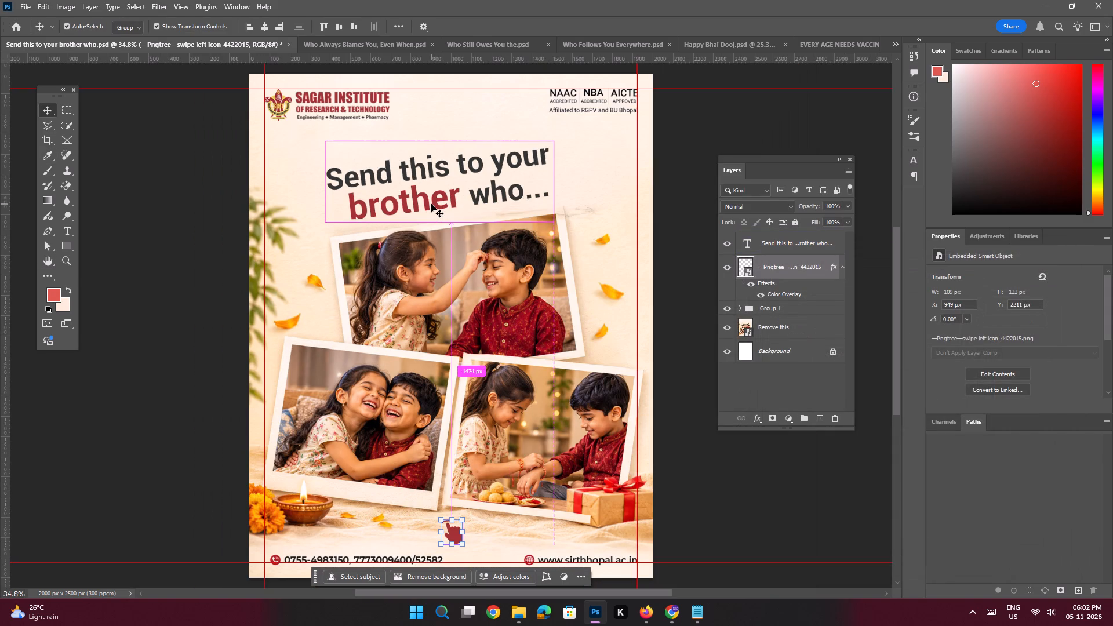
key("ctrl+s")
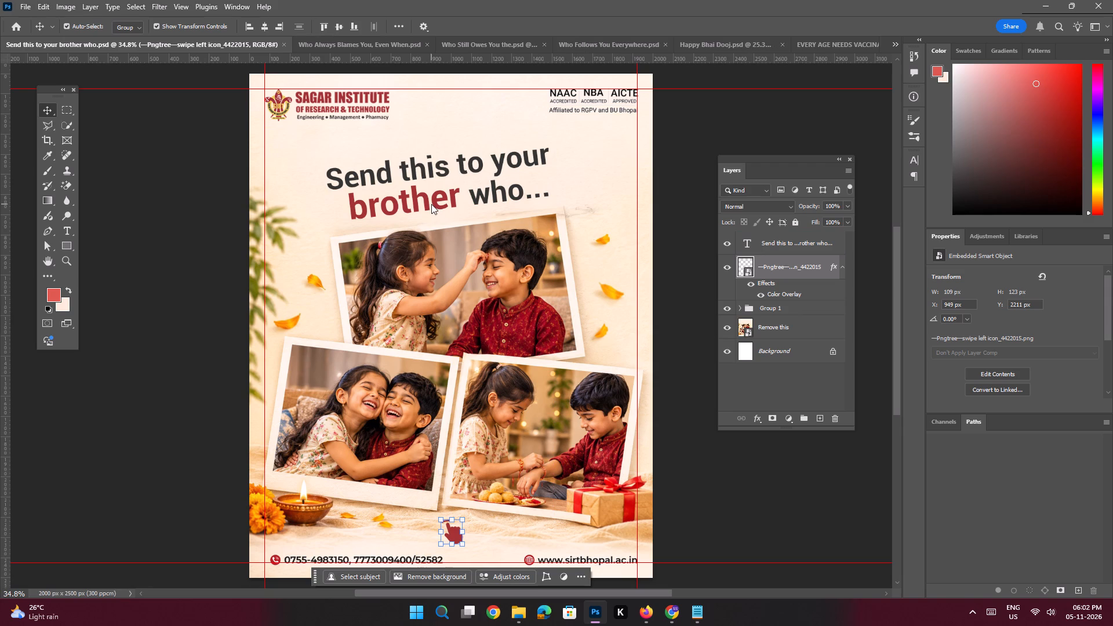
Export the Send this to your brother who post as a 2000 x 2500 px PNG into the DJ folder.
key("ctrl+alt+shift+w")
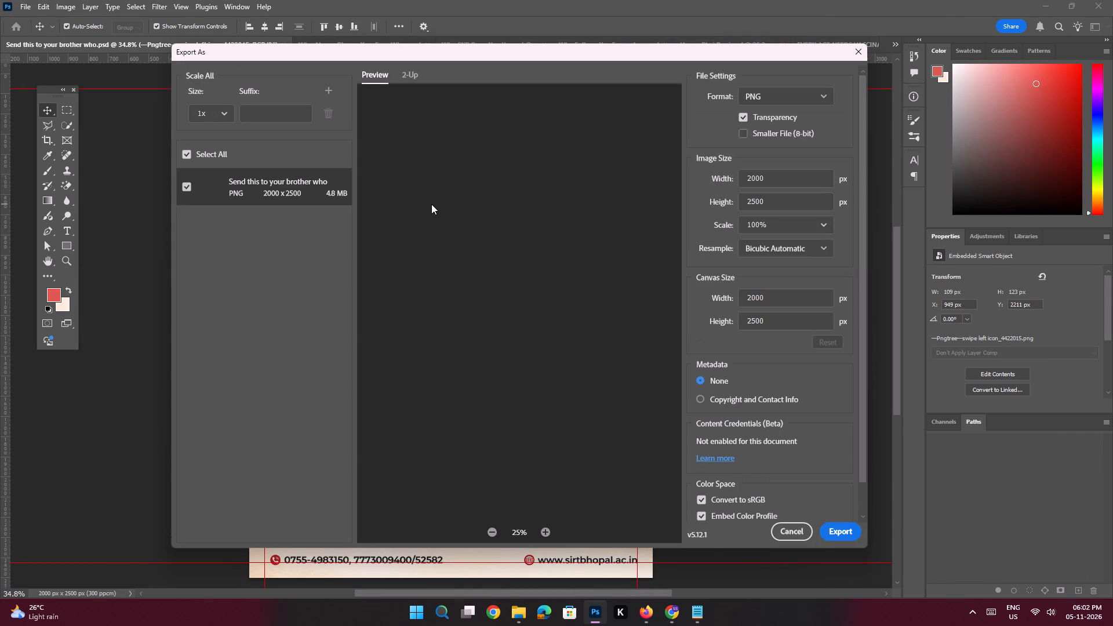
left_click(832, 529)
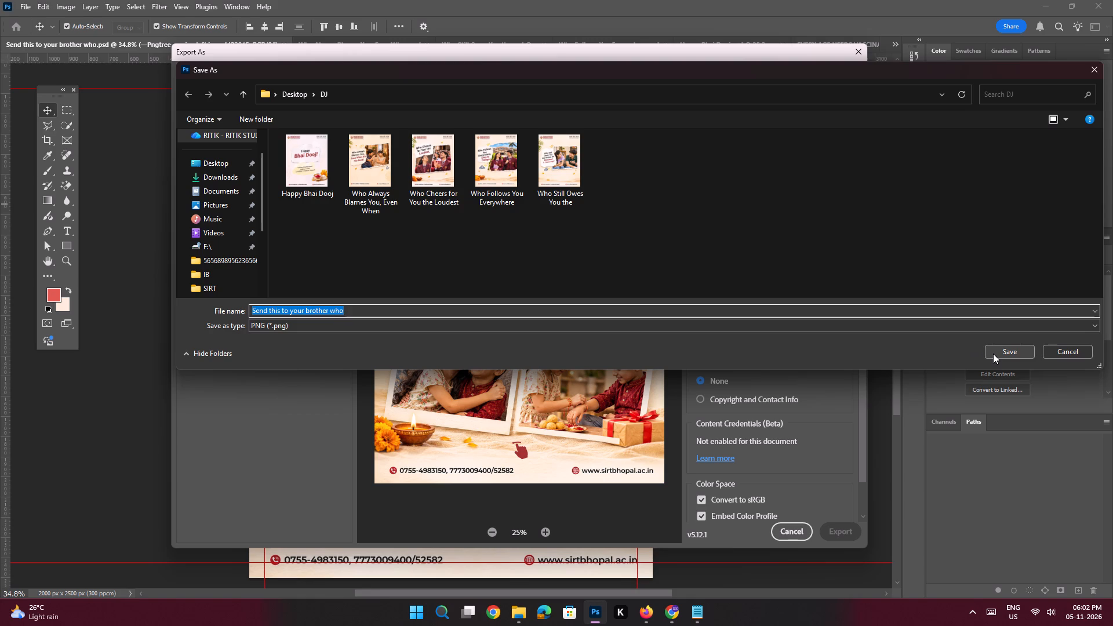
Save the exported PNG in the DJ folder under the name Send this to your brother who.
left_click(1000, 353)
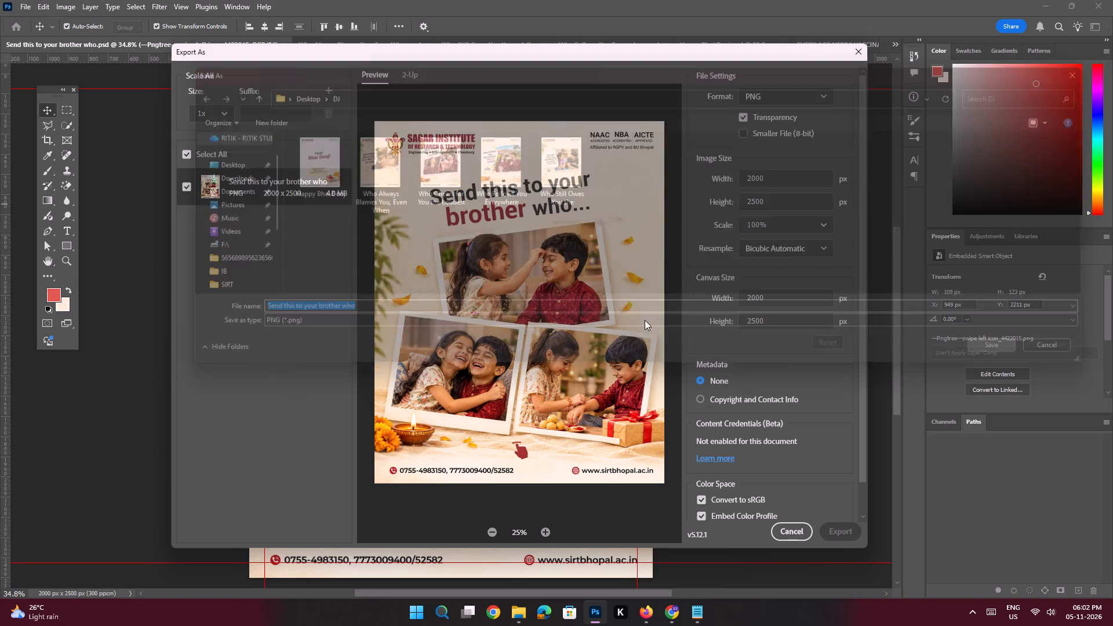
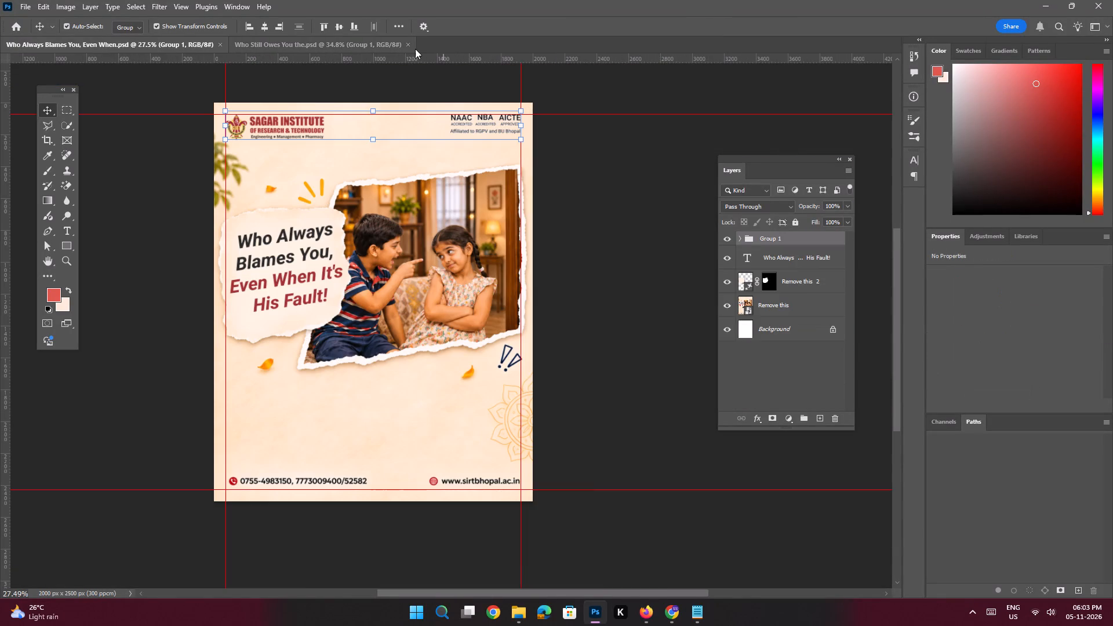
Close the open Who Still Owes You the and Who Always Blames You, Even When poster documents and exit Photoshop.
left_click(407, 46)
left_click(221, 44)
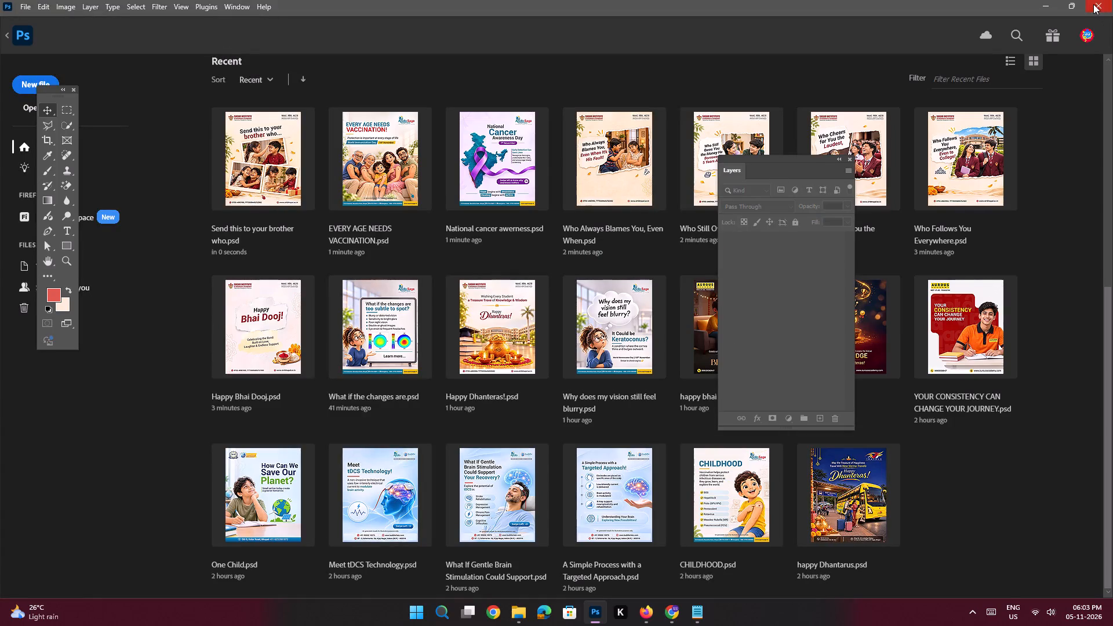
left_click(1093, 4)
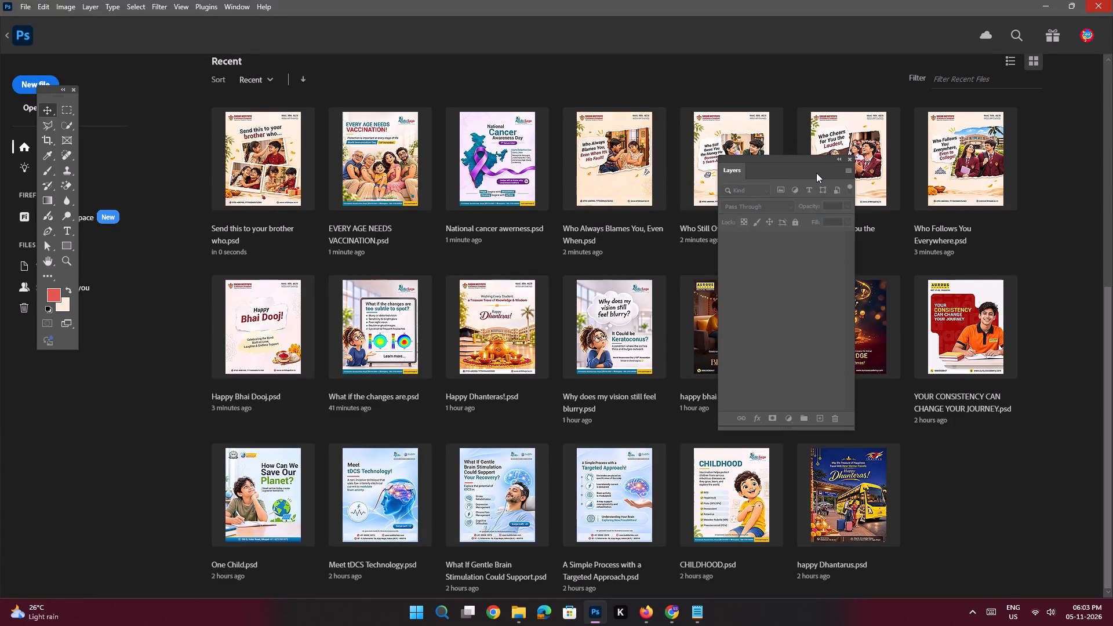